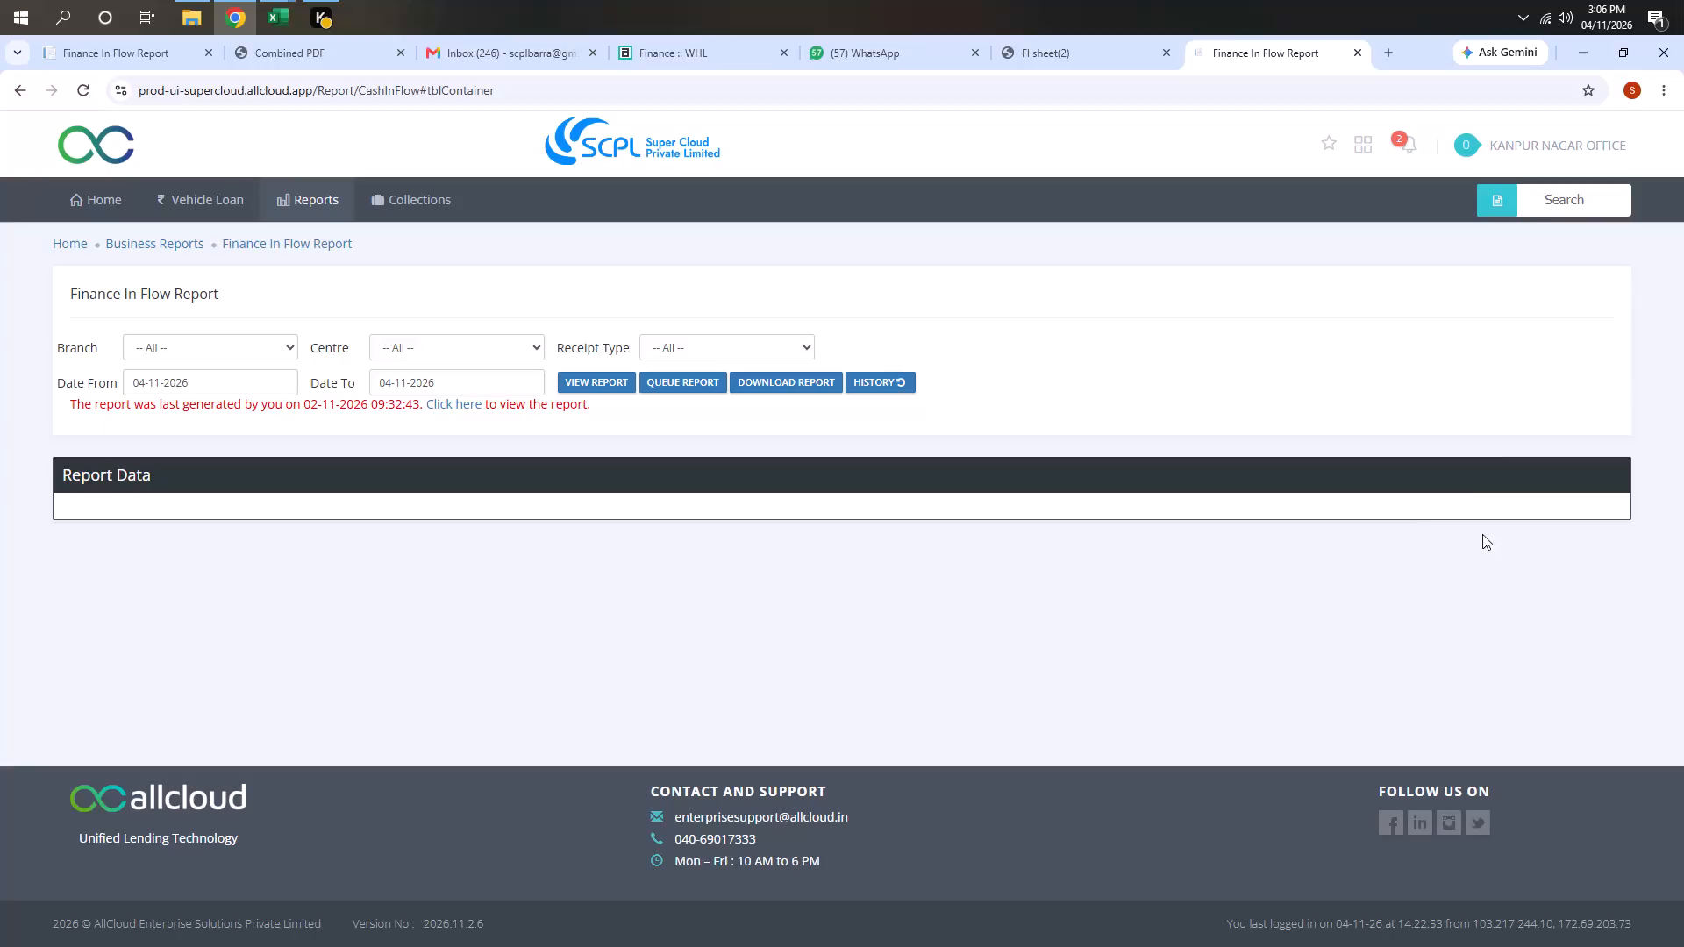
Open the LCC Report from the Collections MIS reports and generate it with the default filters.
left_click(494, 231)
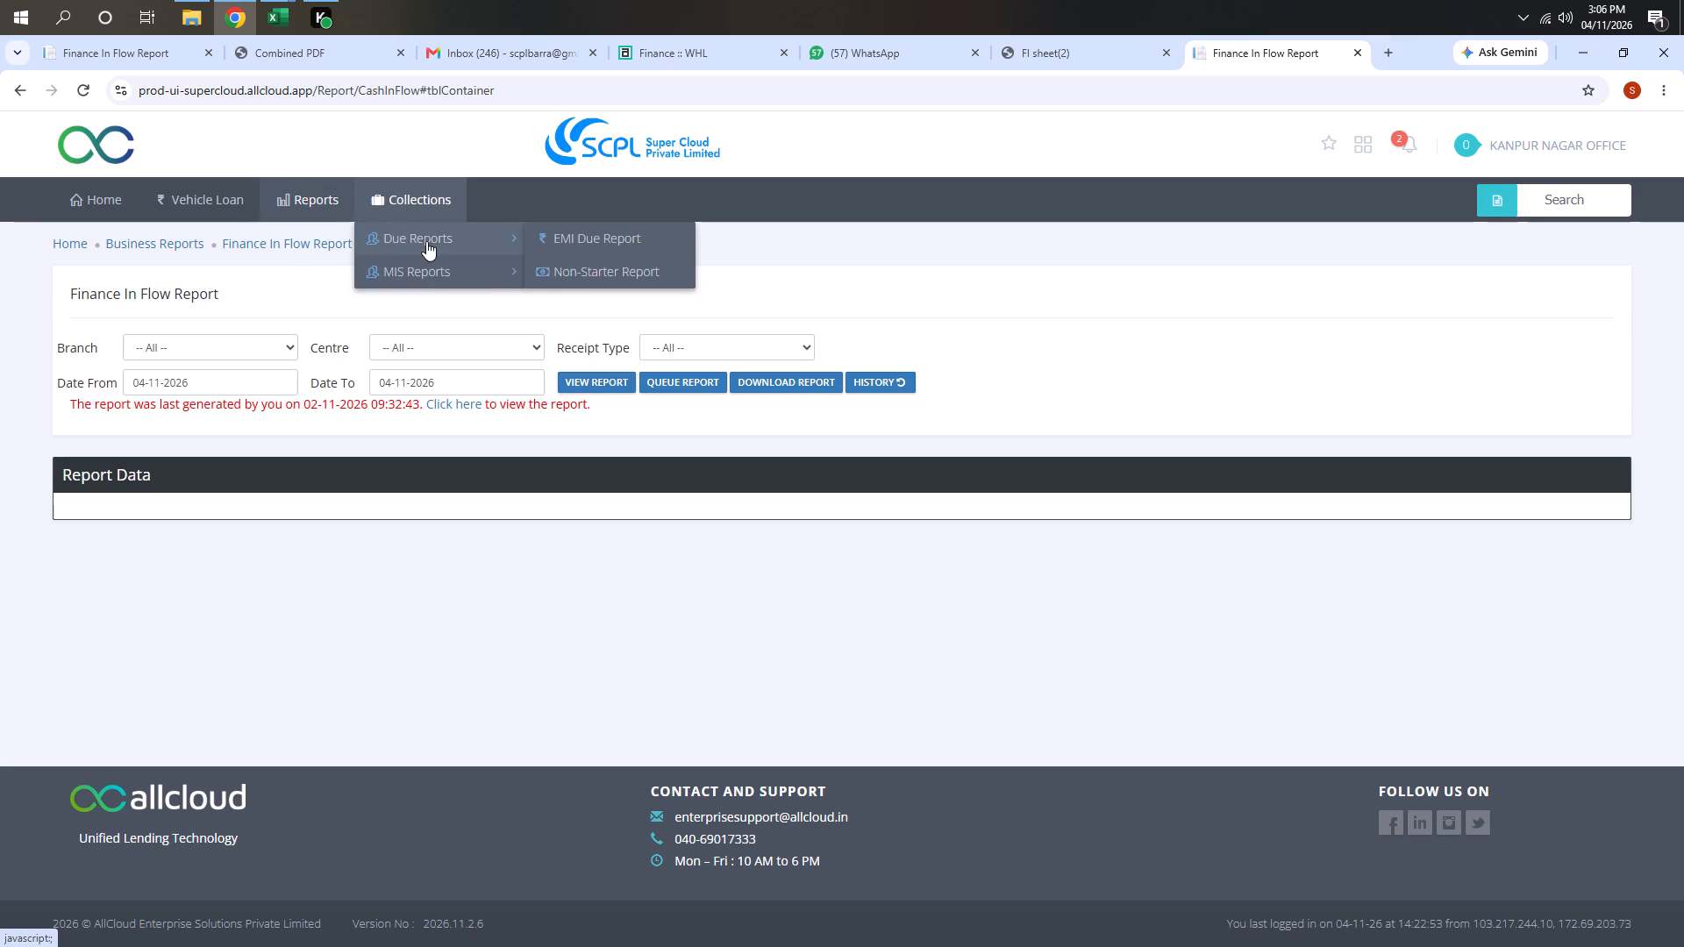
left_click(545, 274)
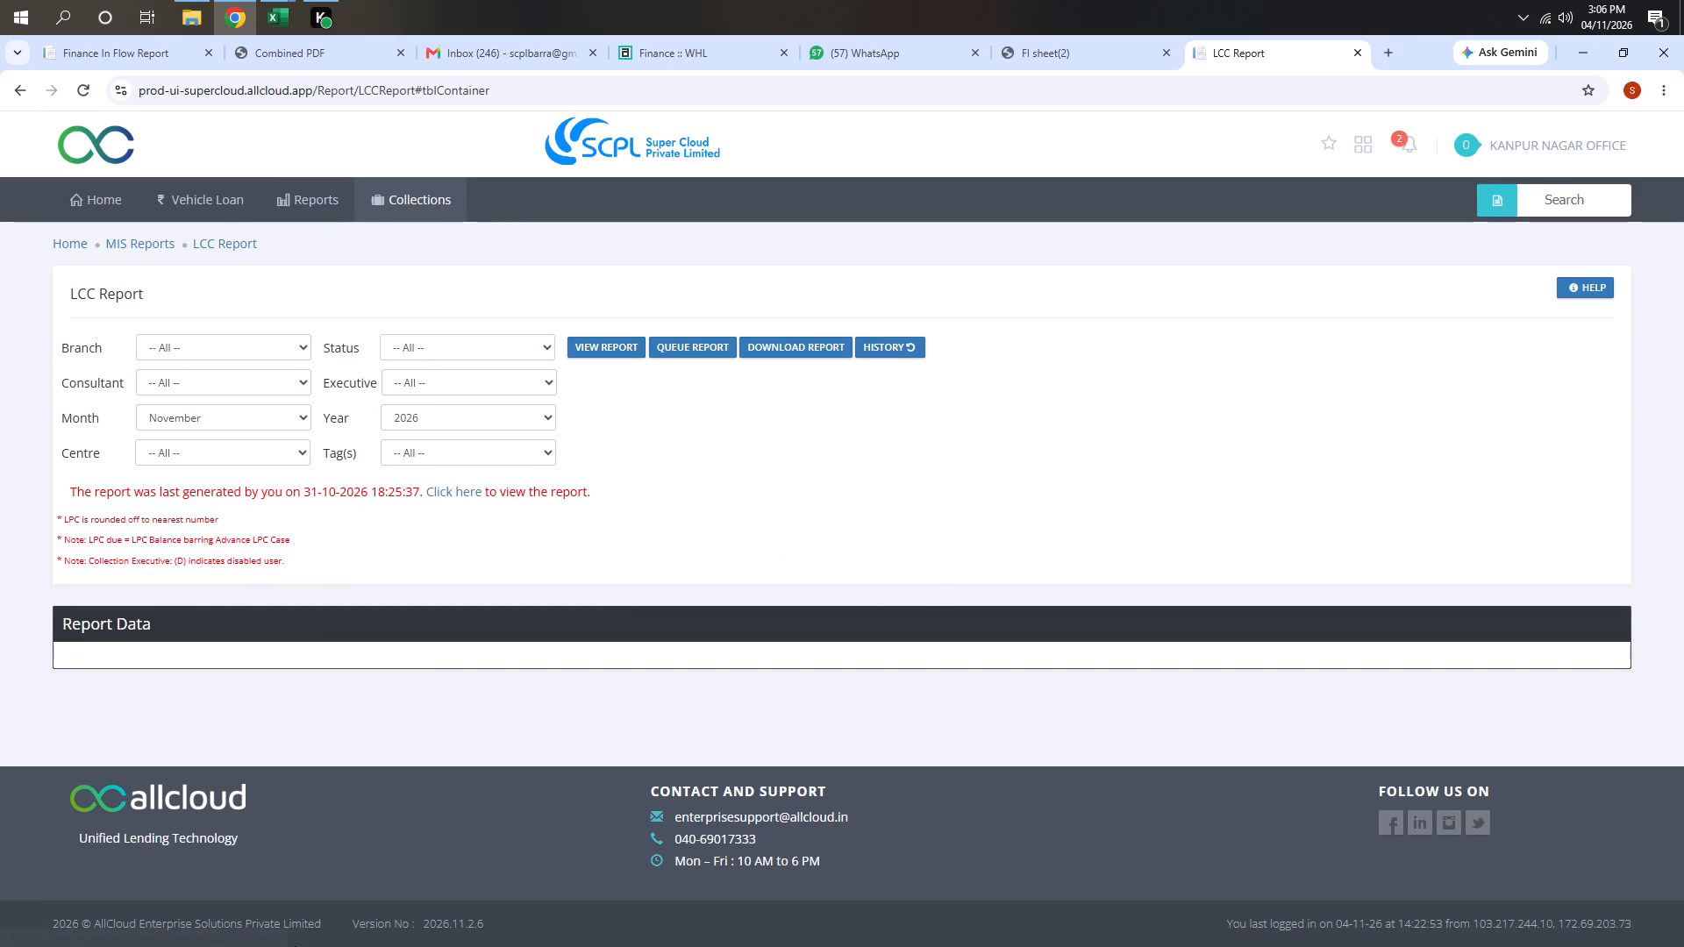
left_click(587, 353)
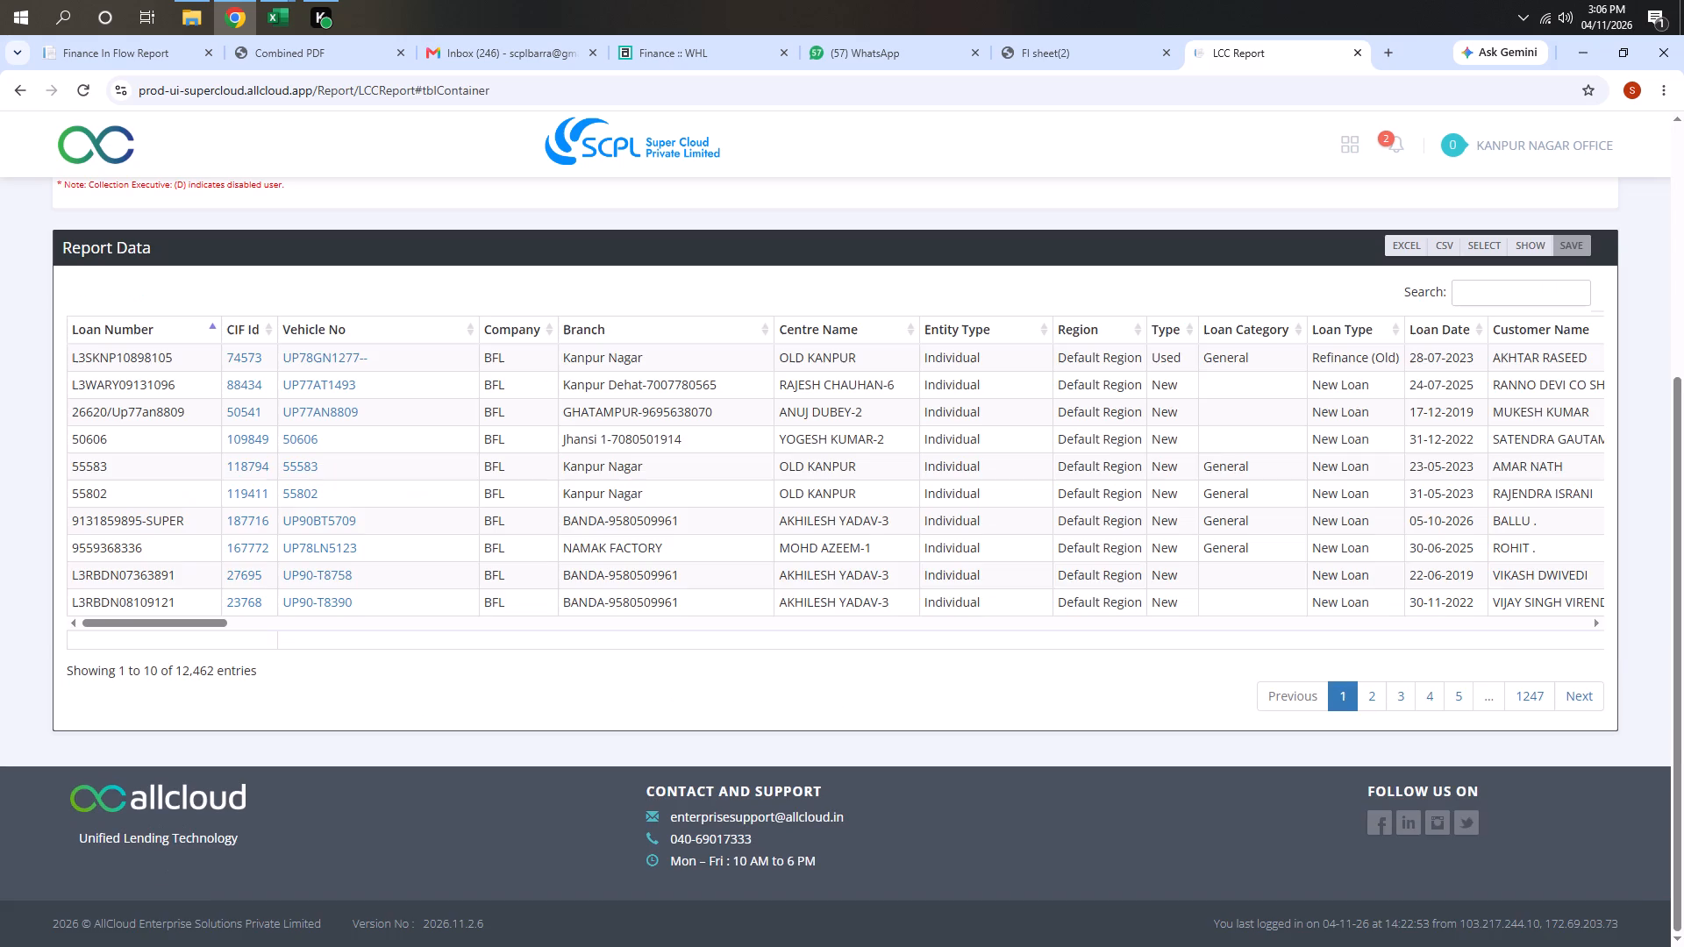
Export the LCC Report data as a CSV file.
left_click_drag(1679, 428, 1683, 375)
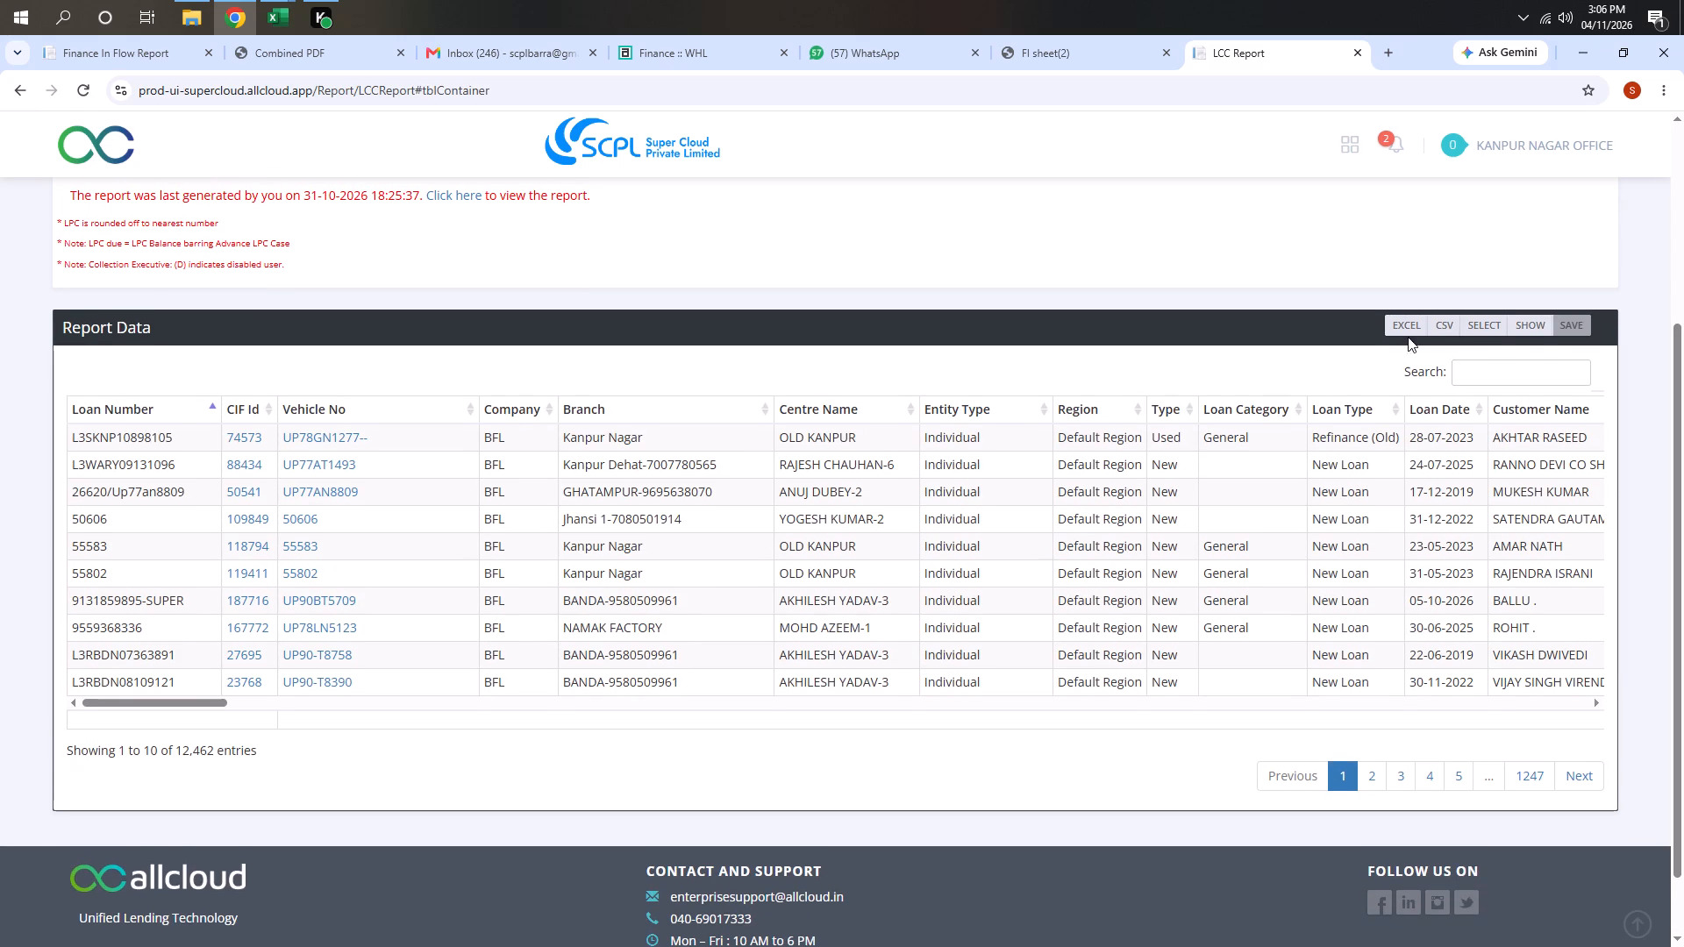
left_click(1440, 323)
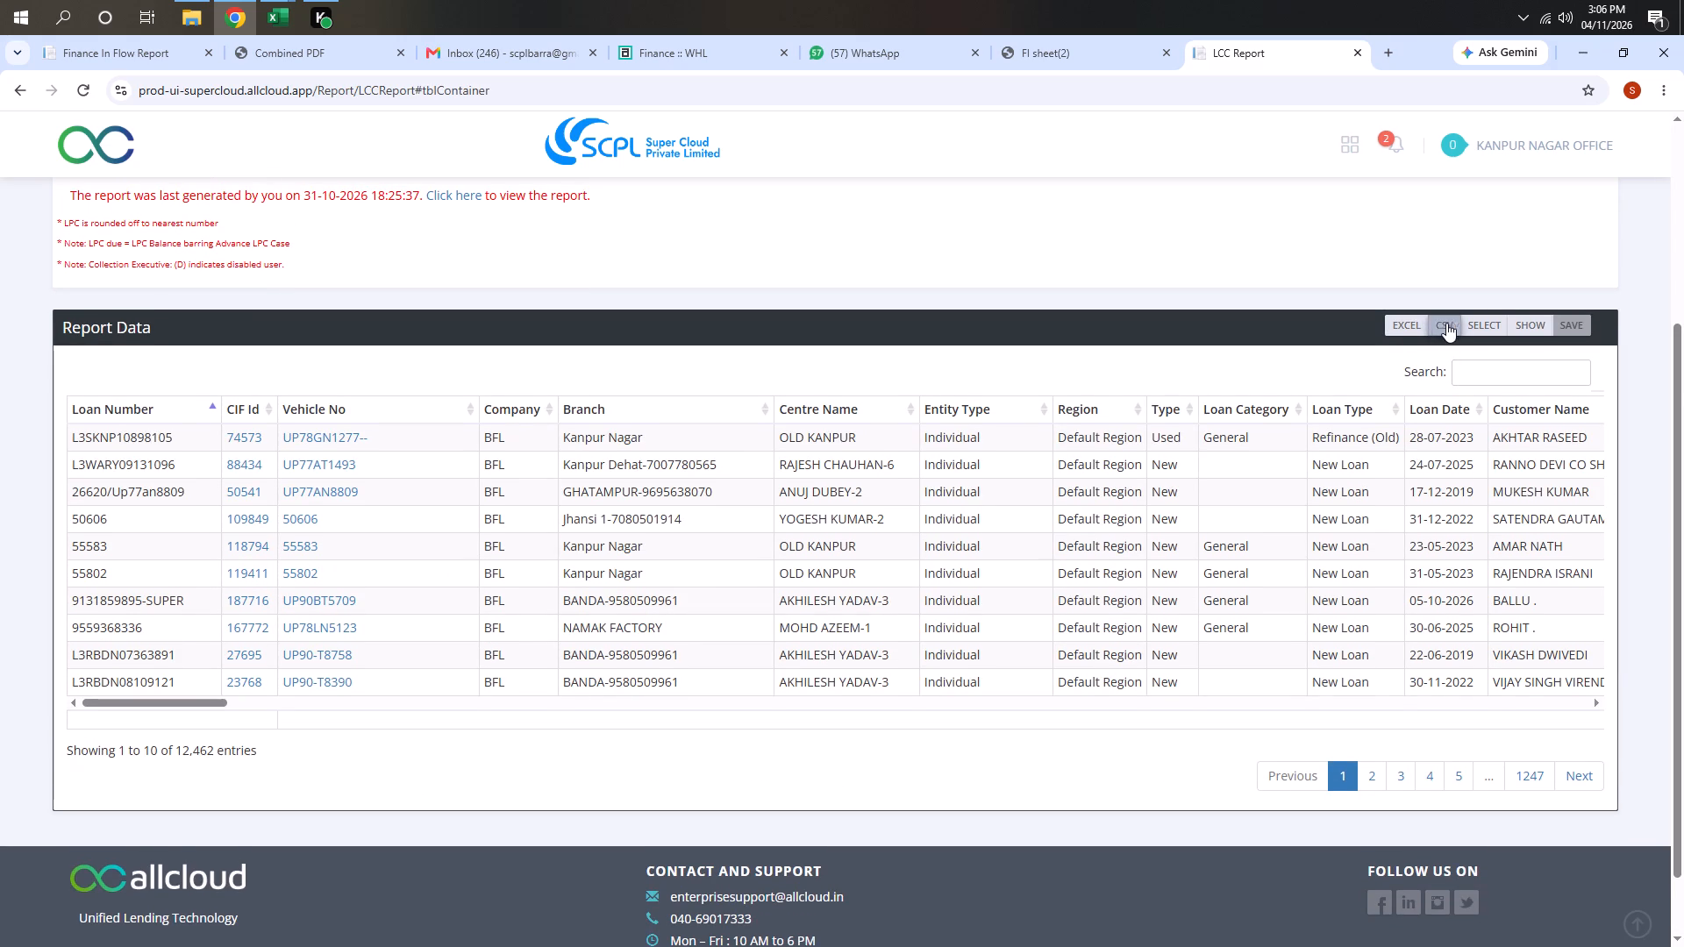
left_click_drag(1683, 377, 1683, 304)
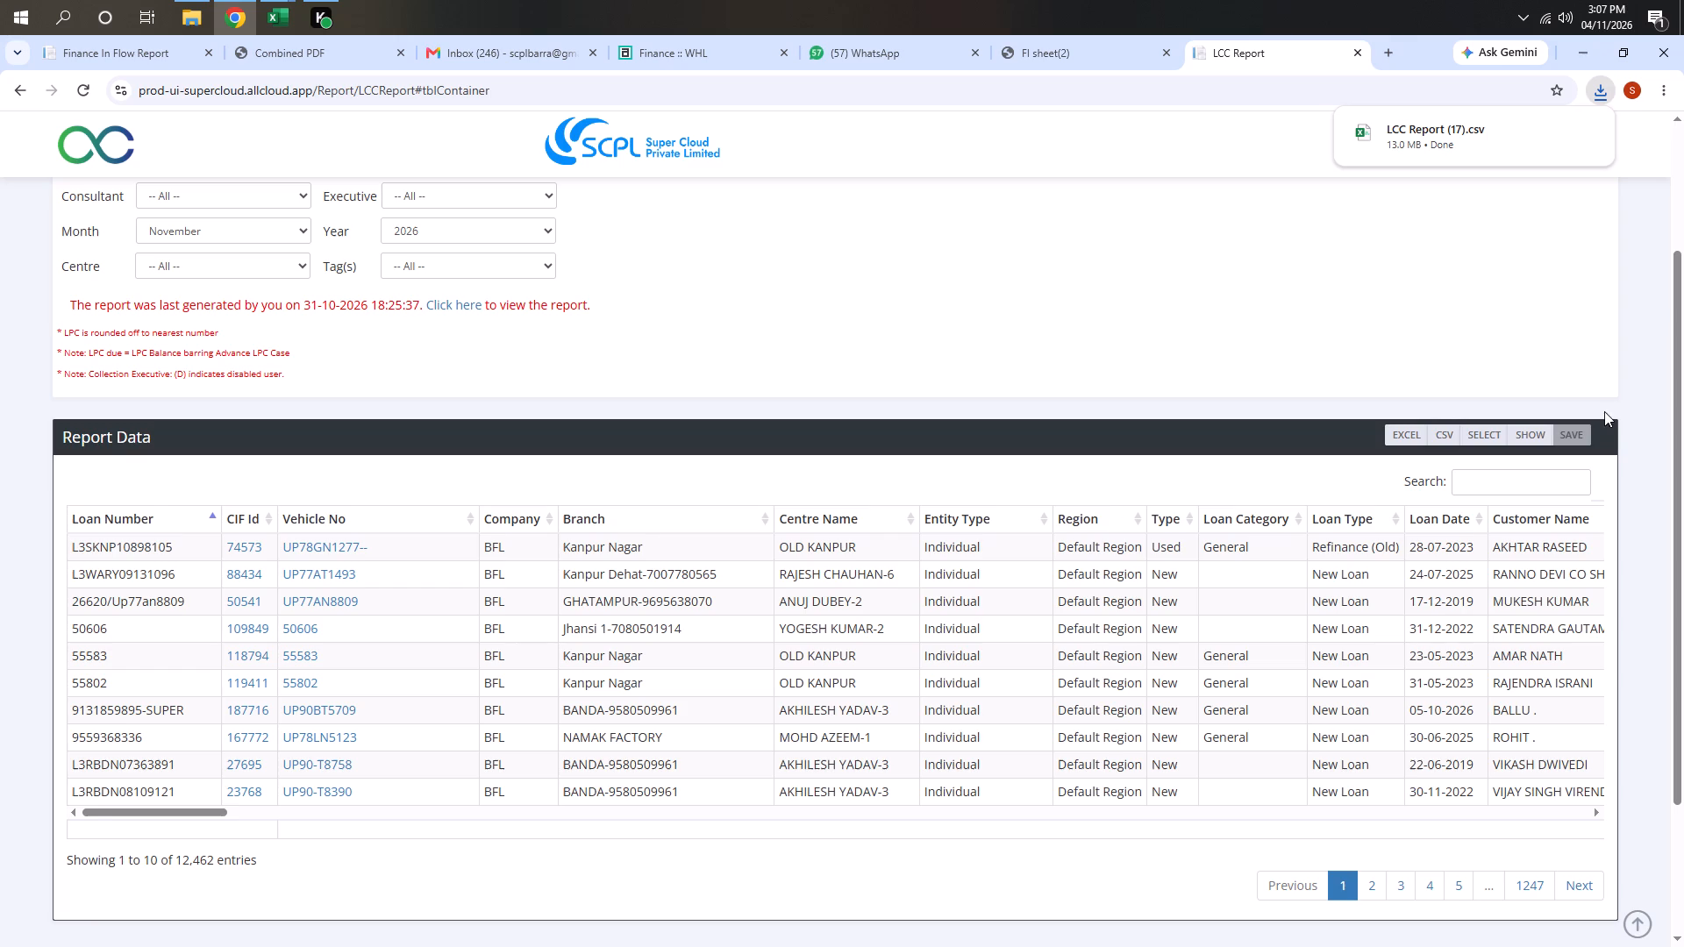
Open the downloaded LCC Report (17).csv file in Excel.
double_click(1388, 126)
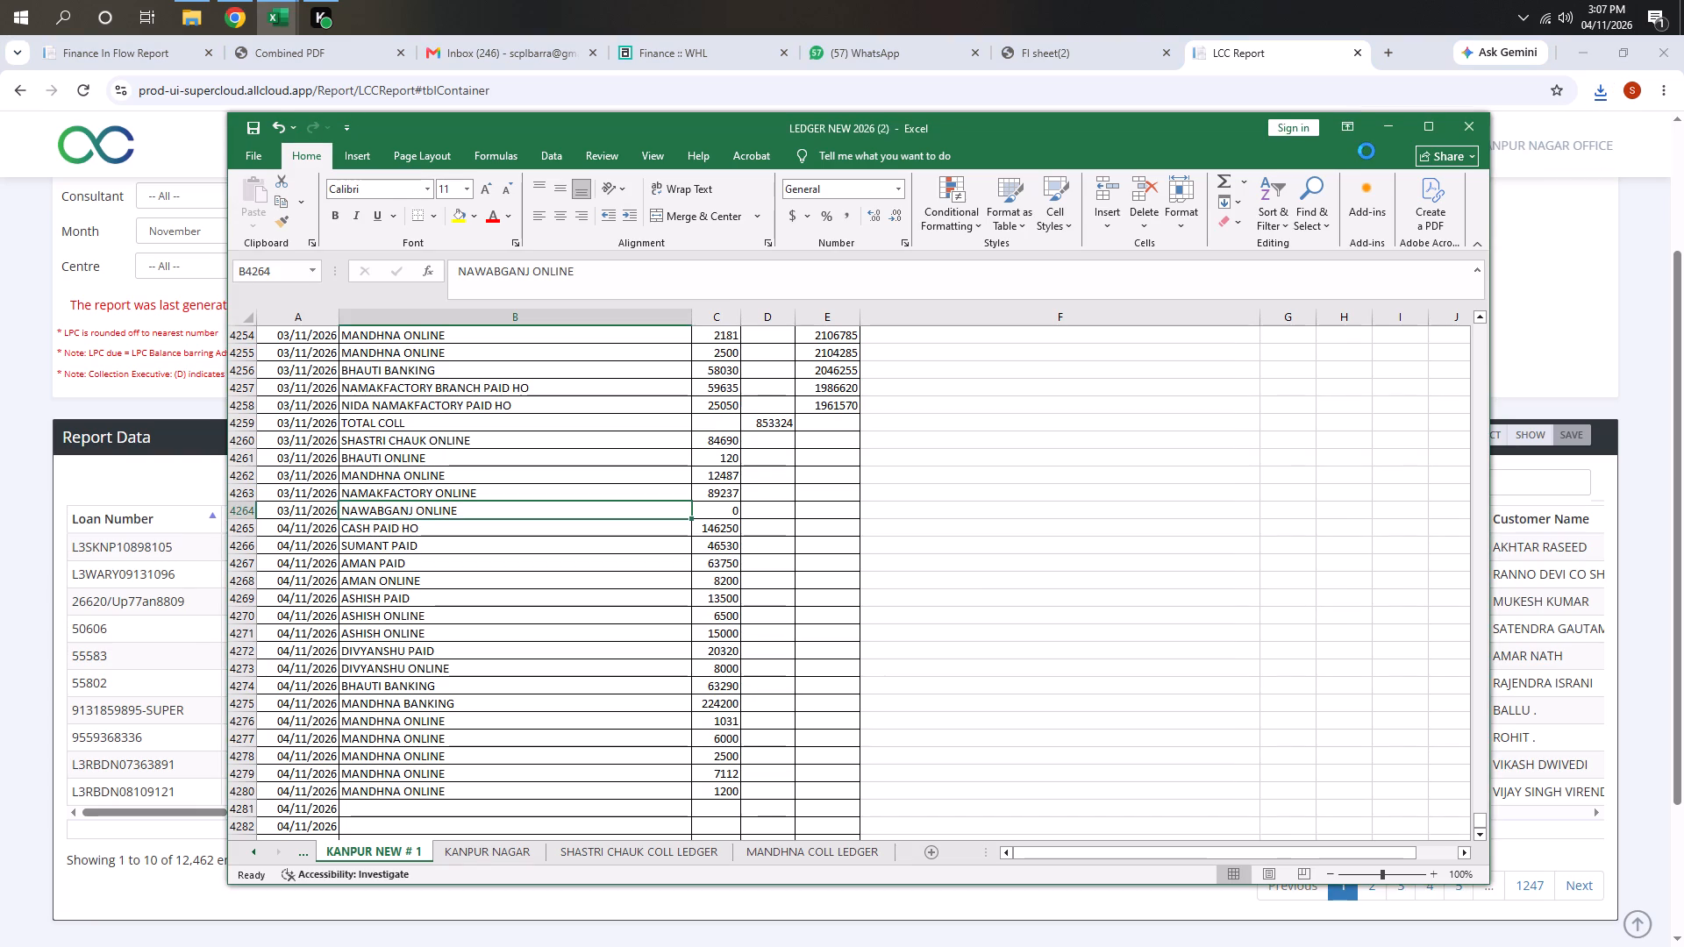
key("ctrl+s")
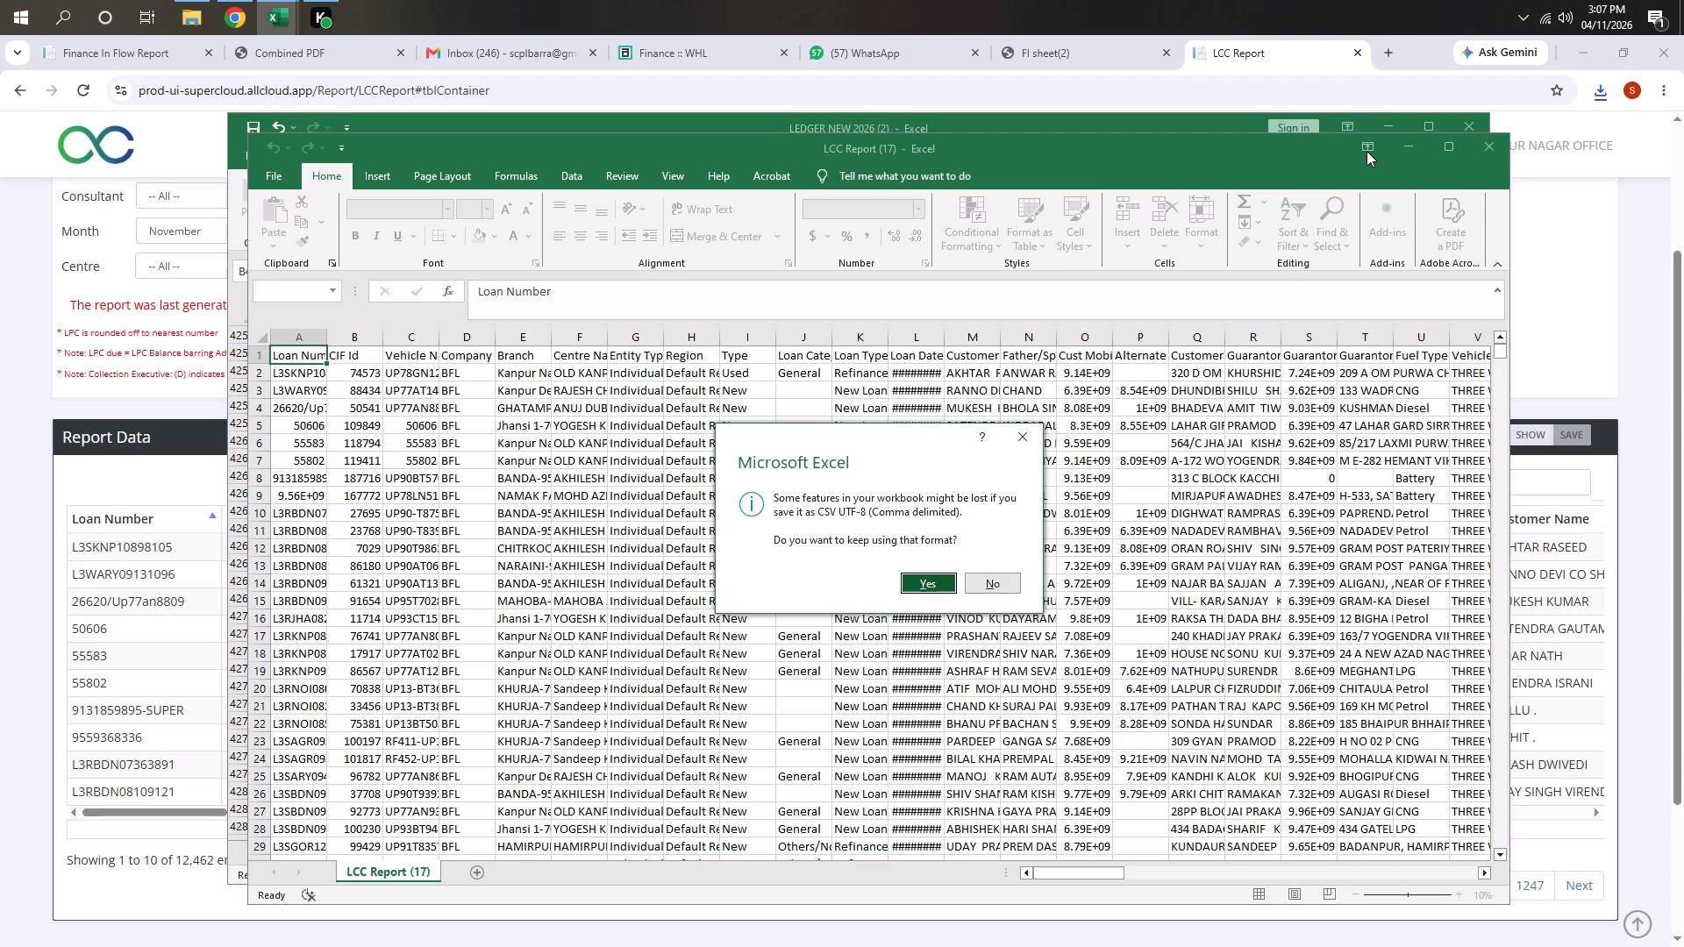
key("Escape")
key("Escape")
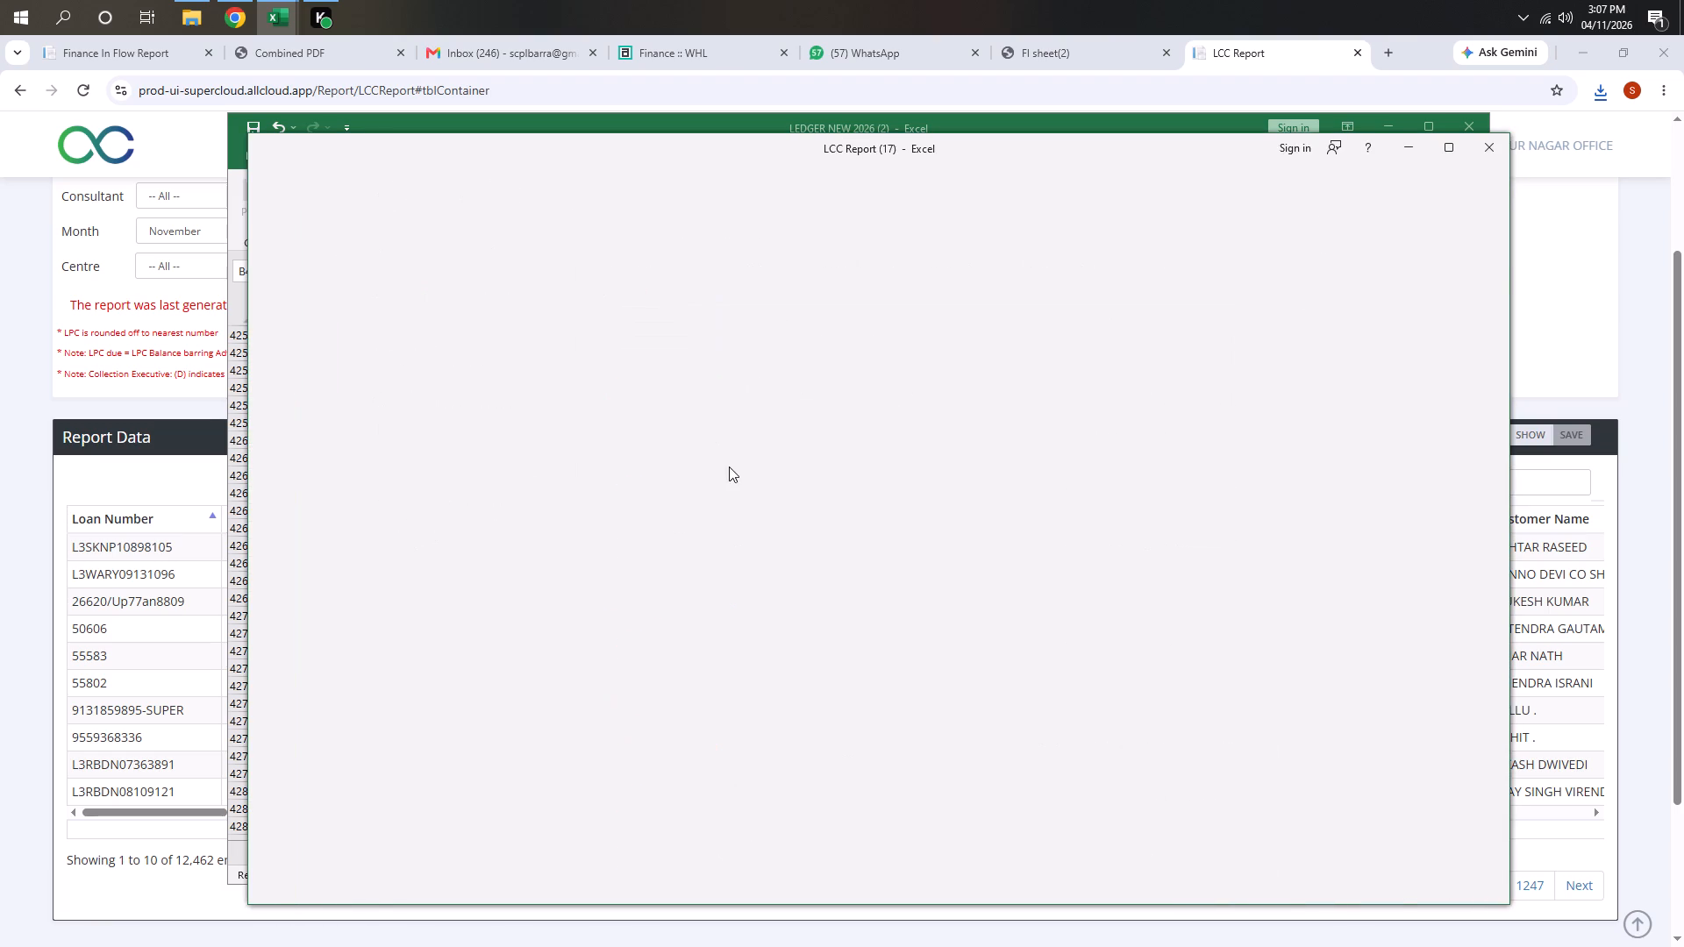
left_click(681, 442)
left_click(739, 352)
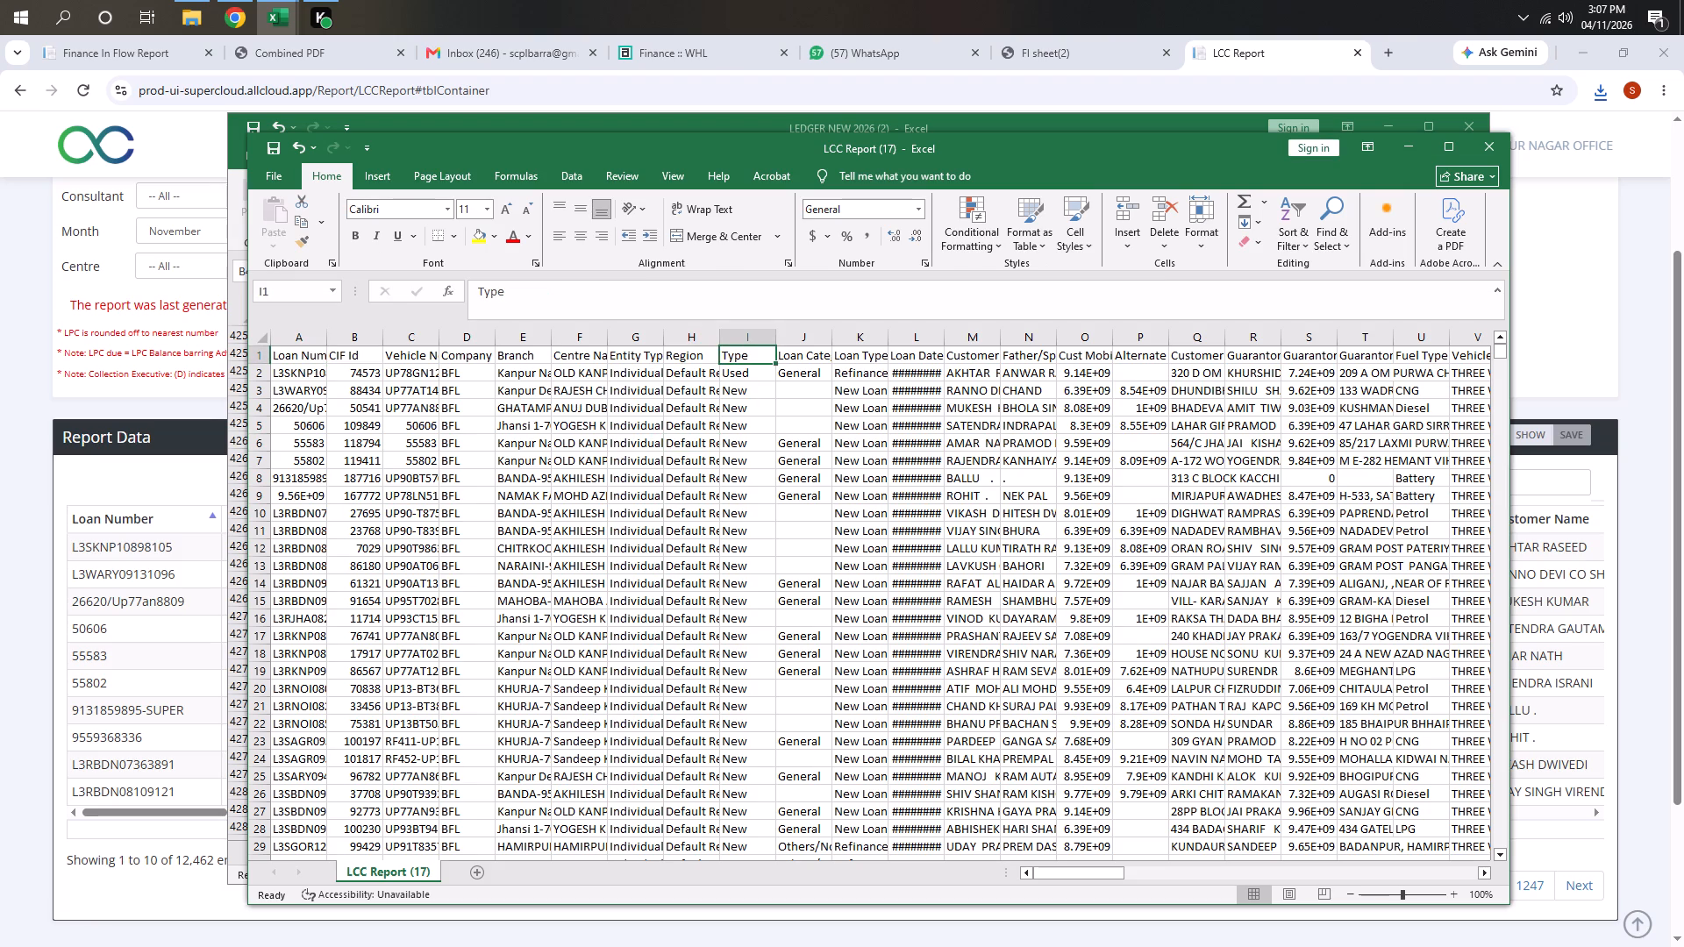
Add filters to the header row of the LCC Report sheet.
key("ctrl+shift+l")
Filter the Collection Executive column to show only the executive whose first name is Aman.
key("Right")
key("Right")
key("Right")
key("Right")
key("Right")
key("Right")
key("Right")
key("Right")
key("Right")
key("Right")
key("Right")
key("Right")
key("Right")
key("Right")
key("Right")
key("Right")
key("Right")
key("Right")
key("Right")
key("Right")
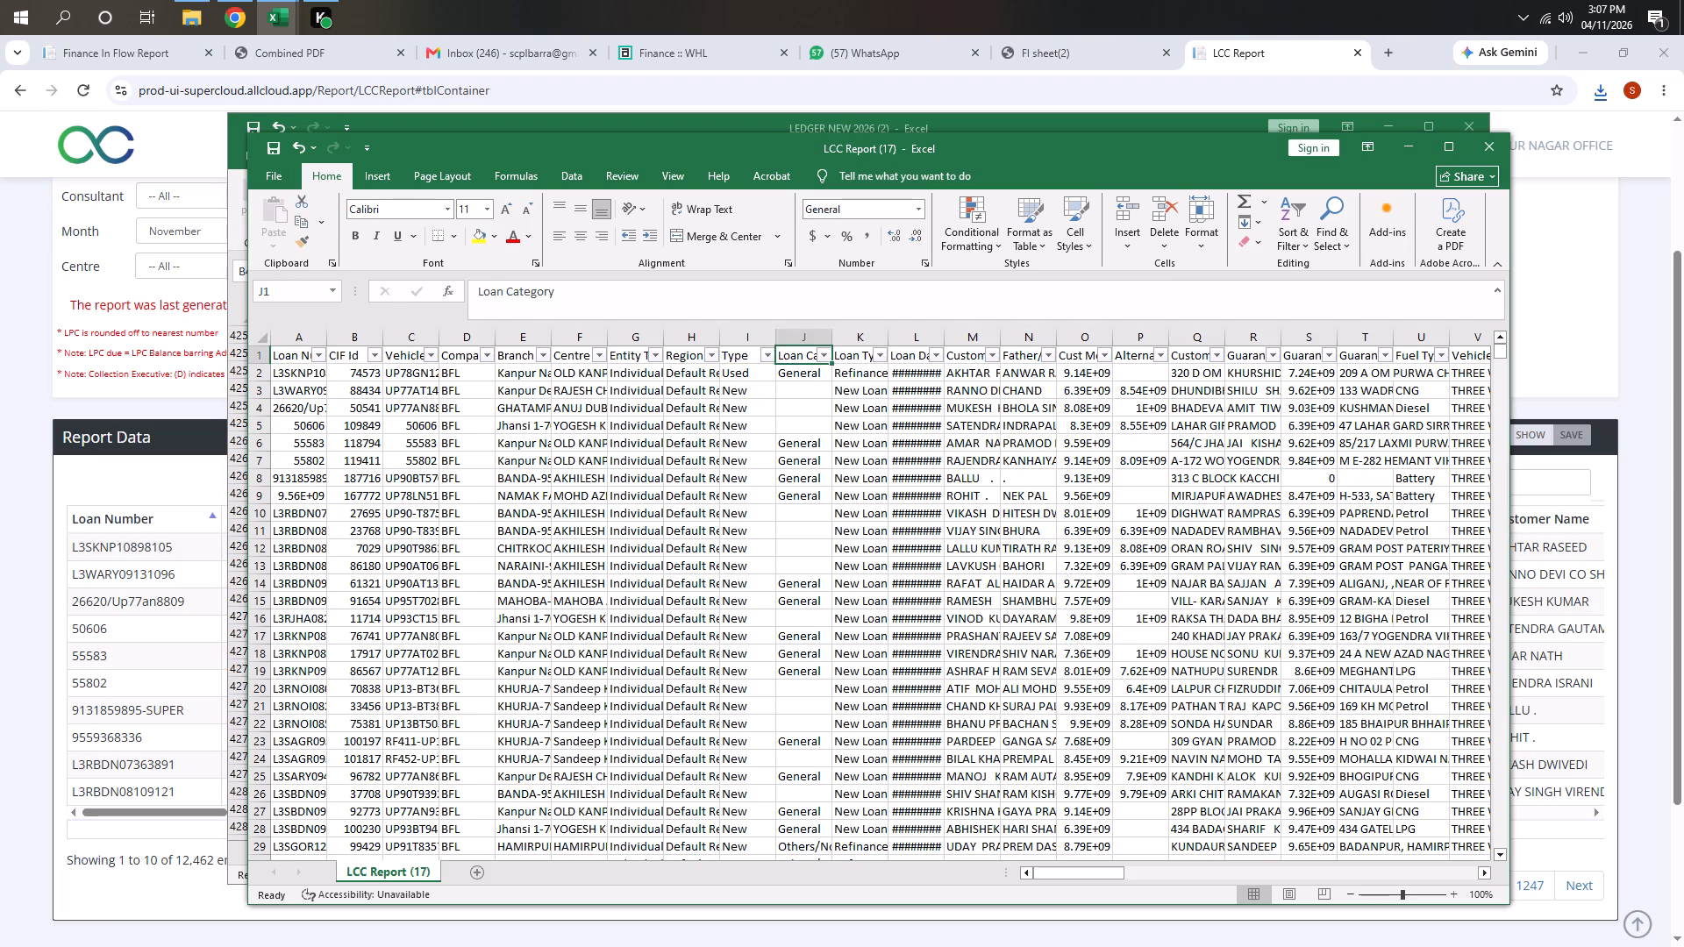
key("Left")
key("Right")
key("Right")
key("Right")
key("Right")
key("Right")
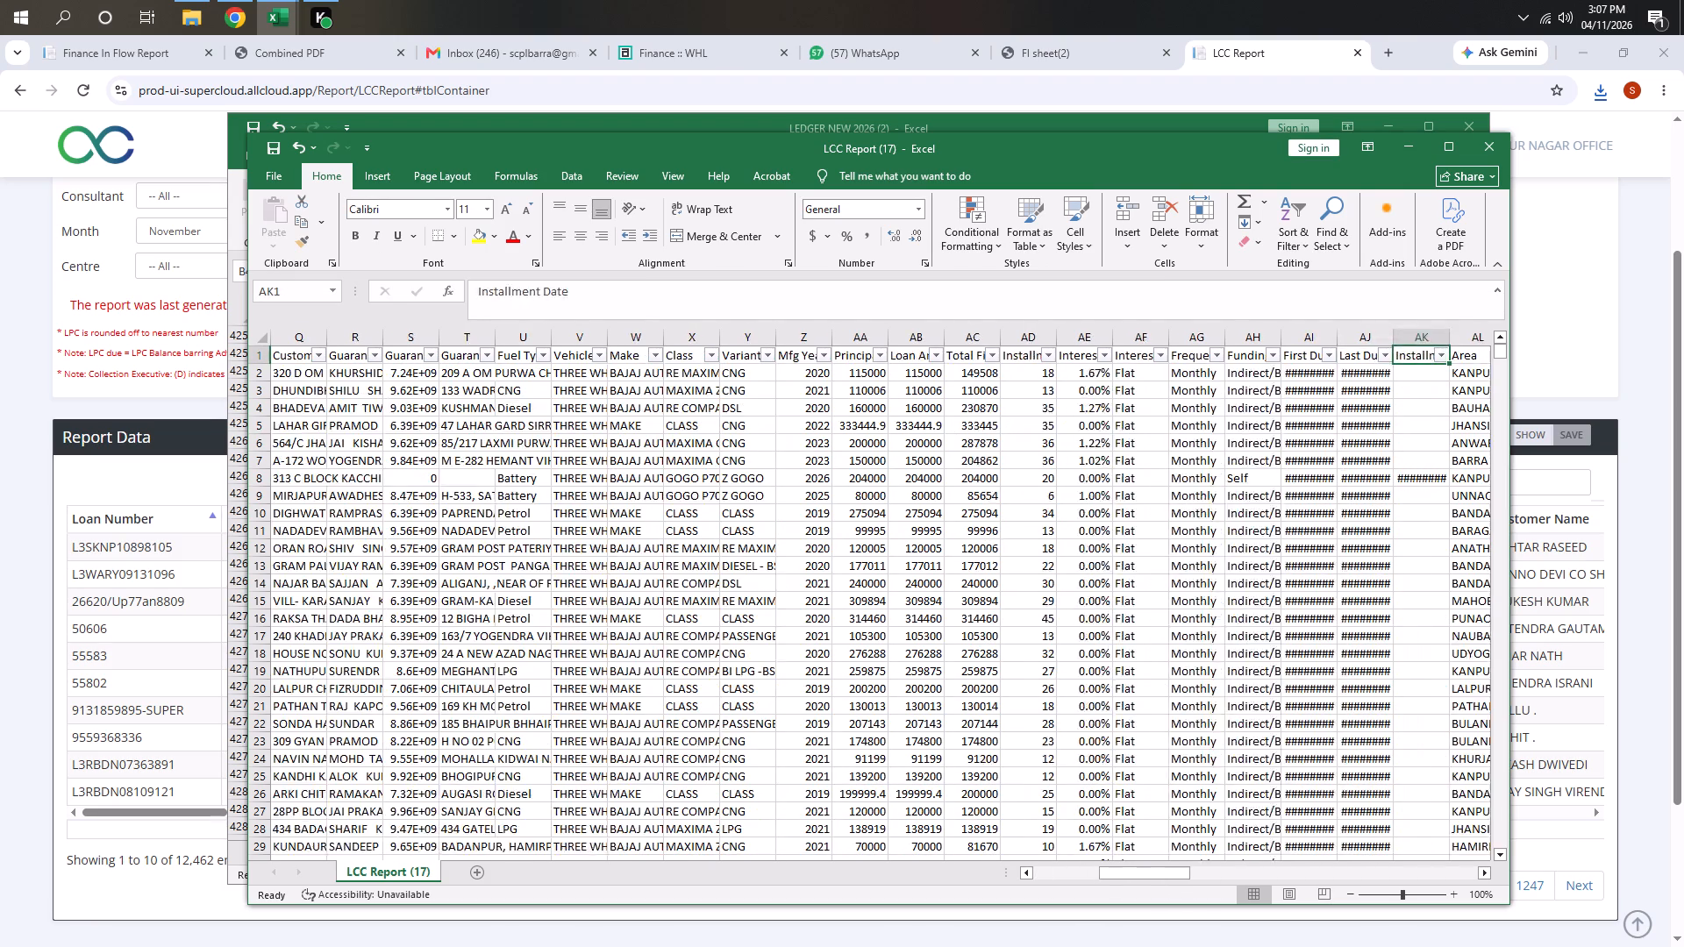
key("Right")
key("Right")
key("Right")
key("Left")
key("Right")
key("Right")
key("alt+Down")
key("Down")
key("Down")
key("Down")
key("Down")
key("Down")
key("Down")
key("Down")
key("Down")
key("Down")
key("Down")
key("Down")
key("Down")
key("Down")
key("Down")
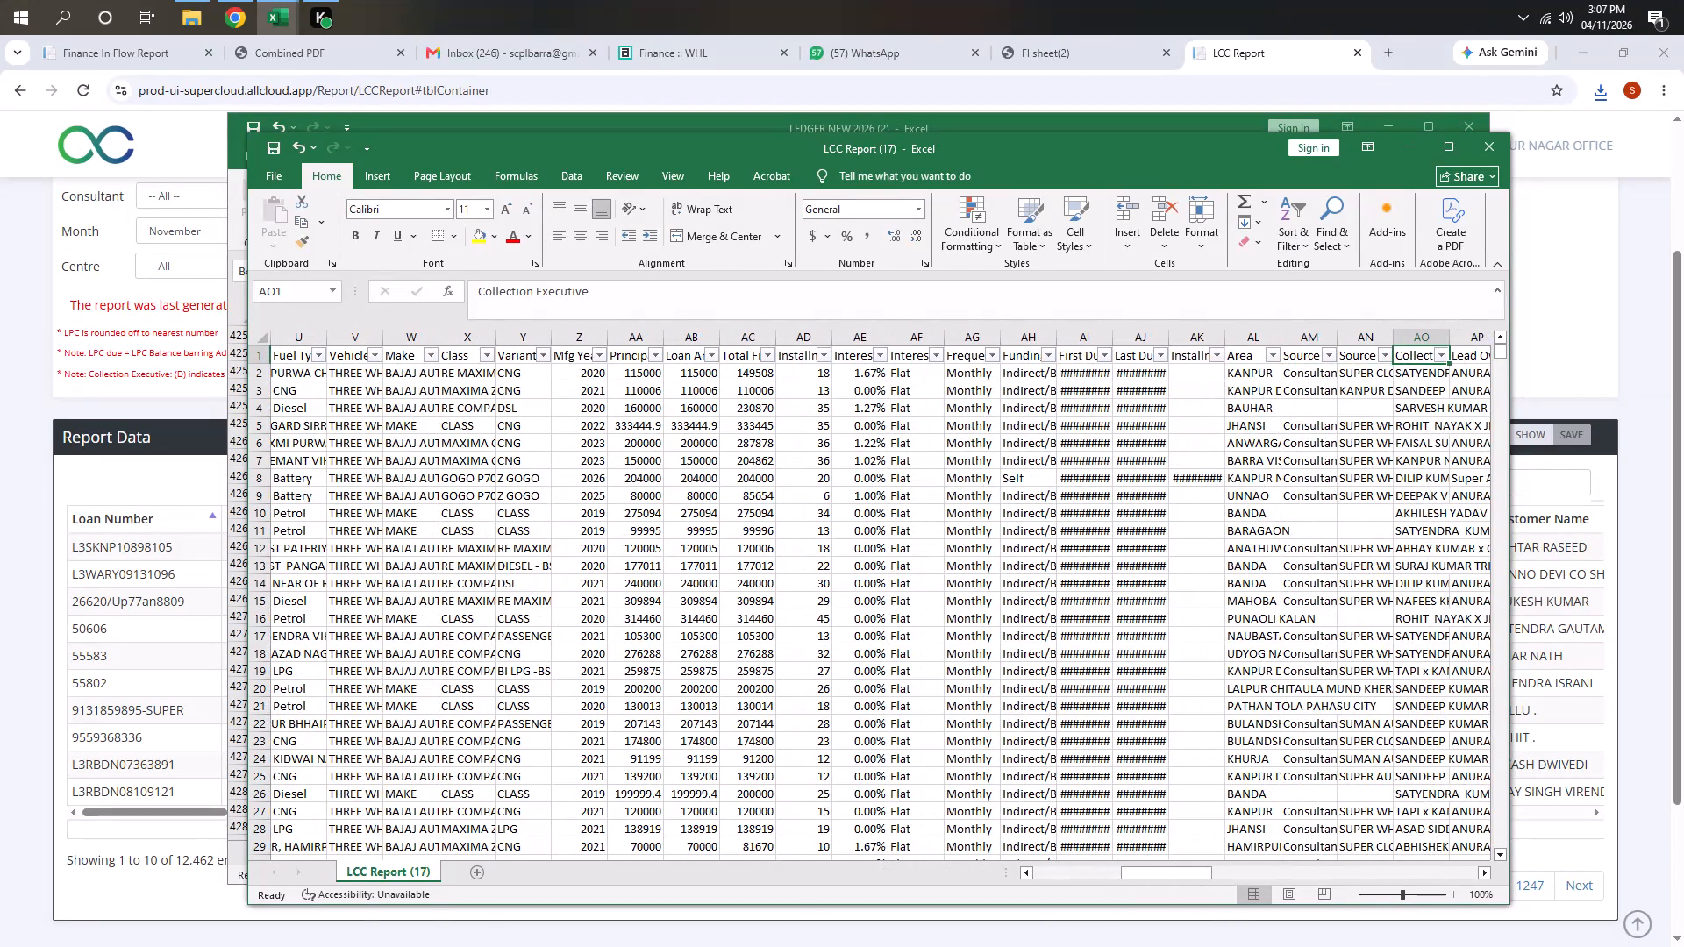
key("Down")
key("Down")
key("Down")
key("Up")
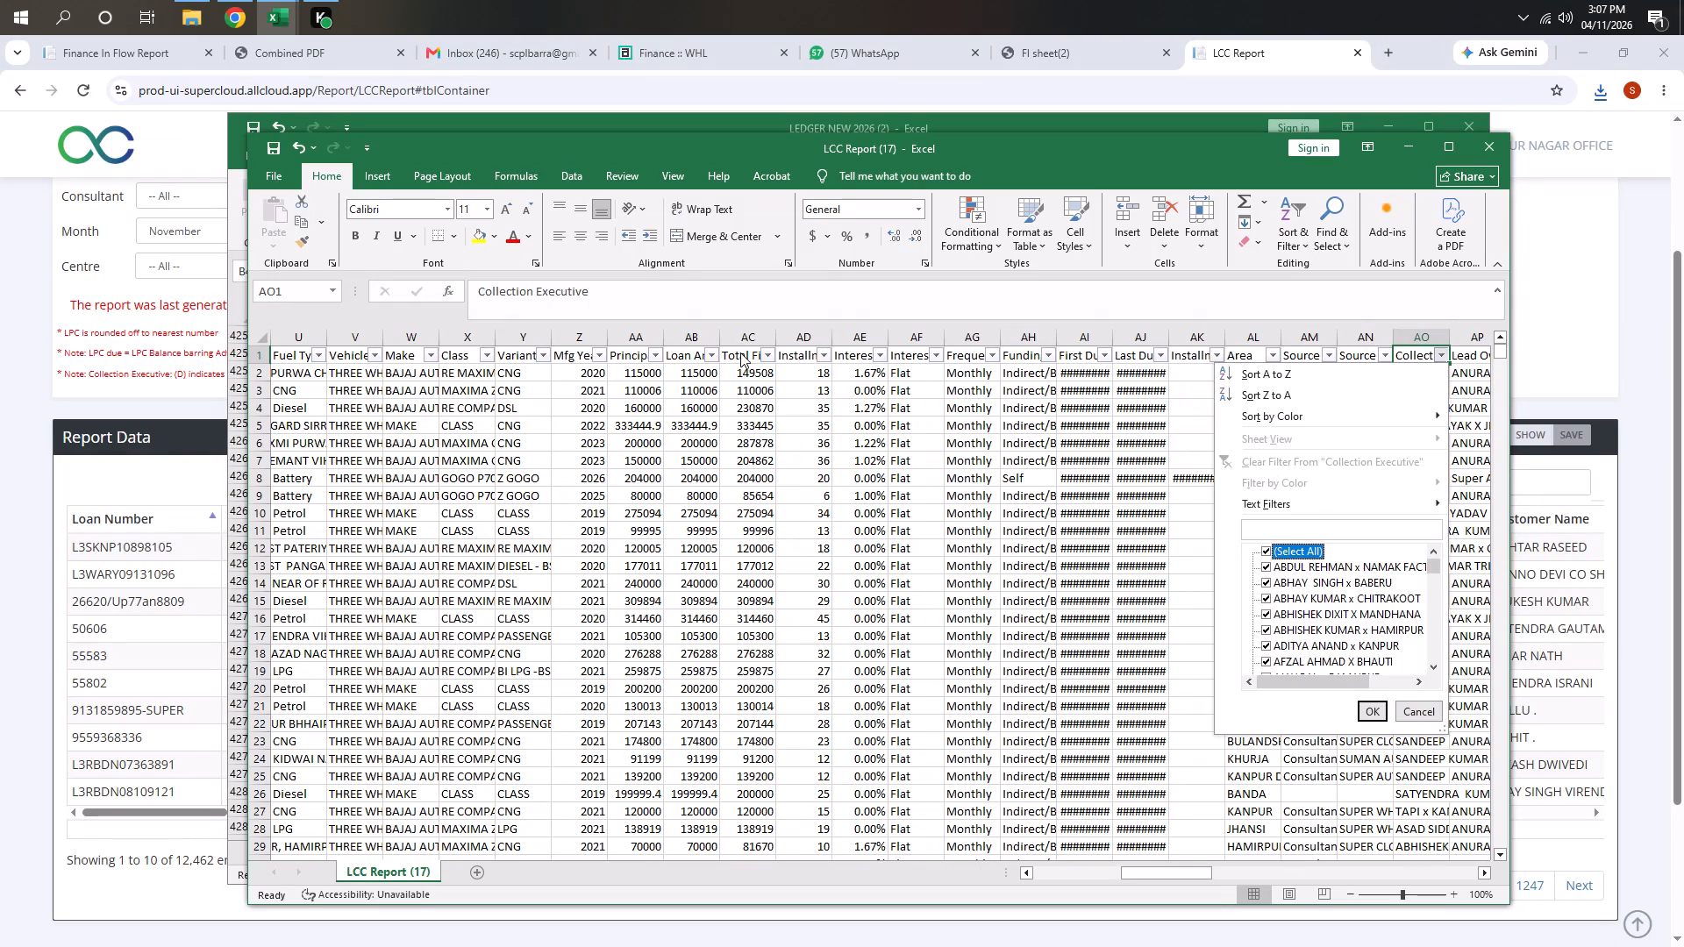
key("Down")
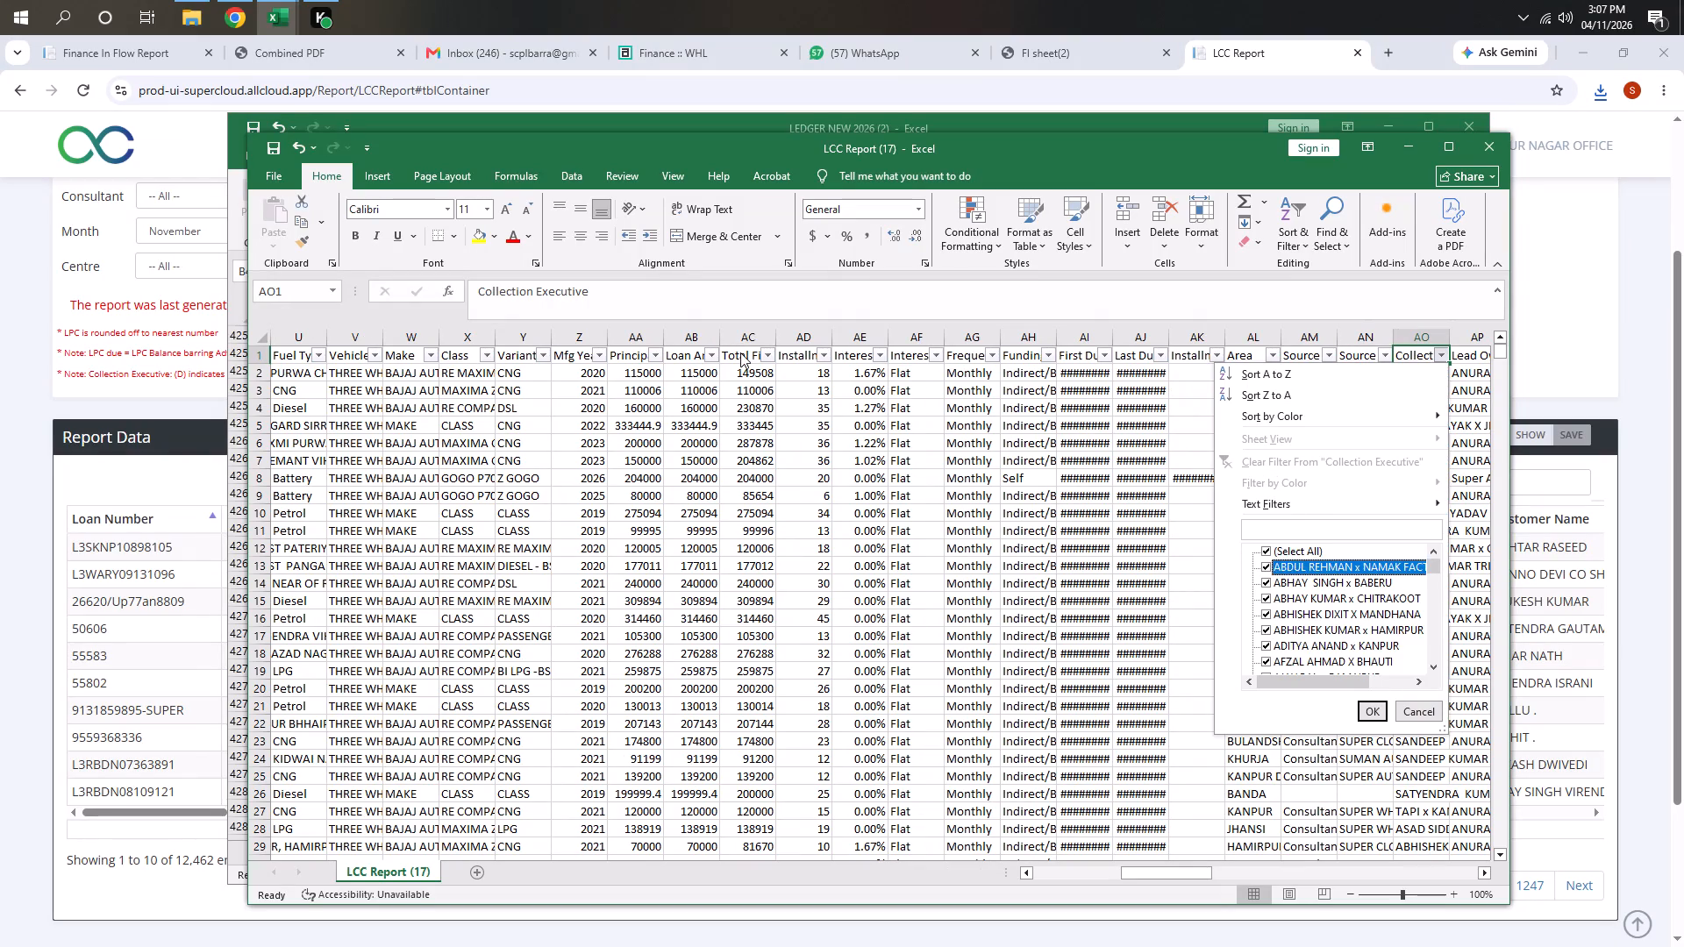
key("Up")
key("space")
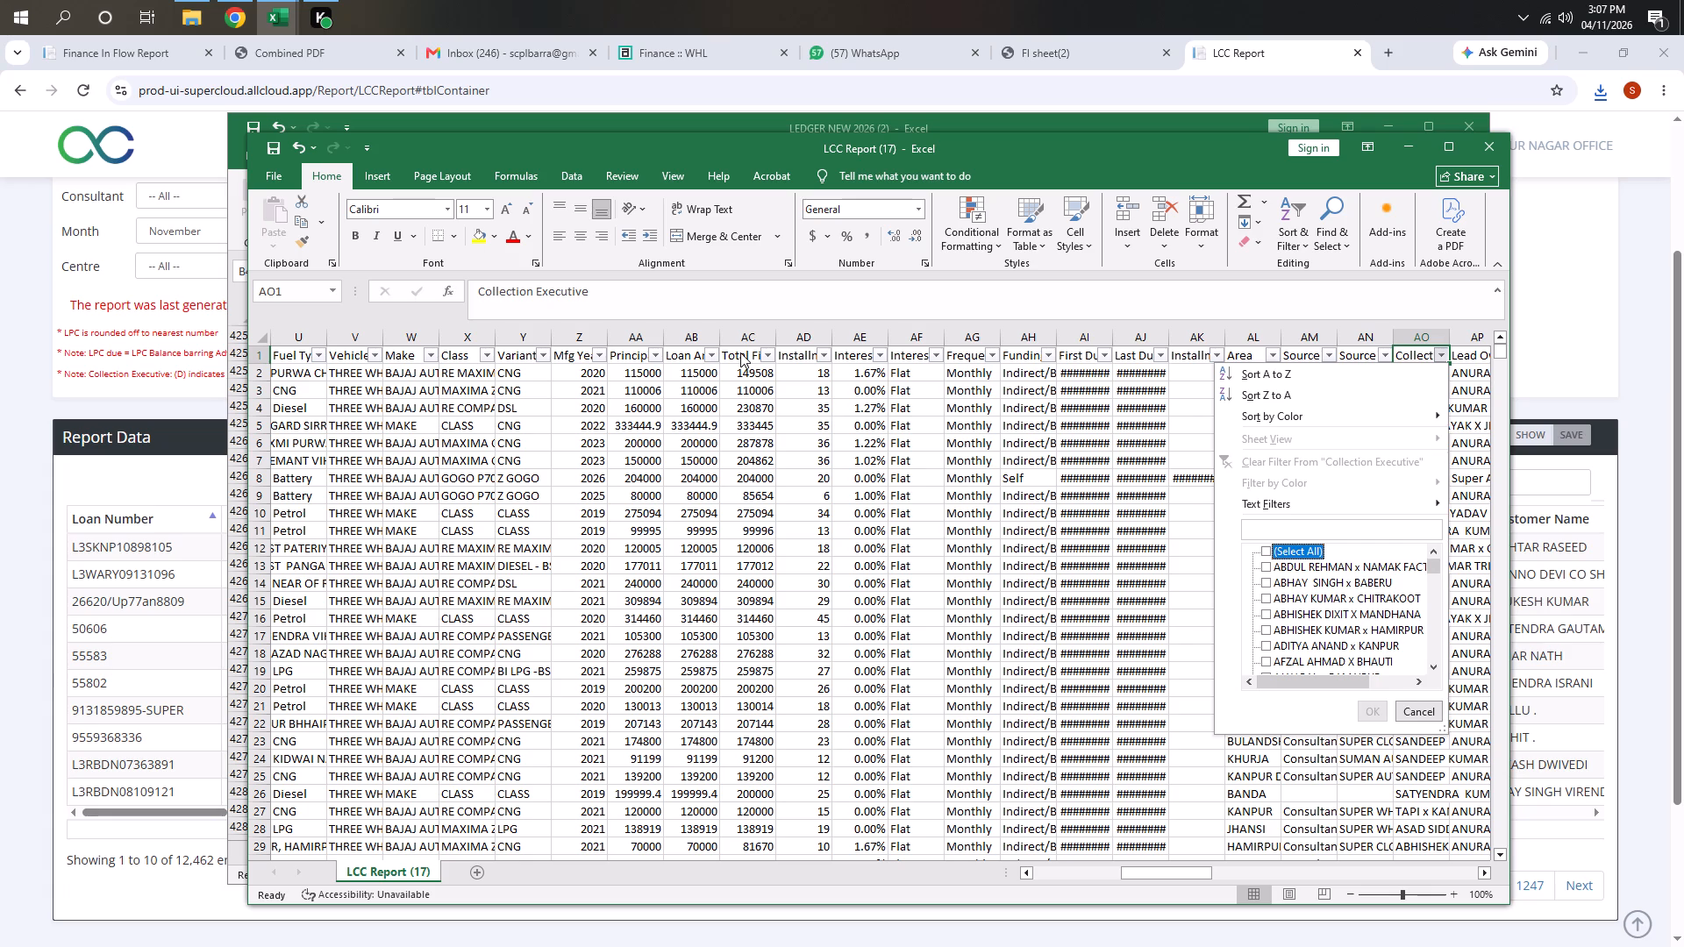
key("Up")
key("Down")
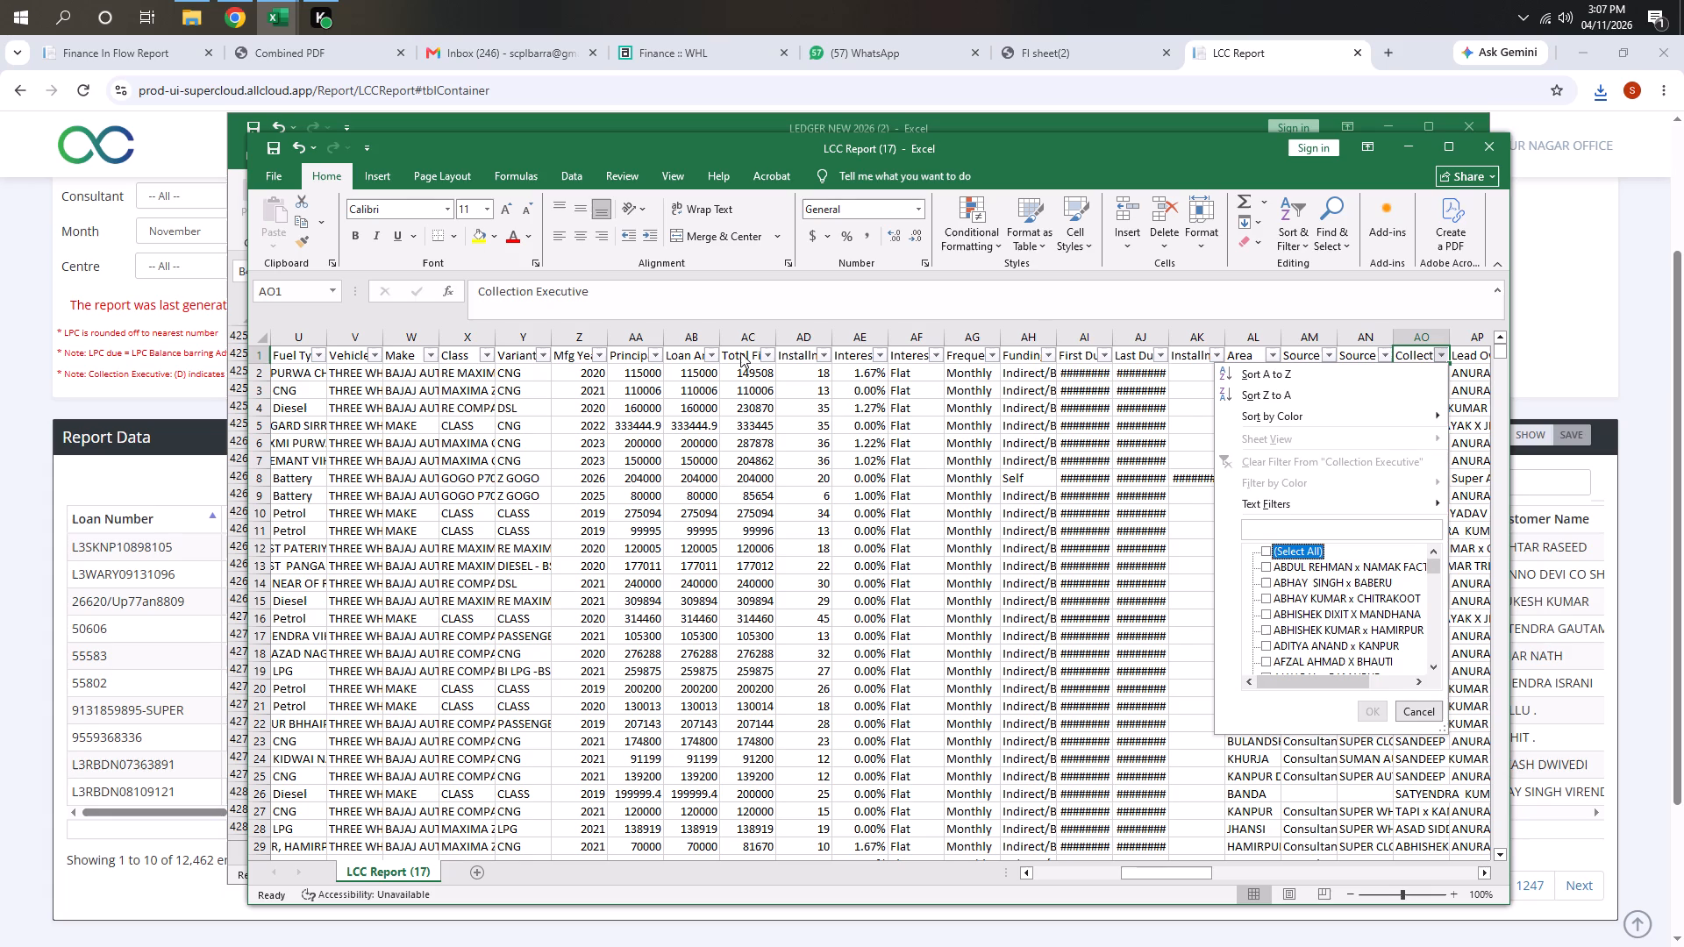
key("Down")
key("Down")
key("Down")
key("Down")
key("Down")
key("Down")
key("Down")
key("Down")
key("Down")
key("Down")
key("Down")
key("Down")
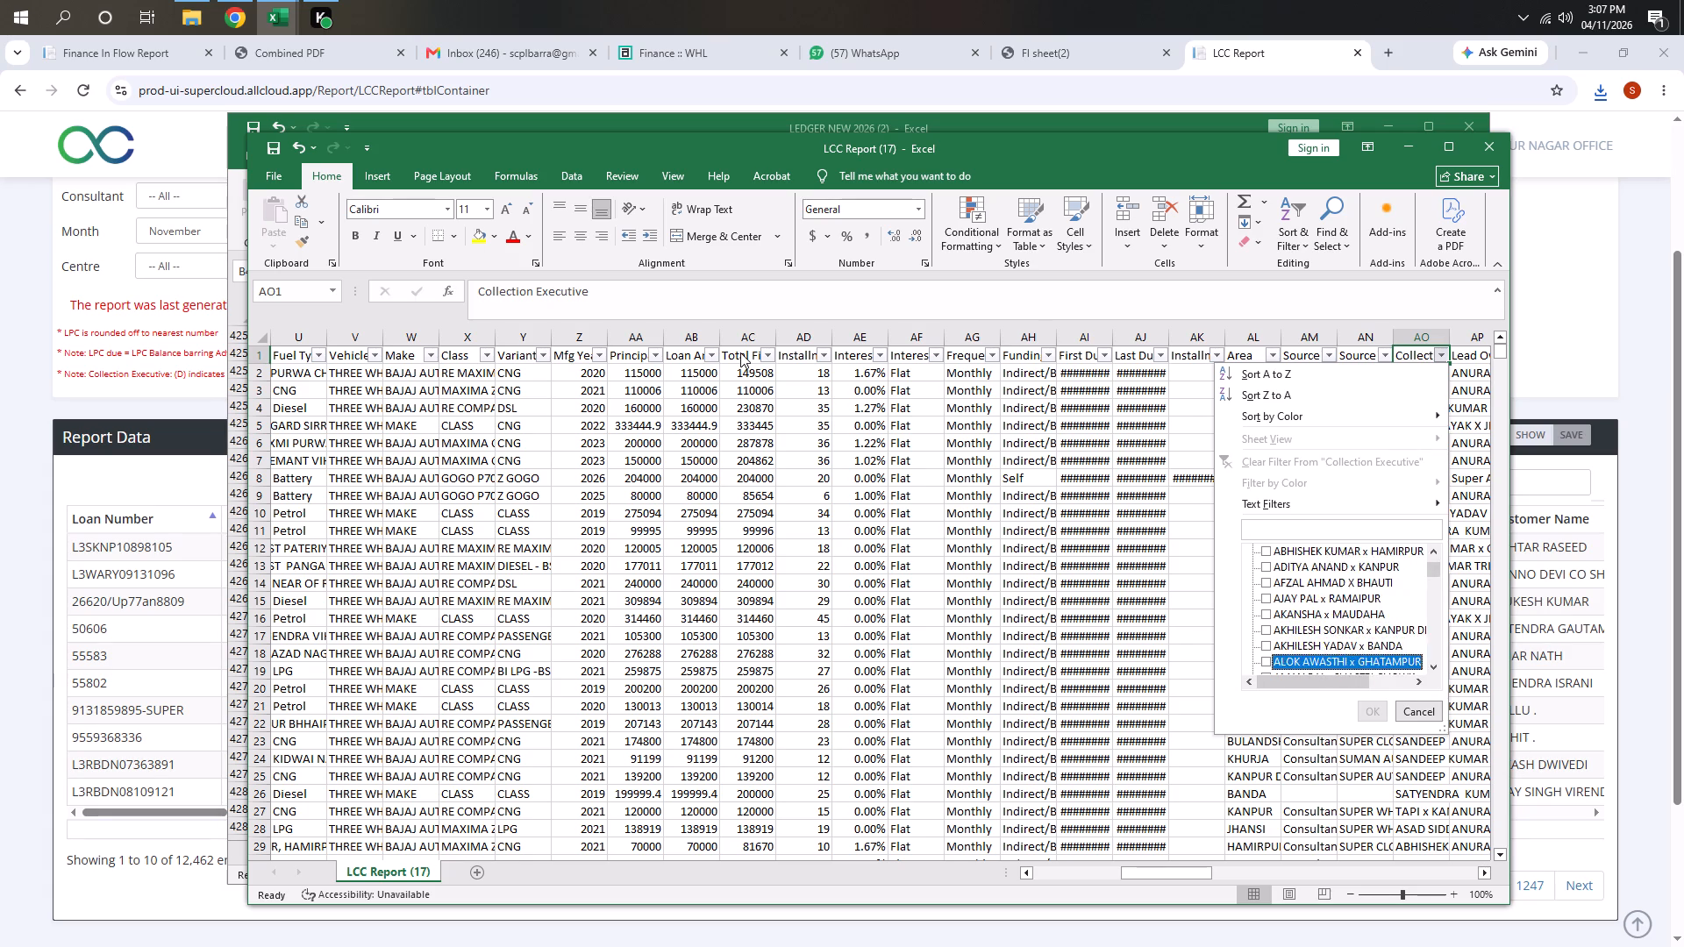
key("Down")
key("Down")
key("Up")
key("space")
key("Return")
Copy the filtered rows with their header row into a new blank workbook.
key("shift+space")
key("ctrl+shift+Down")
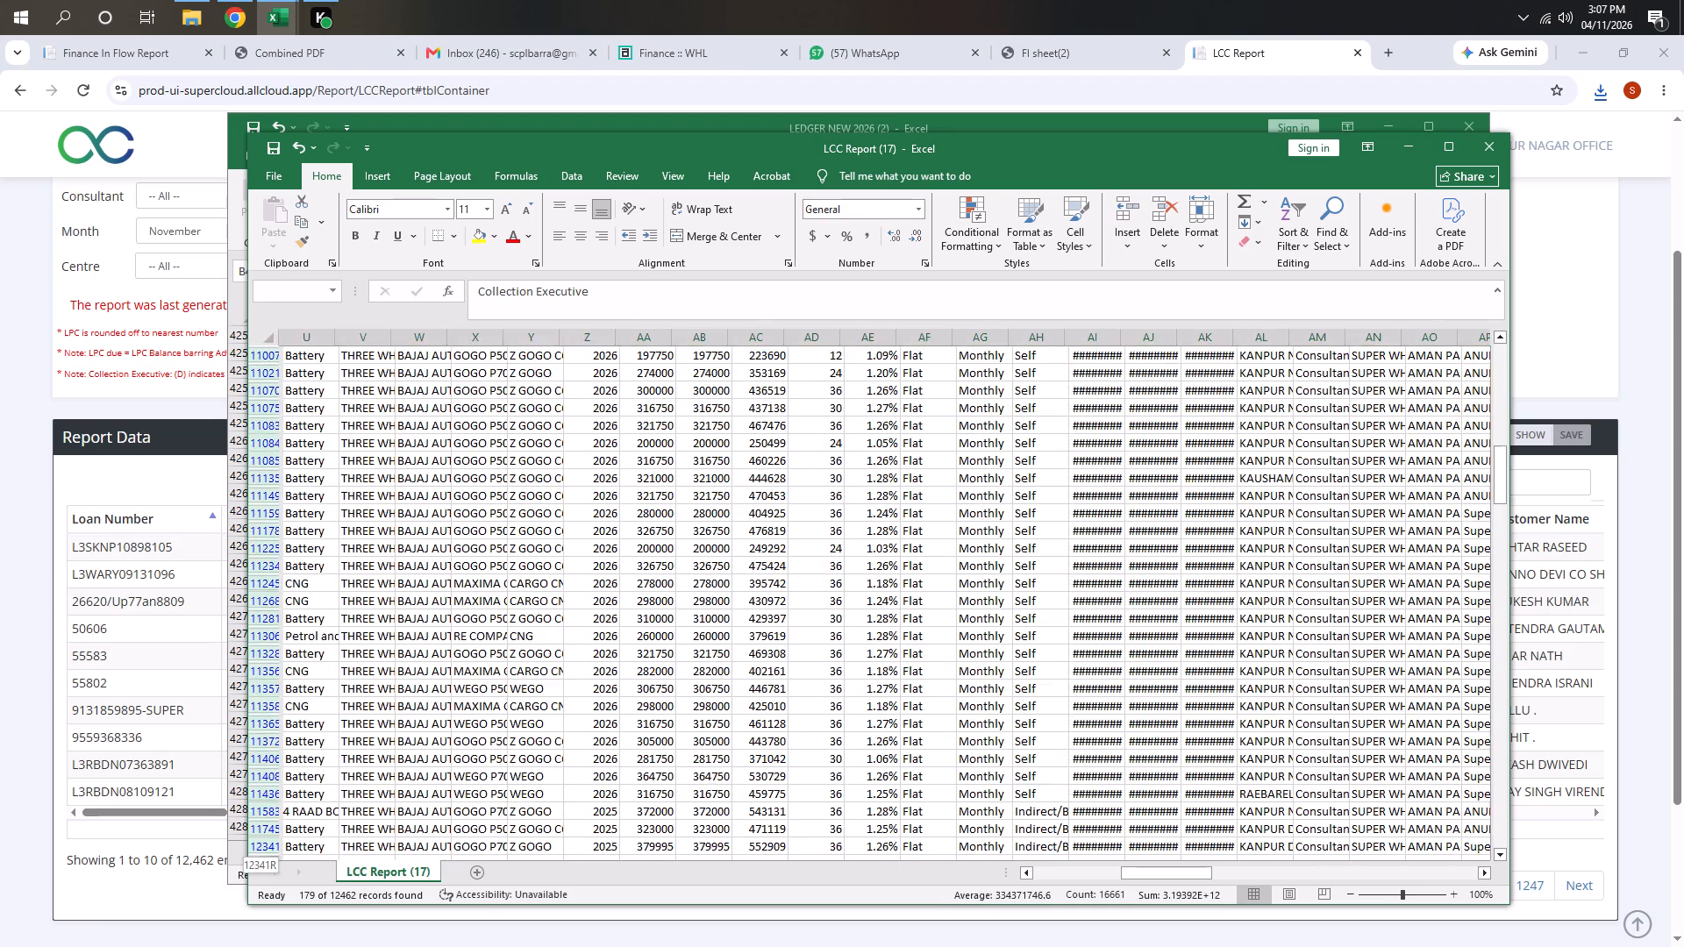
key("ctrl+c")
key("ctrl+n")
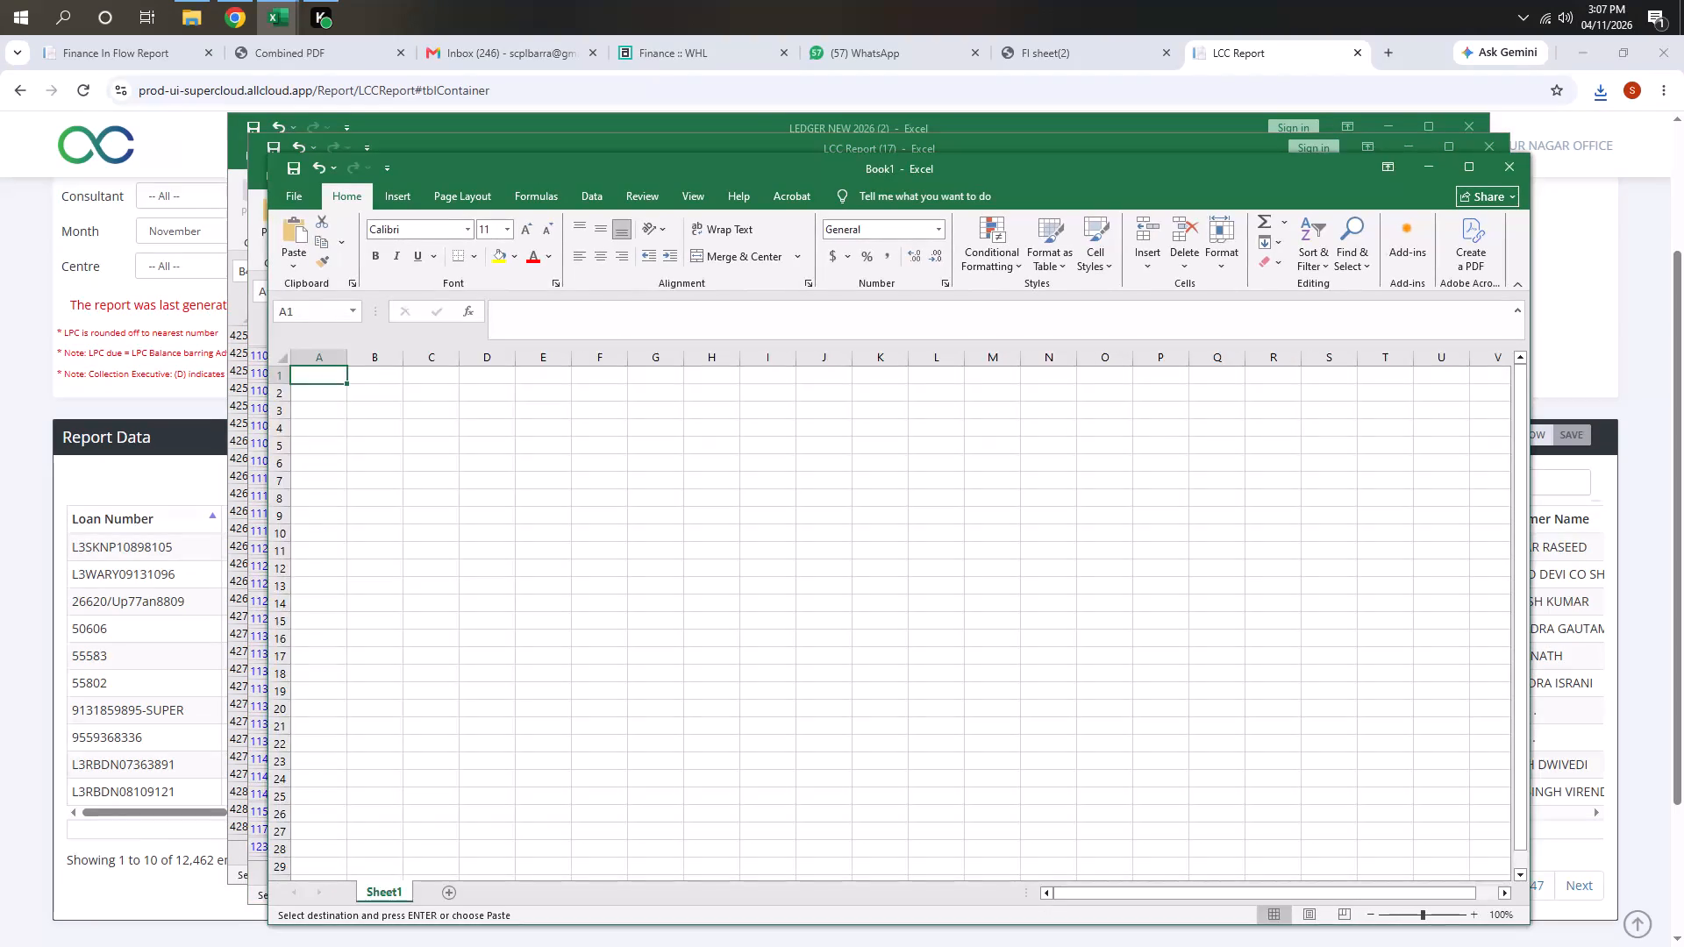
key("ctrl+v")
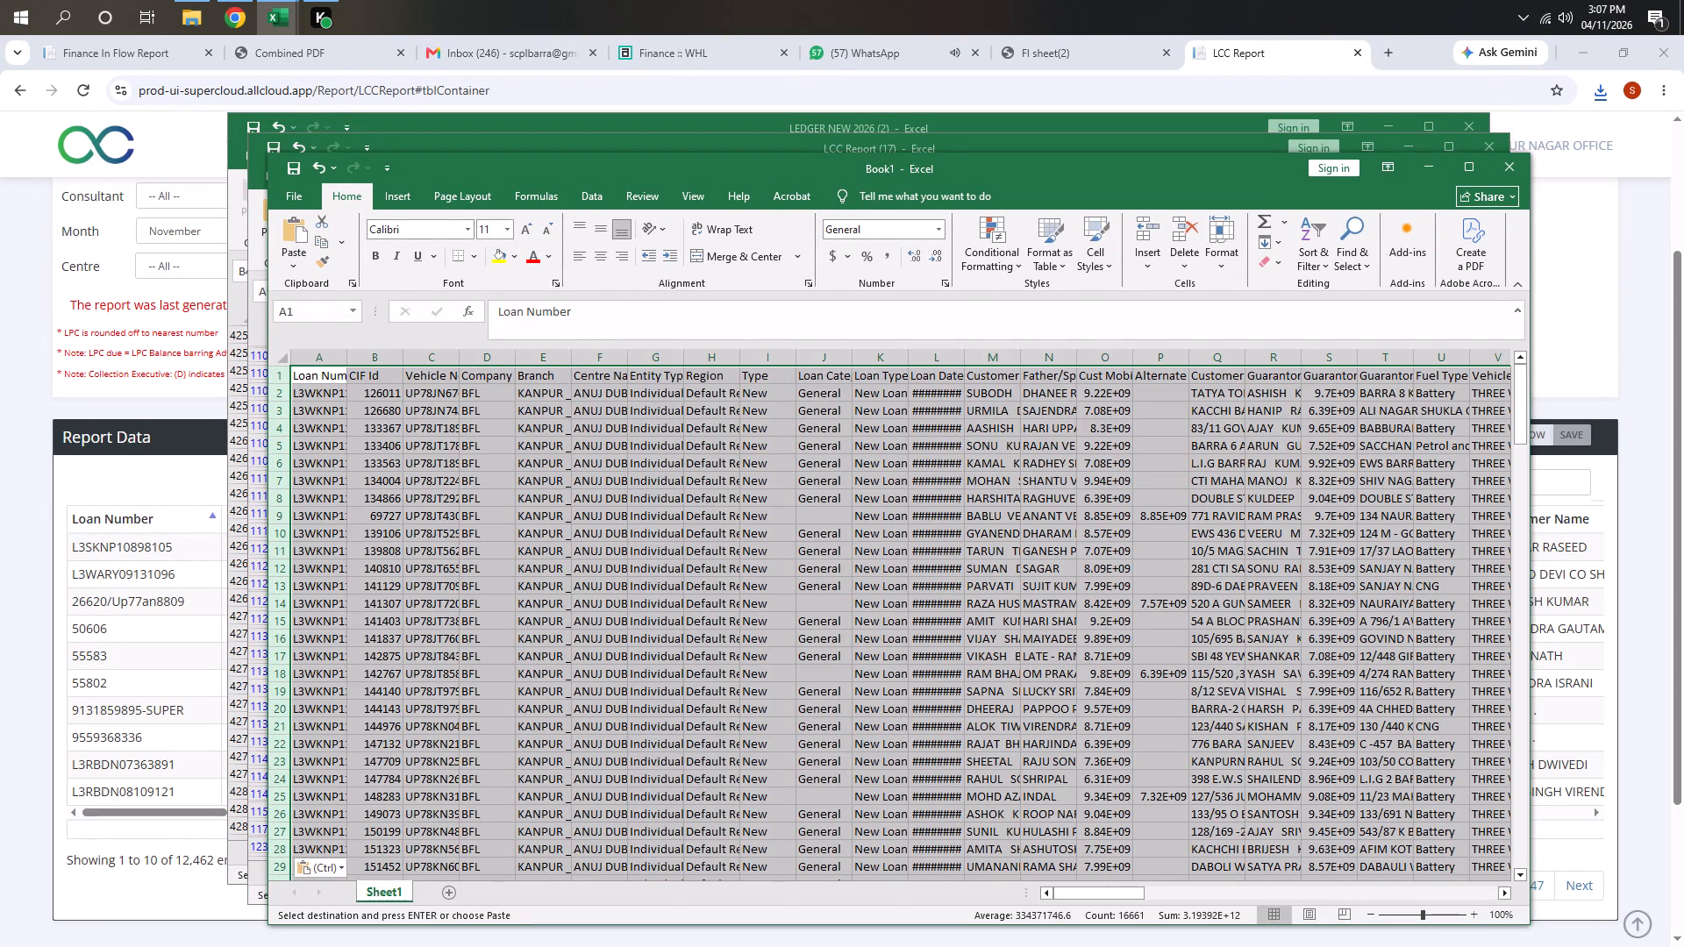
Delete the CIF Id column and the columns from Company through Loan Date, keeping Loan Number and Vehicle No.
left_click(432, 422)
left_click(377, 353)
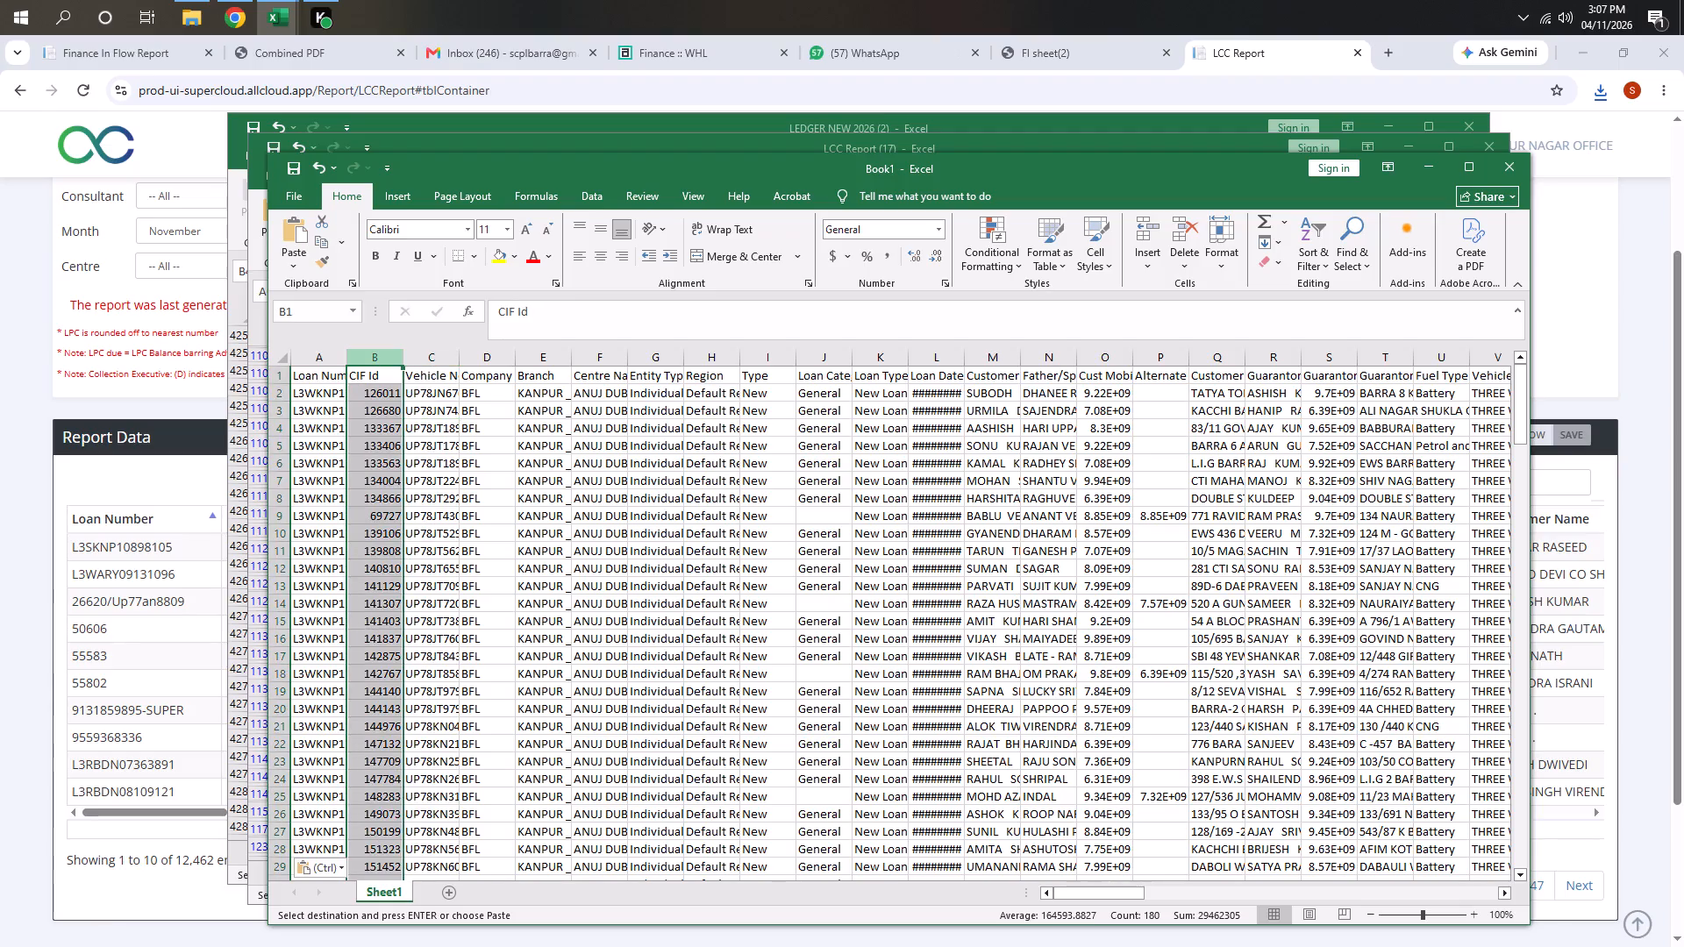
left_click(496, 350, "ctrl")
left_click(535, 353, "ctrl")
left_click(609, 360, "ctrl")
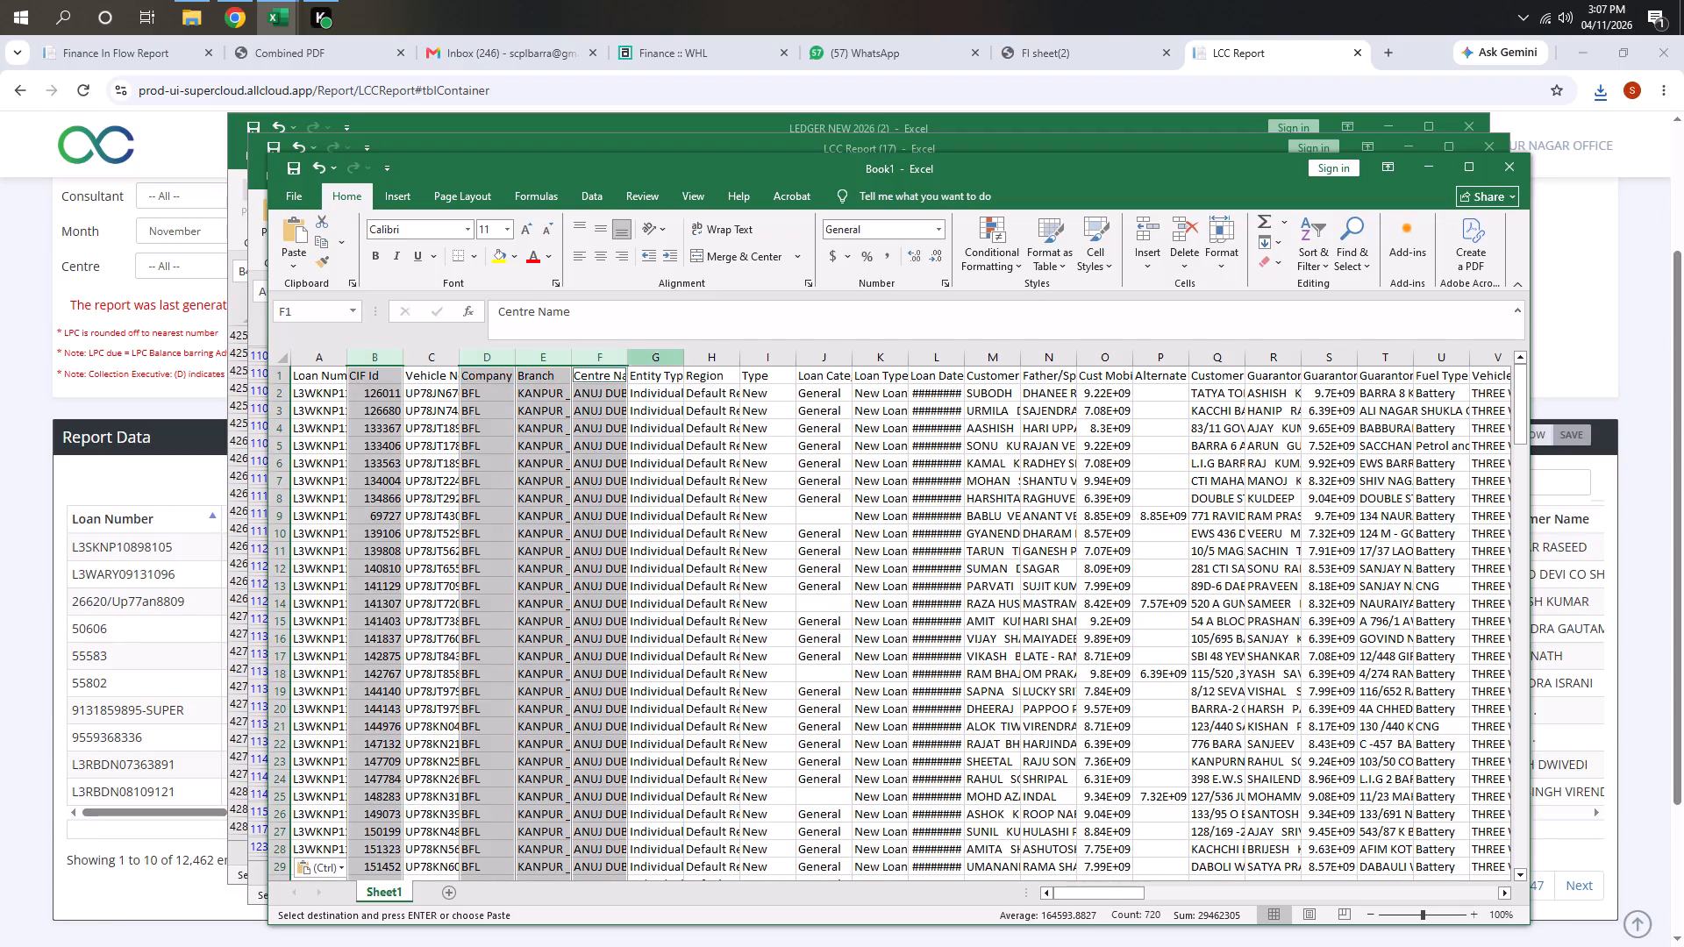
left_click(650, 349, "ctrl")
left_click(688, 343, "ctrl")
left_click(701, 345, "ctrl")
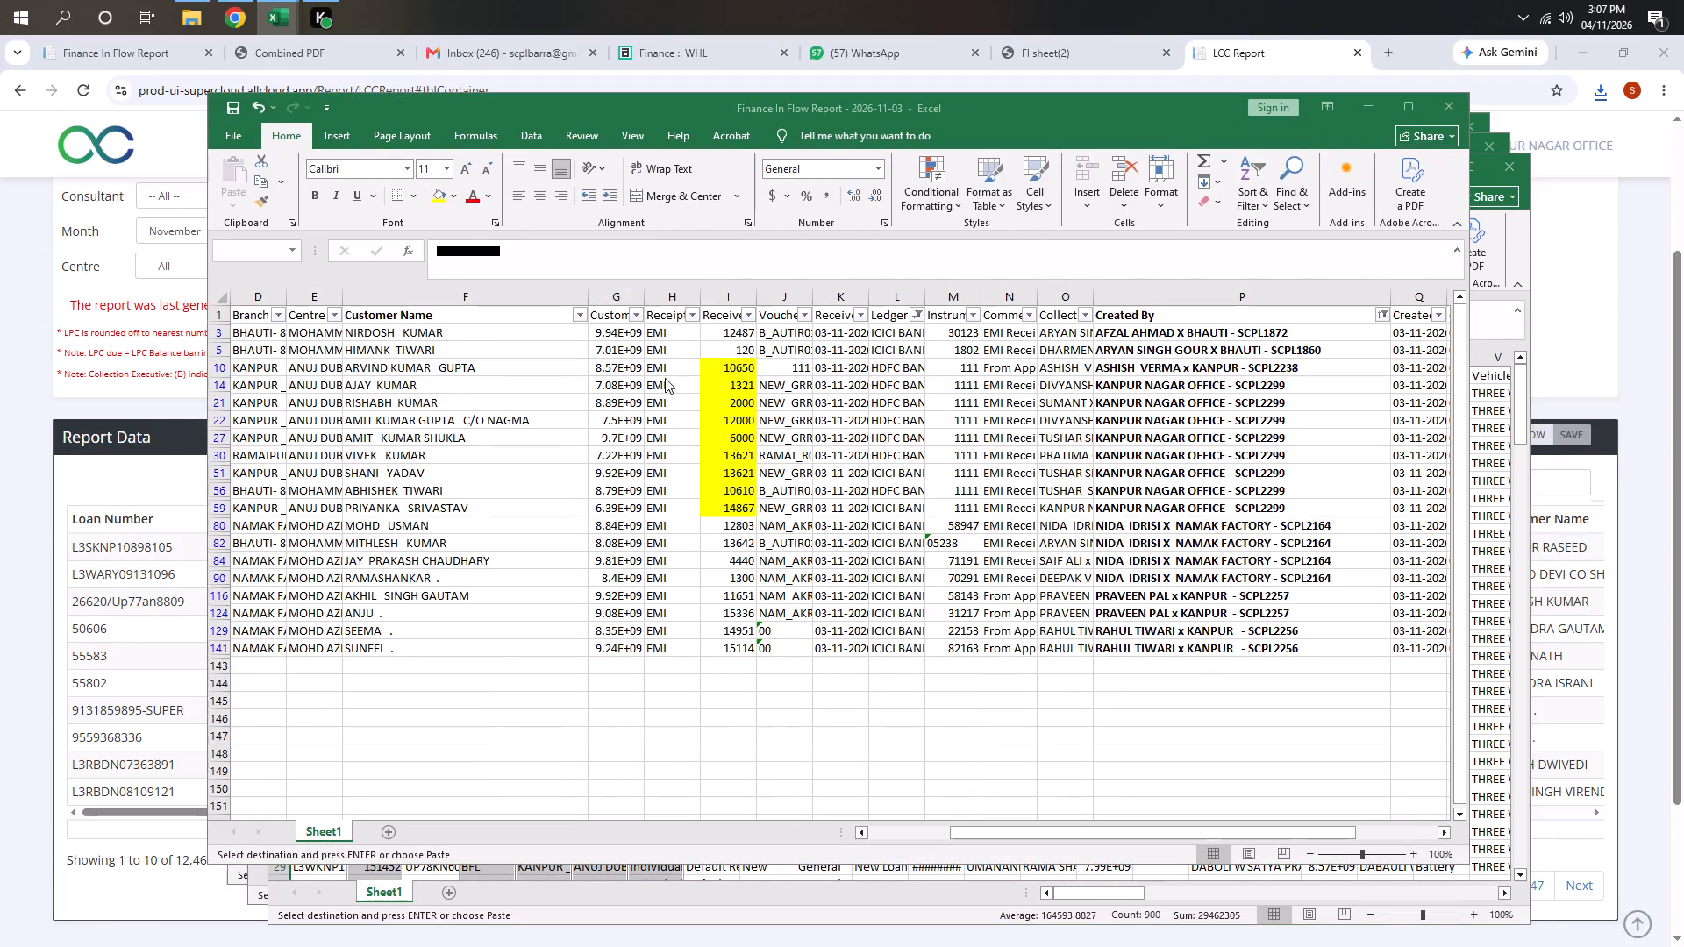
key("alt+Tab")
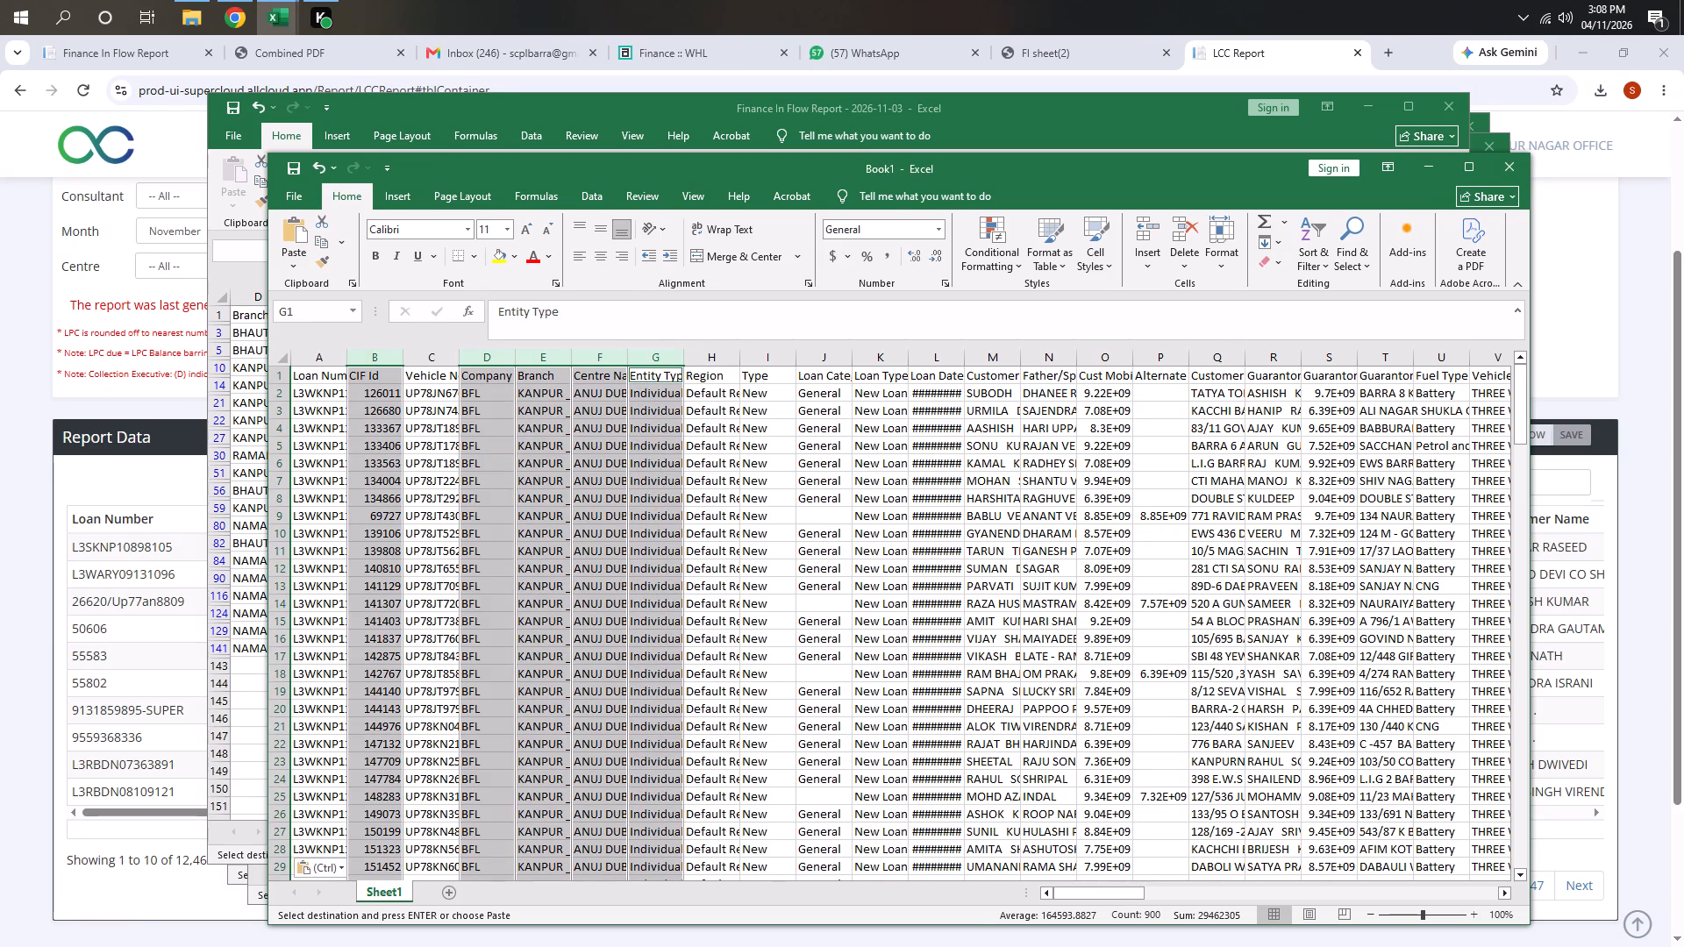
left_click(703, 359, "ctrl")
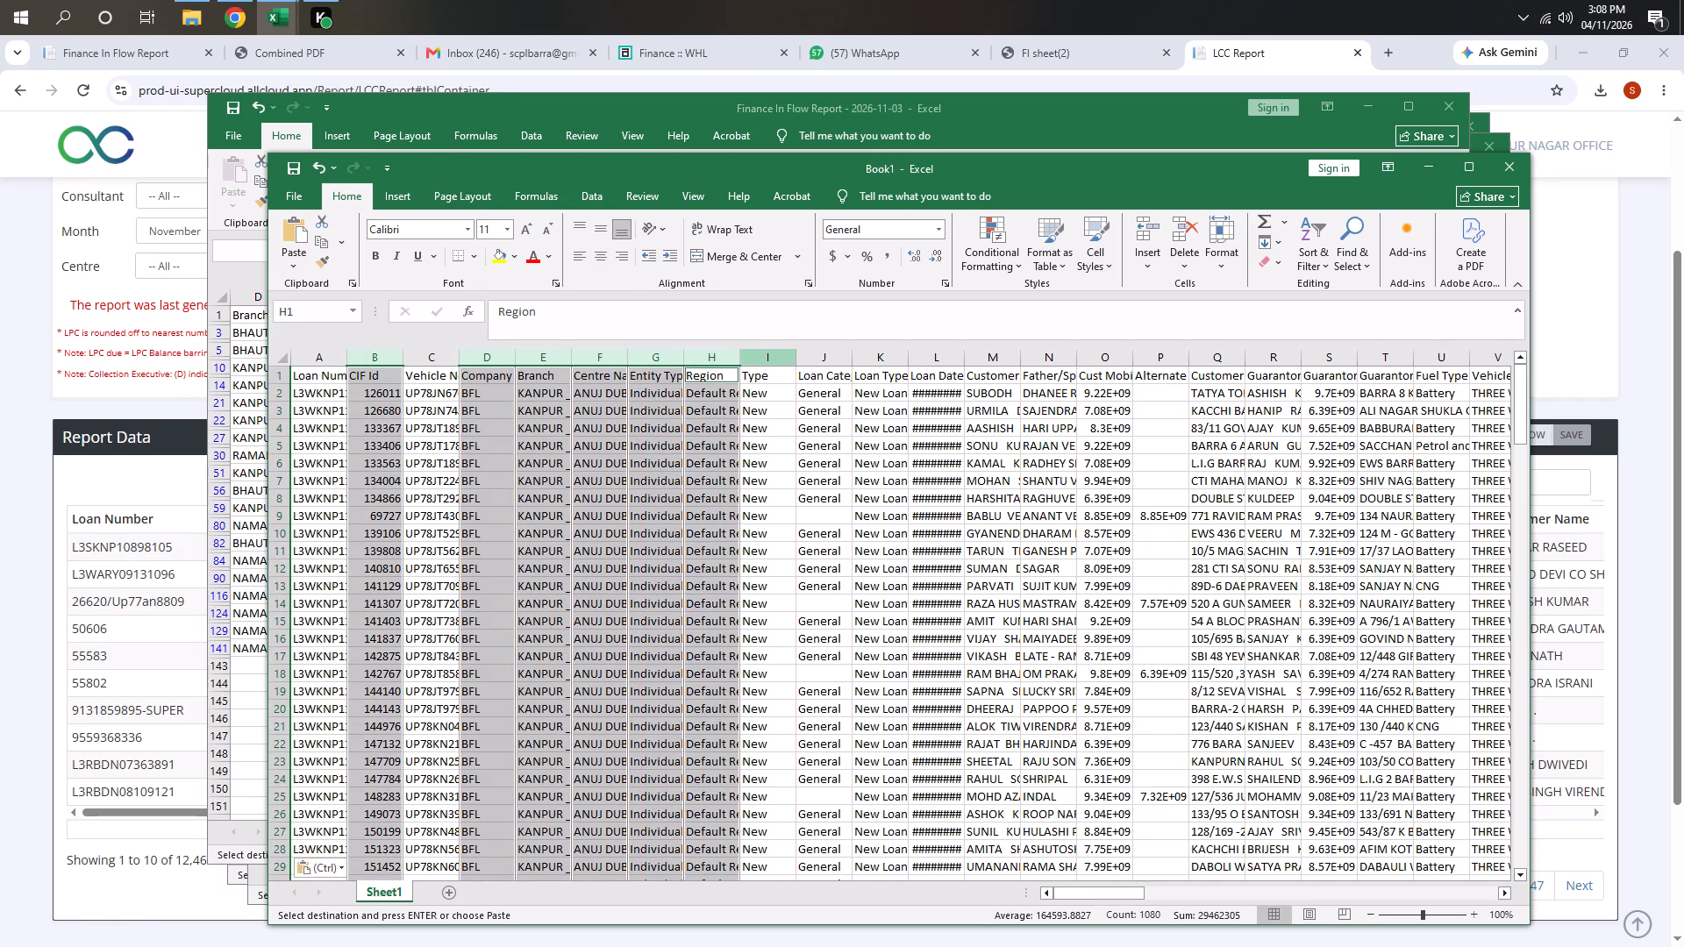
left_click(761, 356, "ctrl")
left_click(828, 351, "ctrl")
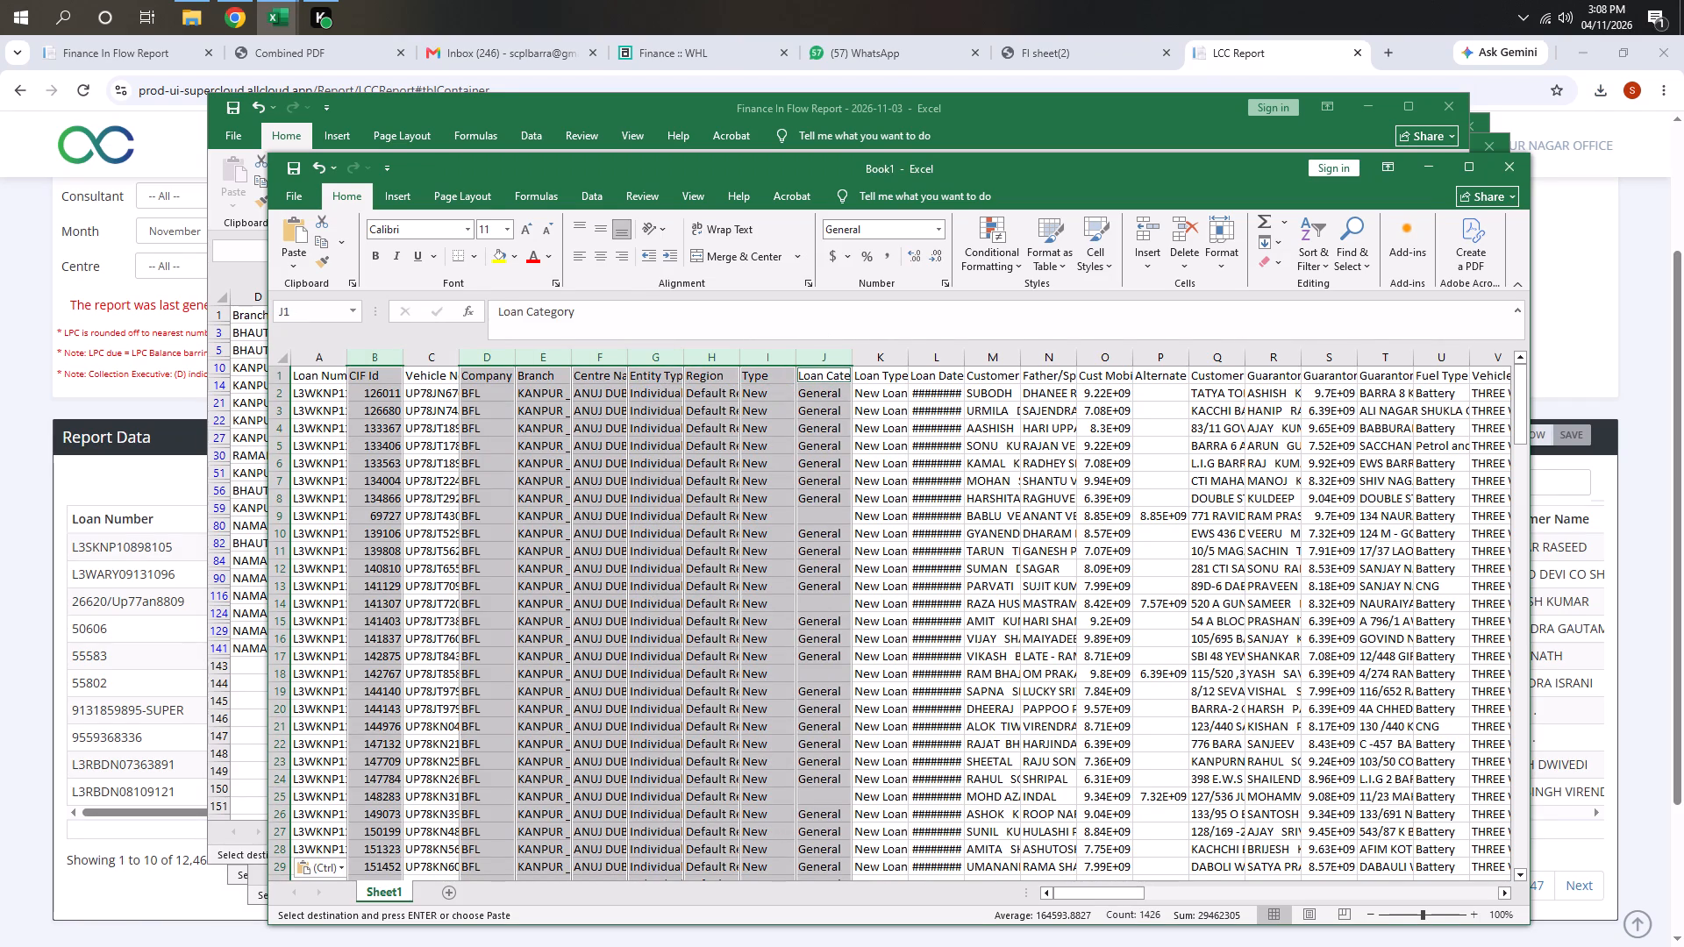
left_click(876, 360, "ctrl")
left_click(919, 354, "ctrl")
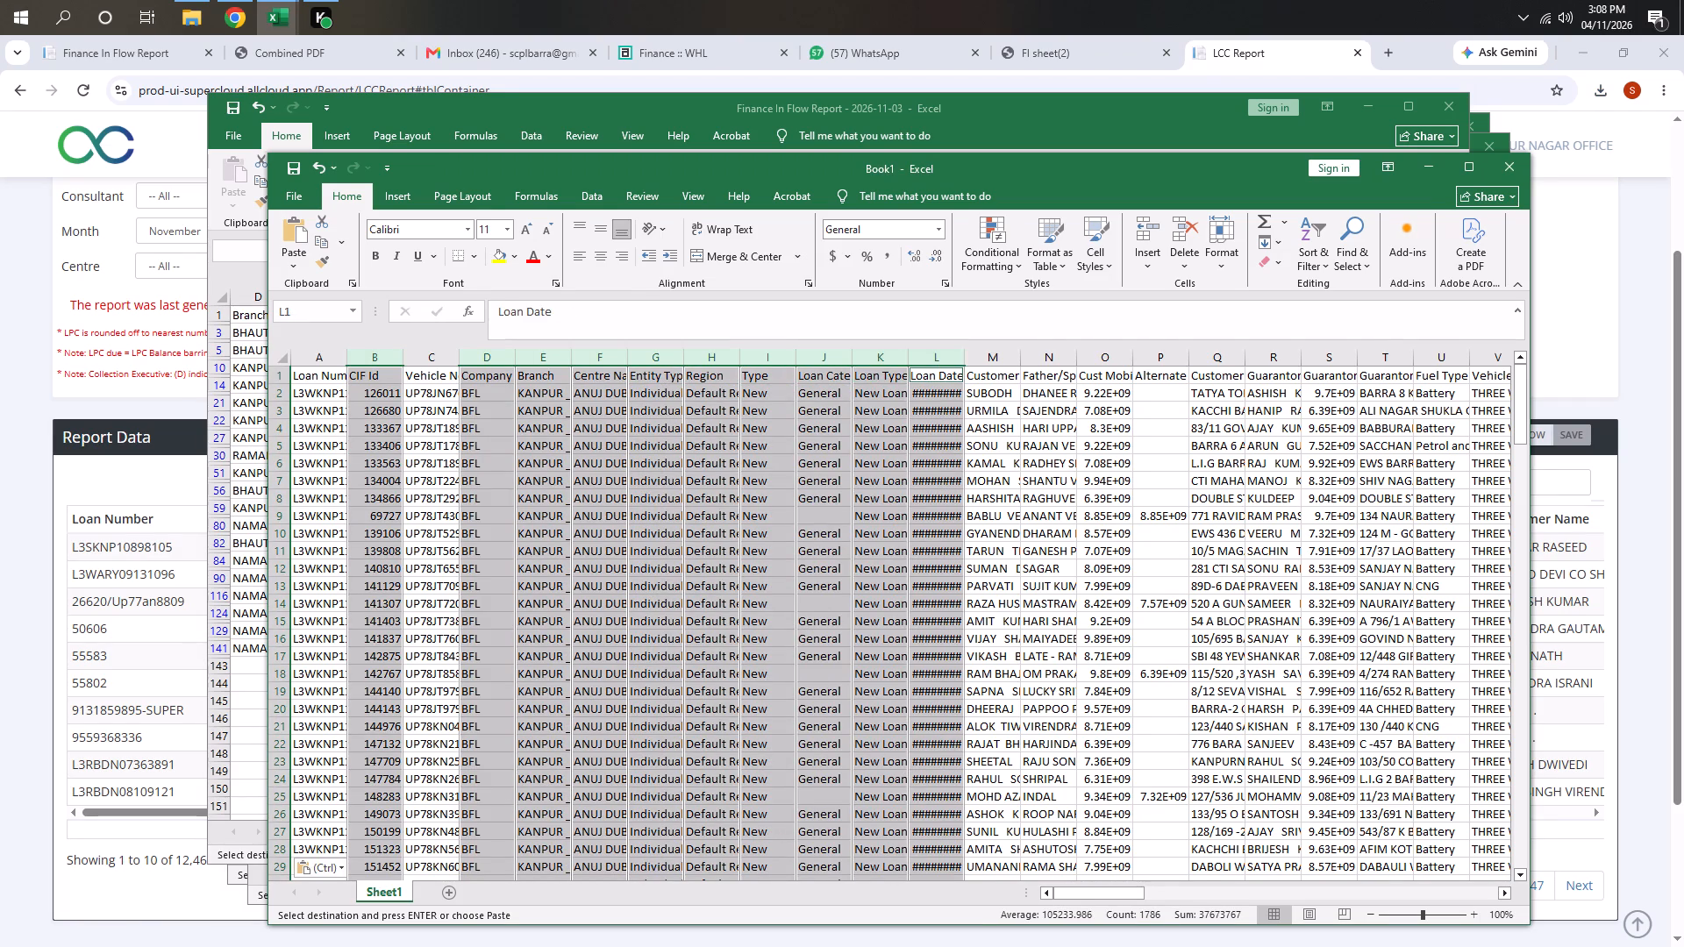
key("ctrl+minus")
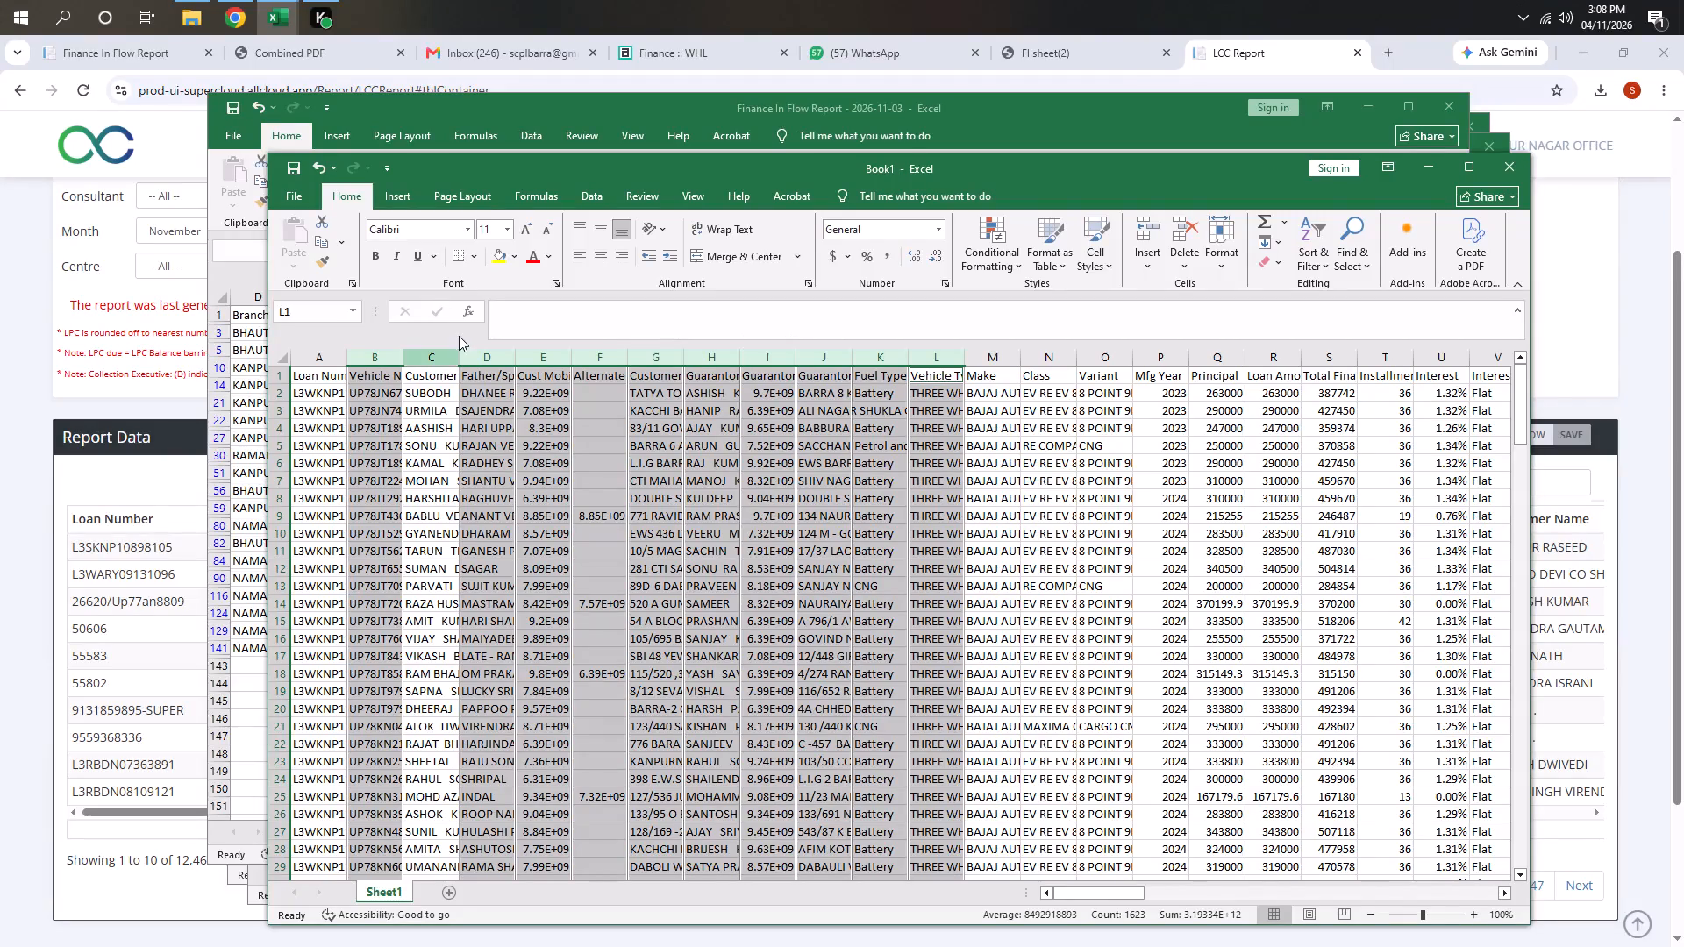
Delete the Father/Spouse column and the columns from Alternate Contact No through the interest rate, keeping Cust Mobile.
left_click(459, 335)
left_click(511, 349)
left_click(504, 350)
left_click(596, 363, "ctrl")
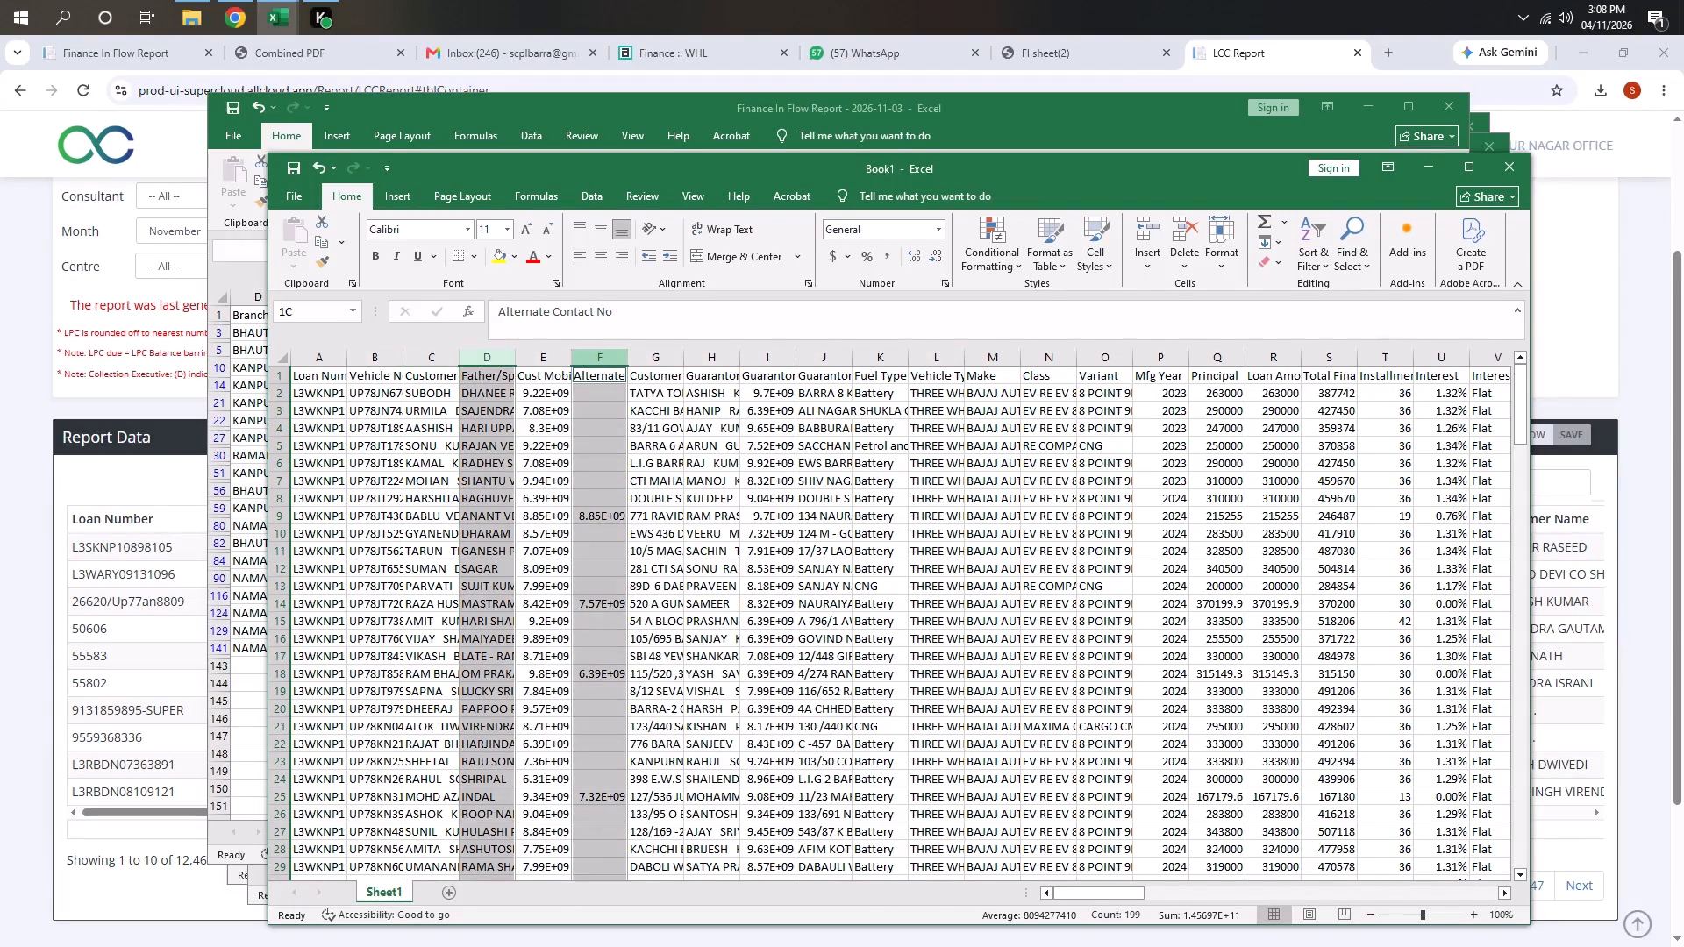
left_click(660, 357, "ctrl")
left_click(714, 350, "ctrl")
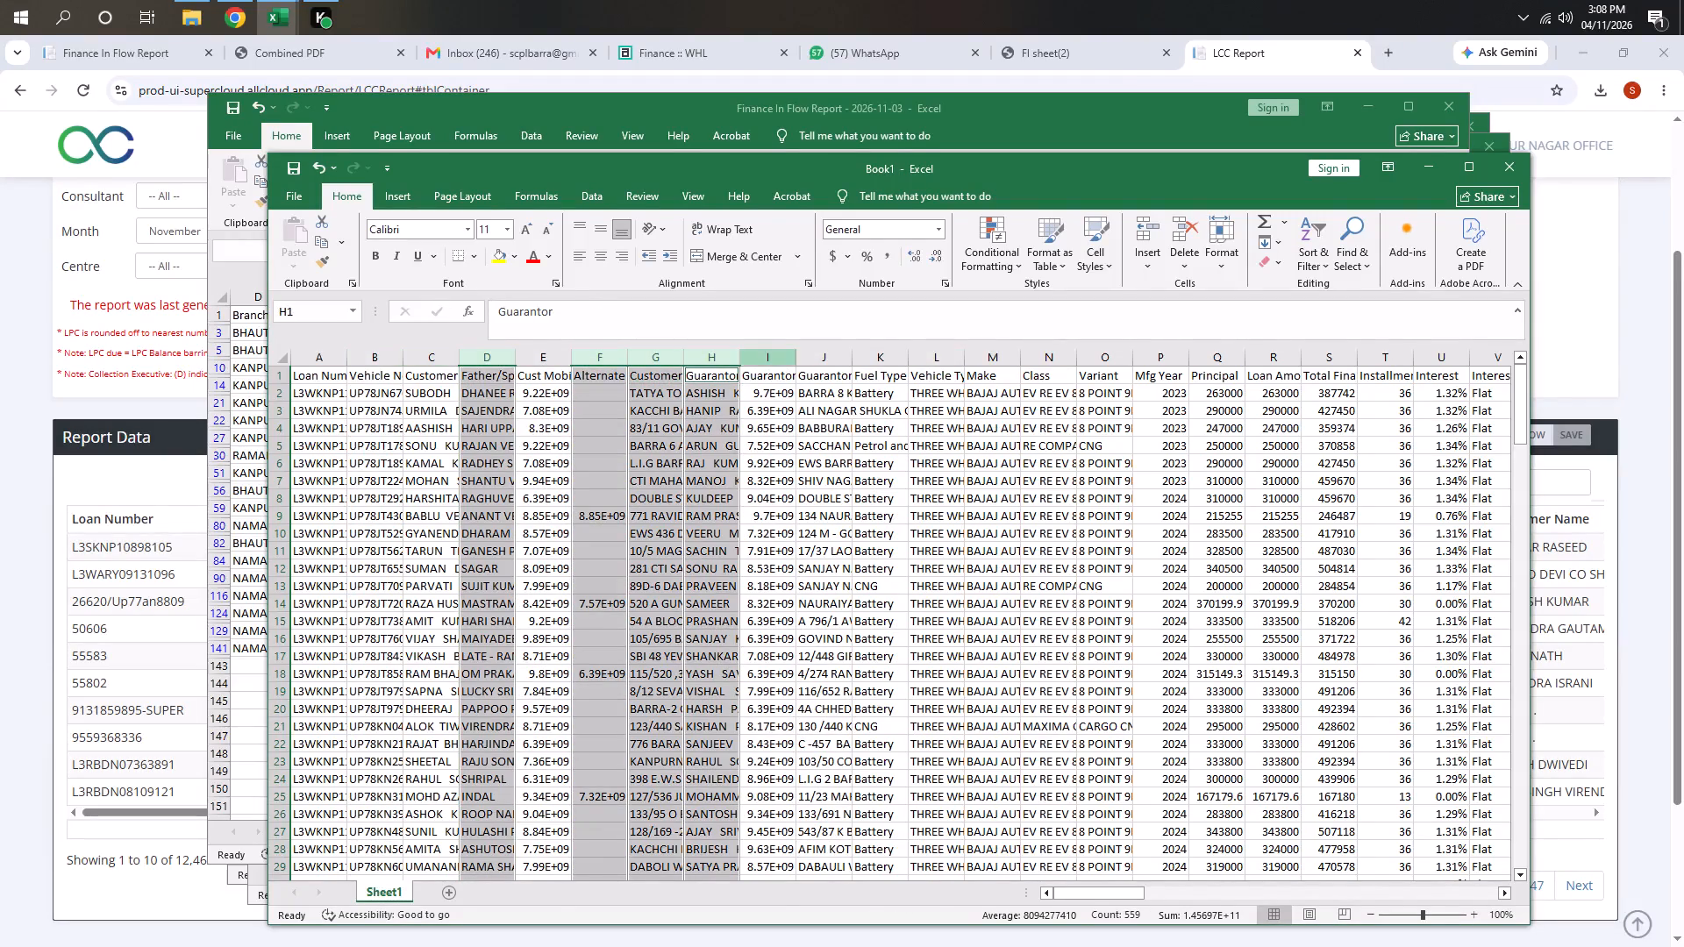
left_click(764, 356, "ctrl")
left_click_drag(807, 351, 1424, 353, "ctrl")
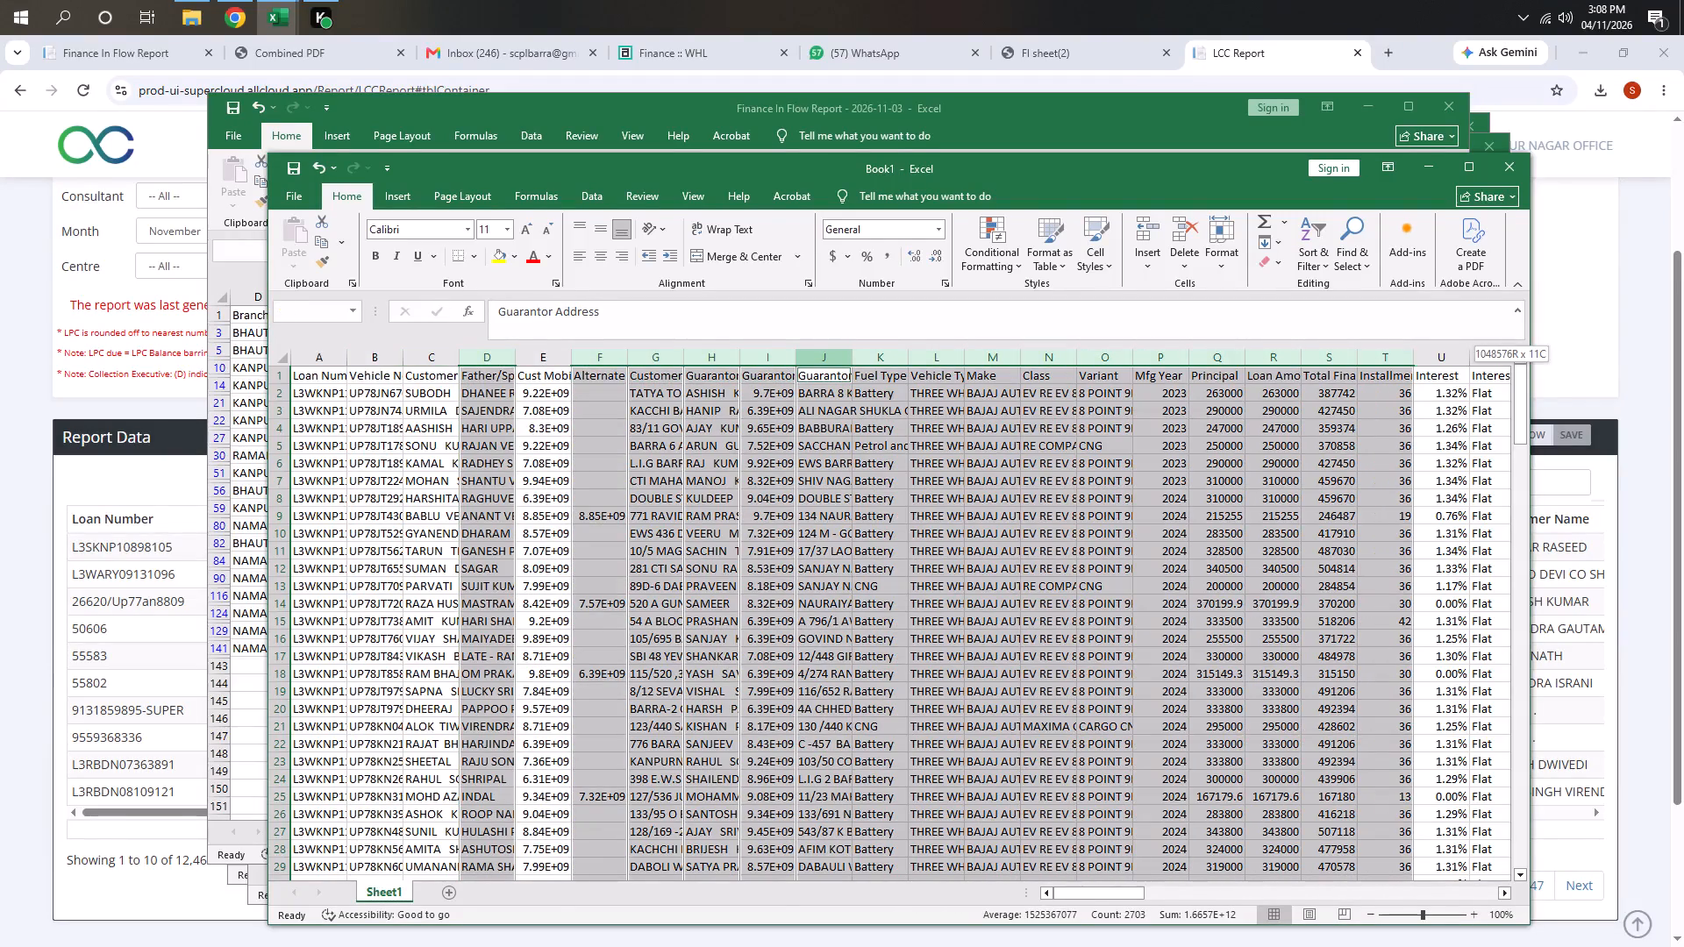
left_click_drag(1424, 353, 1432, 353, "ctrl")
key("ctrl+minus")
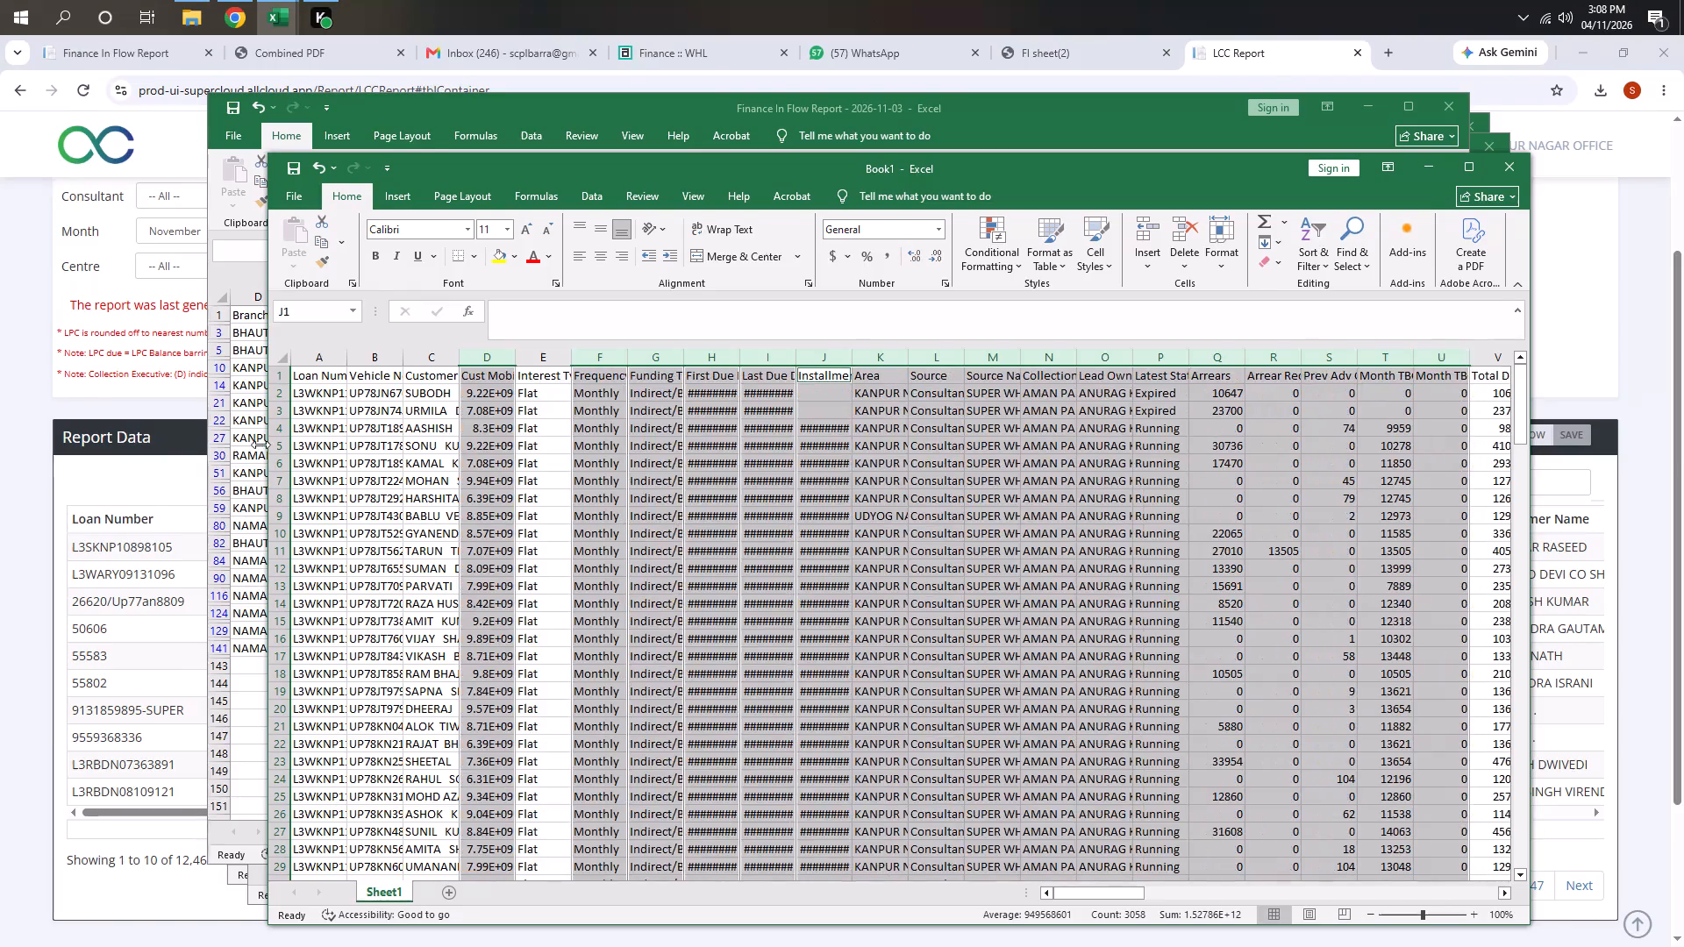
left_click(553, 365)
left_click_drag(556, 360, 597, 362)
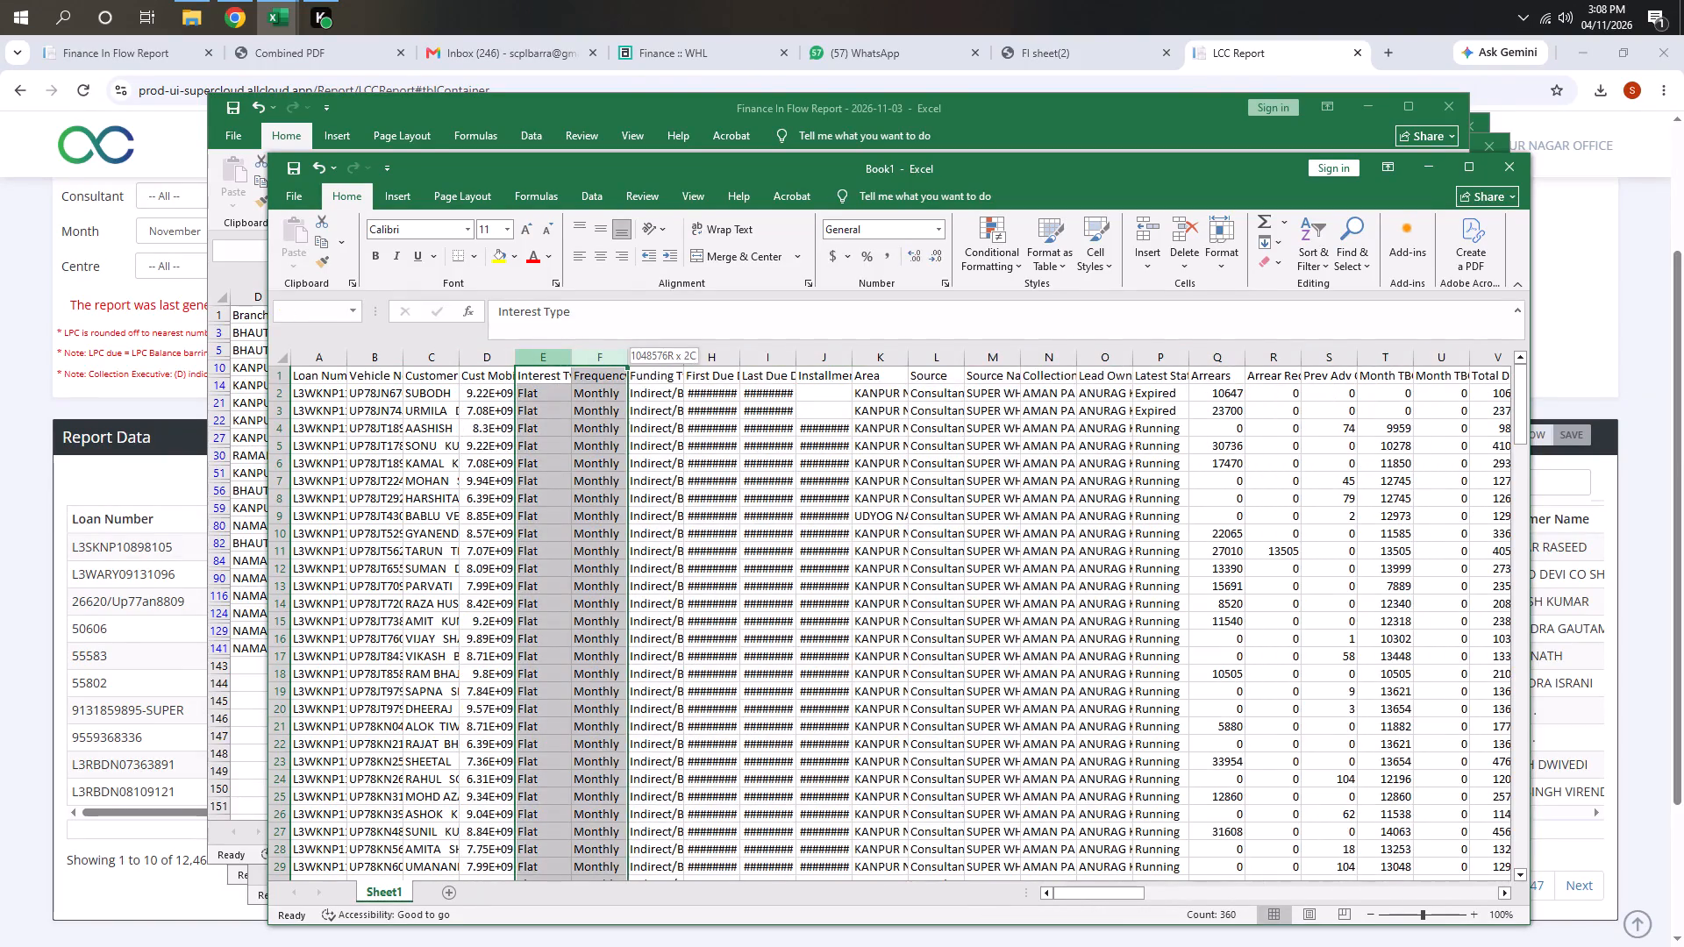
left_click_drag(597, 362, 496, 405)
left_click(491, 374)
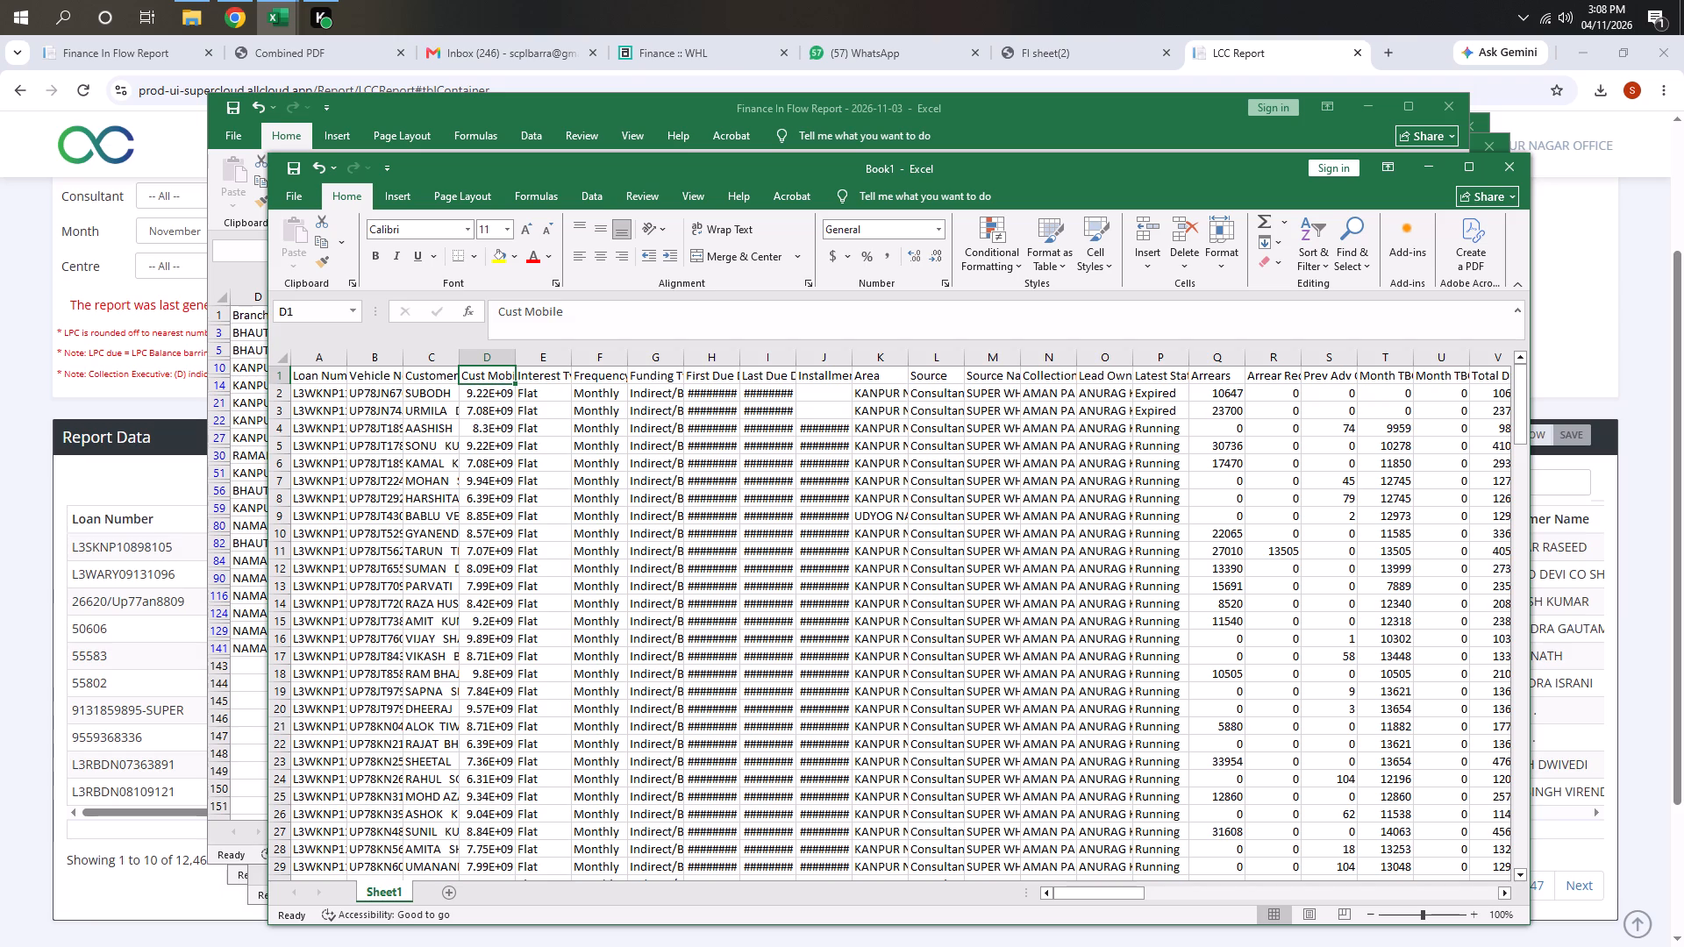
Delete the columns from Interest Type through Last Due Date and from Area through Lead Owner, keeping Installment Date.
left_click(441, 365)
left_click(498, 364)
left_click_drag(538, 355, 548, 352)
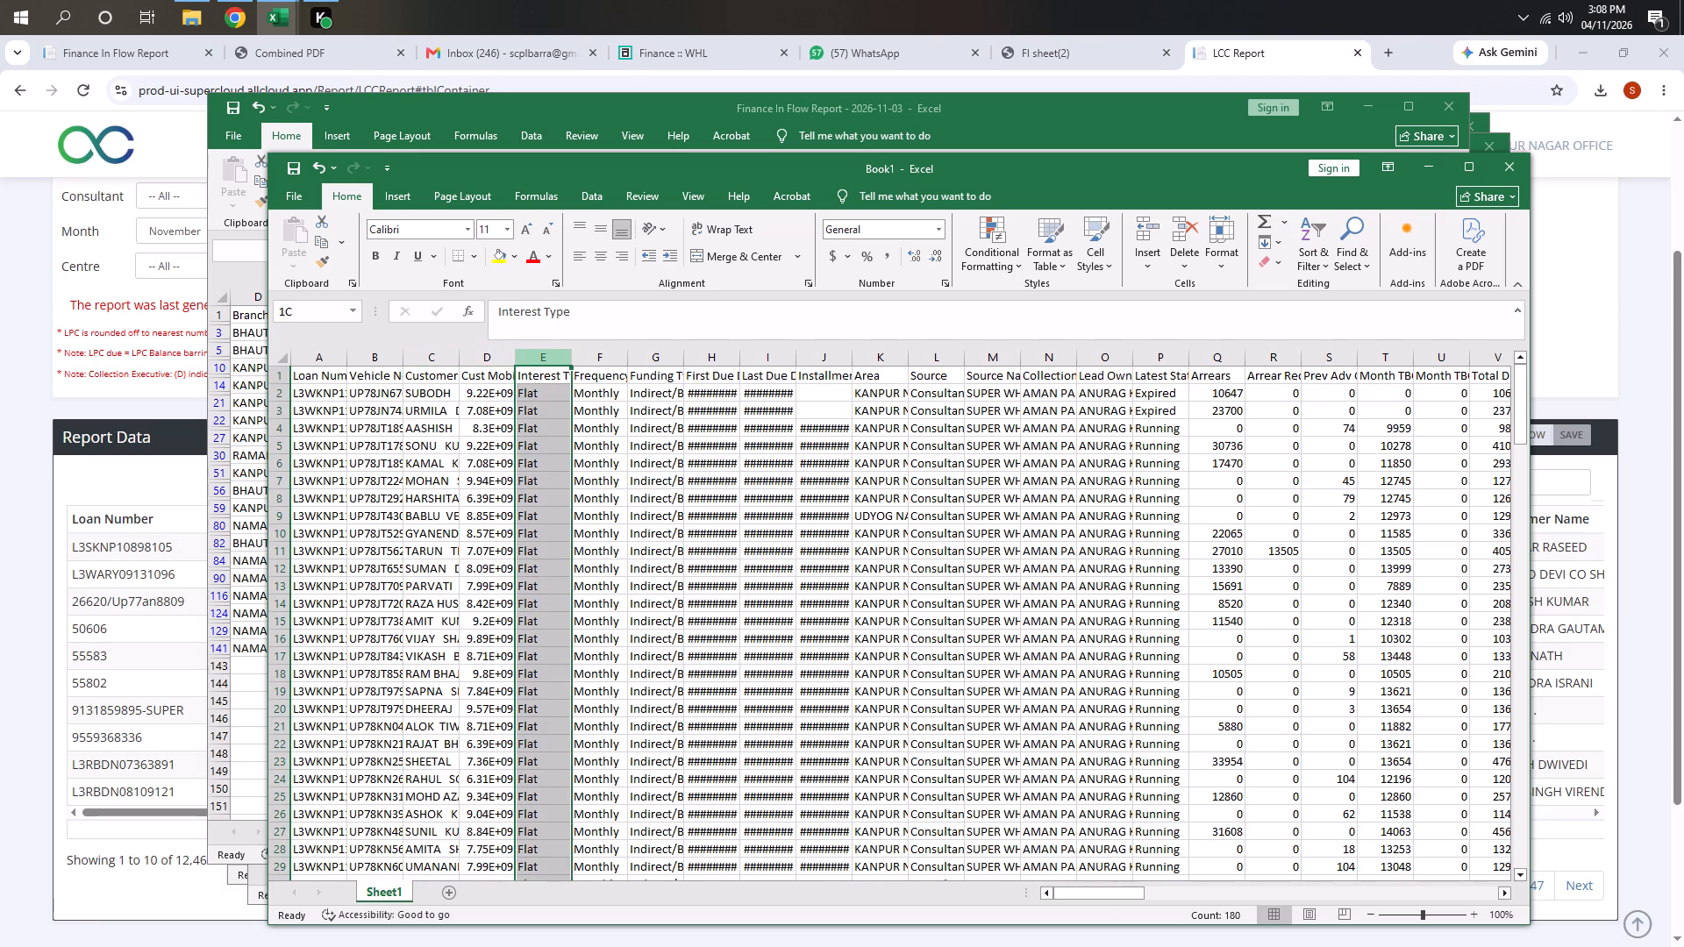
left_click_drag(548, 352, 751, 354)
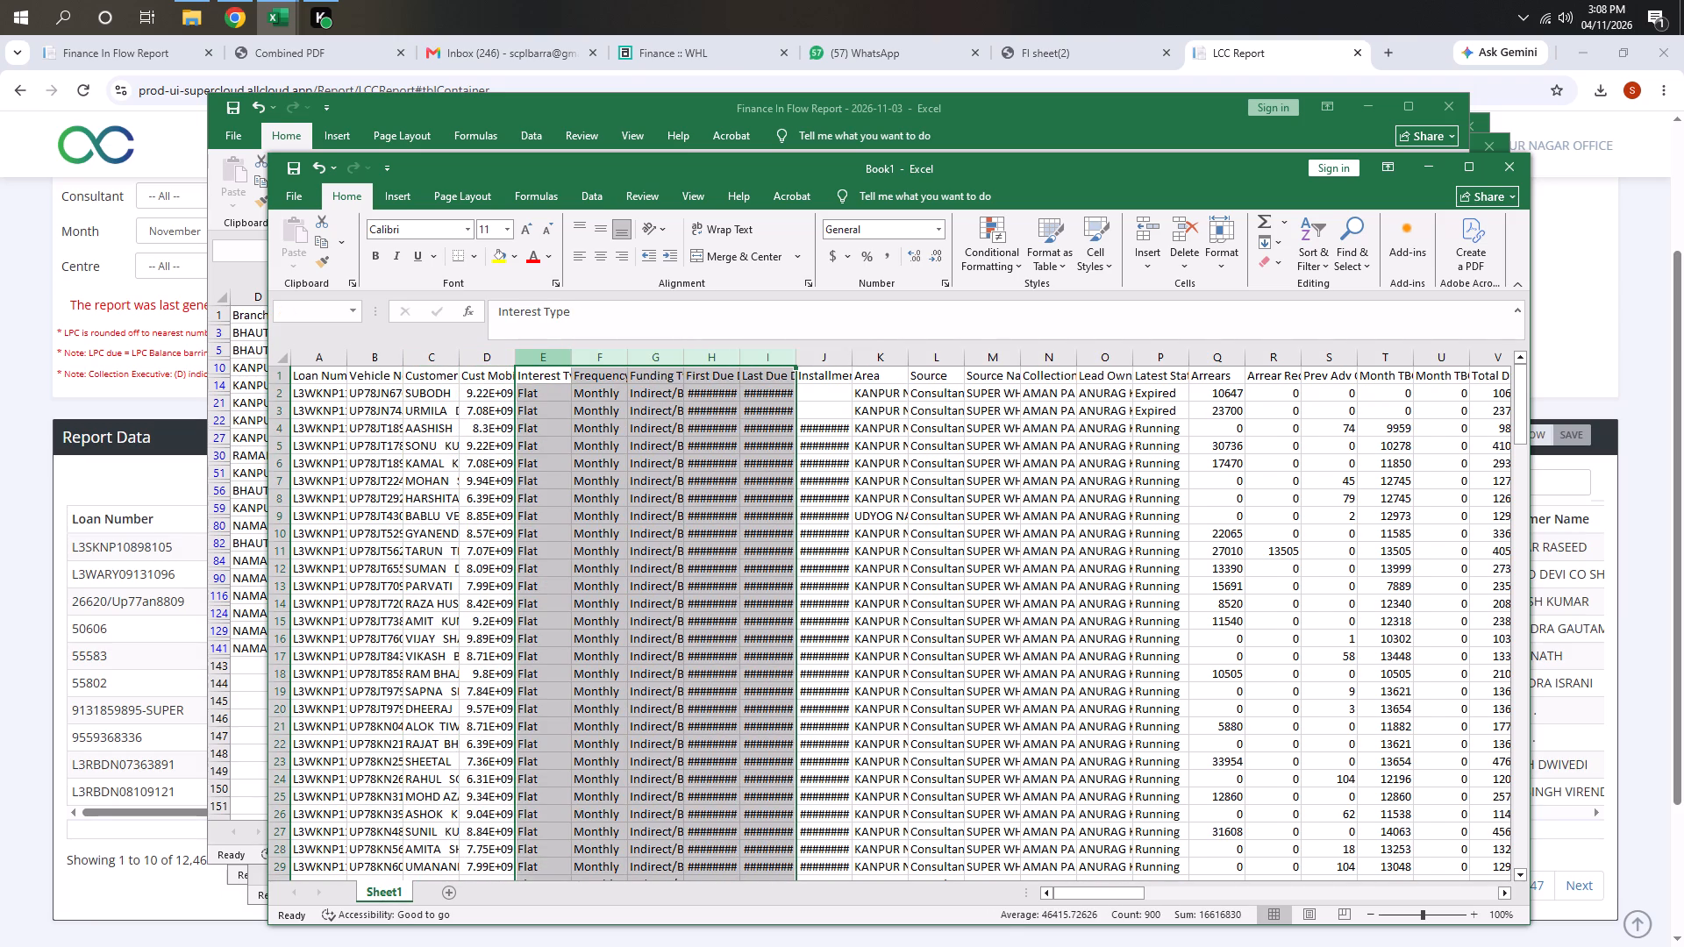
key("ctrl+minus")
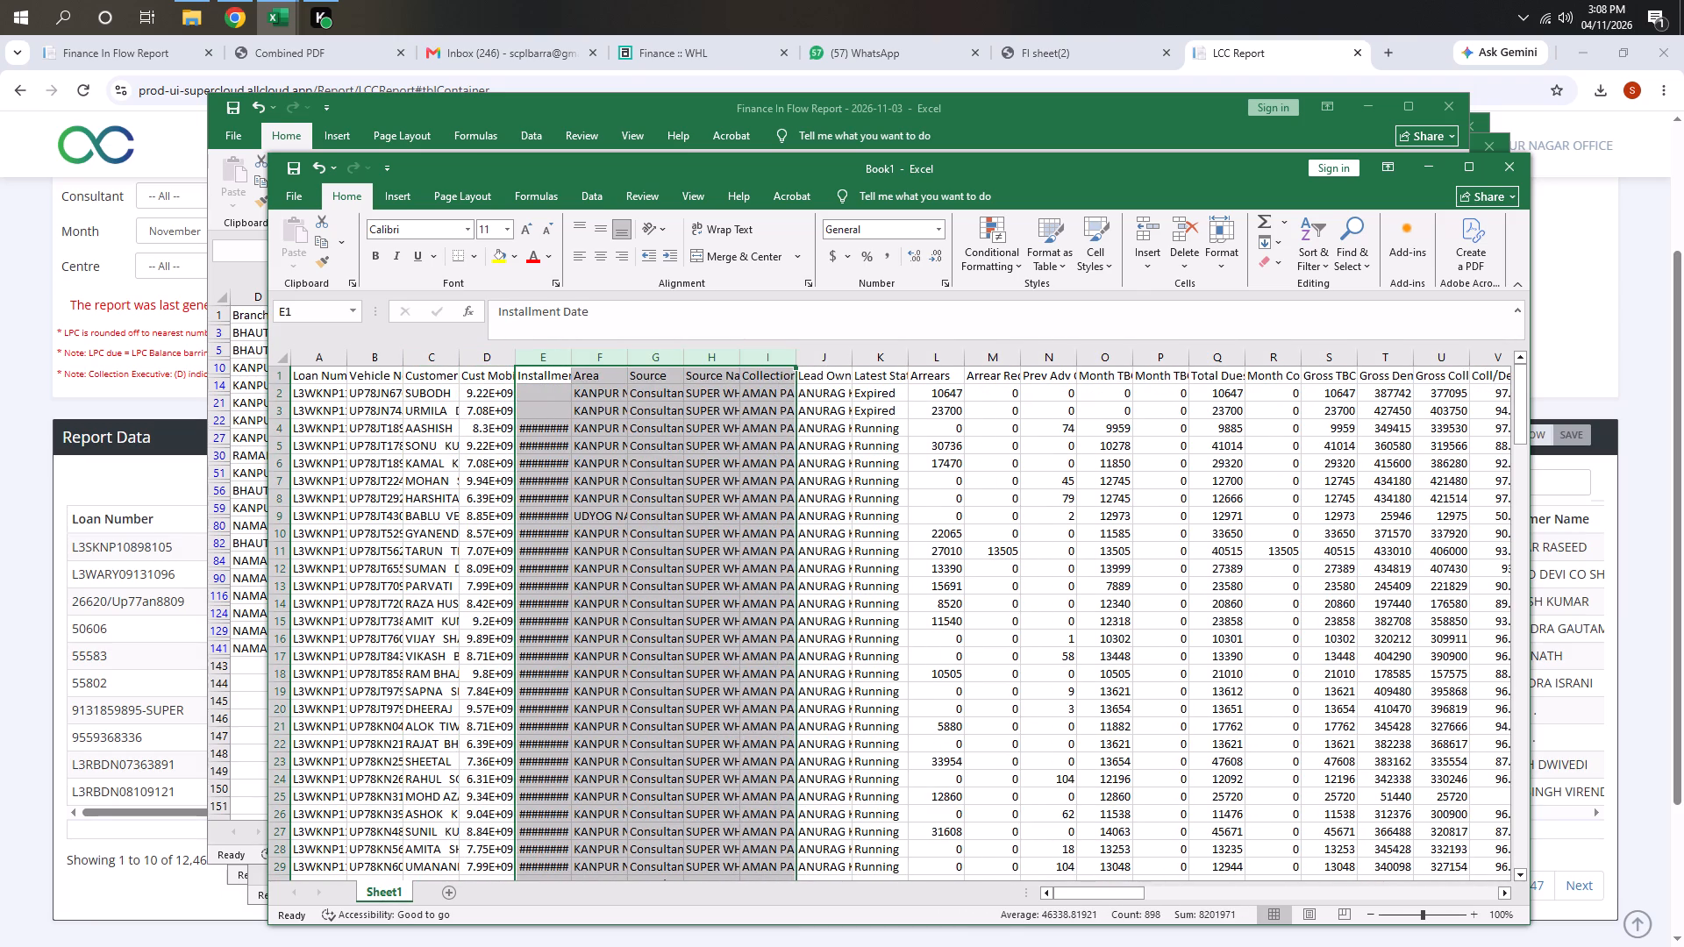
left_click_drag(603, 356, 801, 400)
key("ctrl+minus")
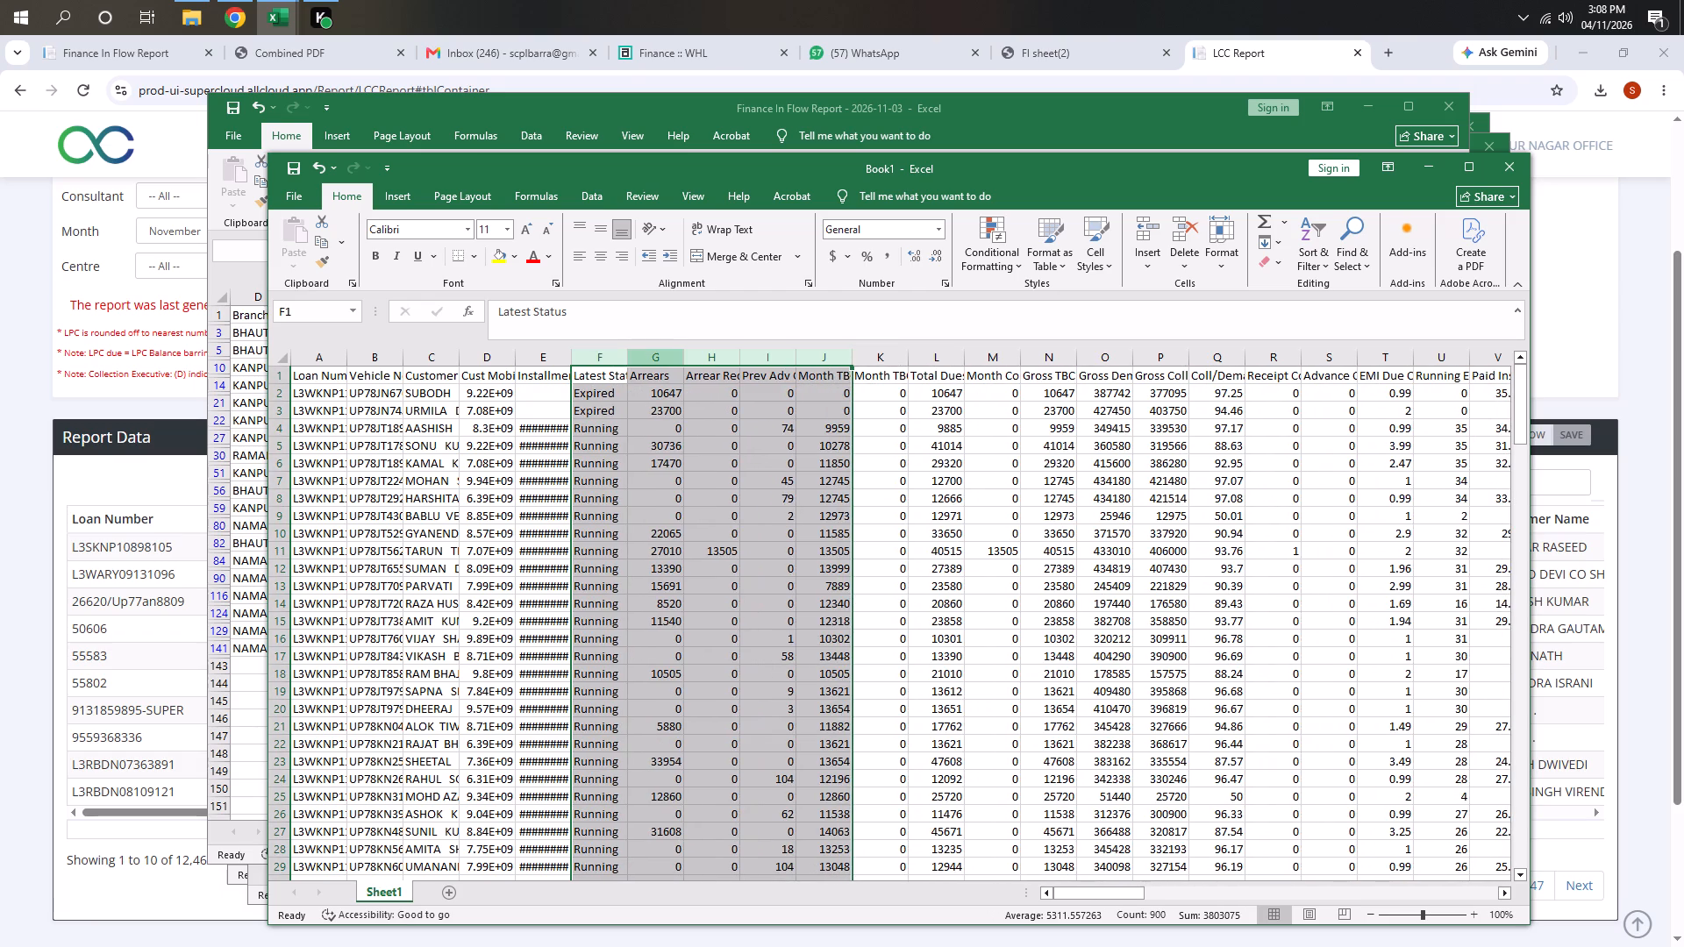
Delete the columns from Arrears through Bucket and from Cumm VAS through Defaulter, keeping Latest Status and Last Rcvd Date.
left_click_drag(643, 363, 1479, 390)
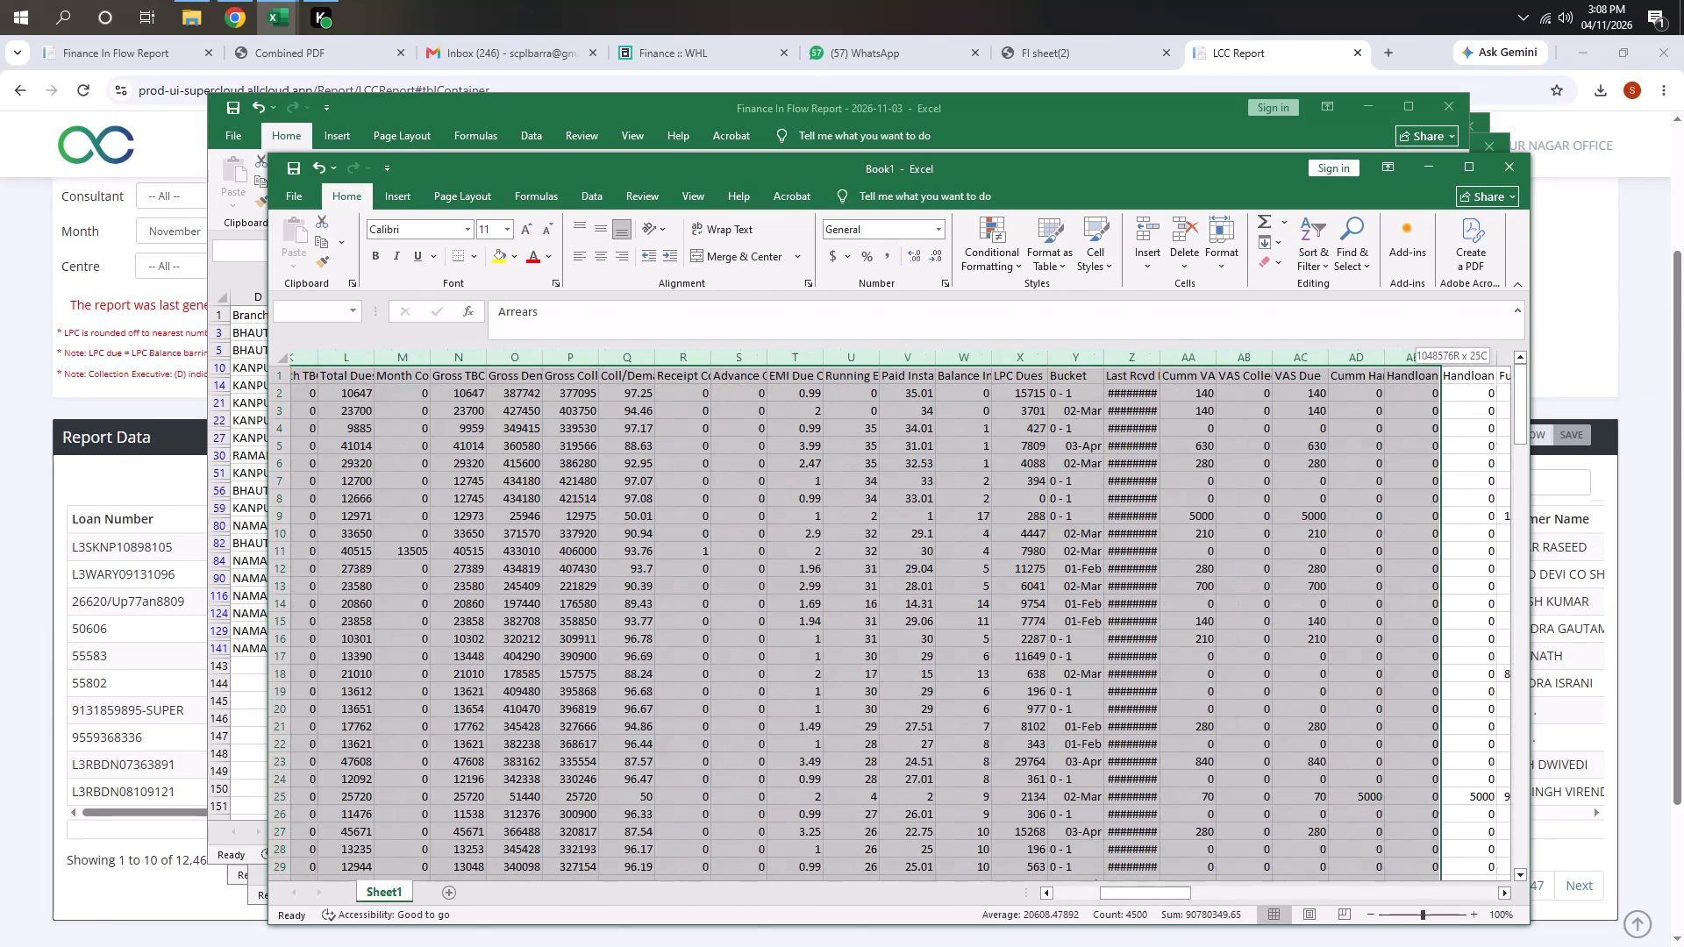
left_click_drag(1479, 390, 1040, 524)
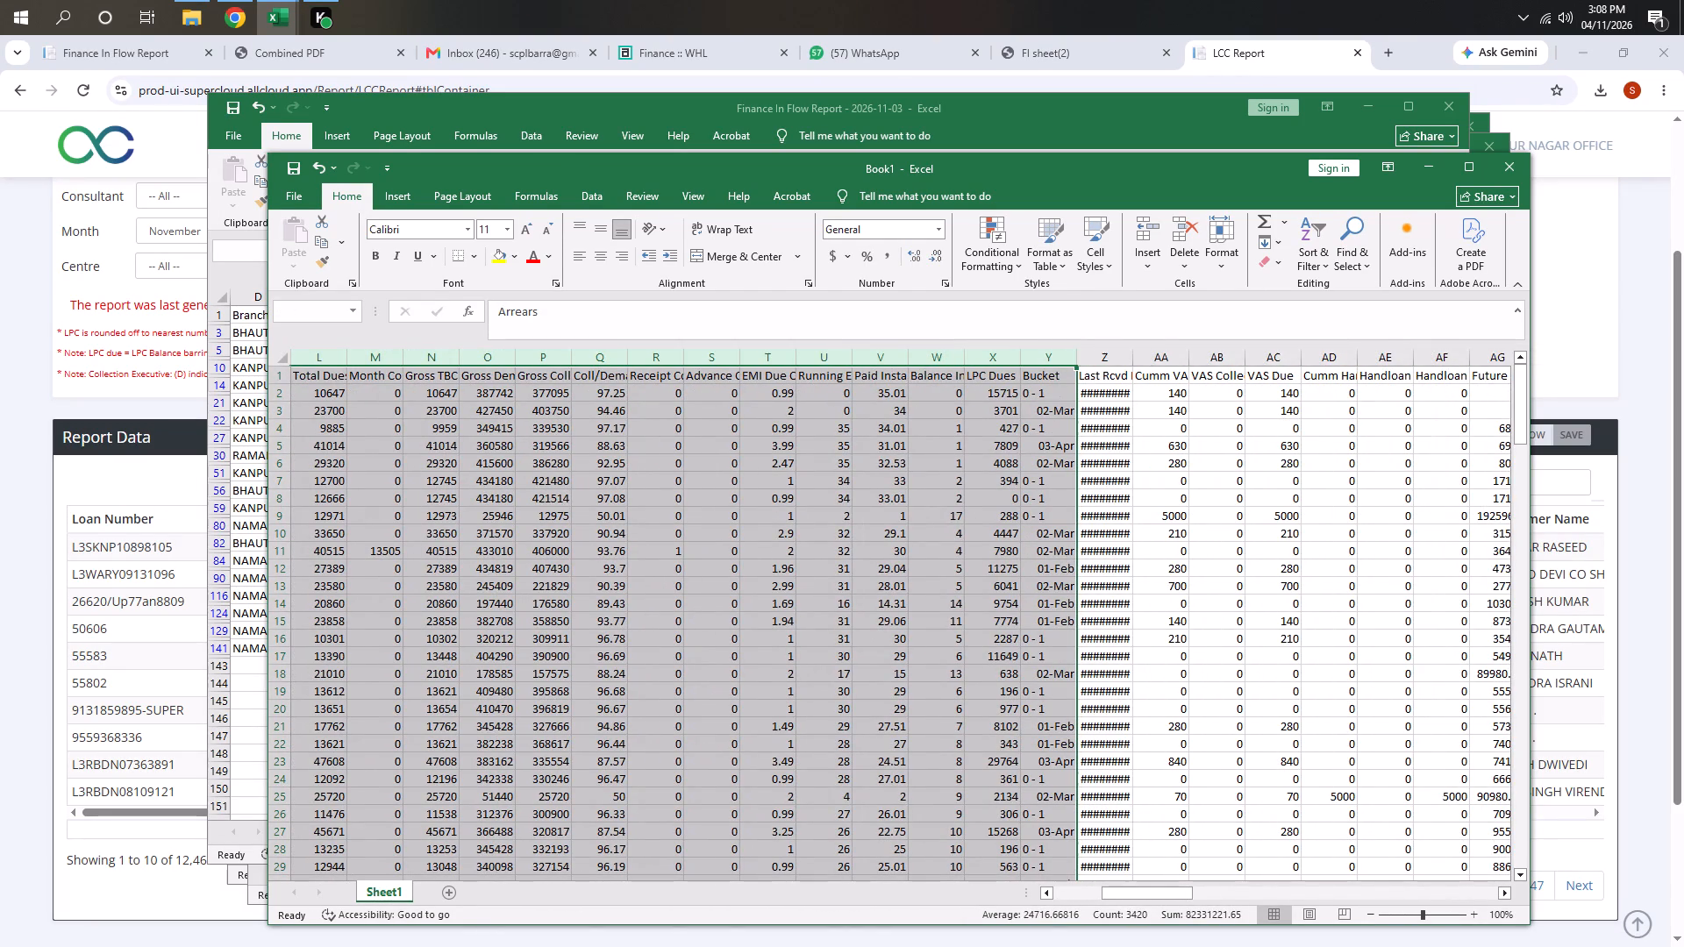
key("ctrl+minus")
left_click_drag(725, 363, 867, 423)
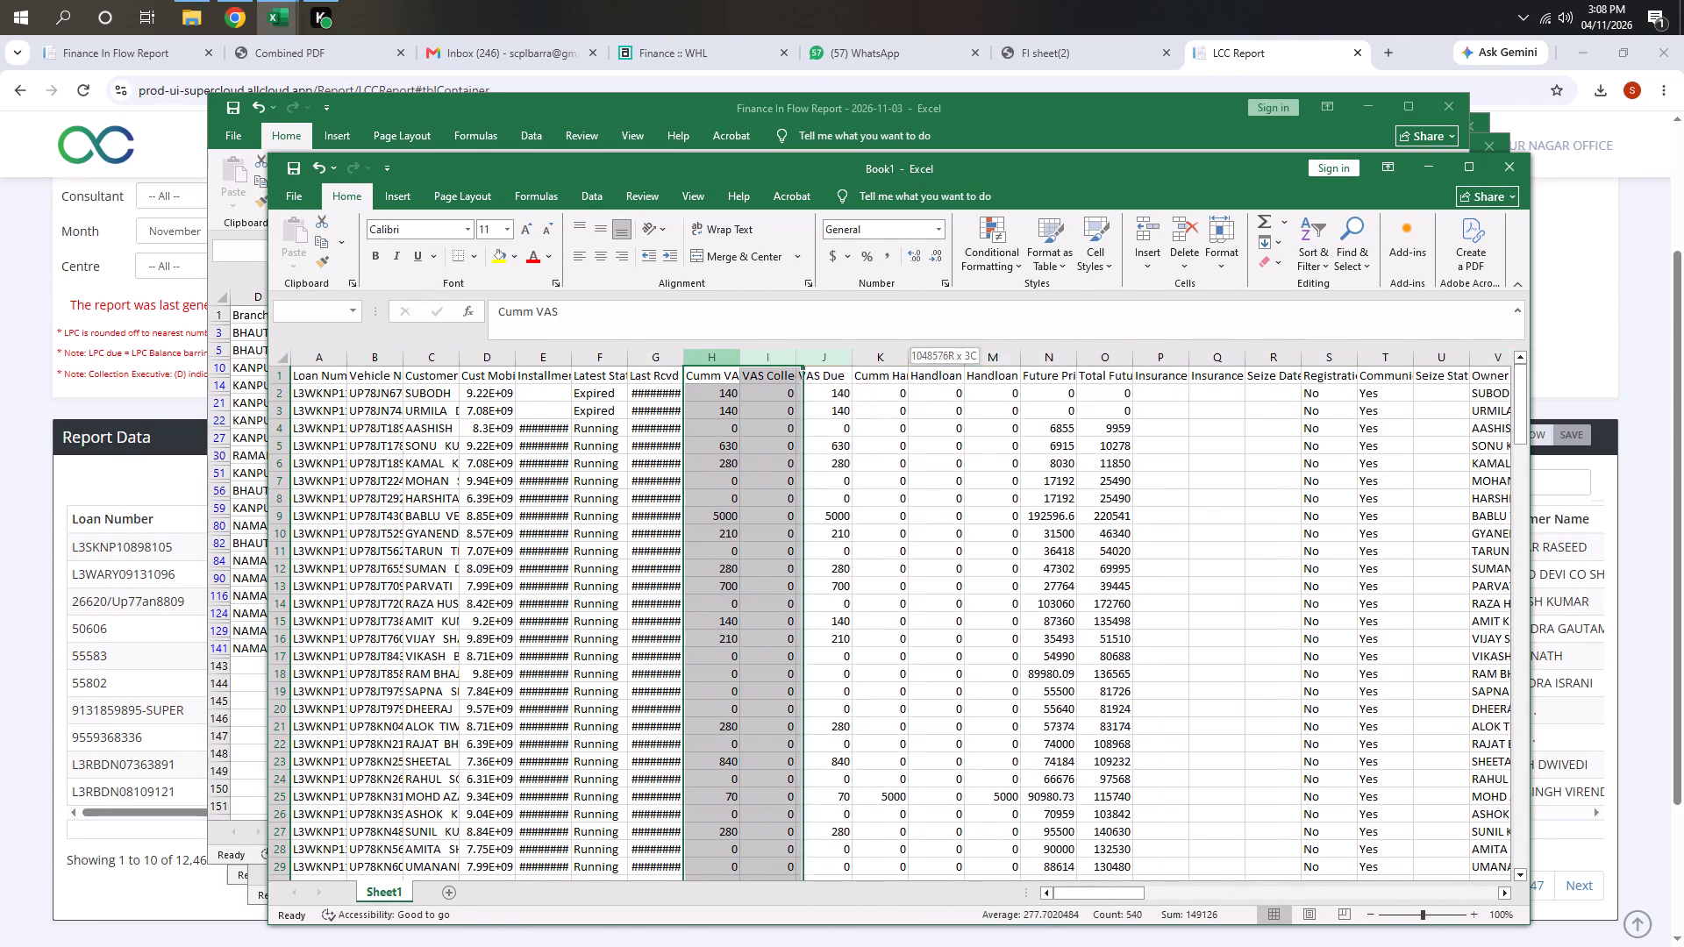
left_click_drag(867, 423, 1531, 487)
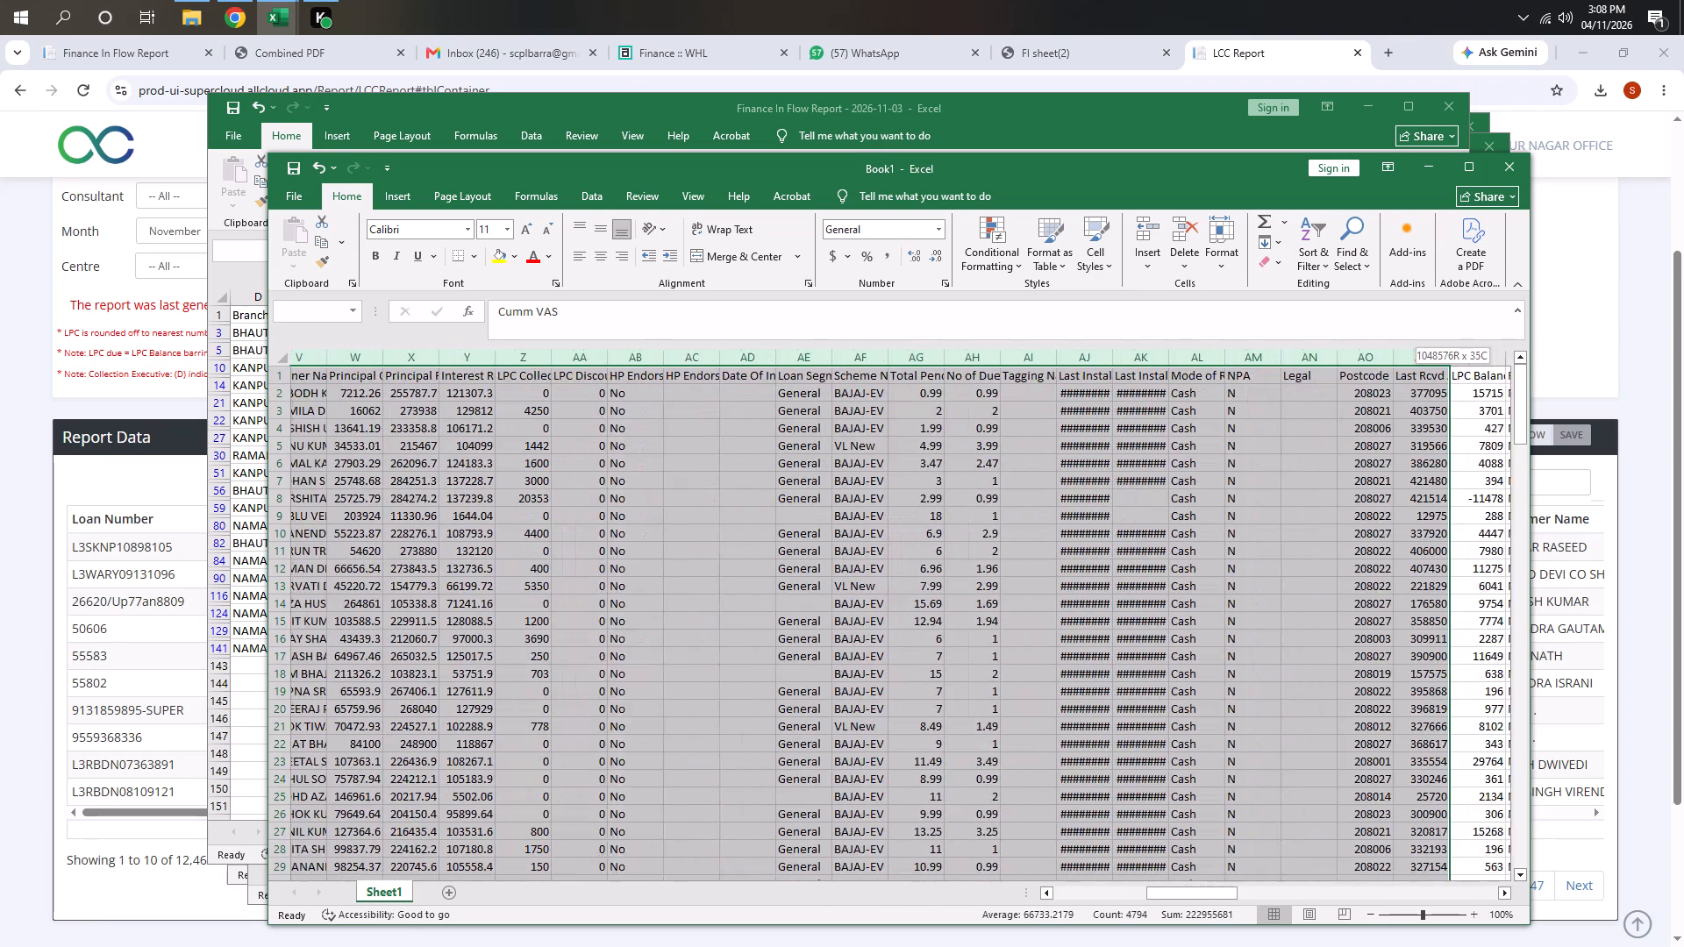
left_click_drag(1531, 487, 1584, 470)
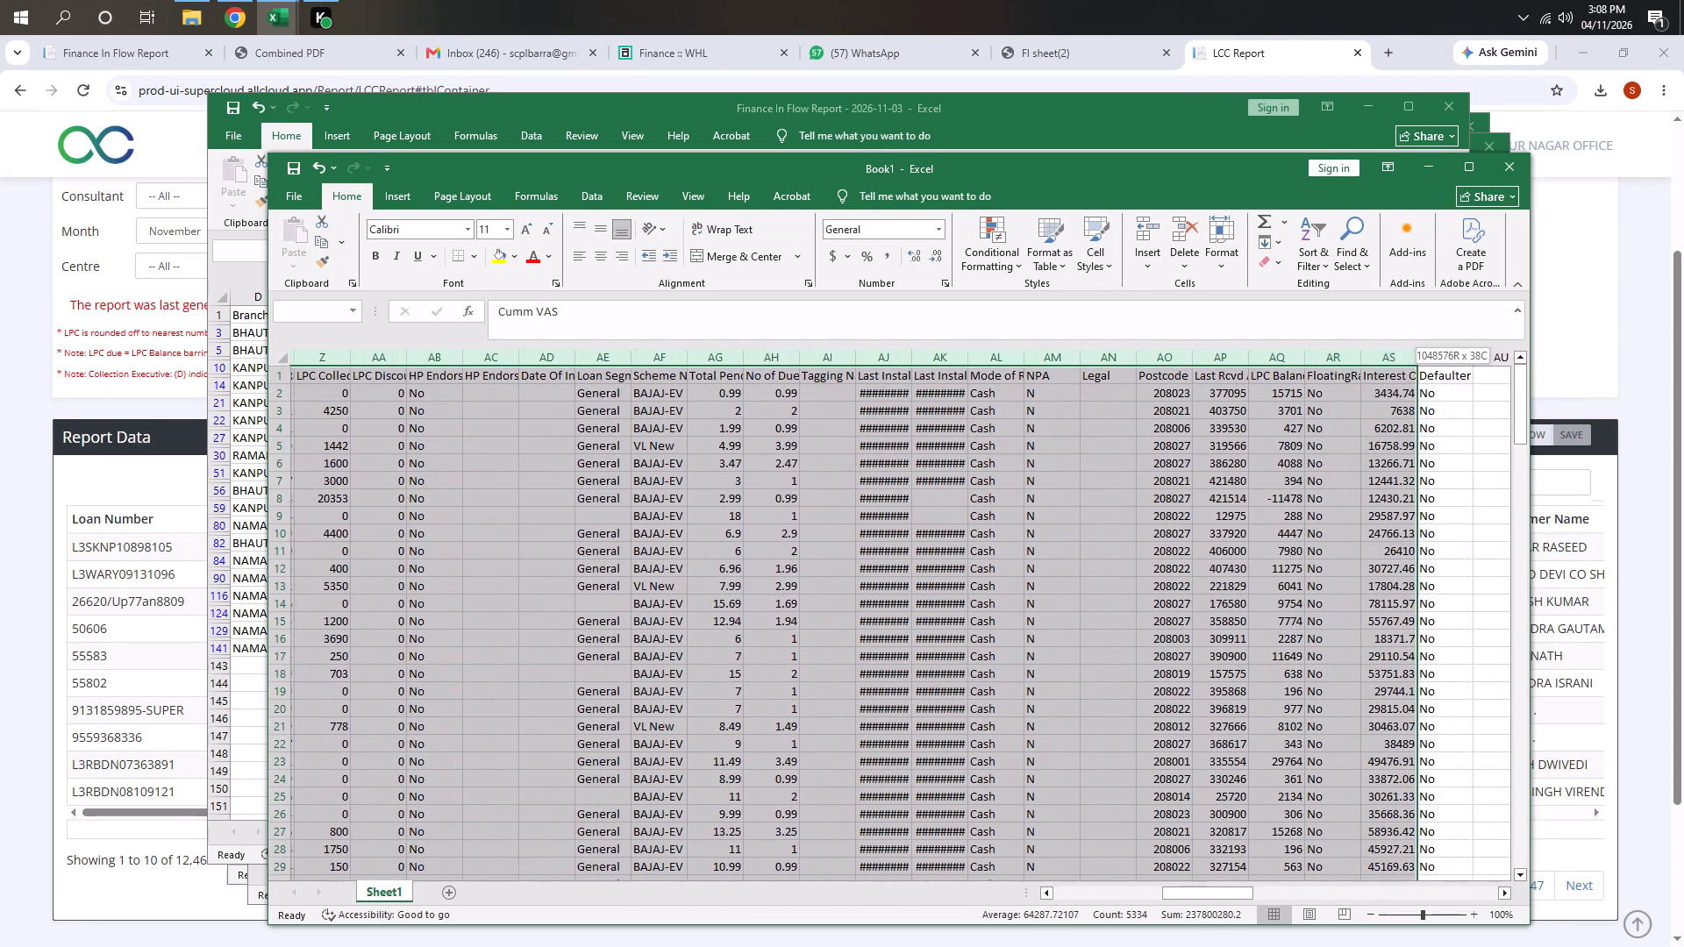
left_click_drag(1584, 470, 1420, 523)
right_click_drag(1510, 494, 1488, 502)
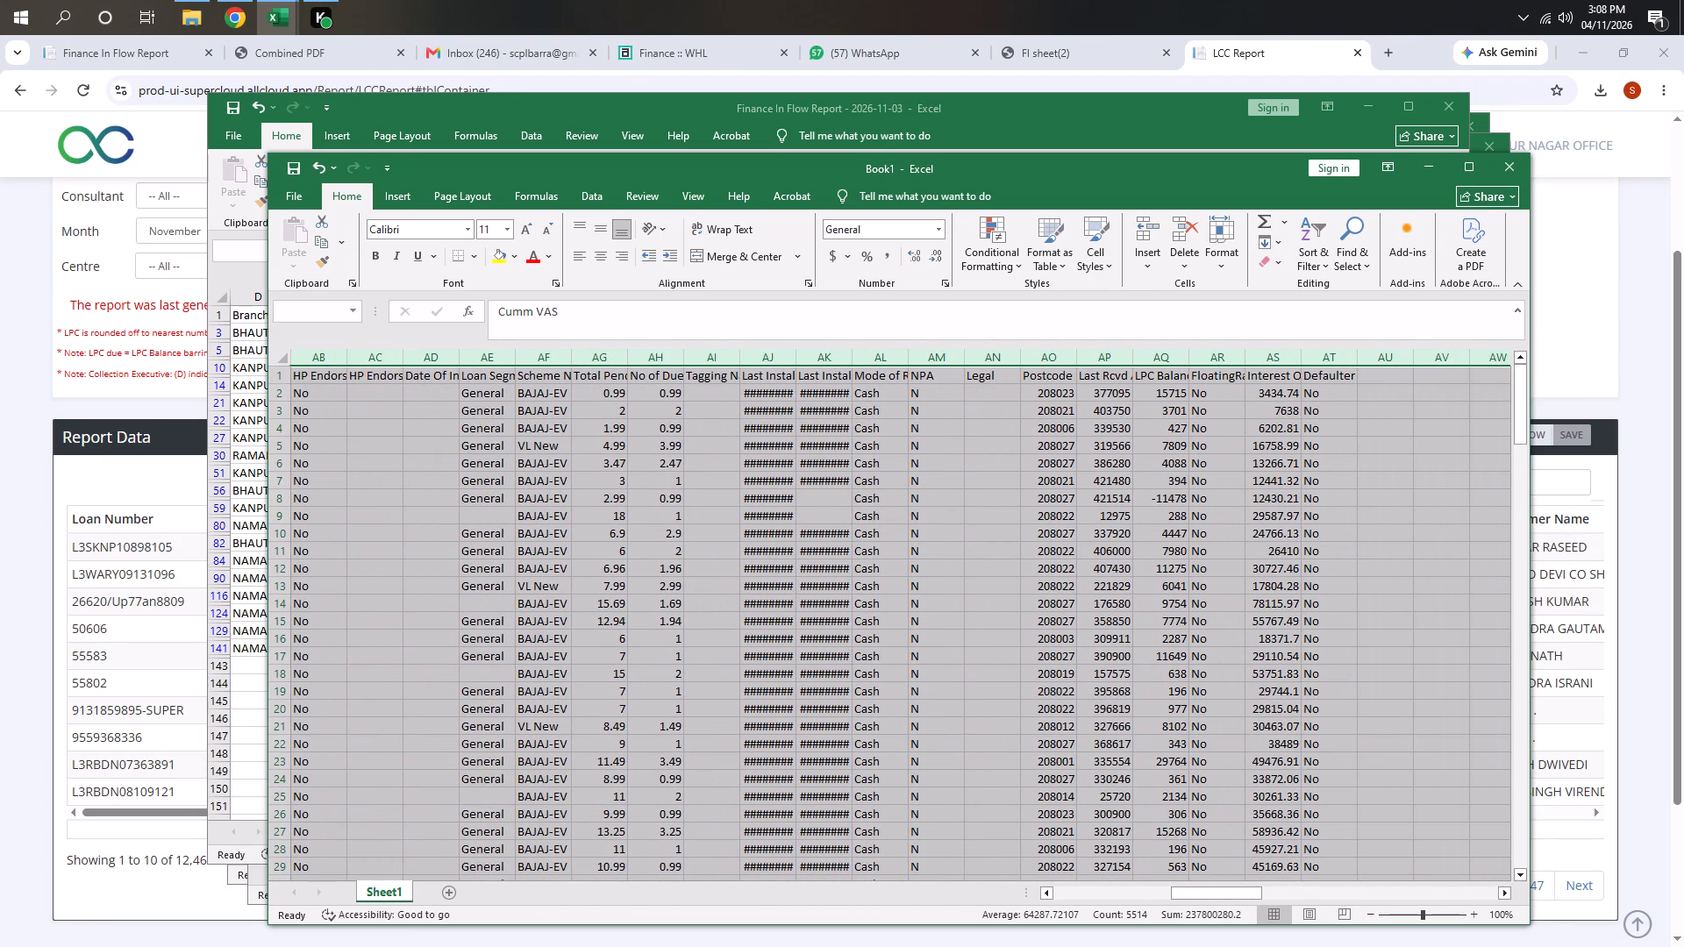
key("ctrl+minus")
key("Left")
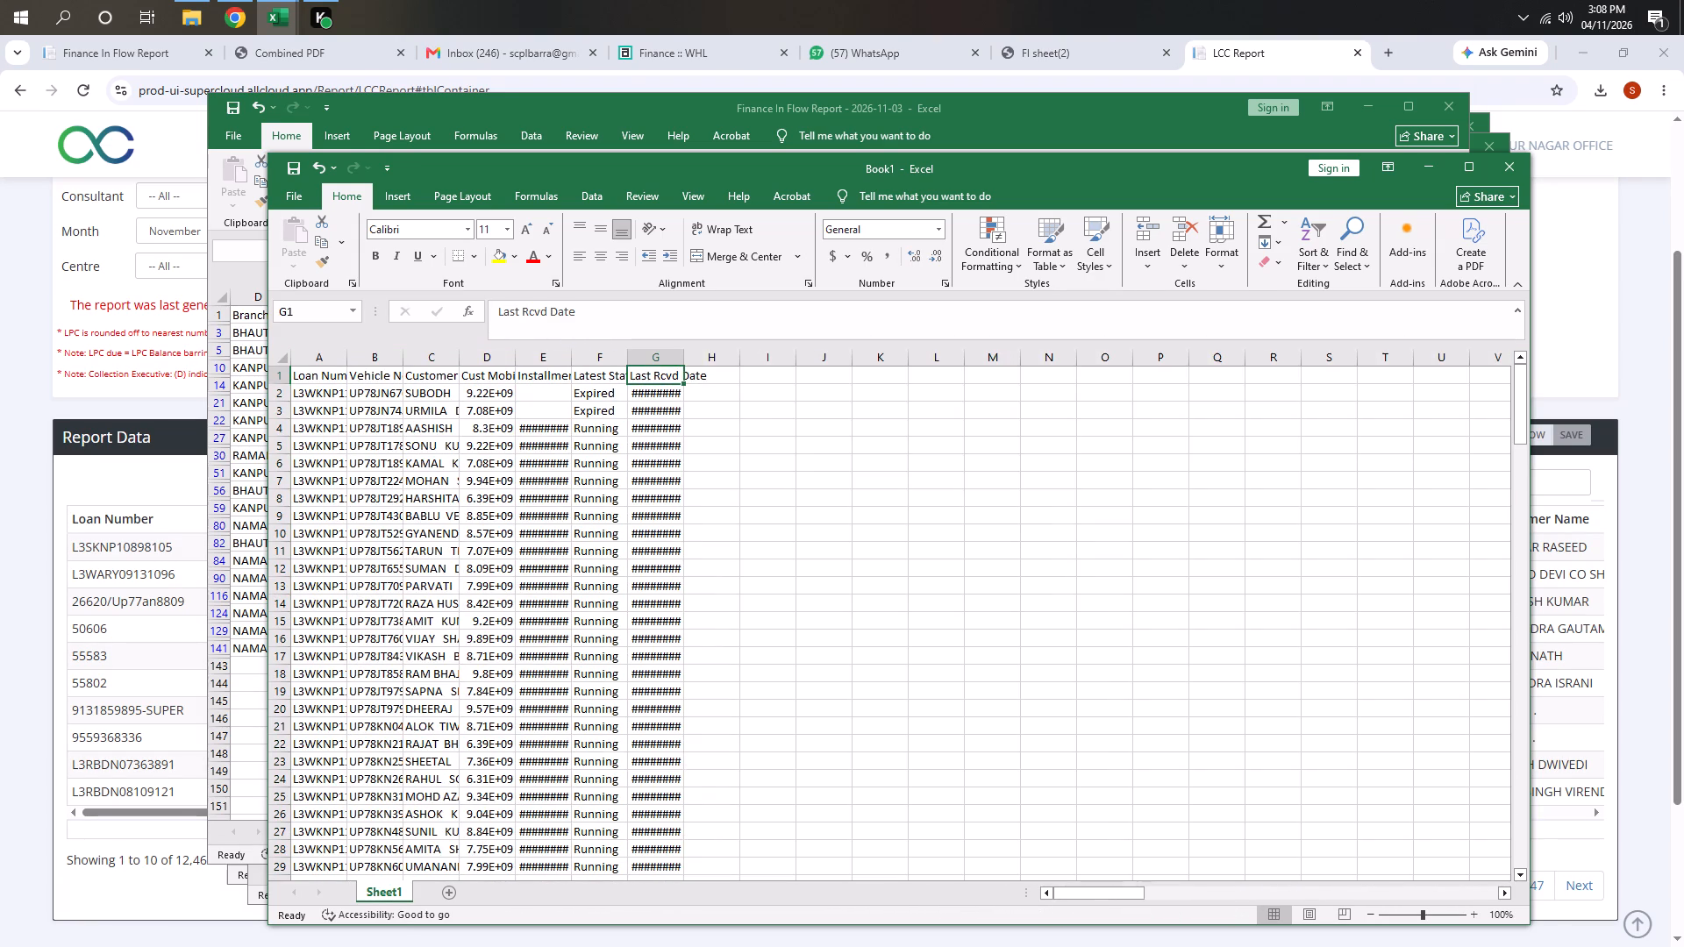
Add filters to the header row and filter the Latest Status column to show only Expired.
key("ctrl+shift+l")
key("Left")
key("alt+Down")
key("Down")
key("Down")
key("Down")
key("Down")
key("Down")
key("Down")
key("Down")
key("Down")
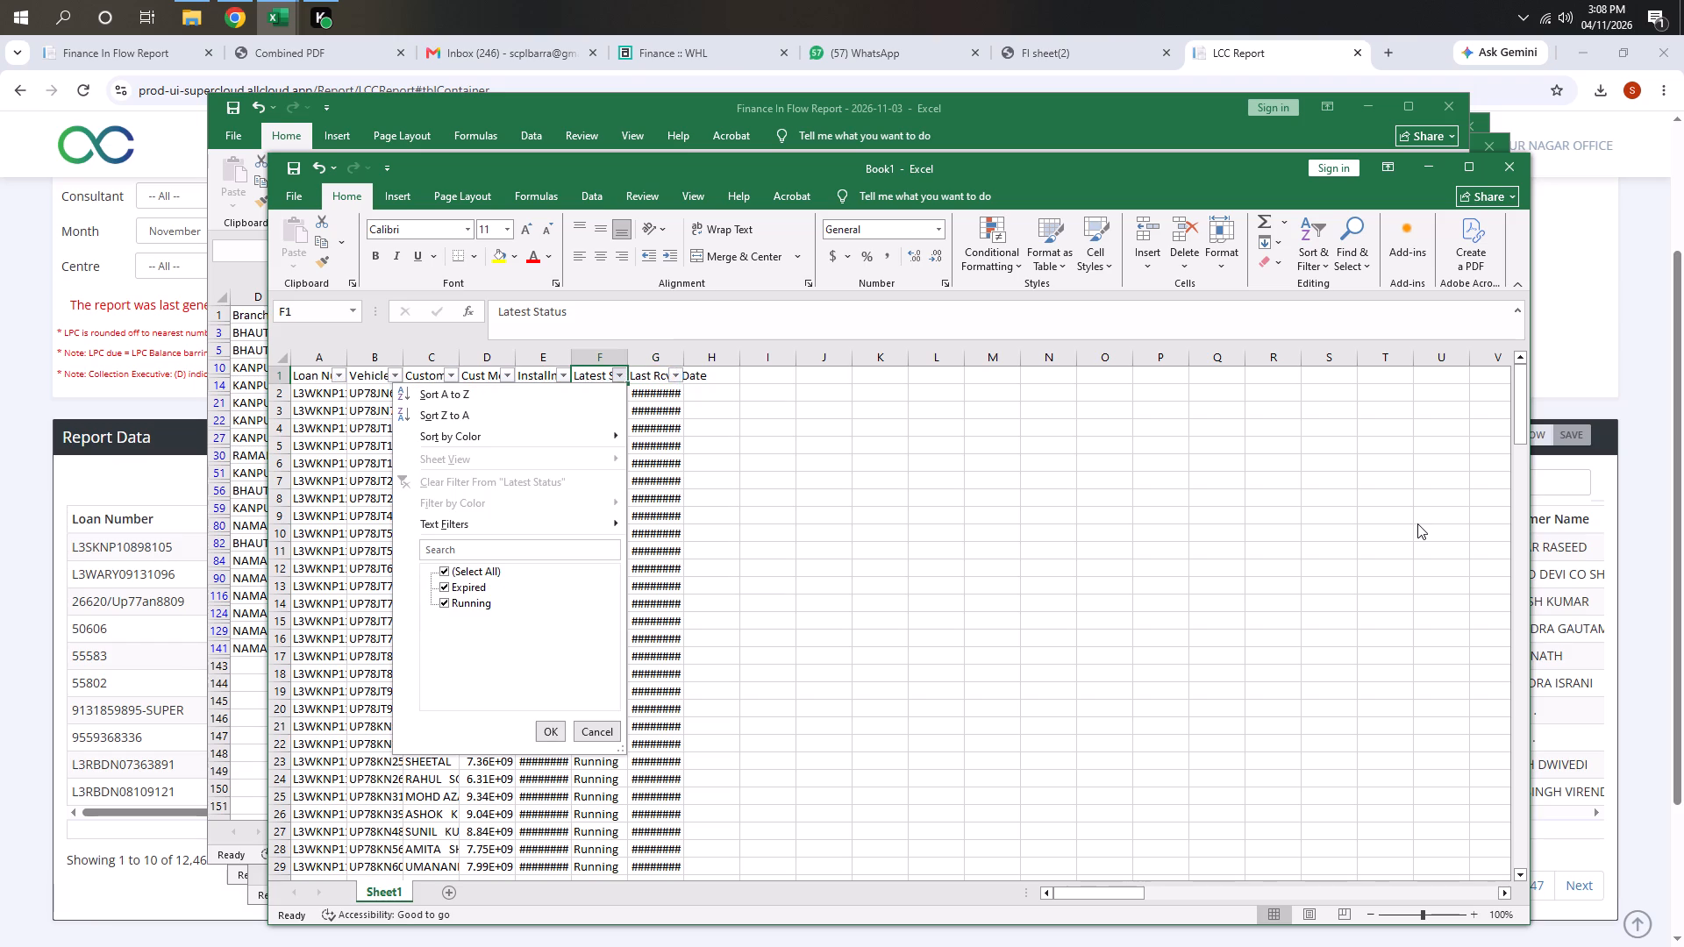
key("Down")
key("Down")
key("Up")
key("space")
key("Down")
key("Down")
key("space")
key("space")
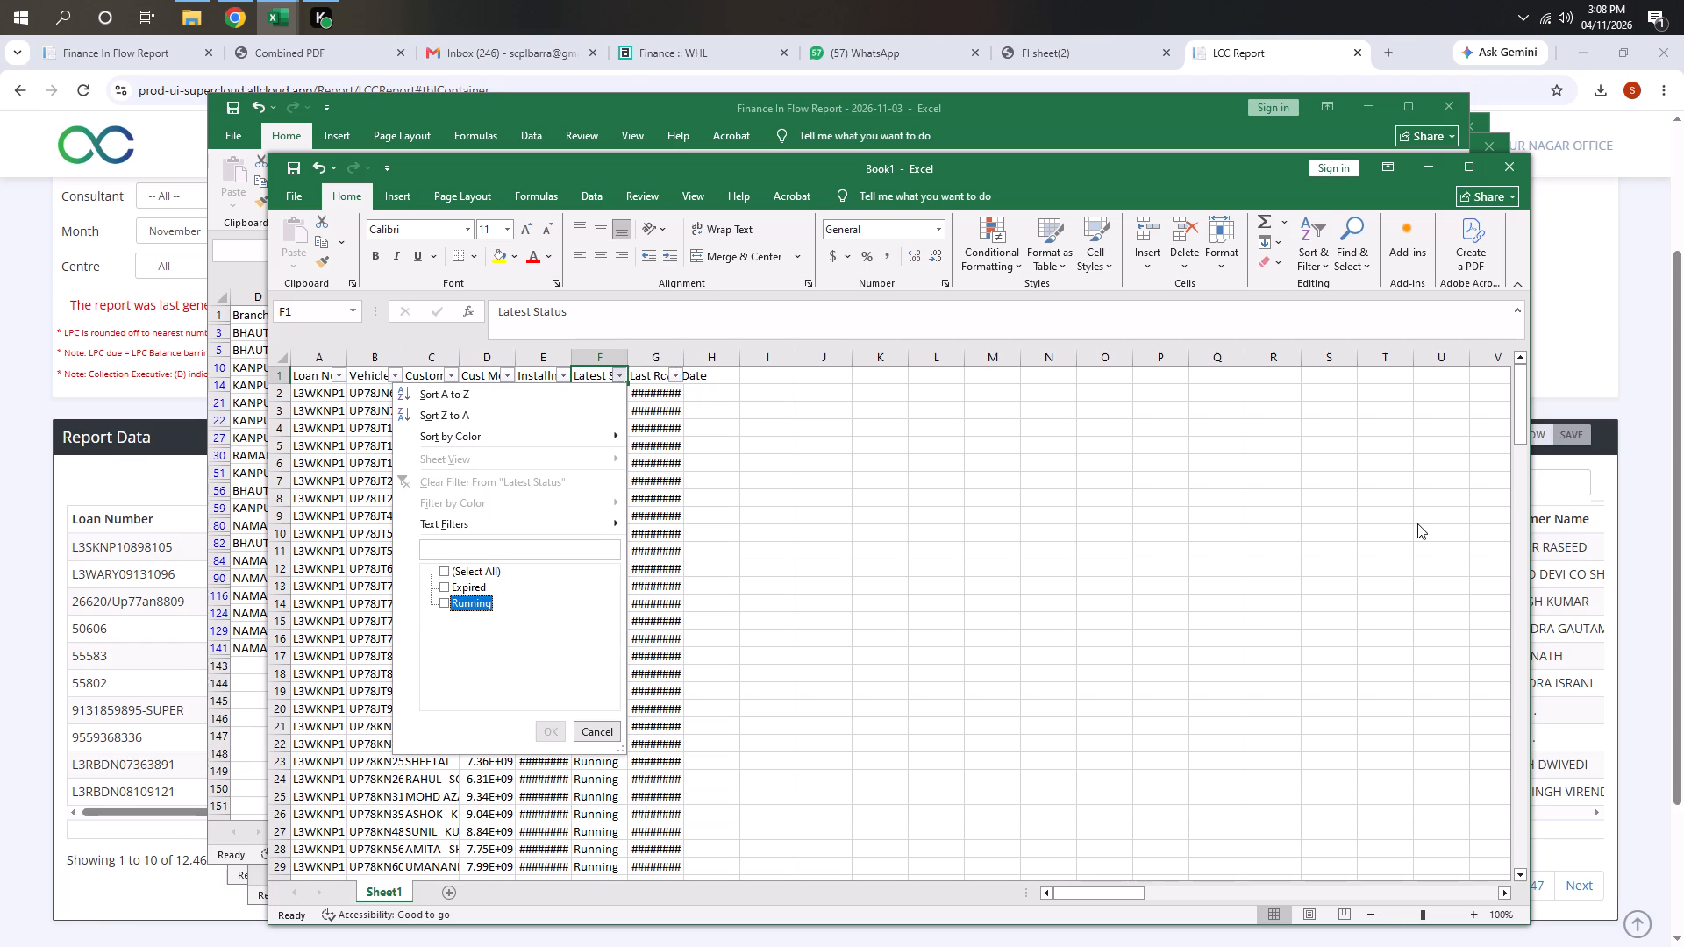
key("Up")
key("space")
key("Return")
Delete the filtered Expired rows and clear the filter to show all remaining rows.
key("Down")
key("shift+space")
key("ctrl+shift+Down")
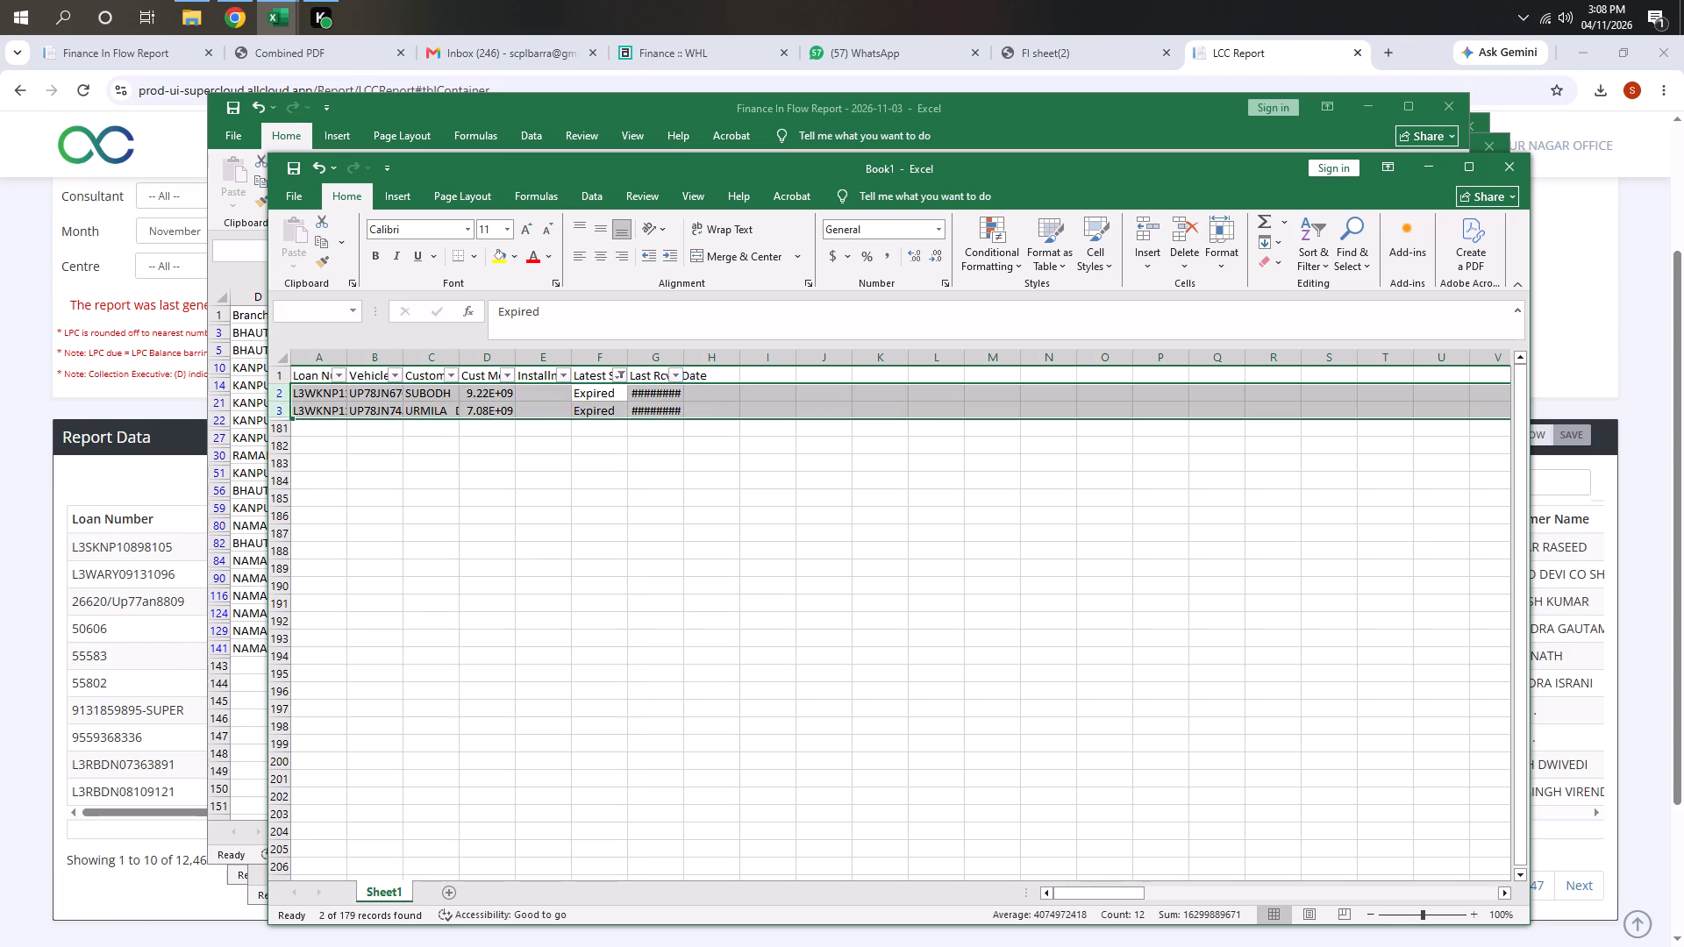
key("ctrl+minus")
type("DFS")
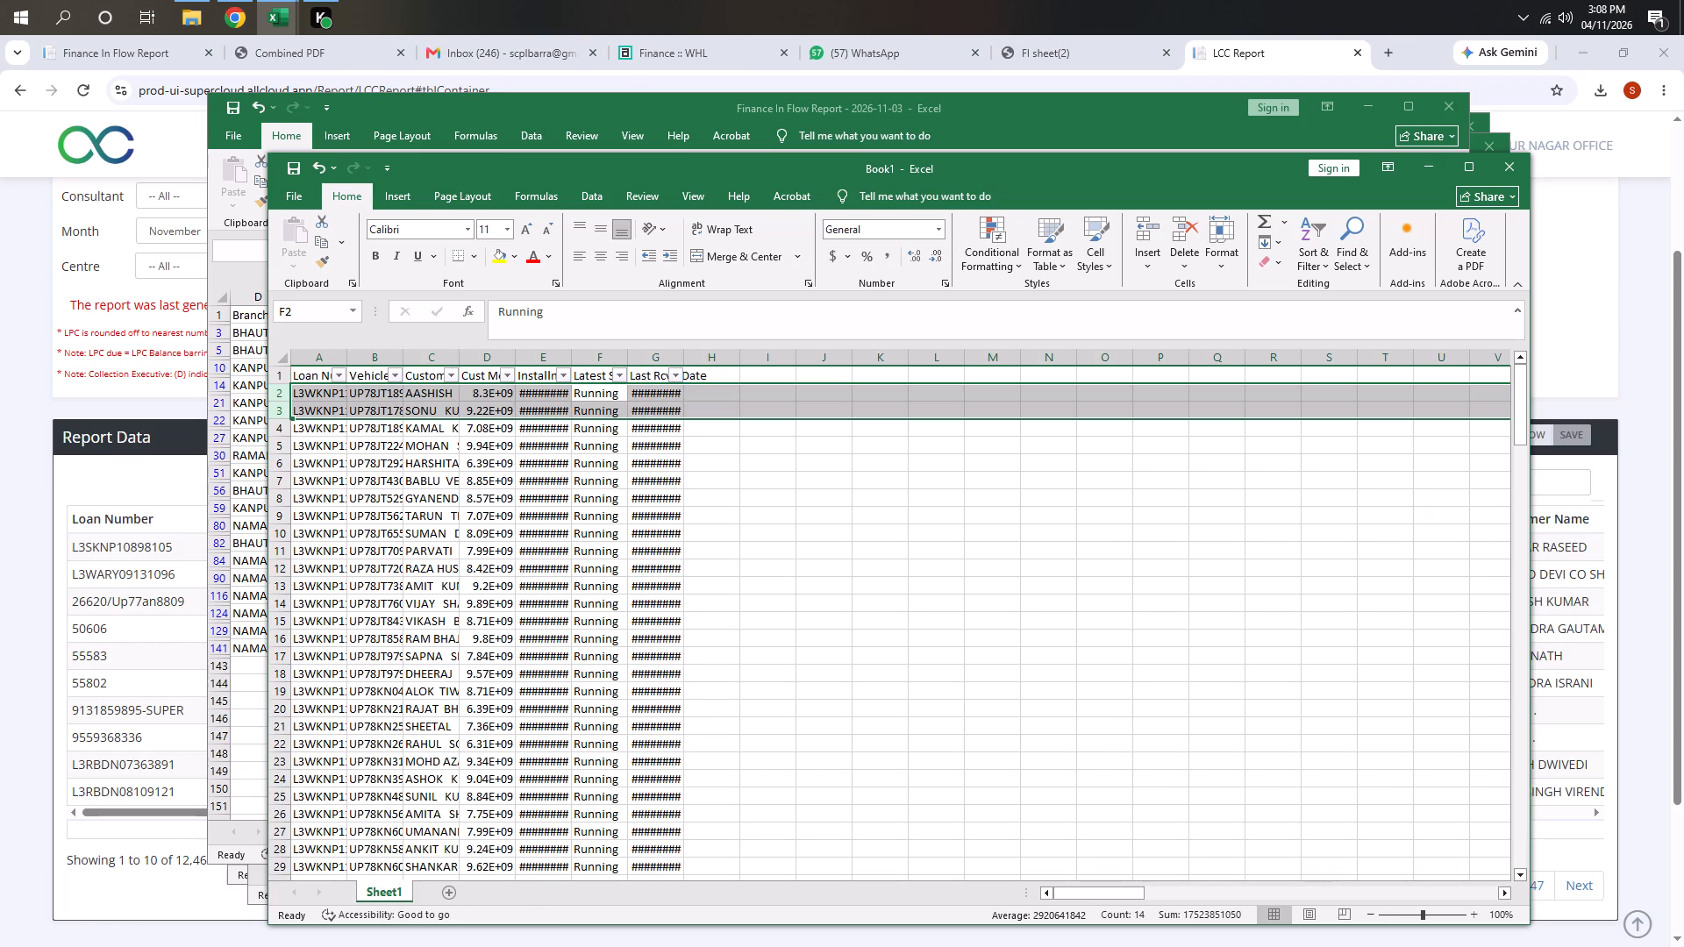
AutoFit the column widths of the whole table to their contents.
key("ctrl+a")
left_click(534, 504)
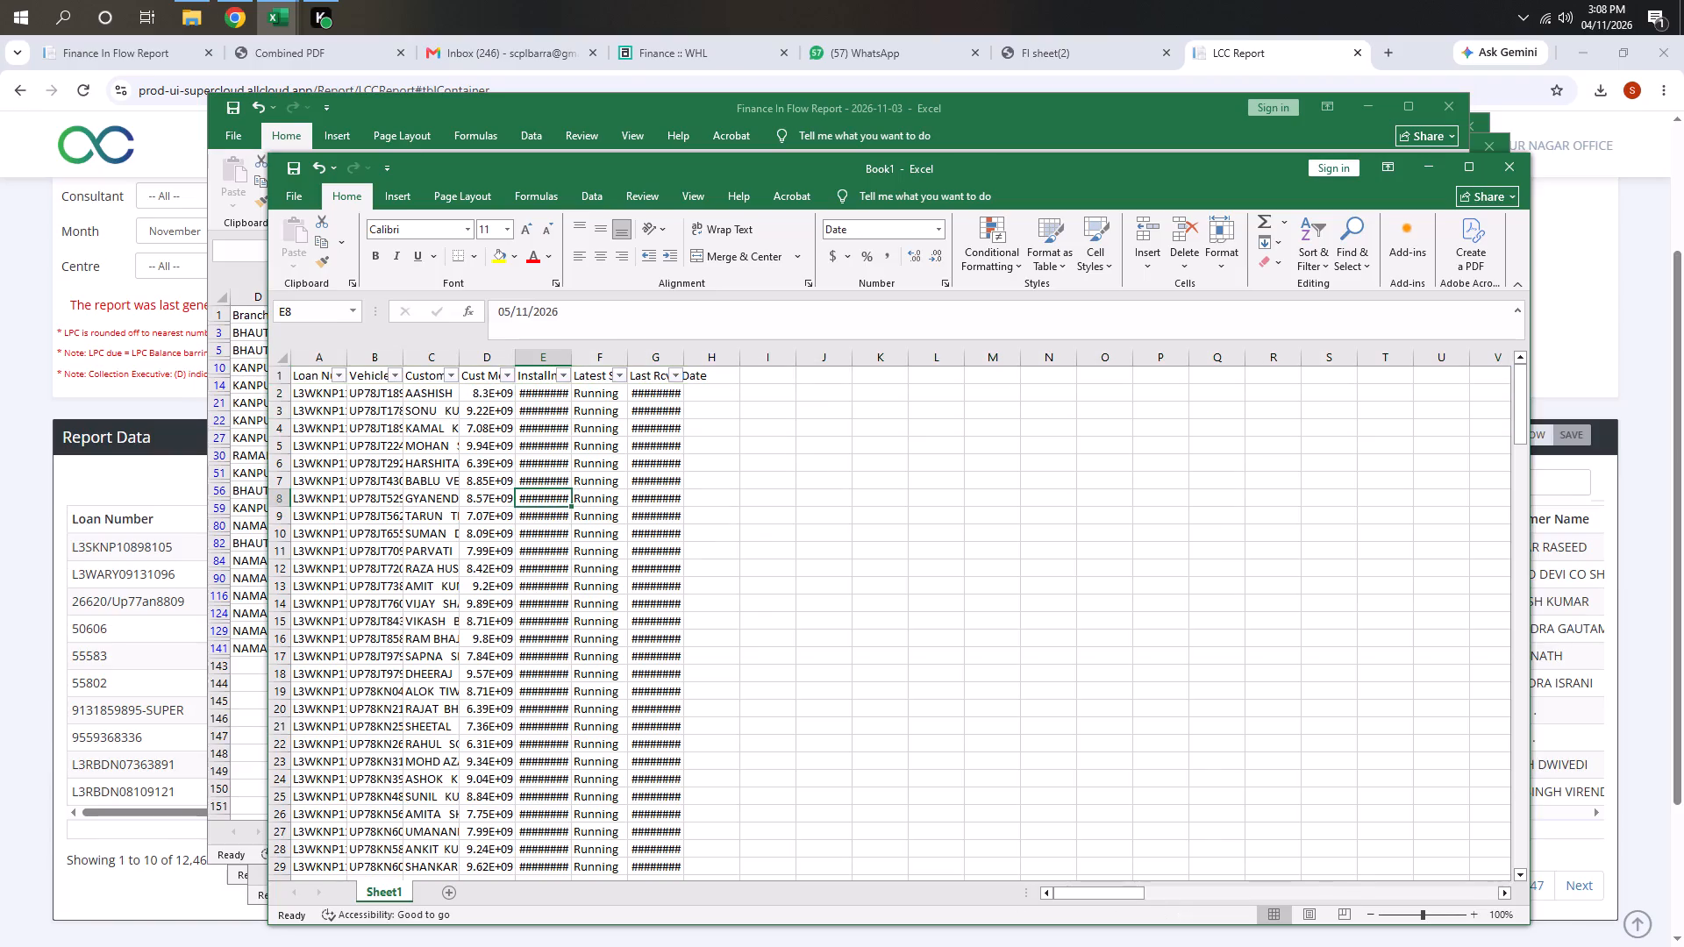
left_click(329, 381)
key("ctrl+a")
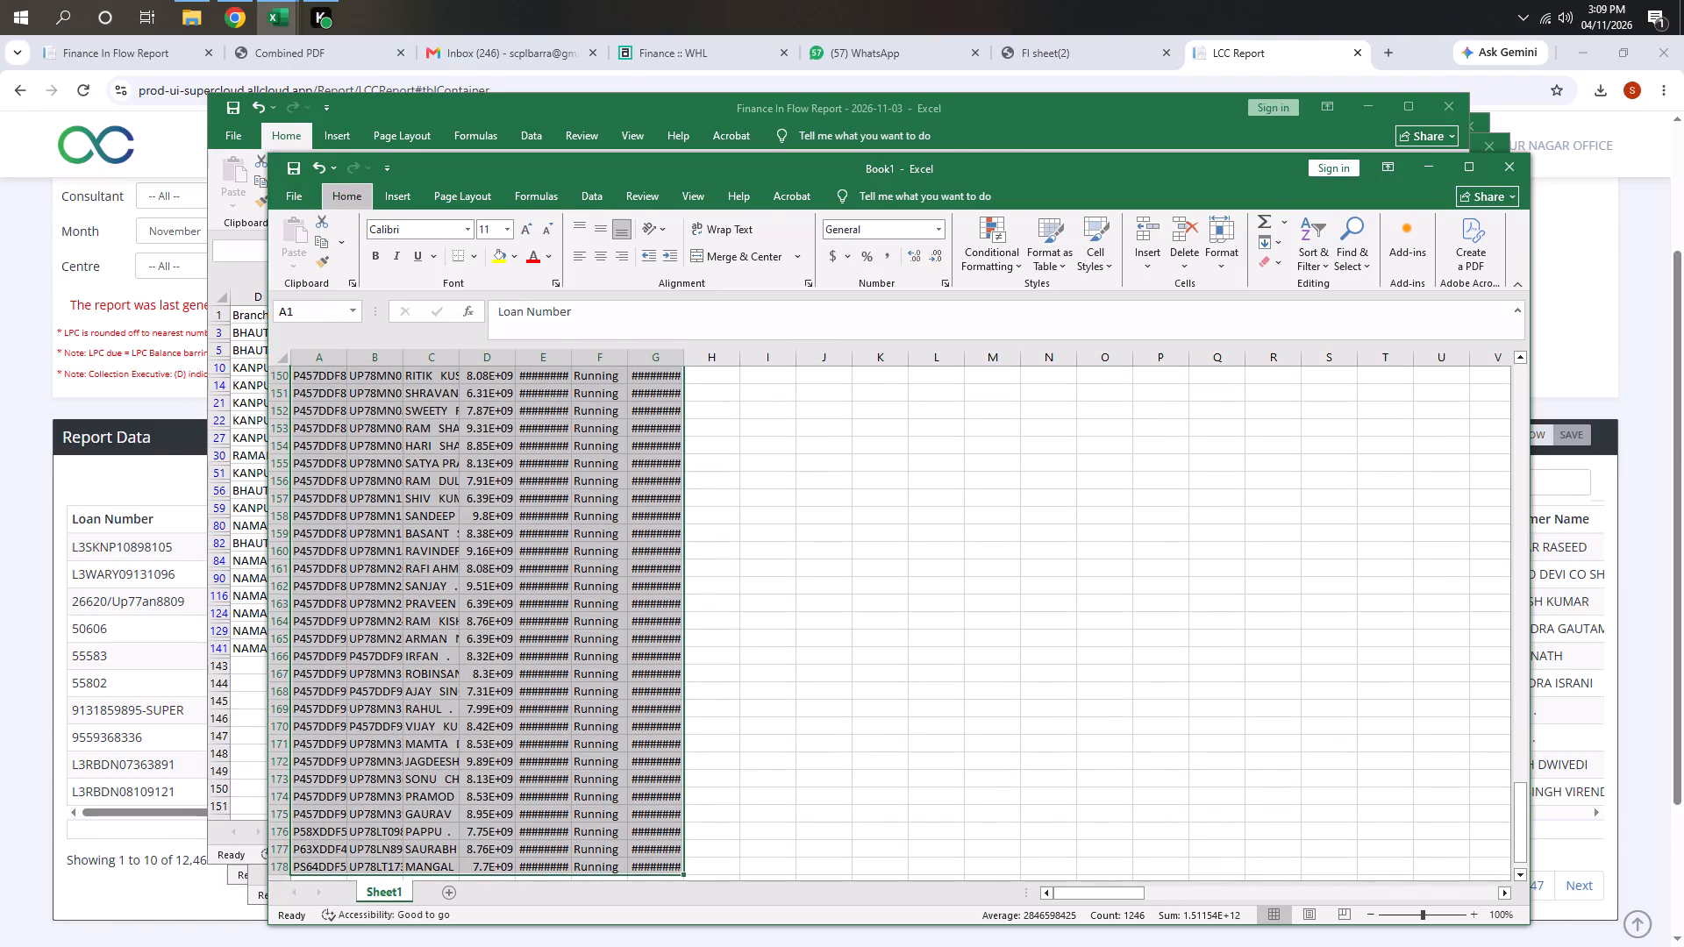
type("HAB")
left_click(424, 417)
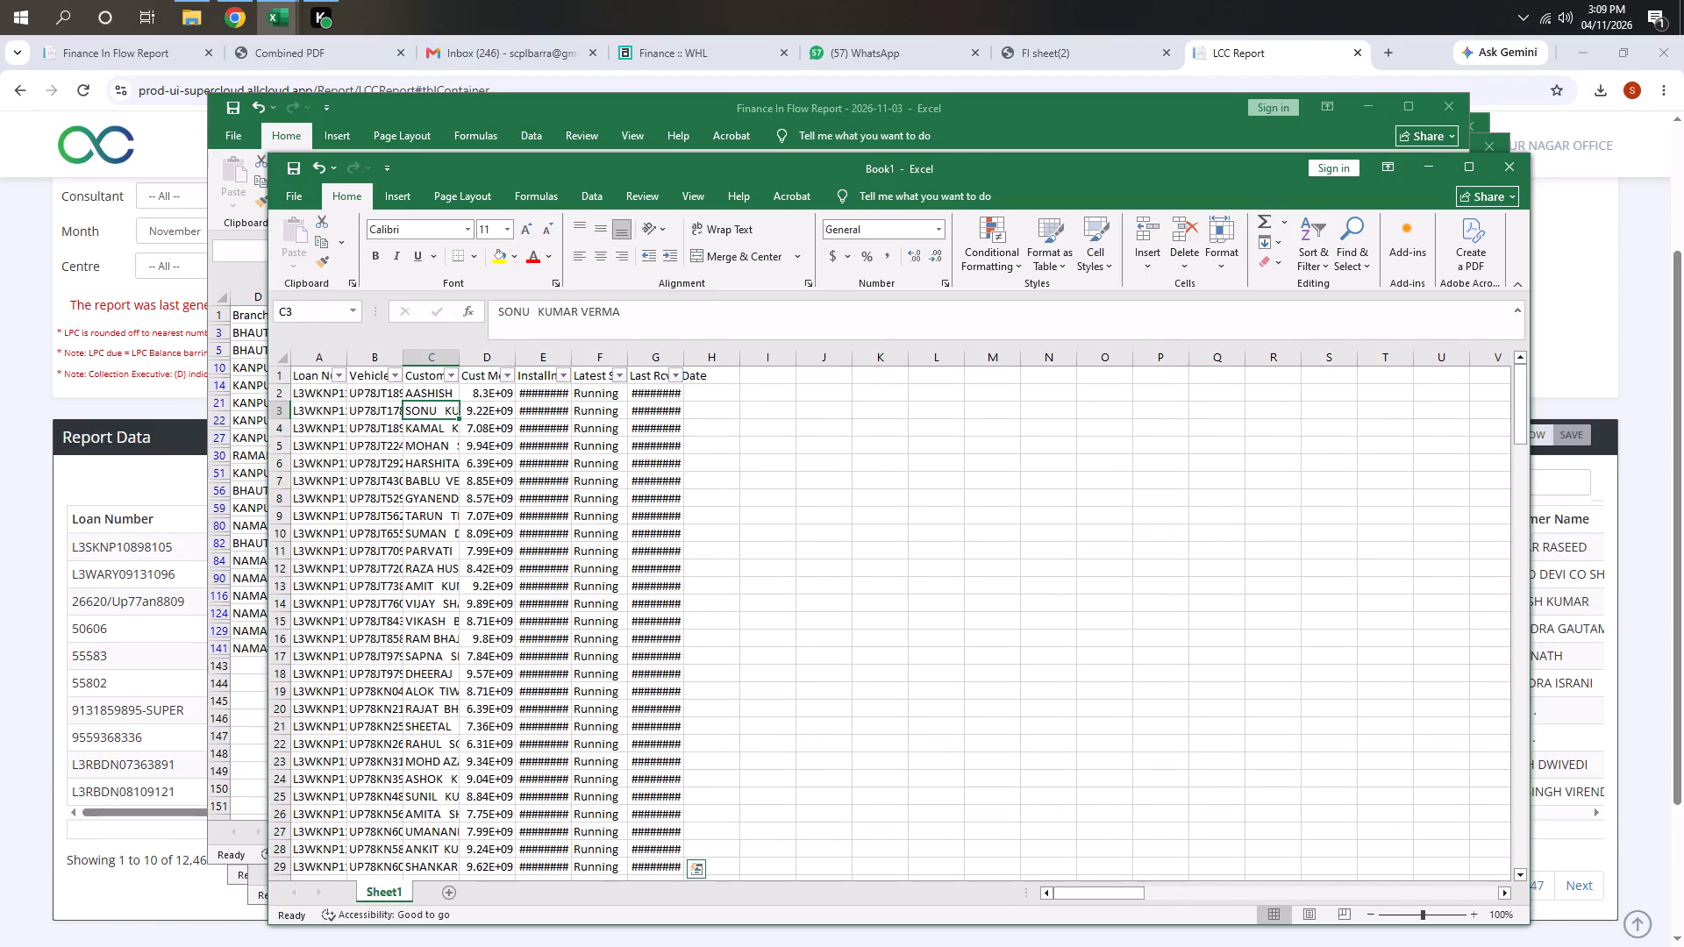
key("ctrl+a")
type("OCA")
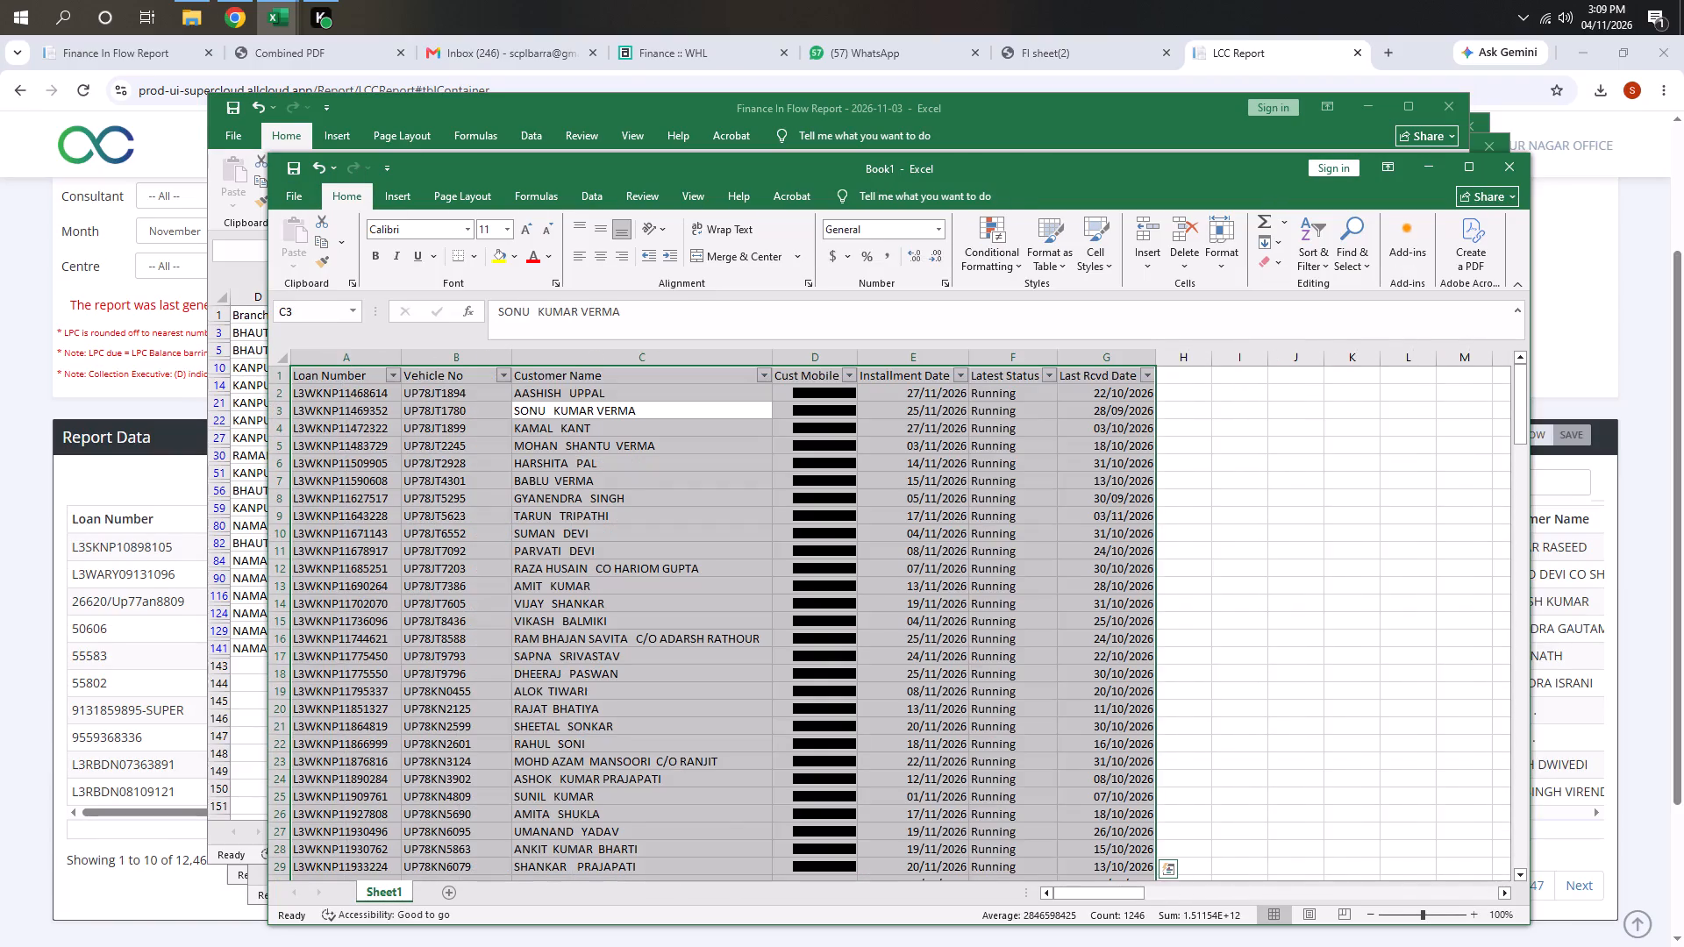
Delete the Latest Status column.
left_click(1034, 357)
key("ctrl+minus")
key("ctrl+equal")
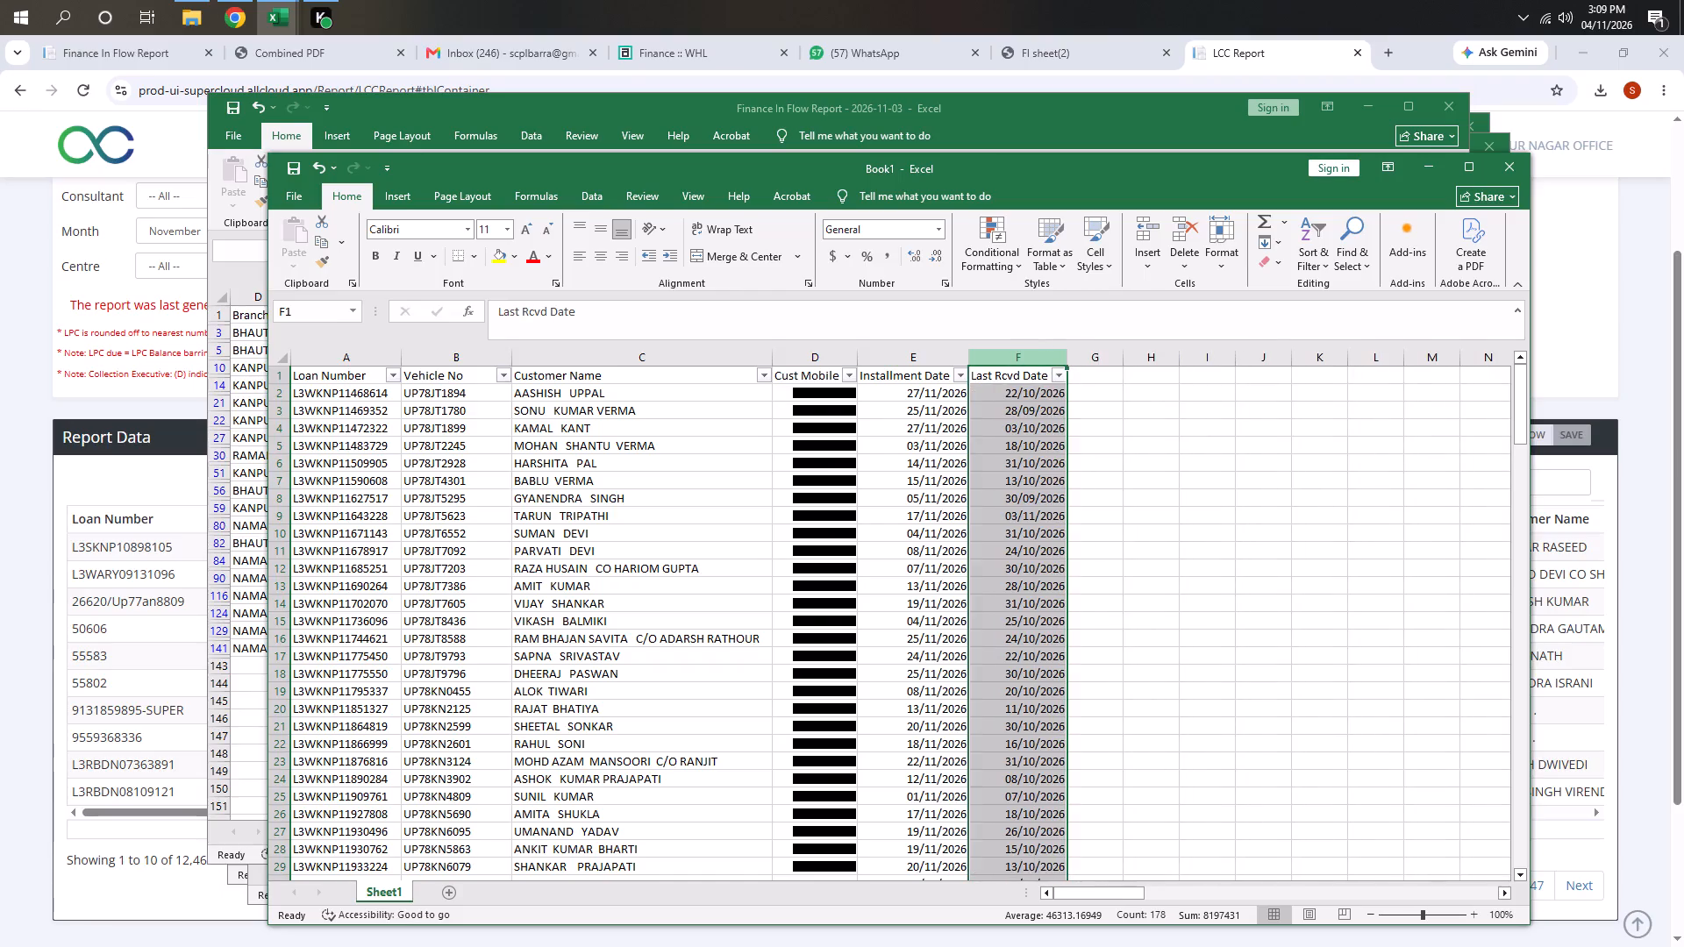
Sort the table by Installment Date from oldest to newest.
key("Left")
key("Down")
key("Up")
key("alt+Down")
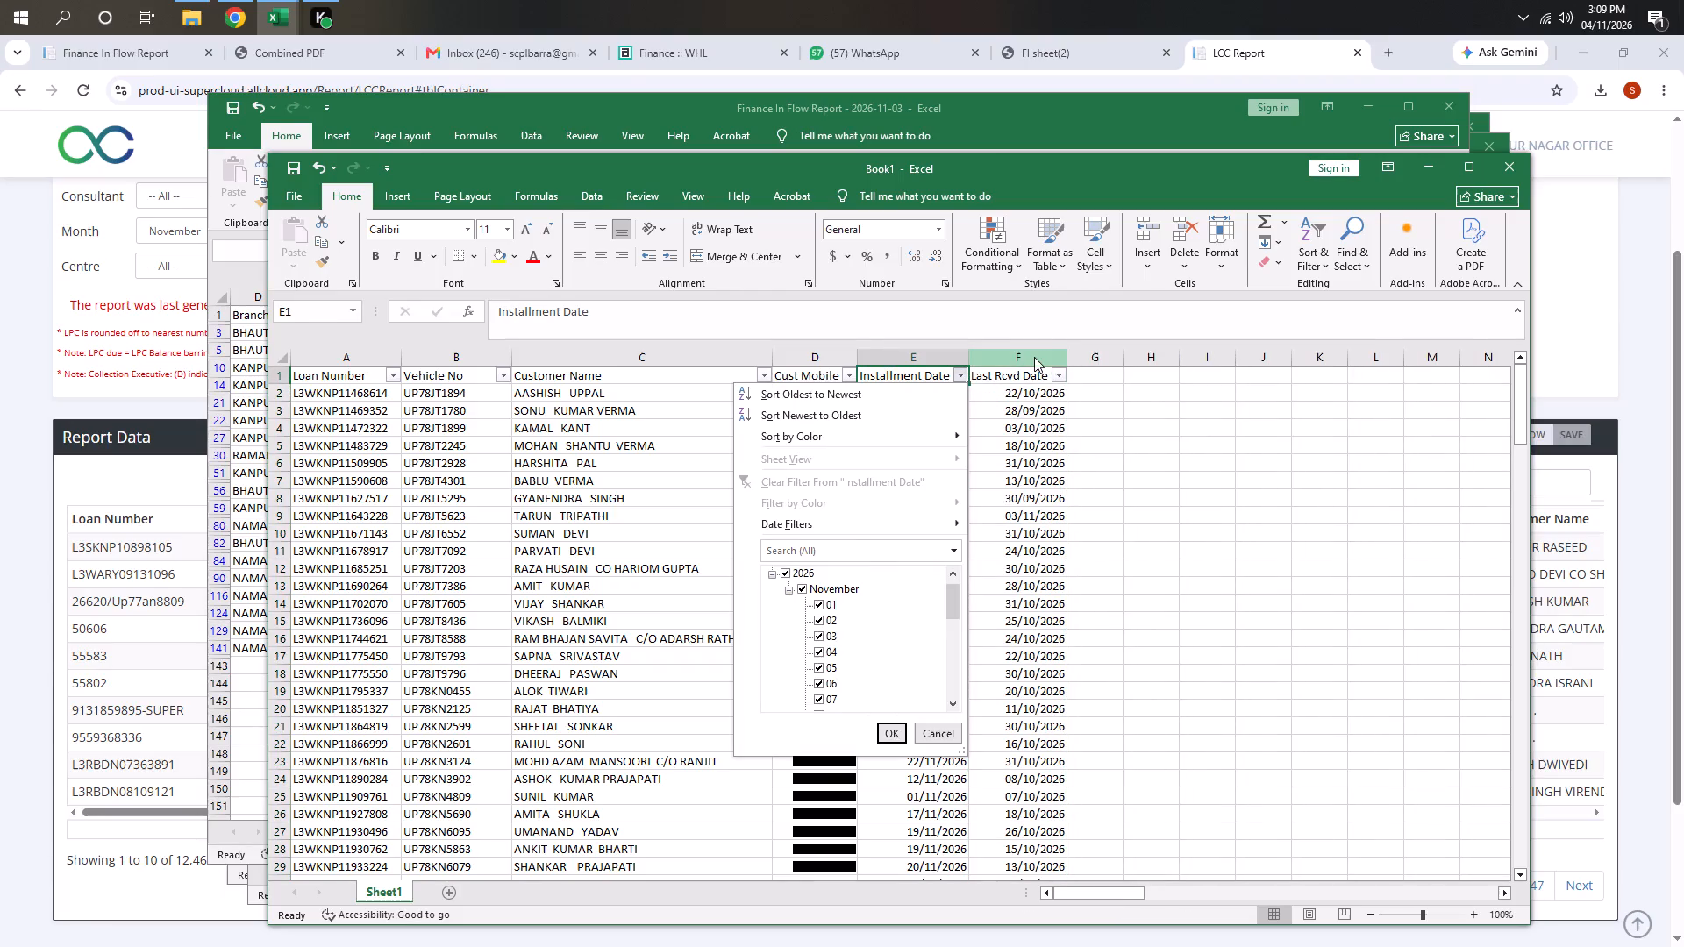
left_click(824, 391)
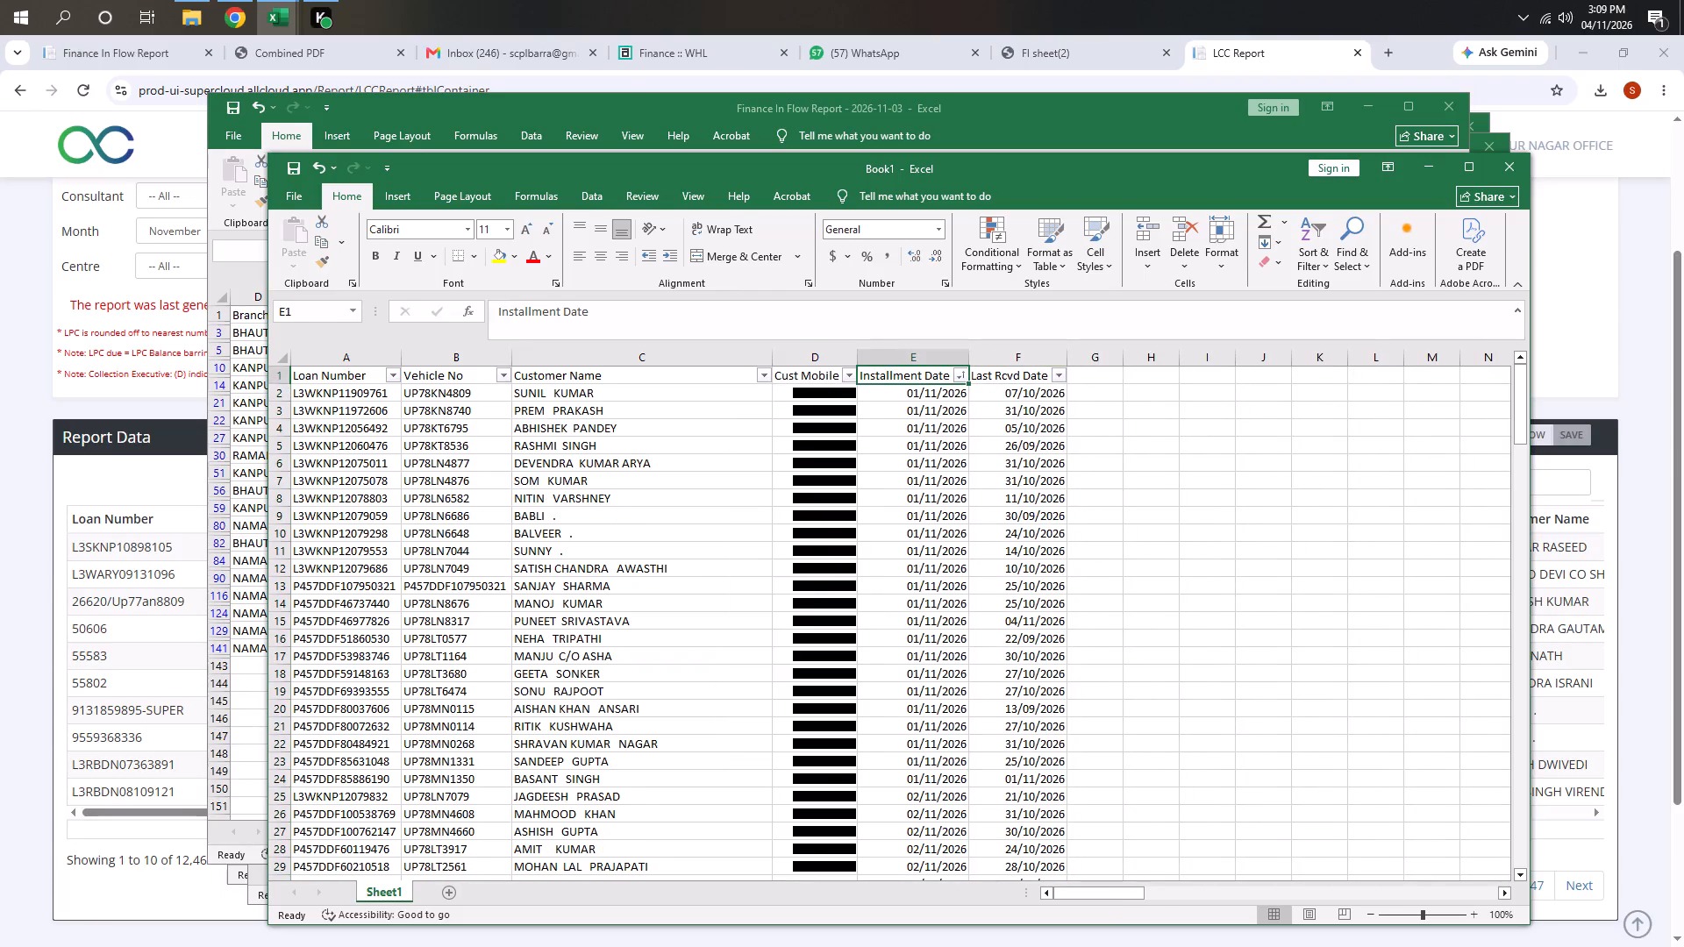
left_click(956, 378)
left_click(1009, 470)
left_click(724, 468)
Apply all borders to every cell of the table, including the header row.
left_click(349, 381)
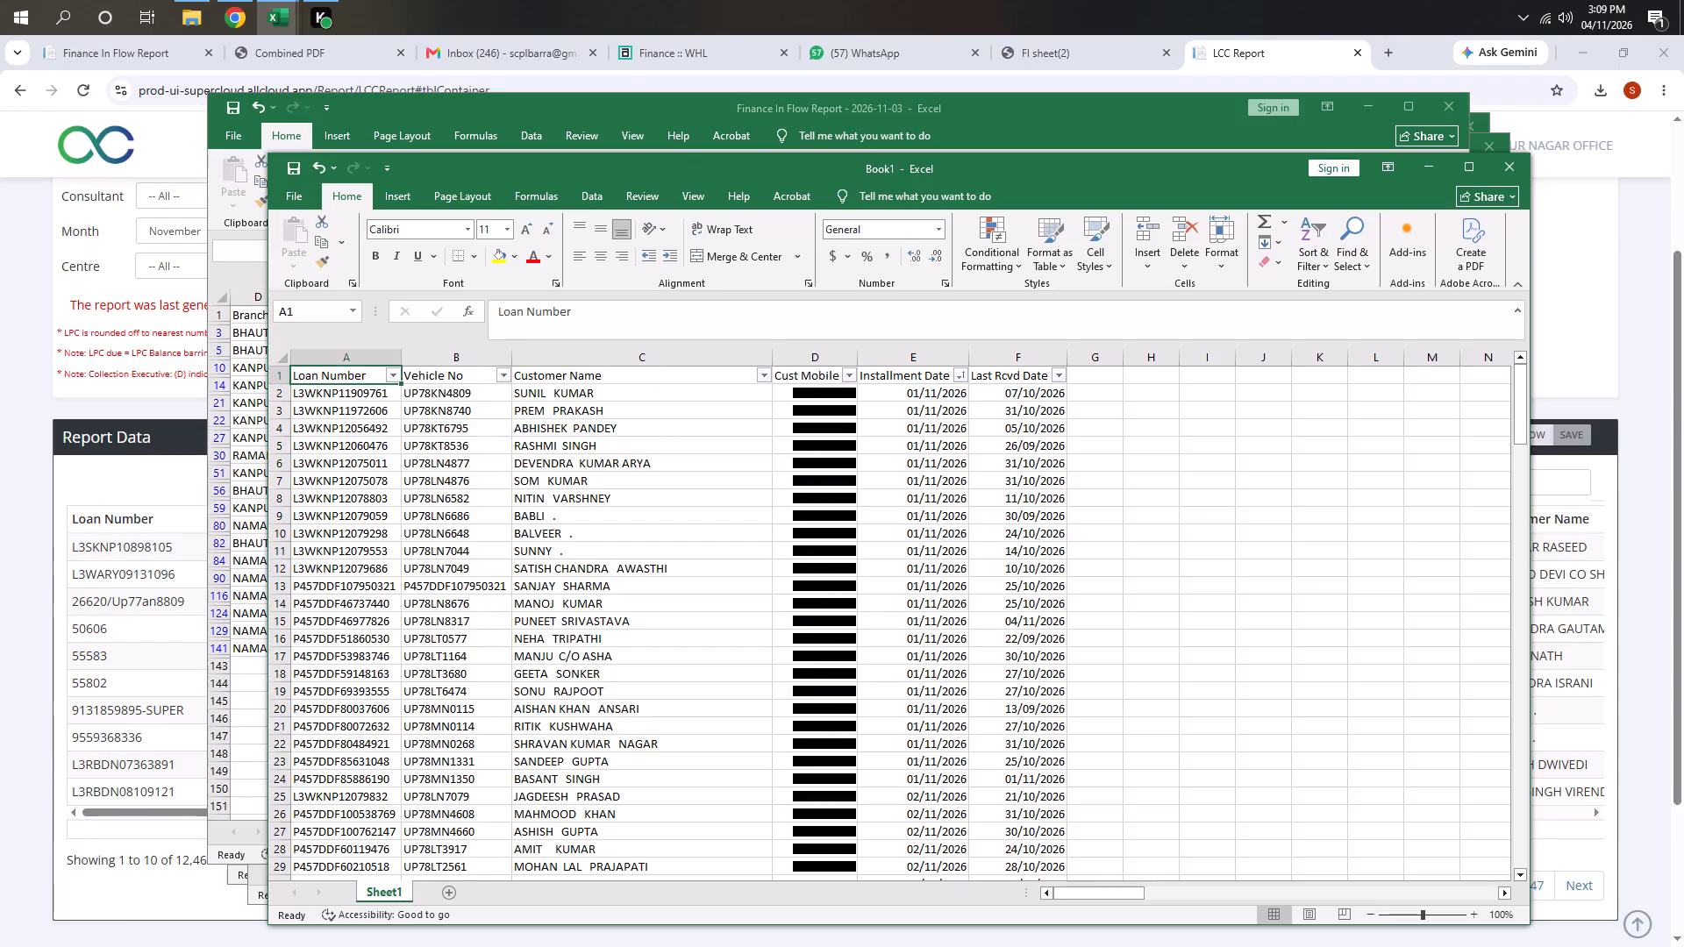
key("ctrl+a")
type("HBA")
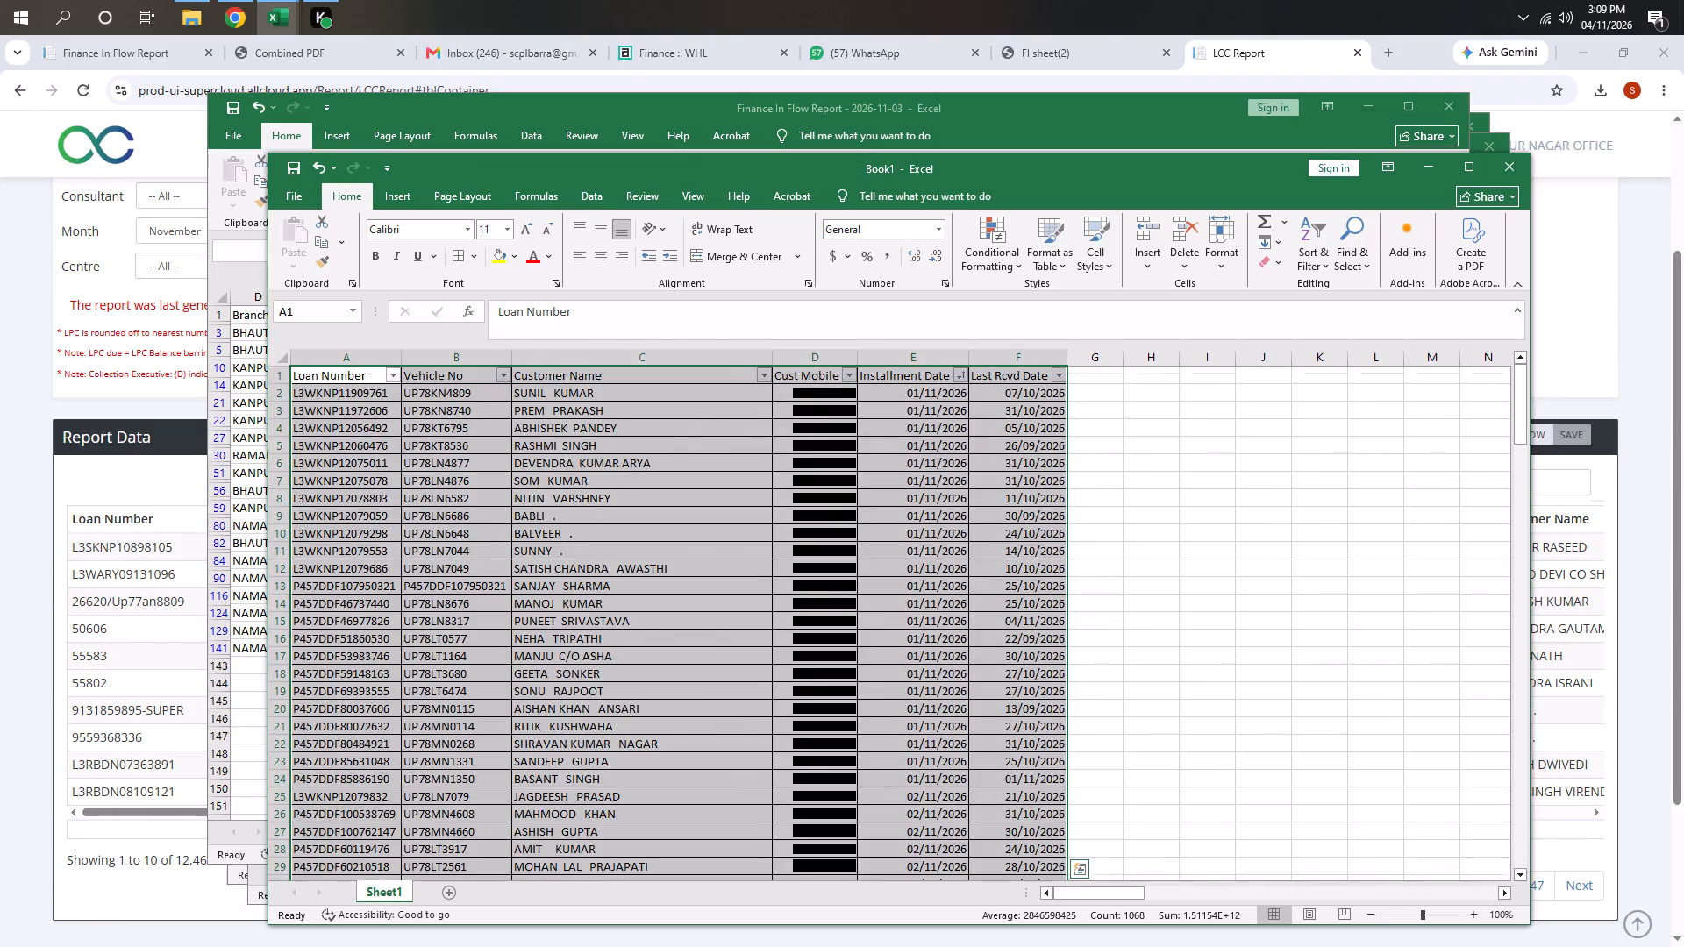
Start saving the workbook to a browsed location and enter AMAN LCC NOV as the file name.
key("ctrl+s")
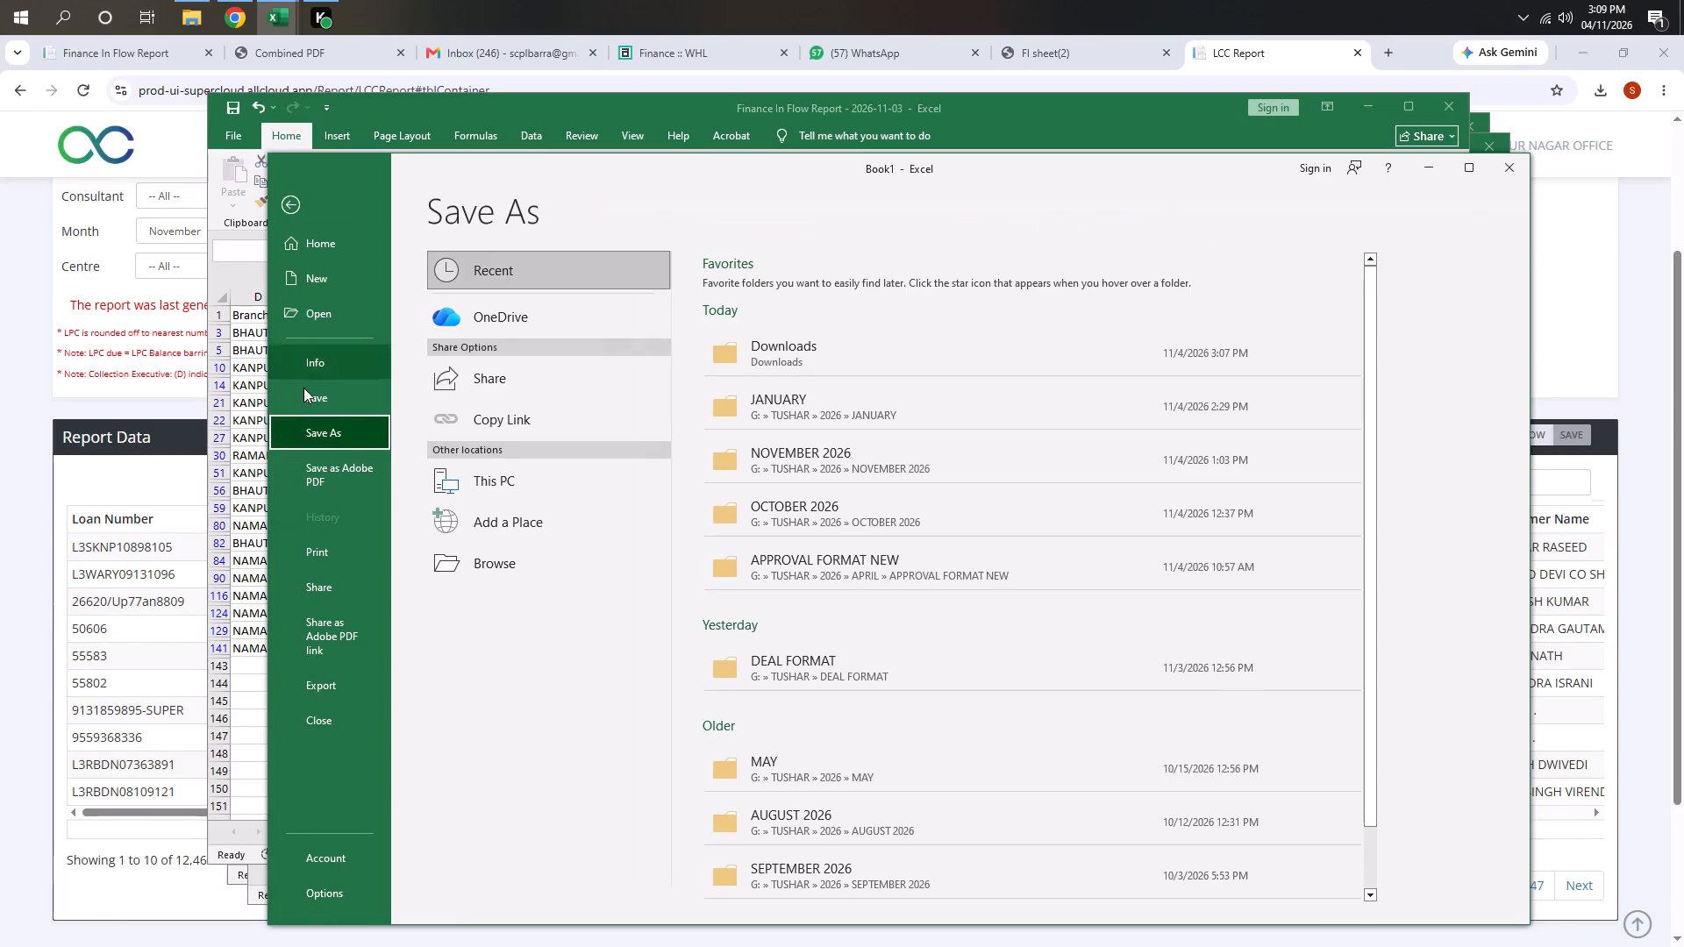
left_click(446, 559)
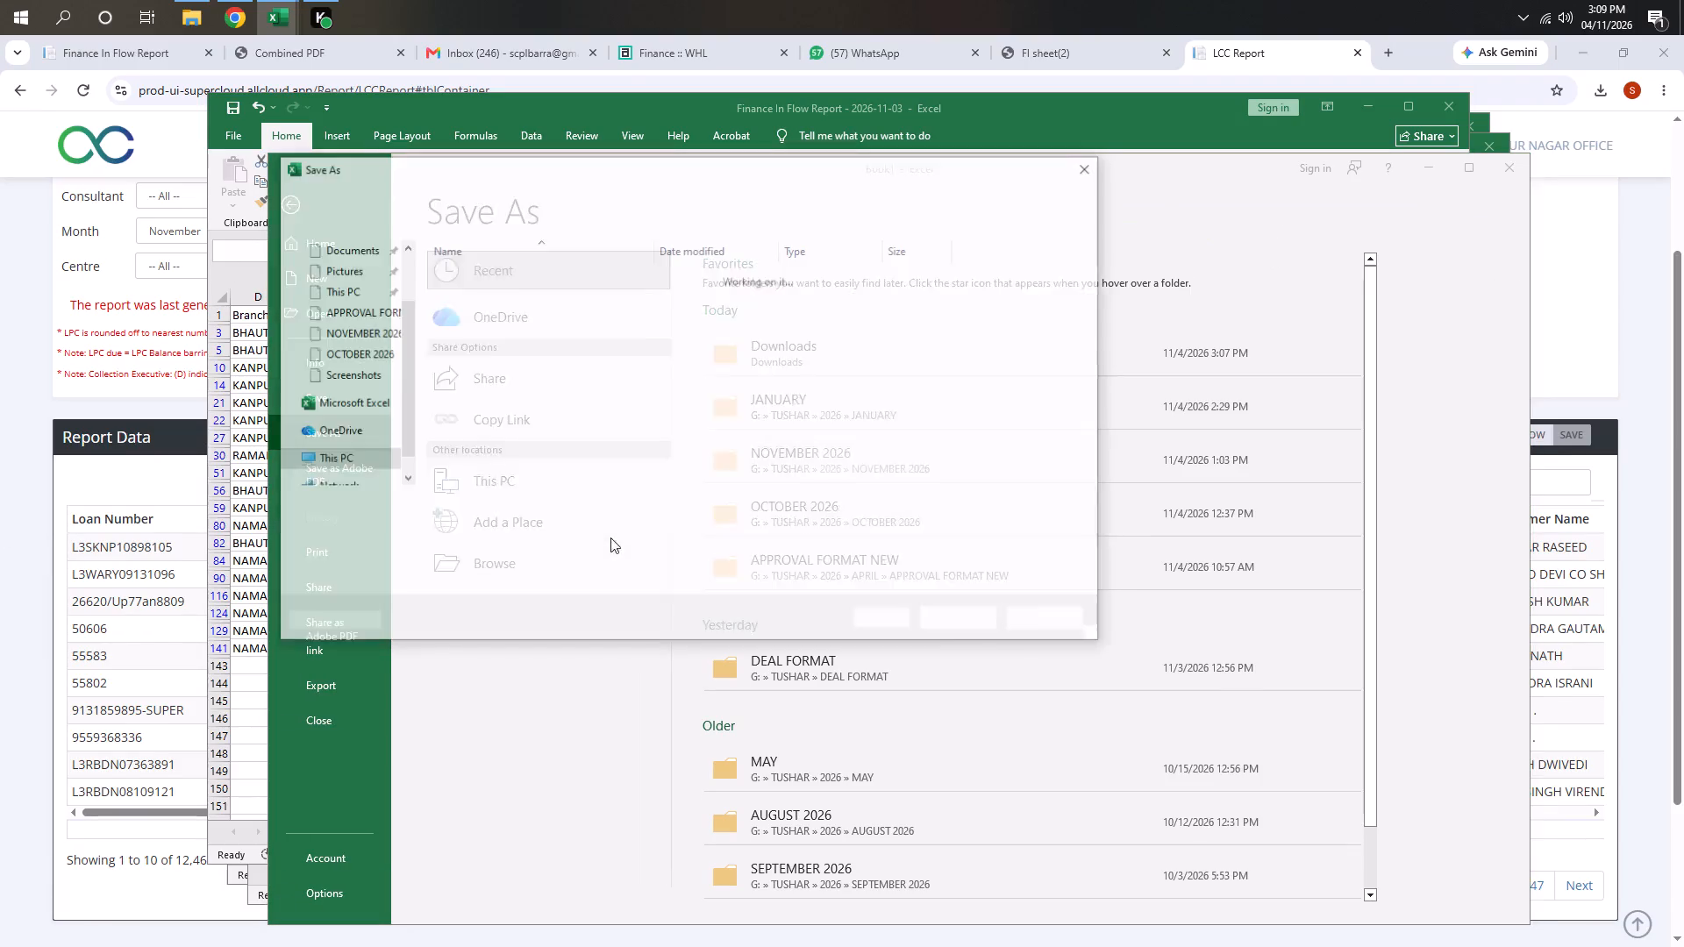
left_click(513, 505)
key("BackSpace")
key("BackSpace")
key("BackSpace")
key("BackSpace")
key("BackSpace")
key("BackSpace")
key("BackSpace")
key("BackSpace")
key("BackSpace")
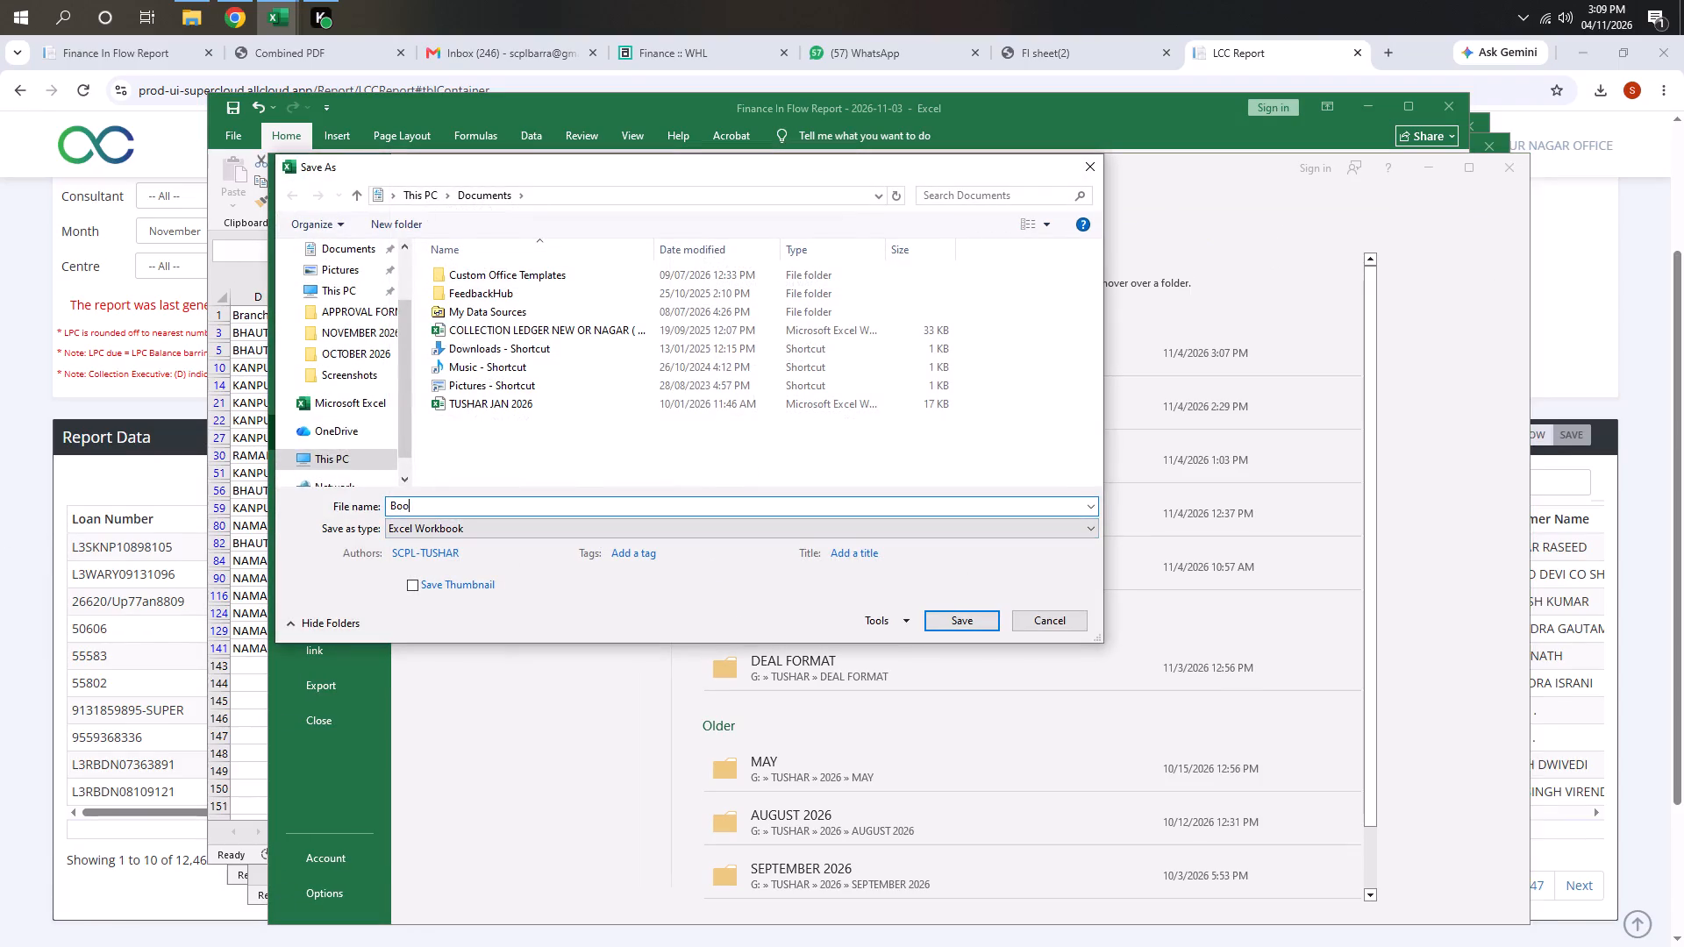
key("a")
key("m")
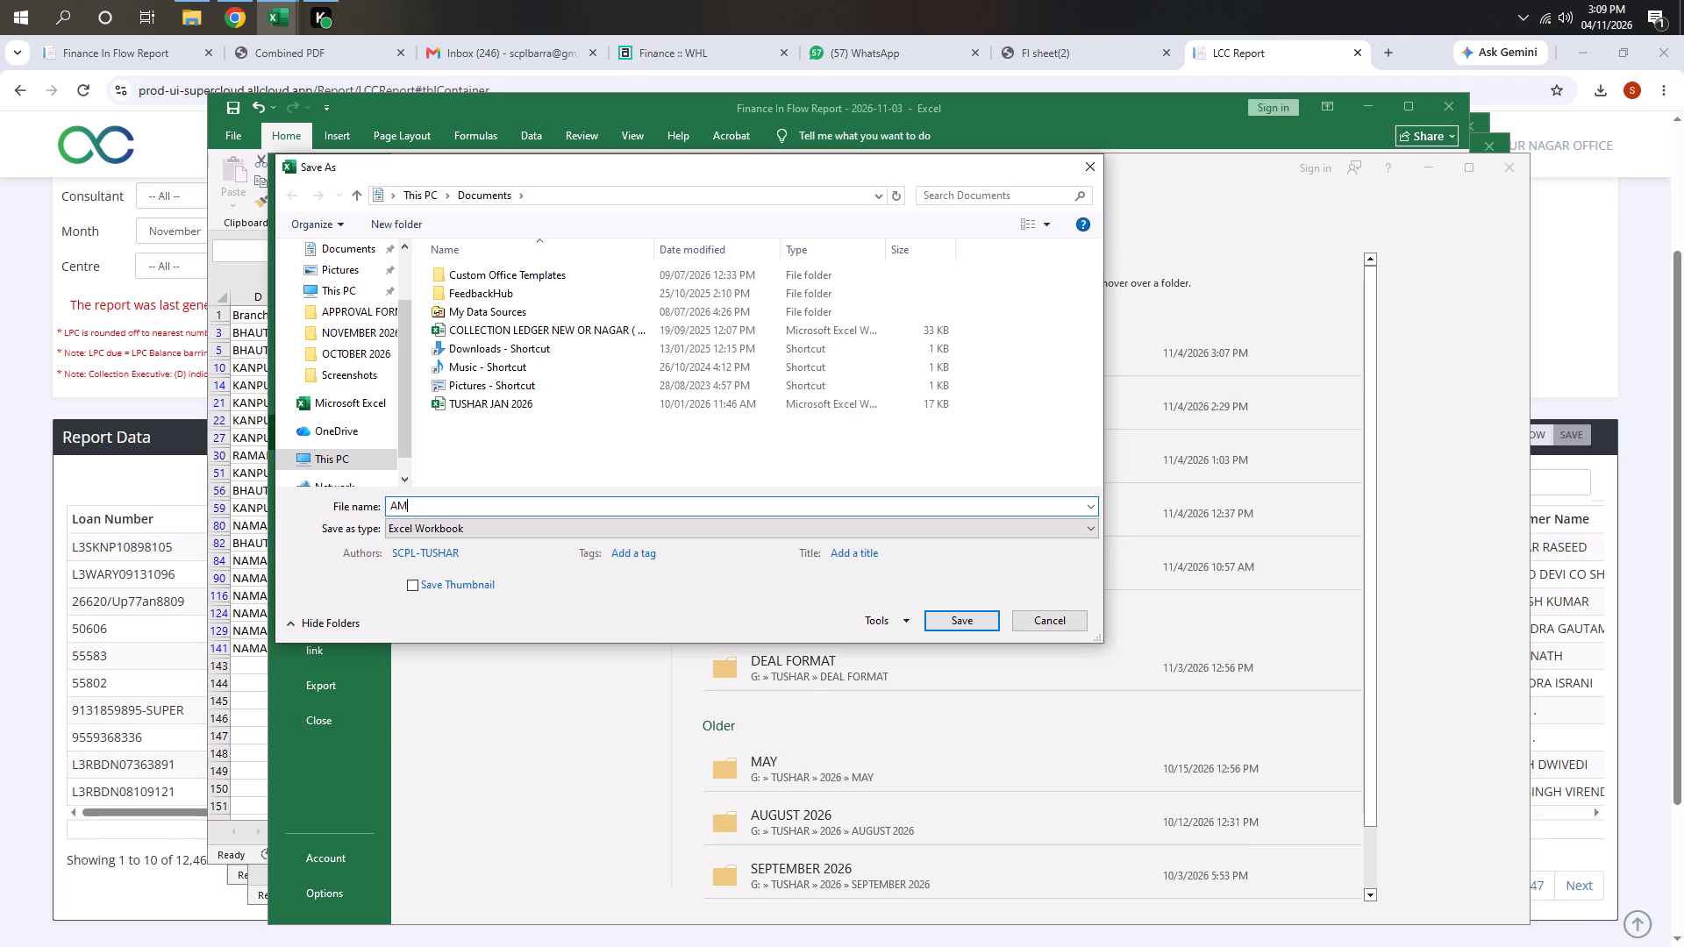
key("BackSpace")
type("MAN")
key("space")
type("LCC")
key("space")
type("NOV")
key("space")
Go to the NOVEMBER 2026 folder as the save location and create a folder named NOV LCC in it.
left_click(349, 331)
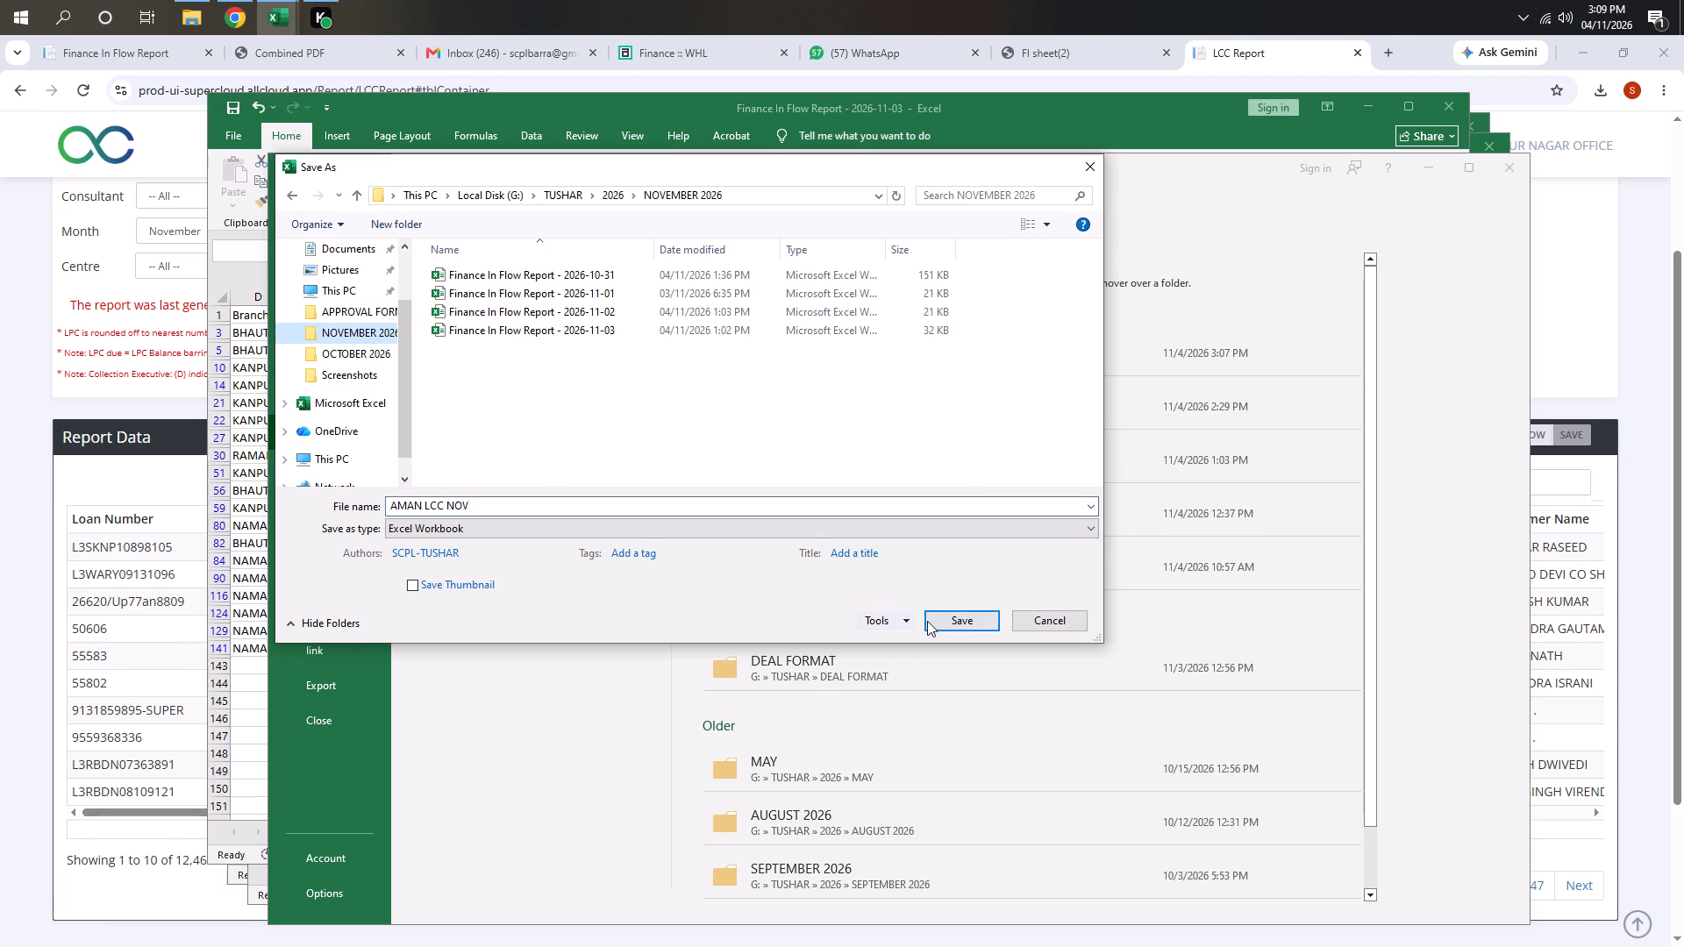
left_click(486, 382)
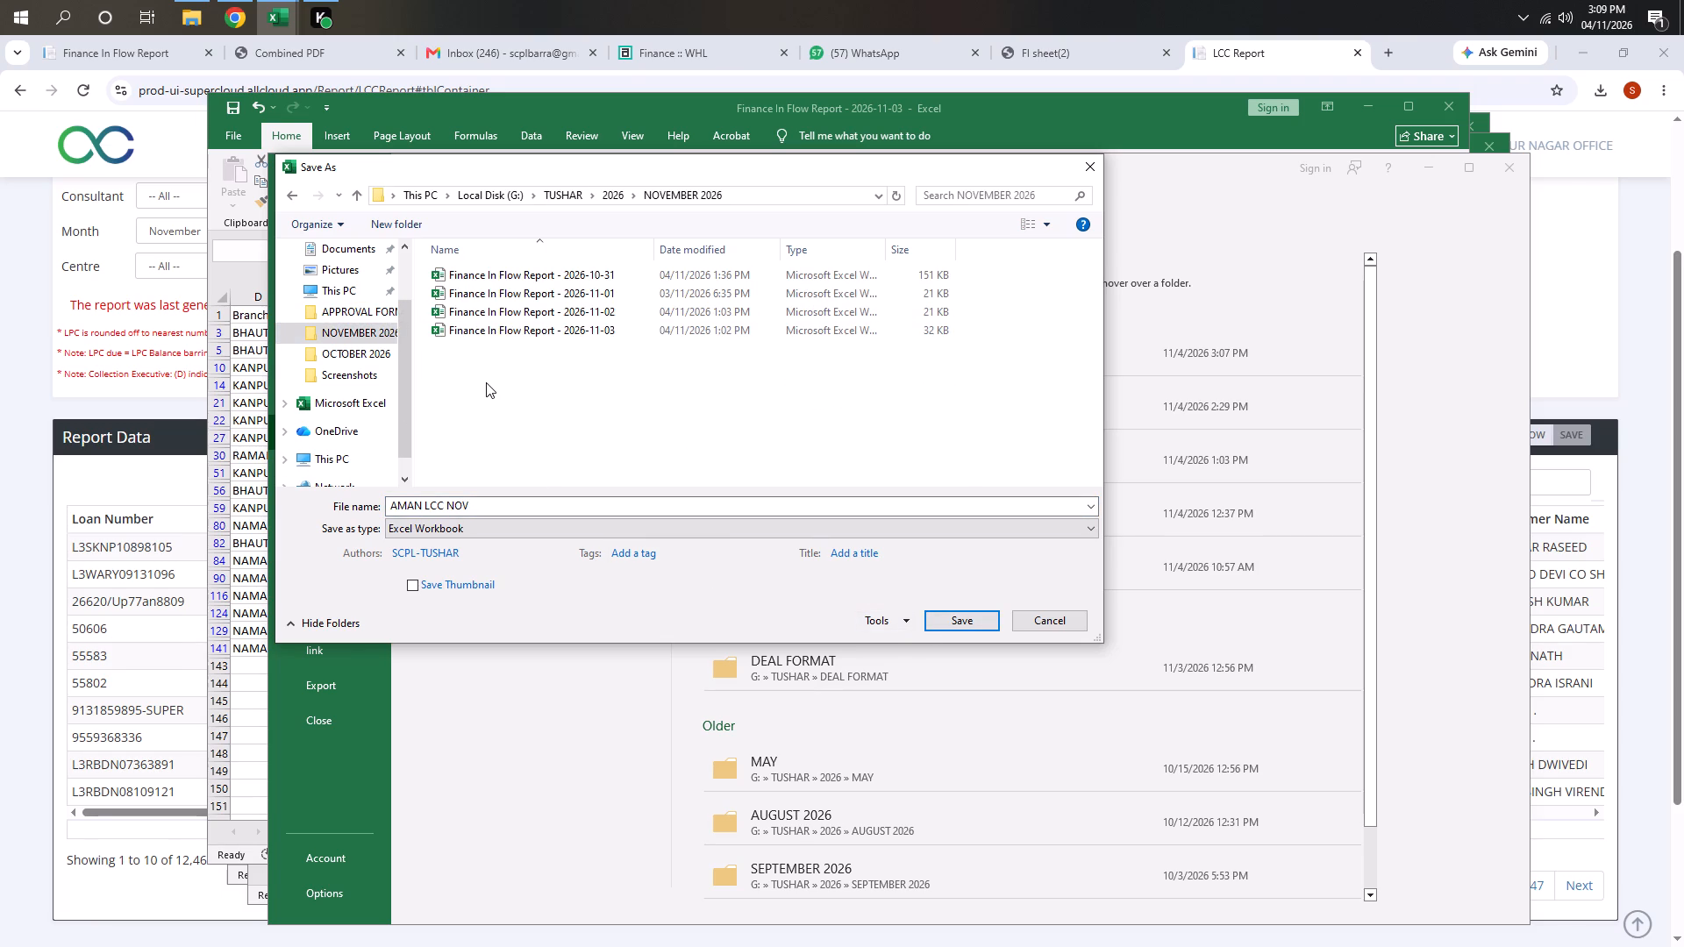
key("ctrl+shift+n")
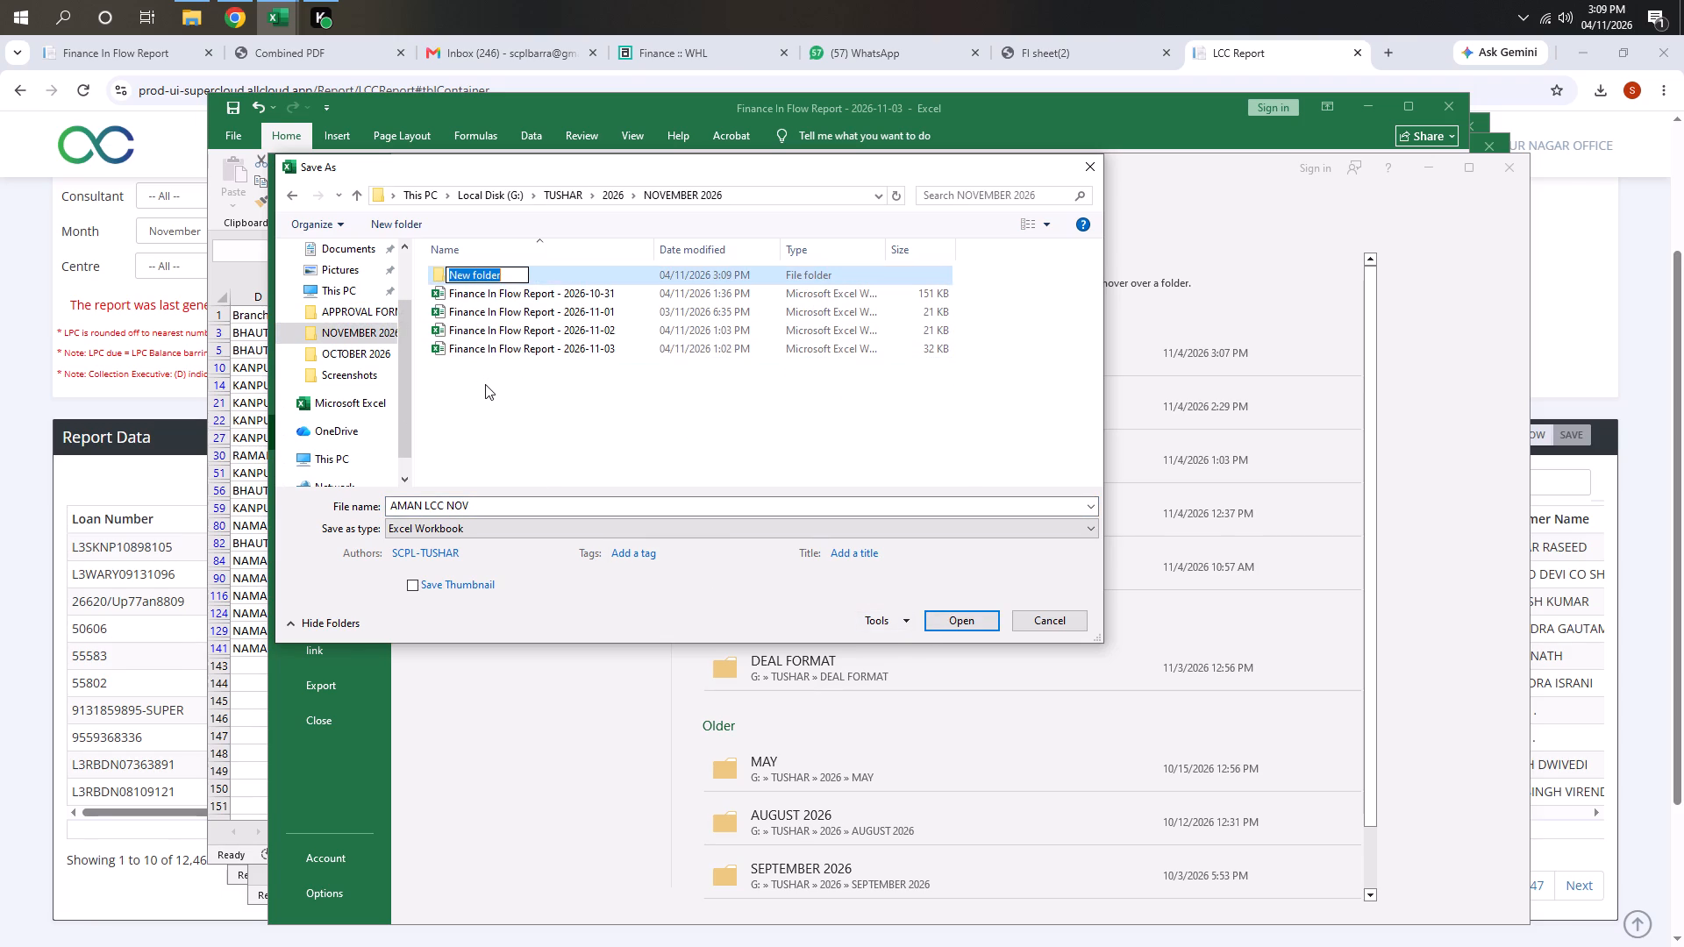
type("NOV LL")
key("BackSpace")
type("CC")
key("Return")
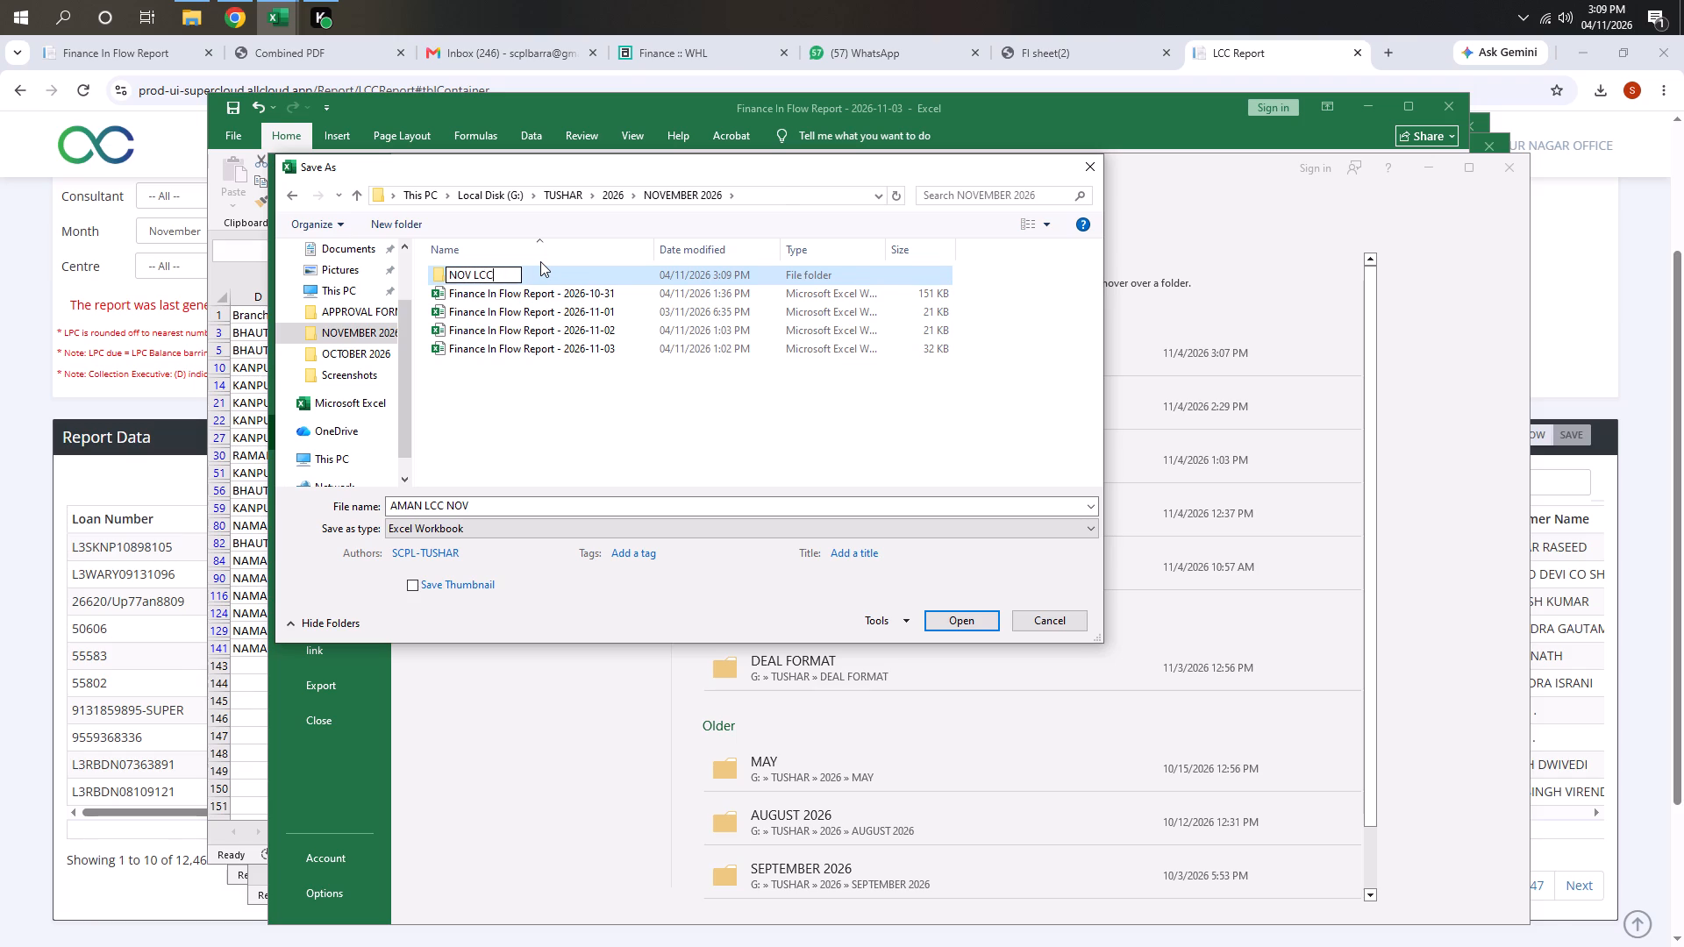
Confirm the NOV LCC folder name and save the workbook in that folder as AMAN LCC NOV.
key("Return")
left_click(941, 625)
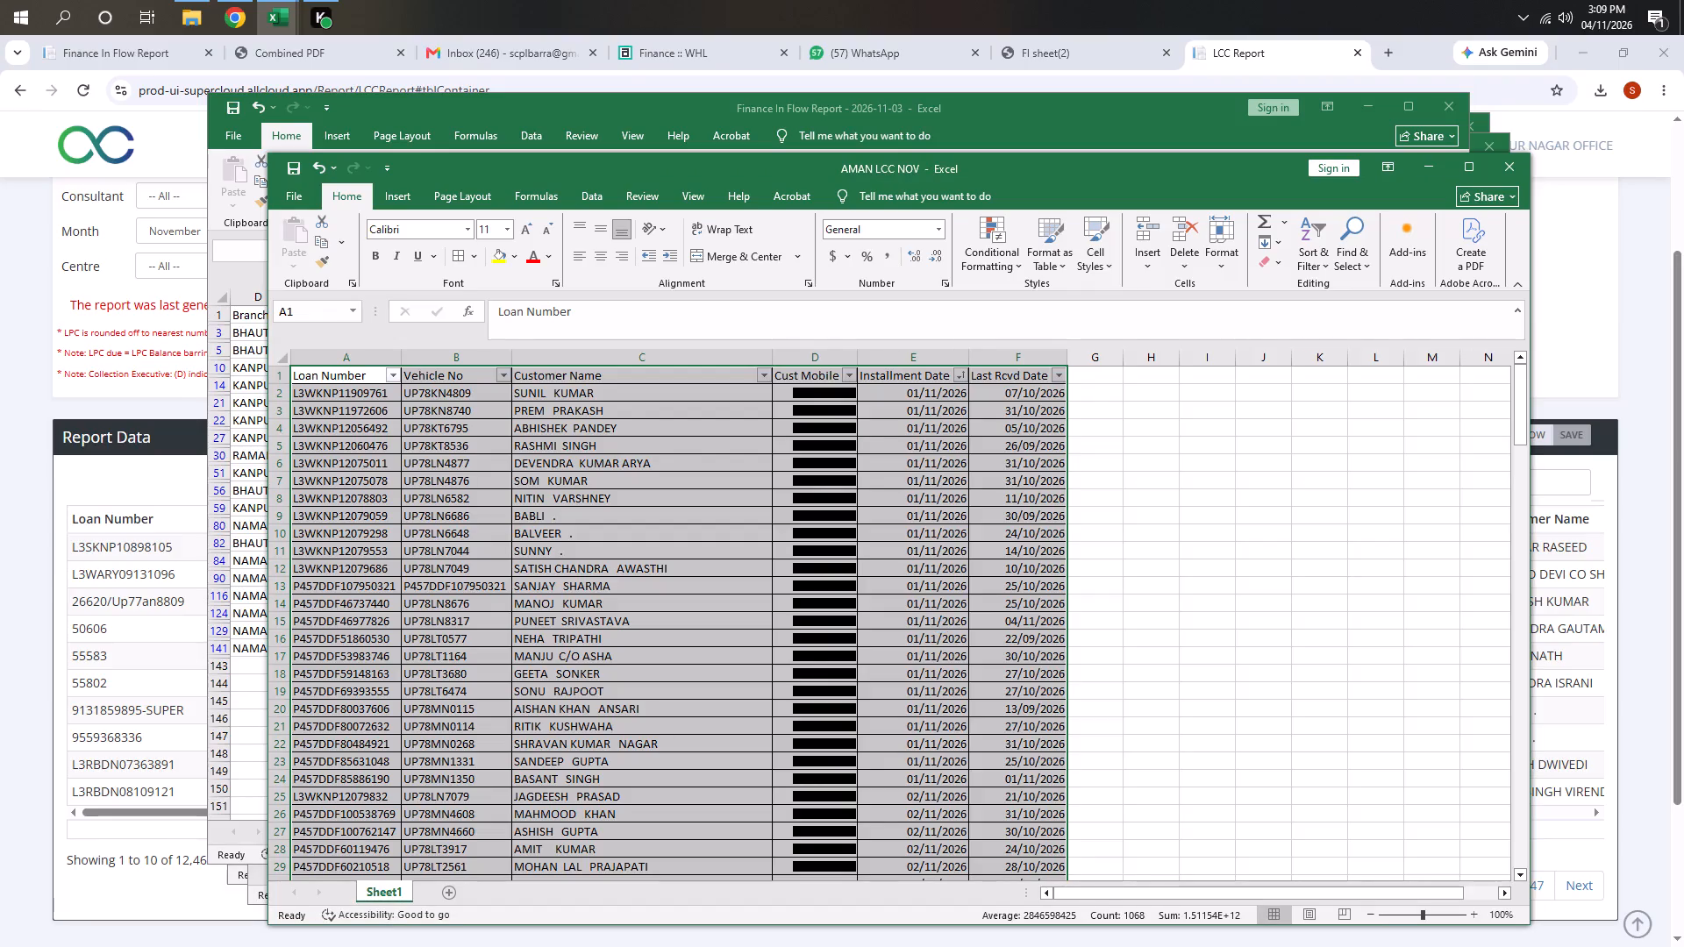
Open the print settings for the sheet and set the page orientation to landscape.
key("ctrl+p")
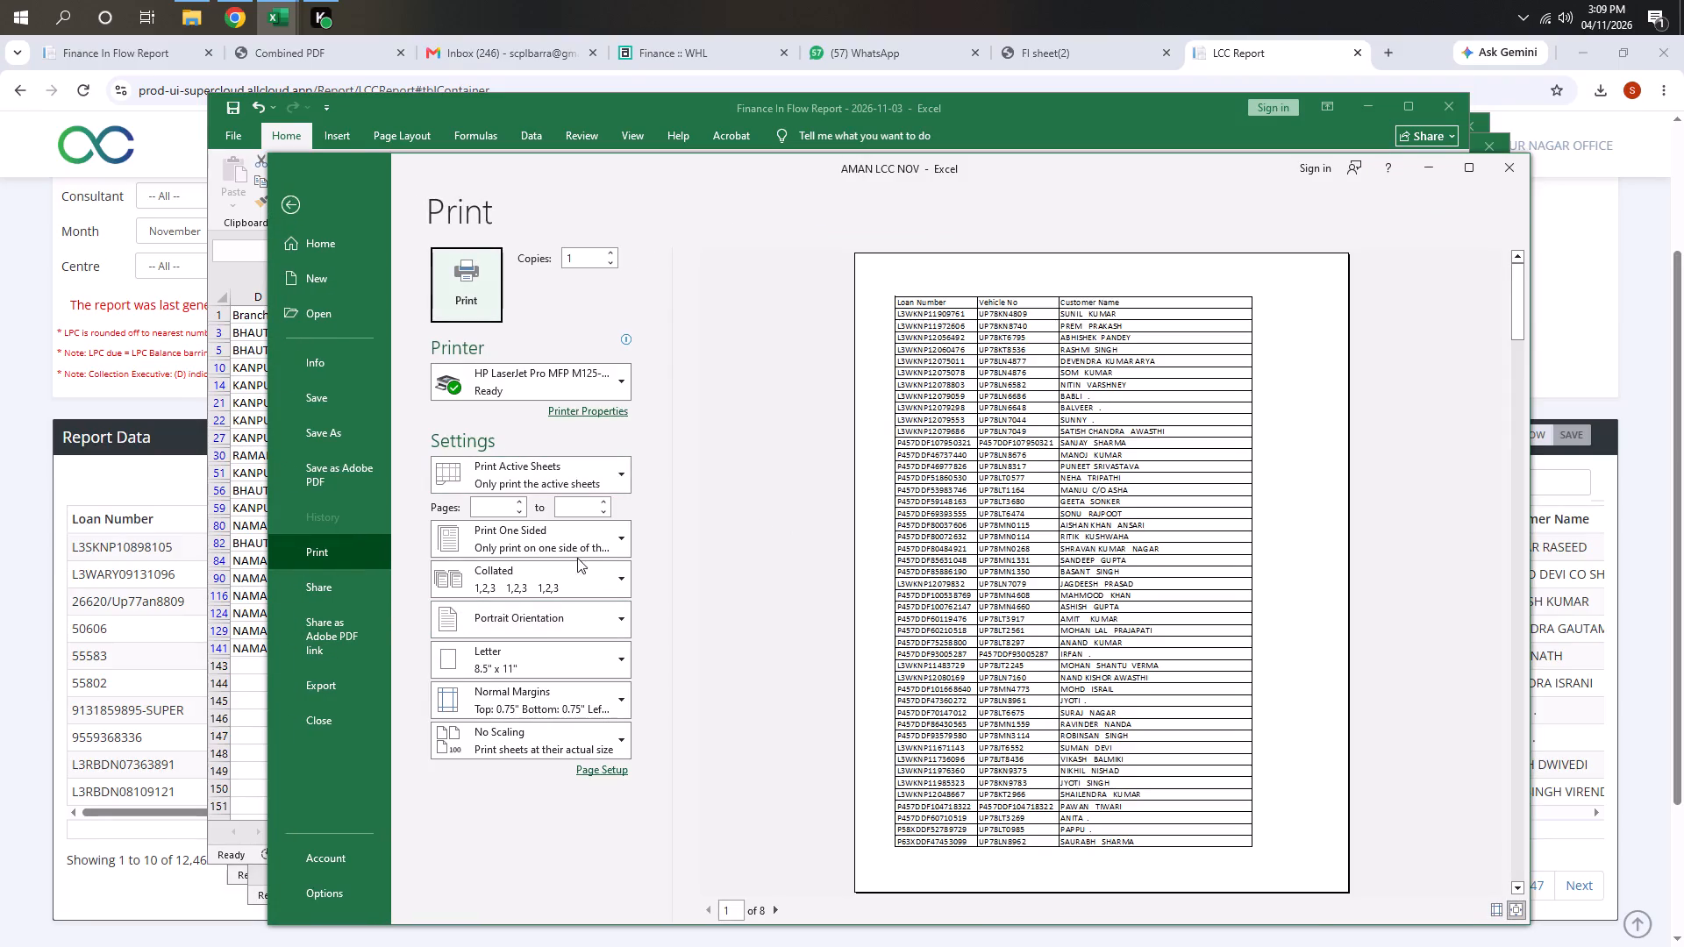
left_click(537, 624)
left_click(541, 705)
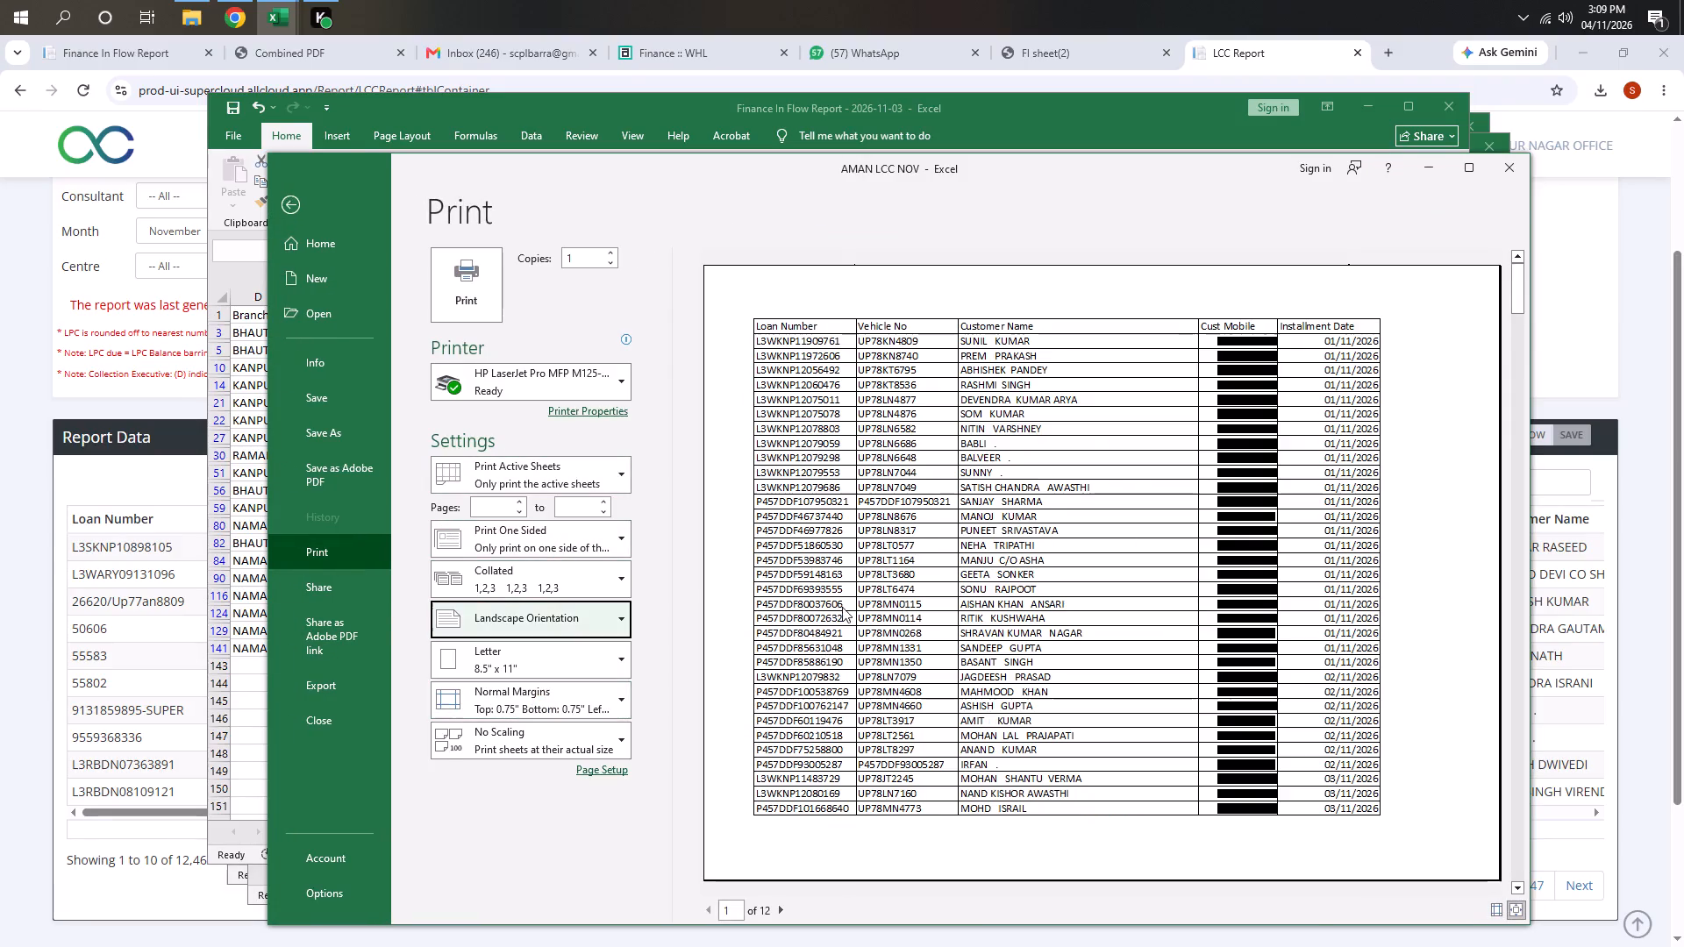
Set the print scaling in the page setup to 90% of normal size.
left_click(589, 764)
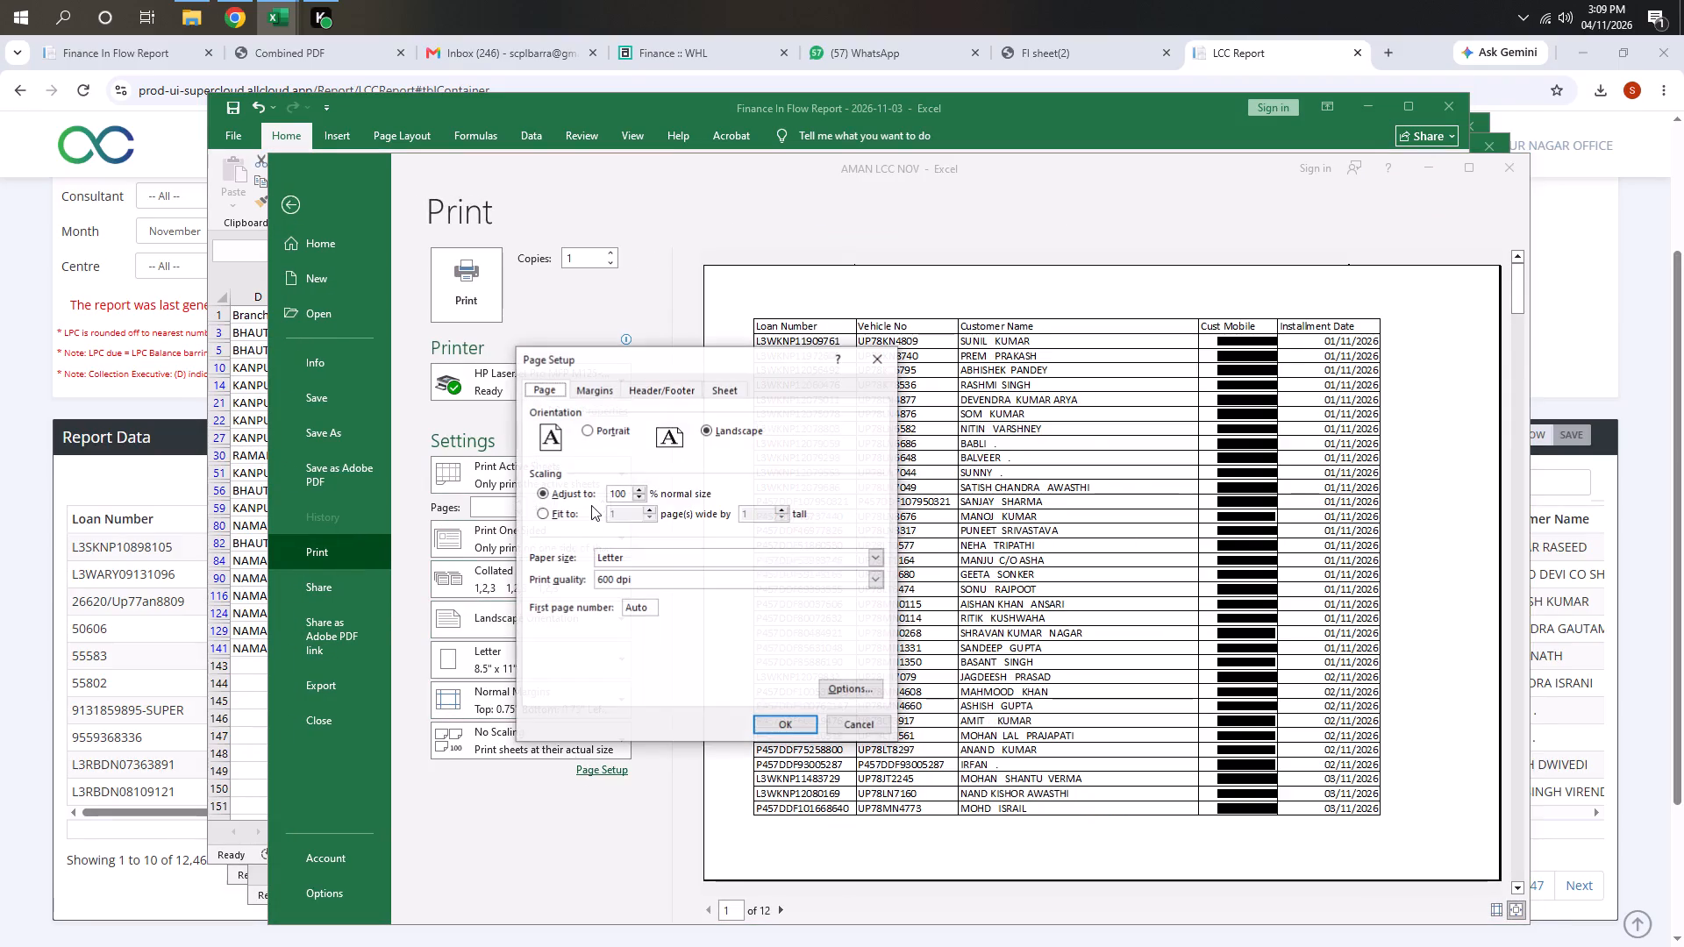
left_click_drag(617, 495, 599, 536)
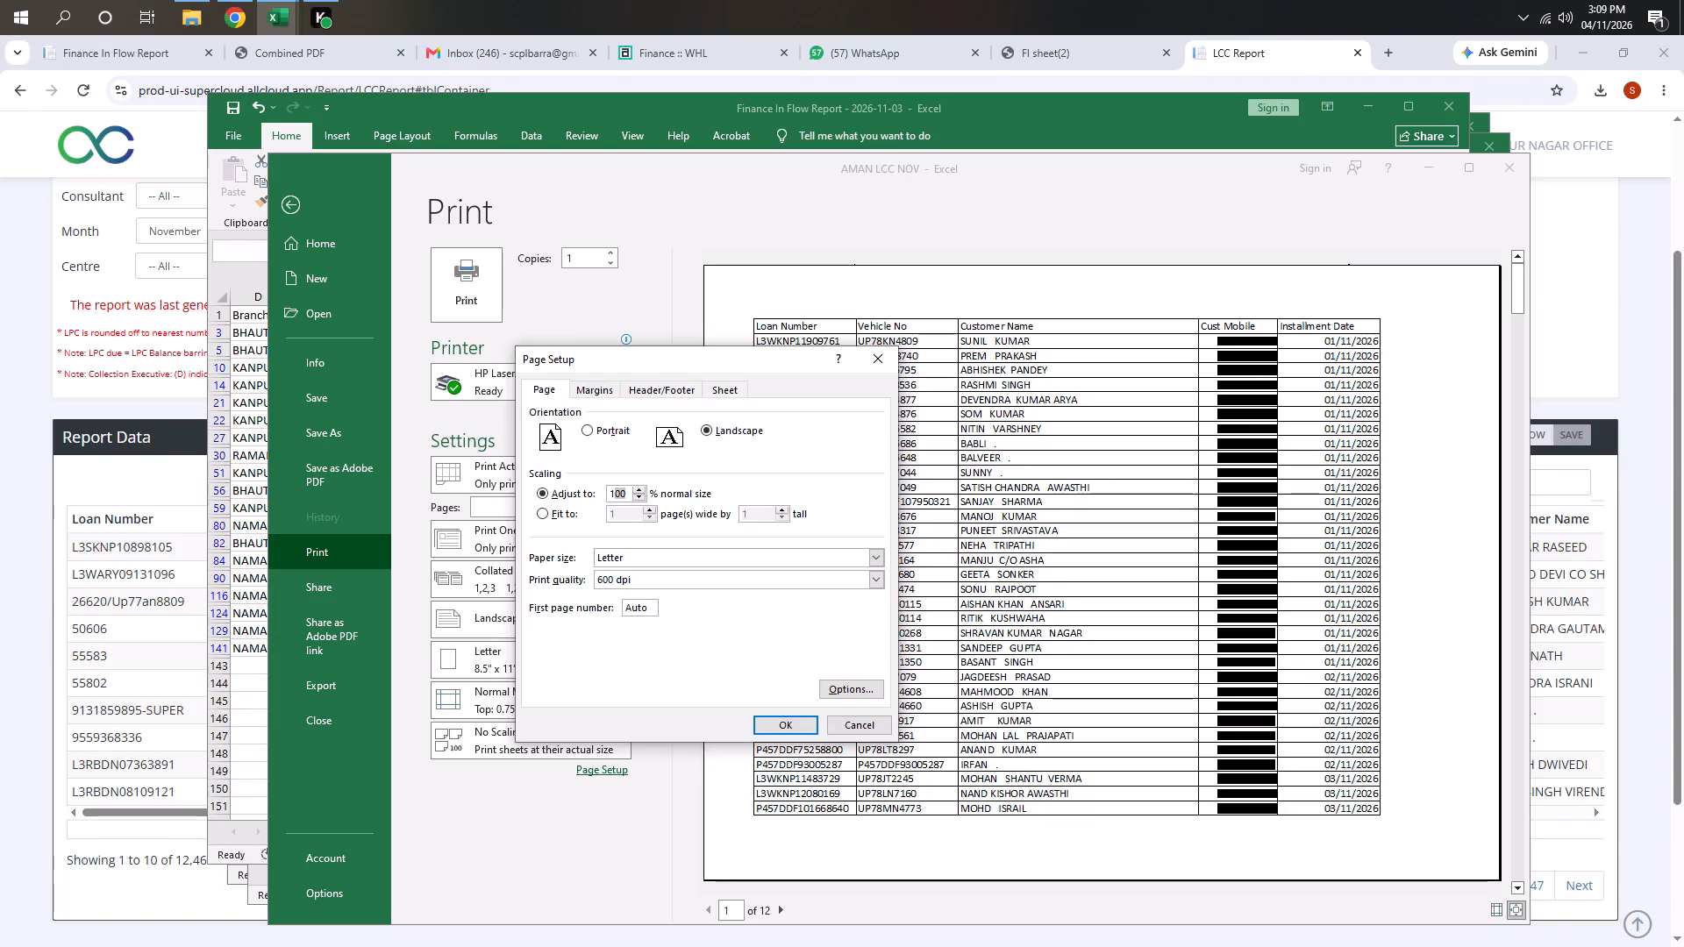
left_click_drag(599, 536, 606, 488)
key("BackSpace")
key("Right")
key("BackSpace")
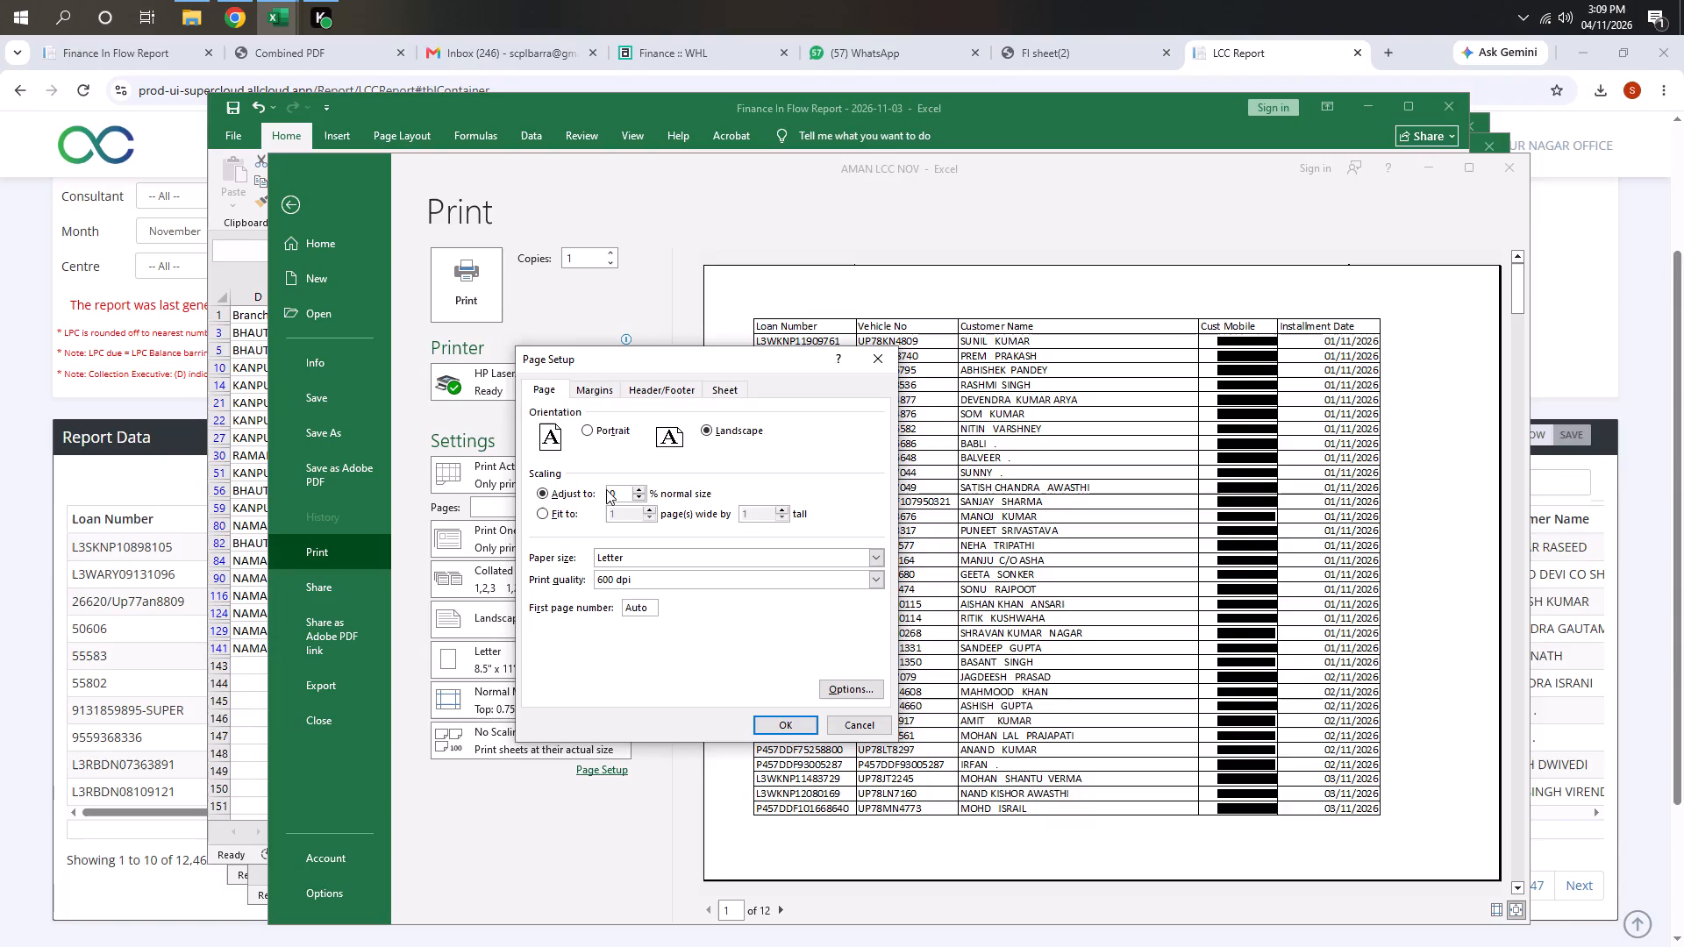
type("90")
key("Return")
key("grave")
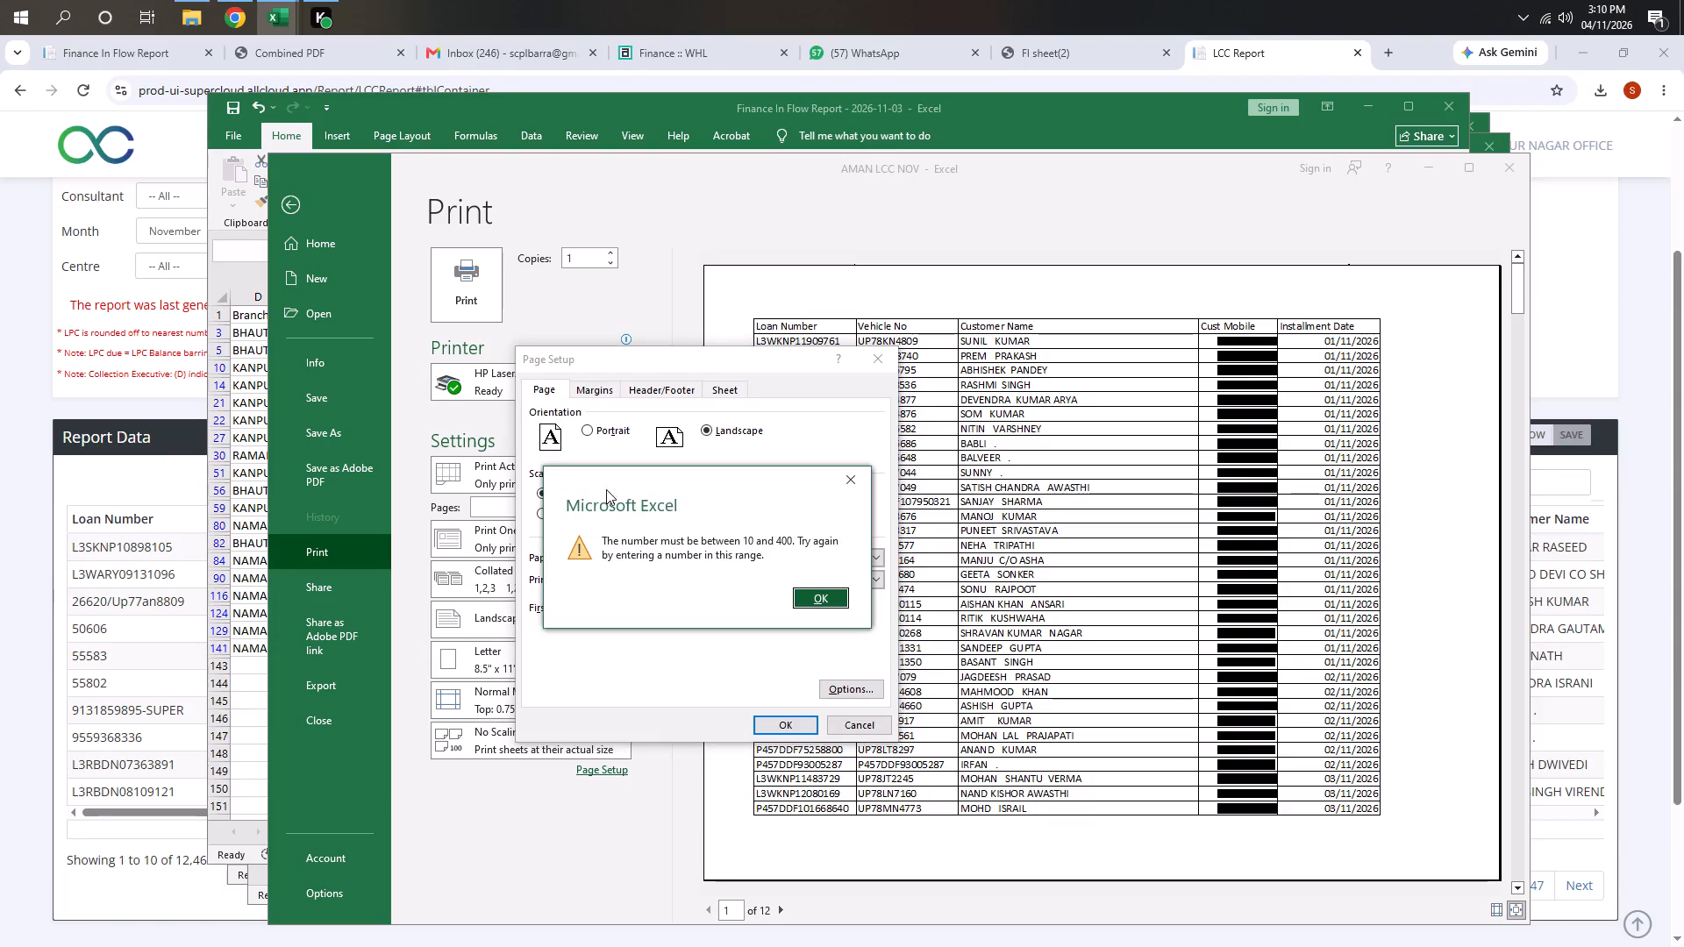
key("Escape")
left_click(623, 490)
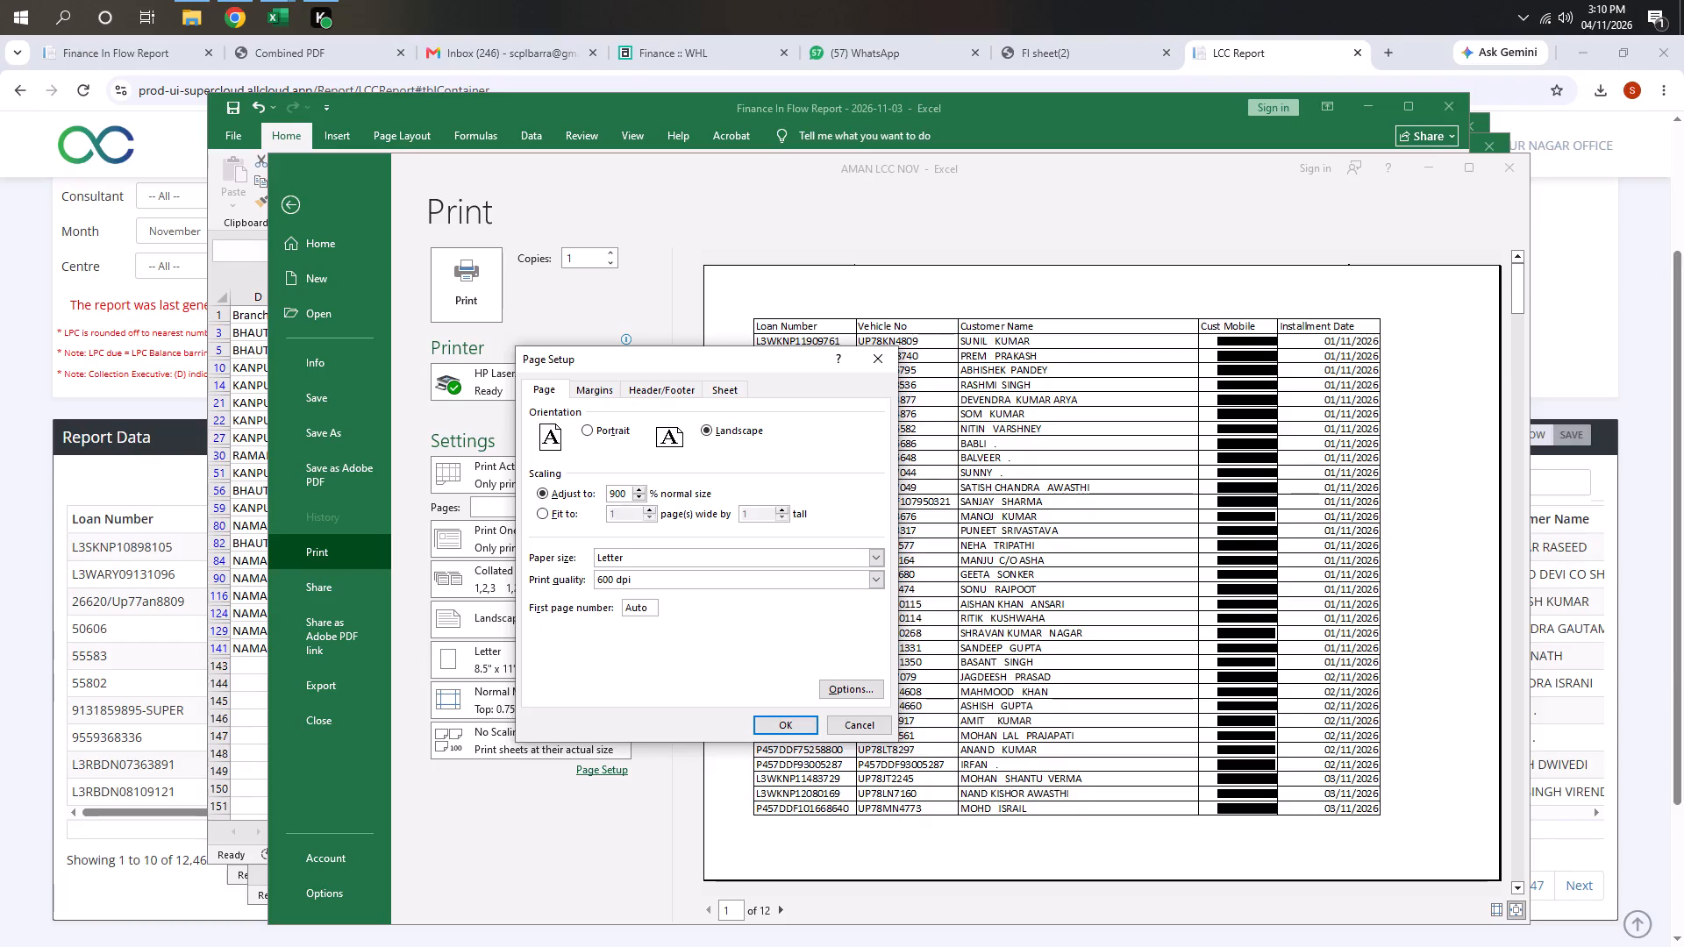
left_click(626, 490)
key("BackSpace")
key("Return")
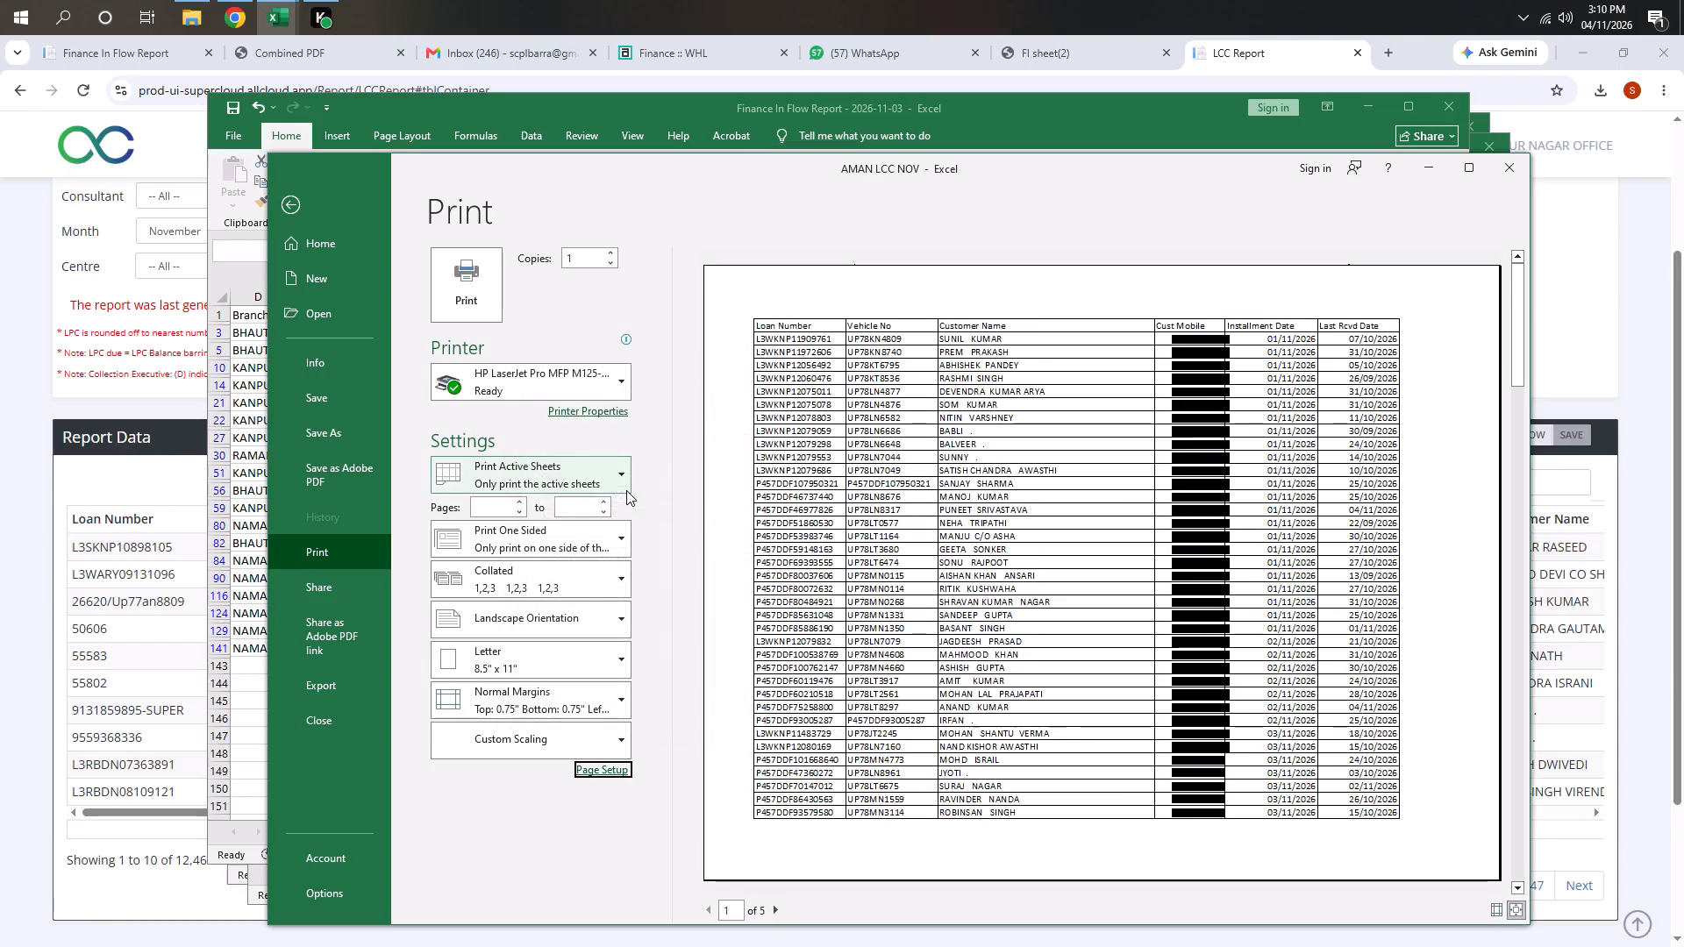
Check the pages in the print preview, print one copy of the active sheet, and deselect the table.
scroll(1038, 502, "down", 7)
scroll(1033, 521, "up", 6)
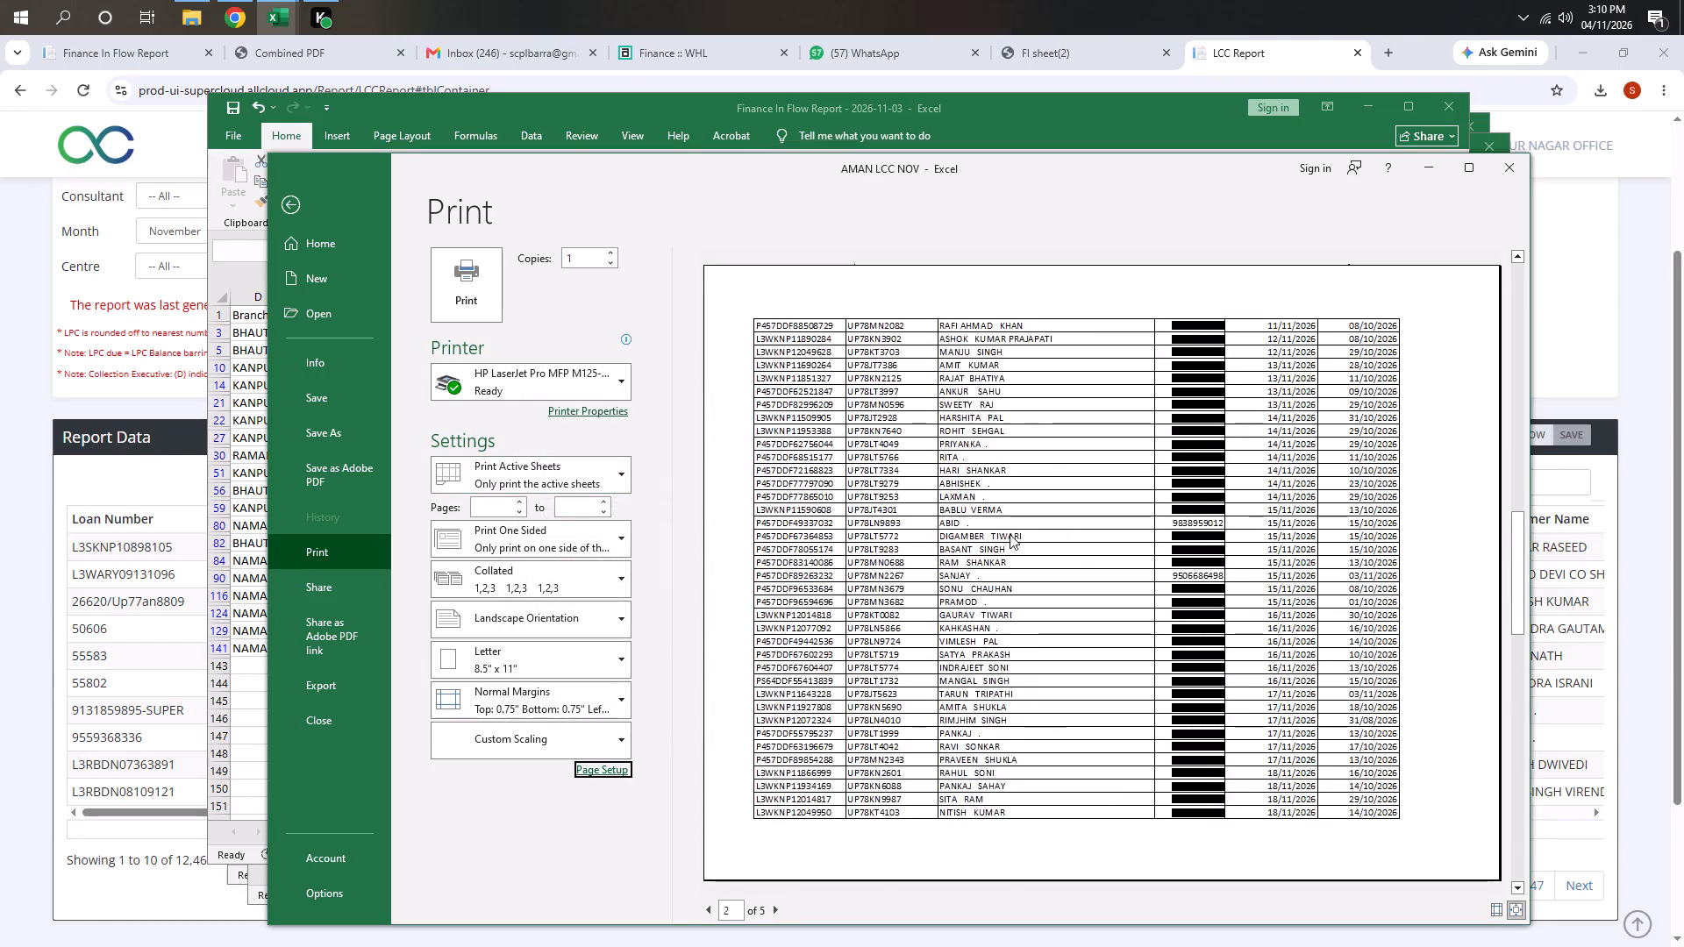
scroll(1010, 534, "up", 2)
left_click(463, 308)
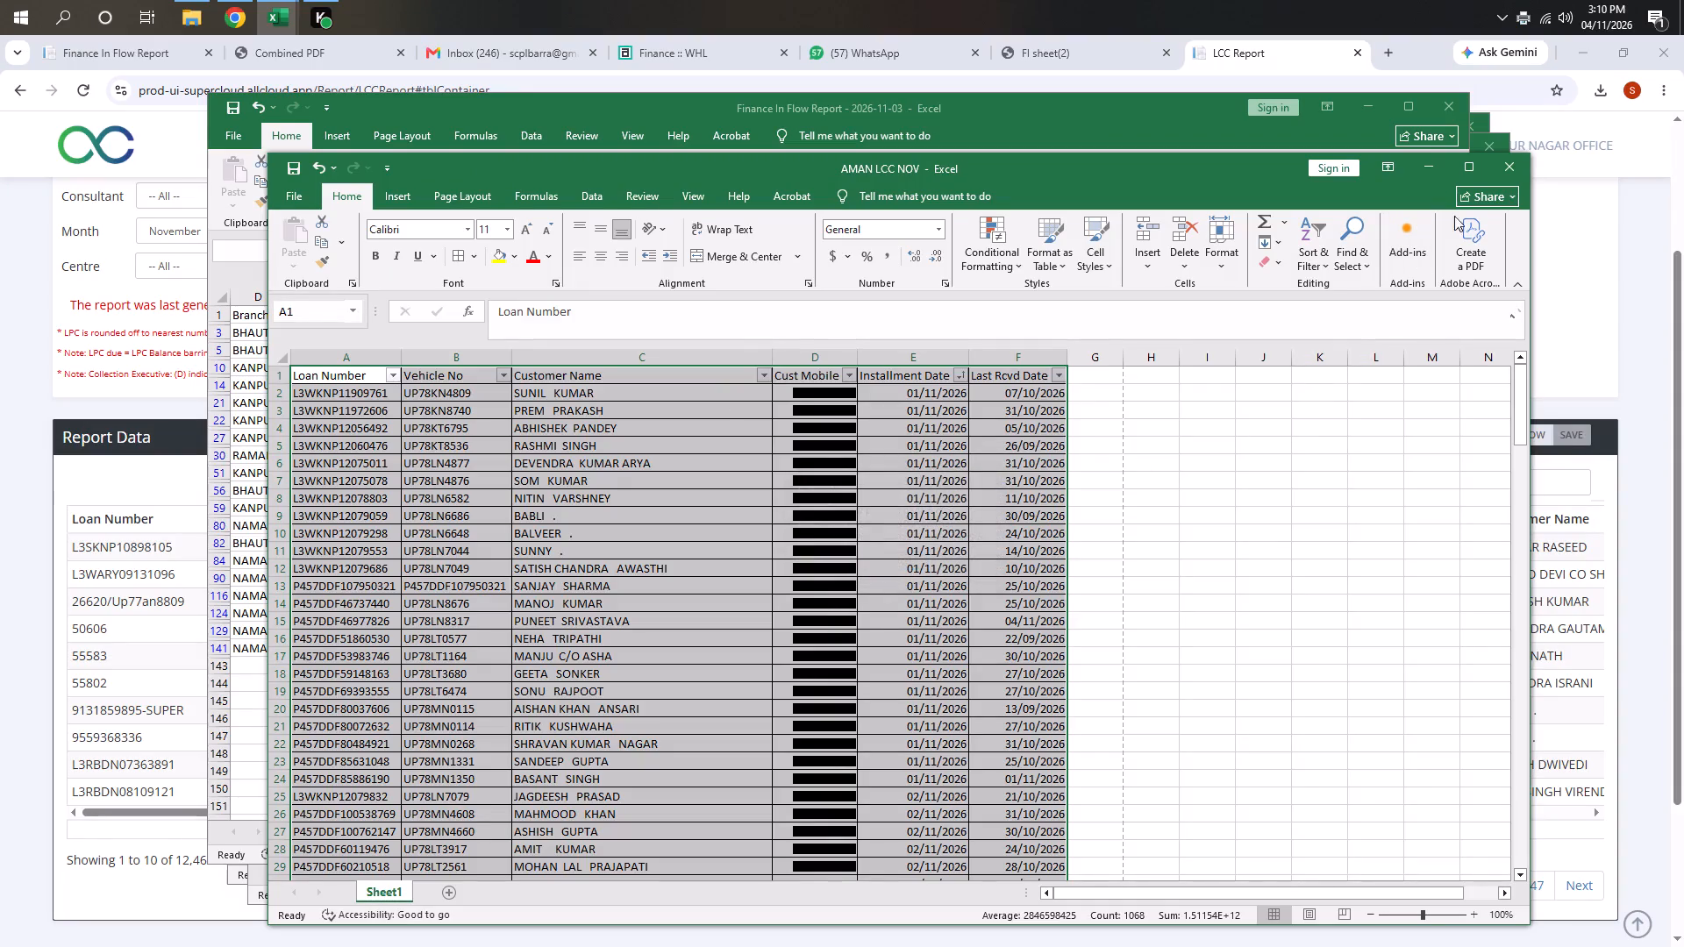
left_click(1137, 631)
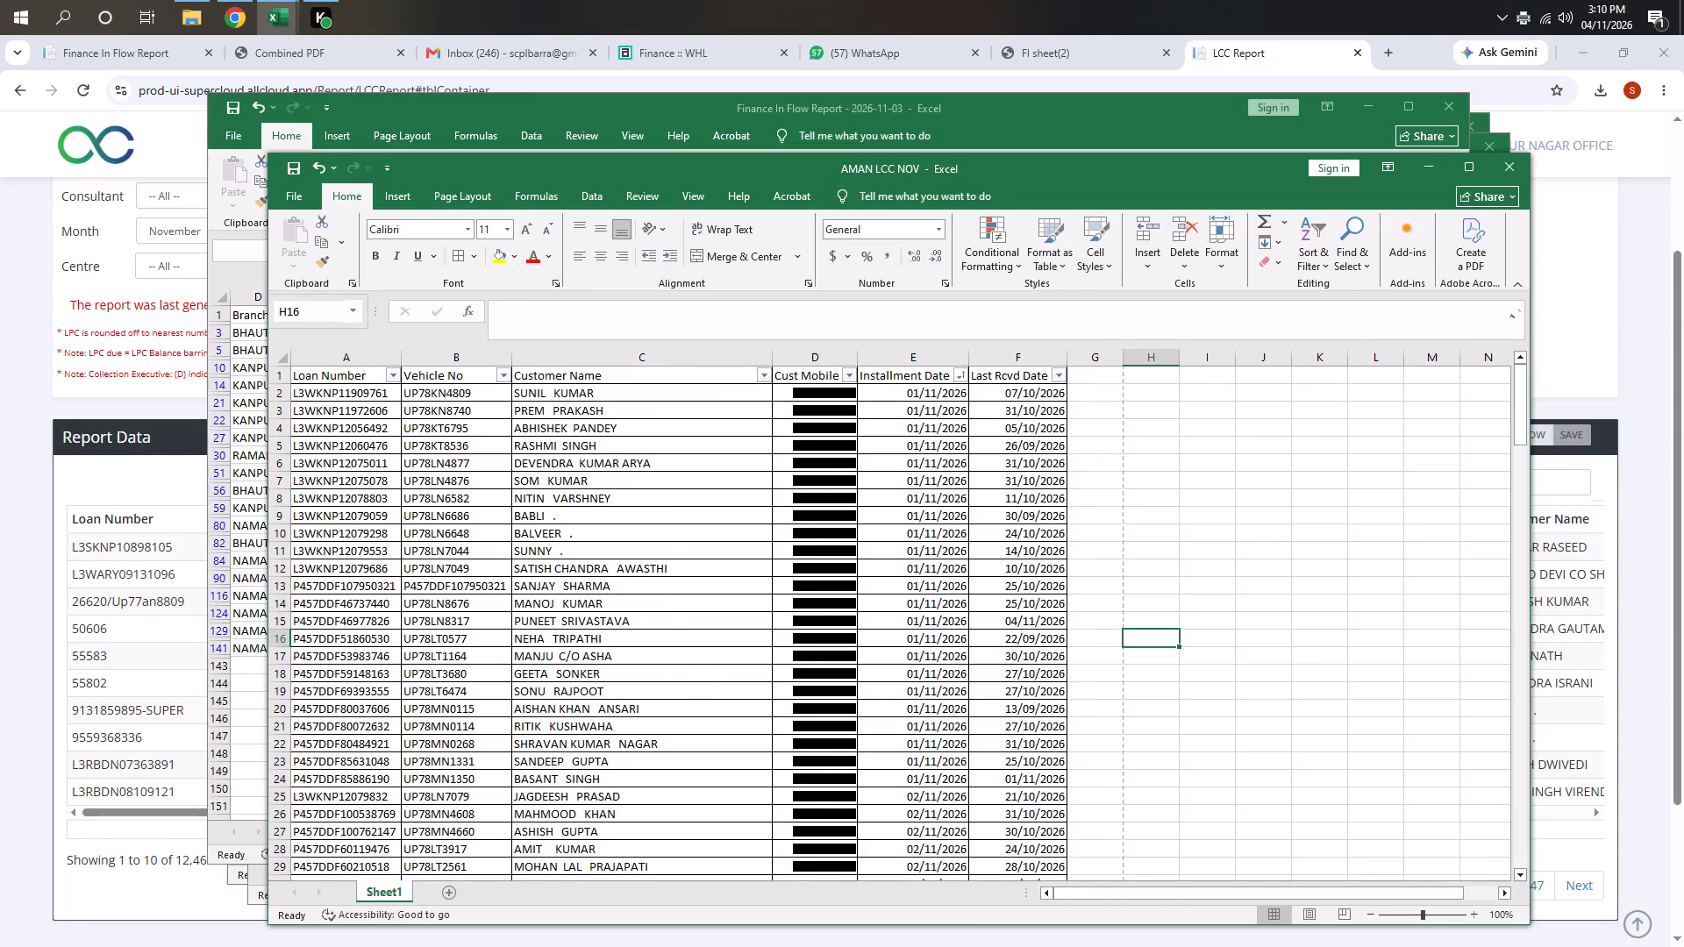
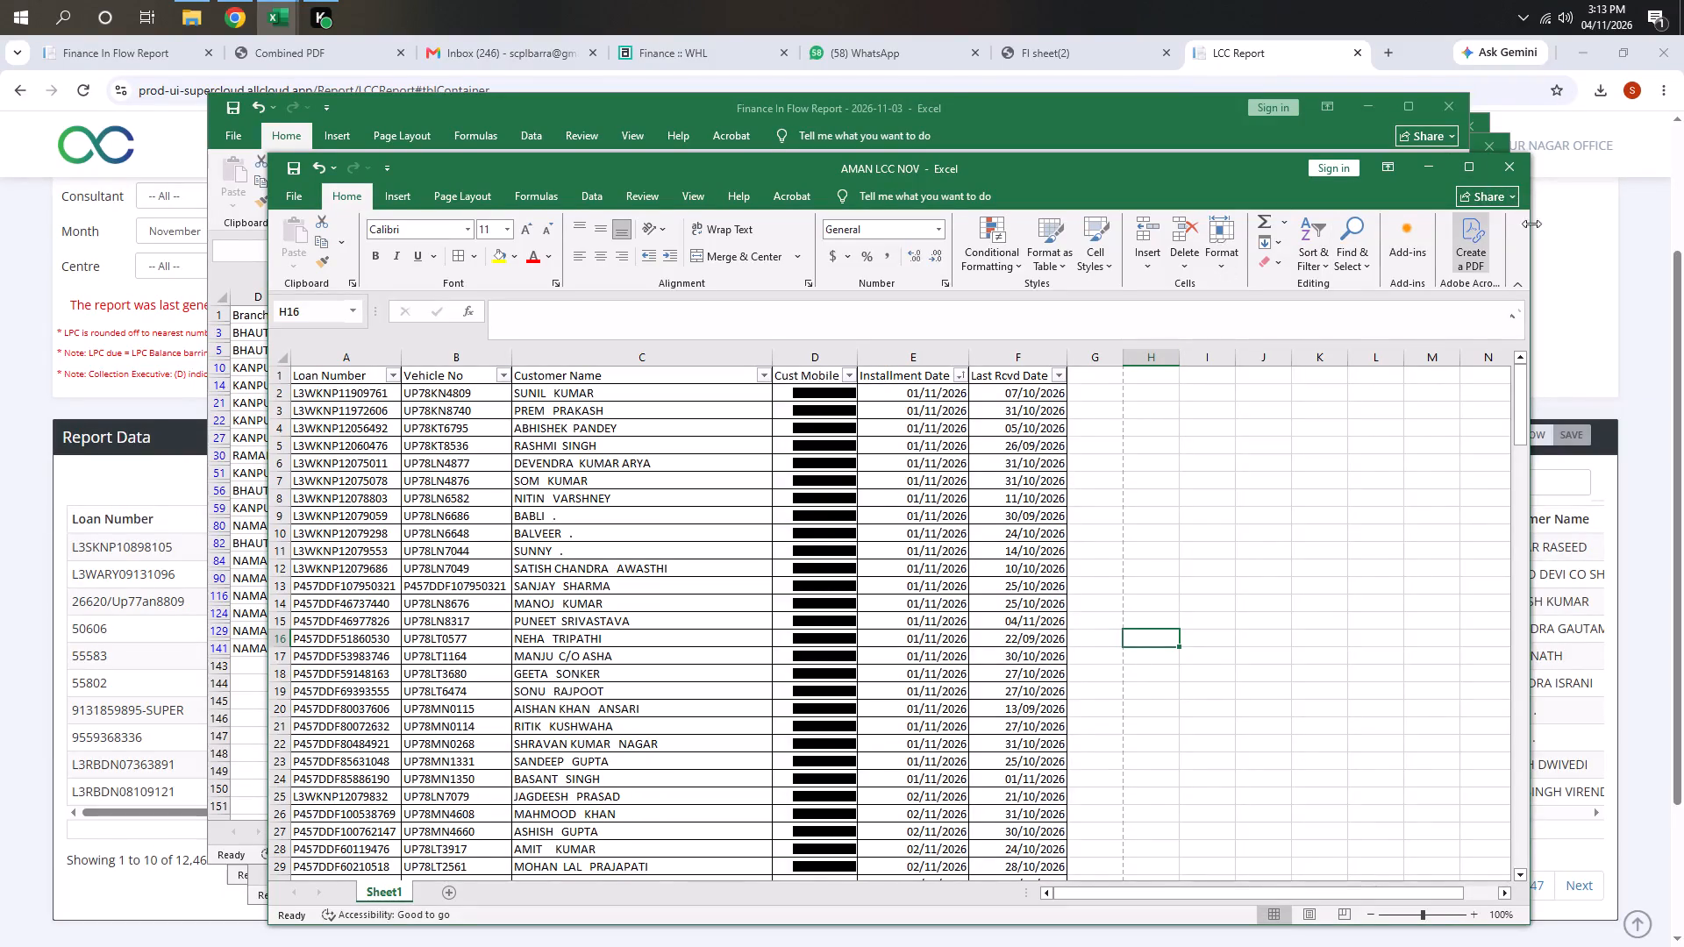
Close the AMAN LCC NOV workbook and save its changes.
left_click(1509, 169)
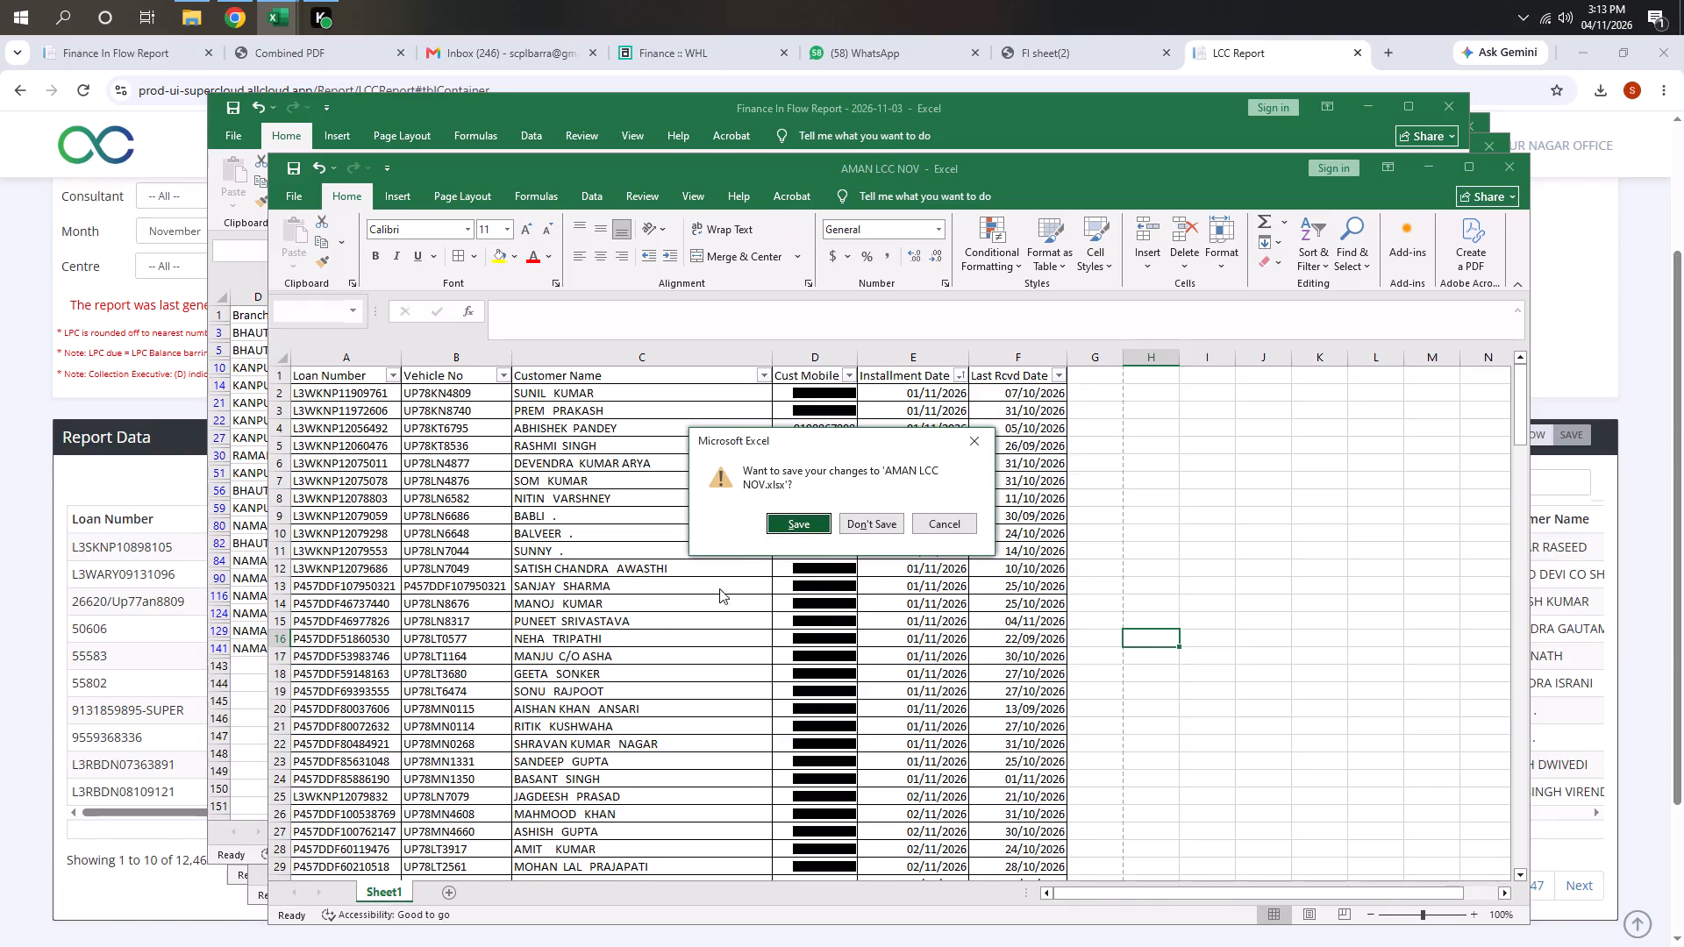
left_click(809, 529)
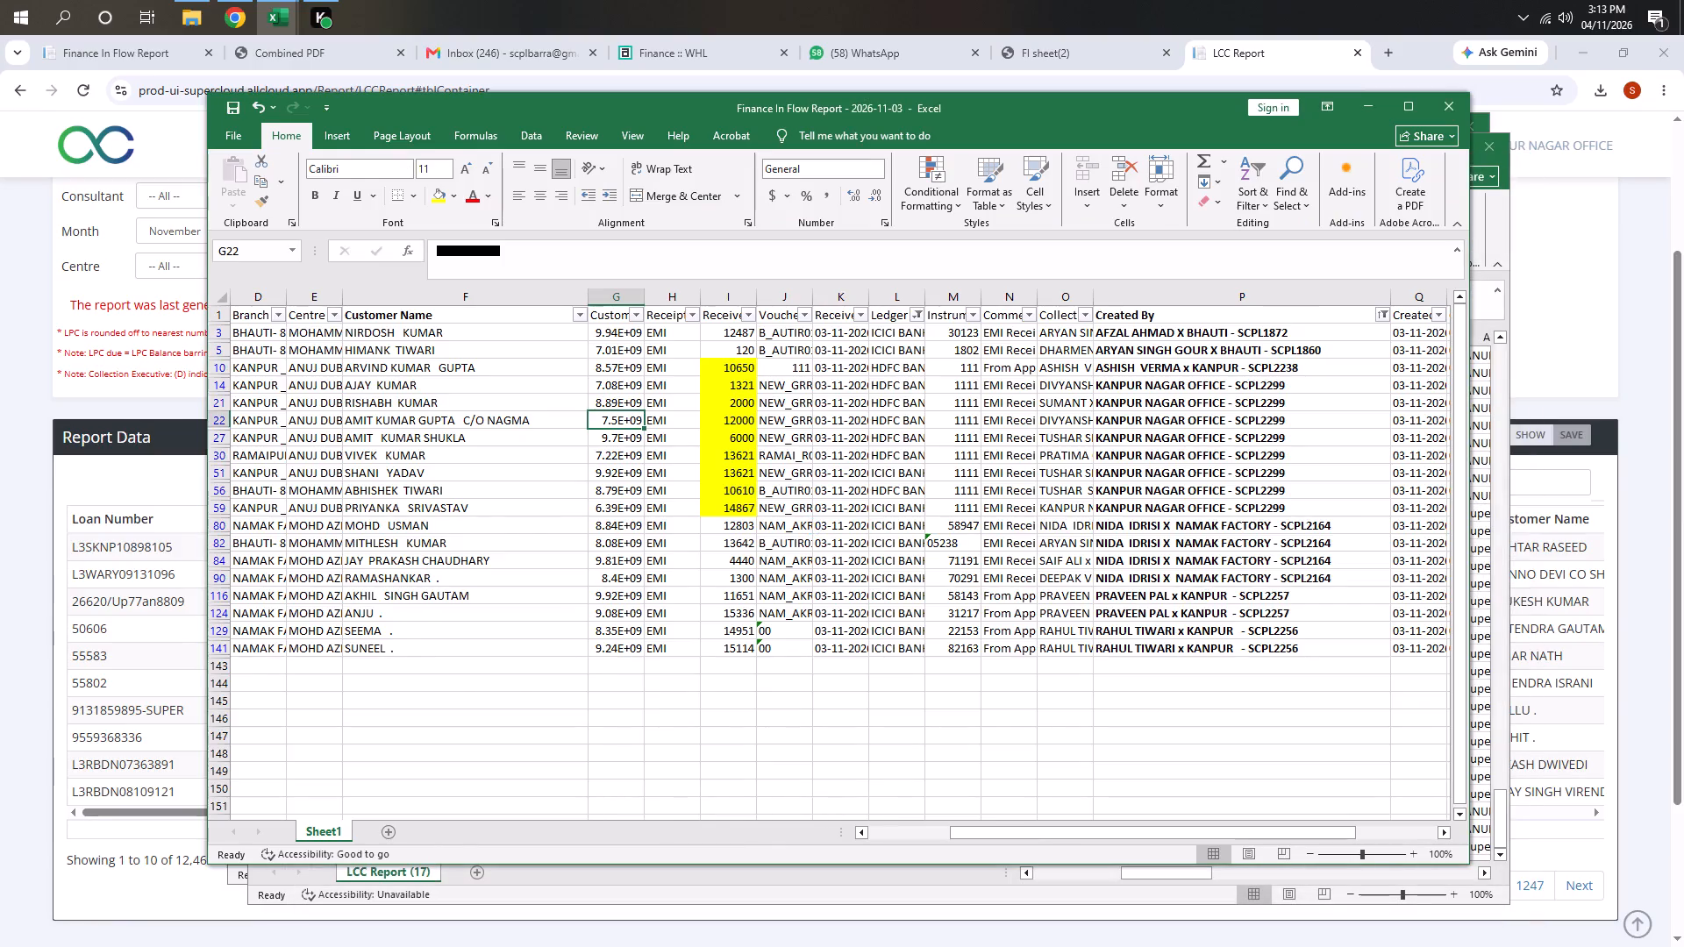
Switch to the LCC Report (17) workbook, open the Collection Executive column's filter and untick all names.
key("alt+Tab")
left_click(584, 502)
left_click(637, 477)
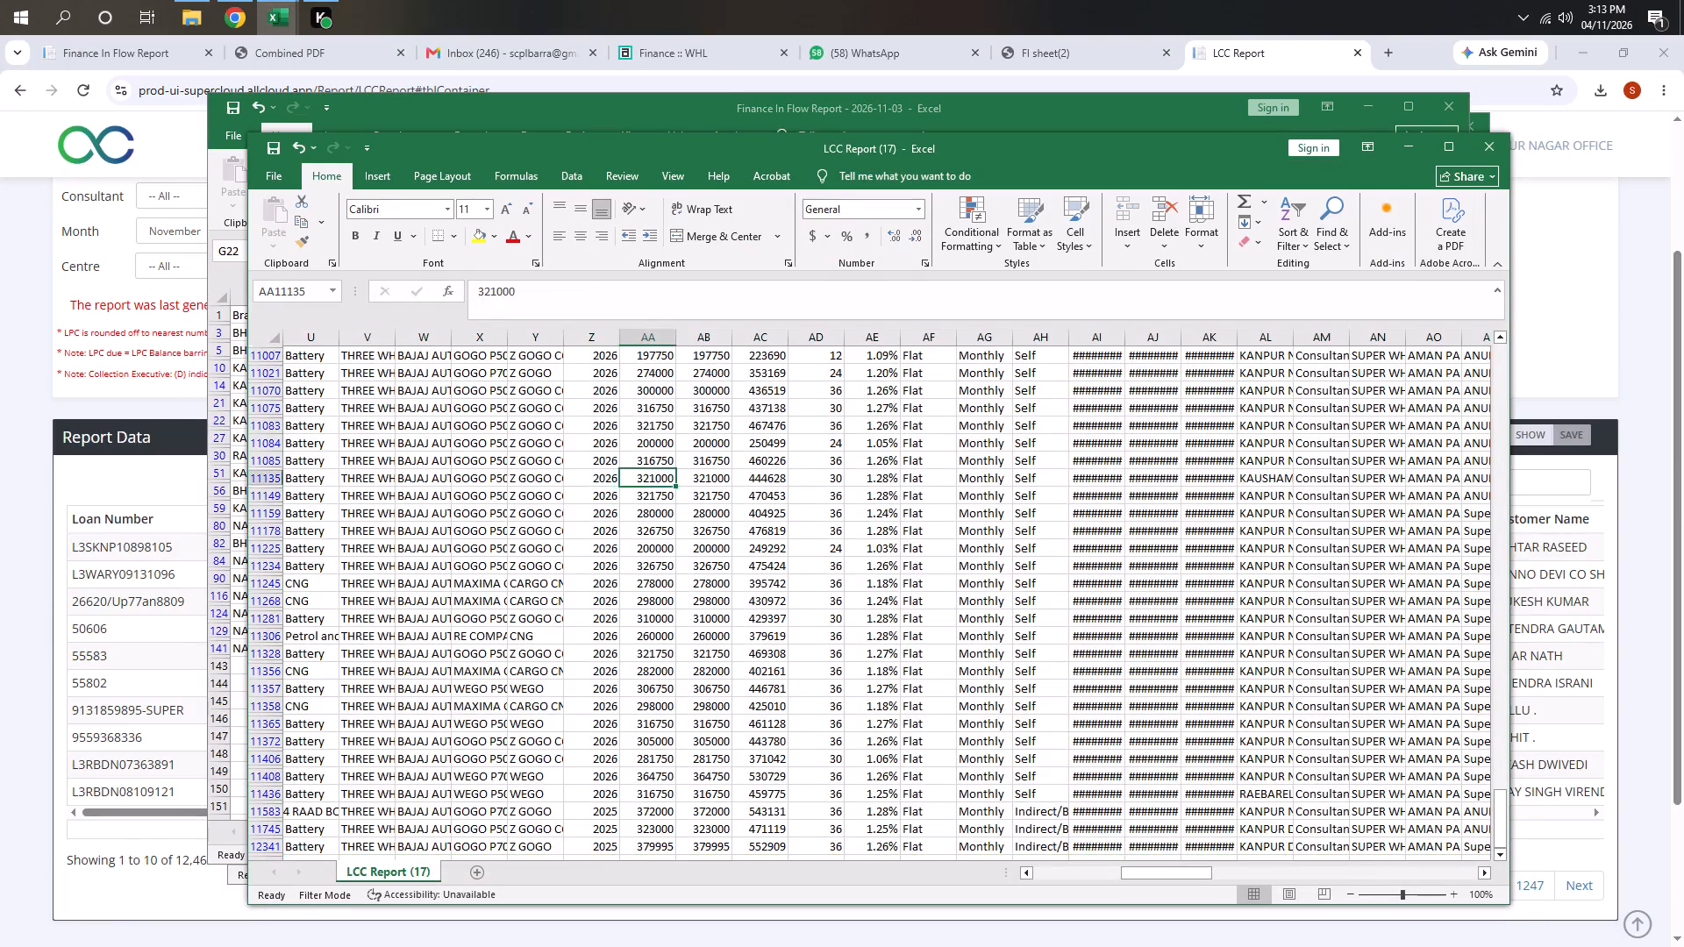
key("ctrl+Up")
key("Right")
key("Right")
key("Right")
key("Right")
key("Right")
key("Right")
key("Right")
key("Right")
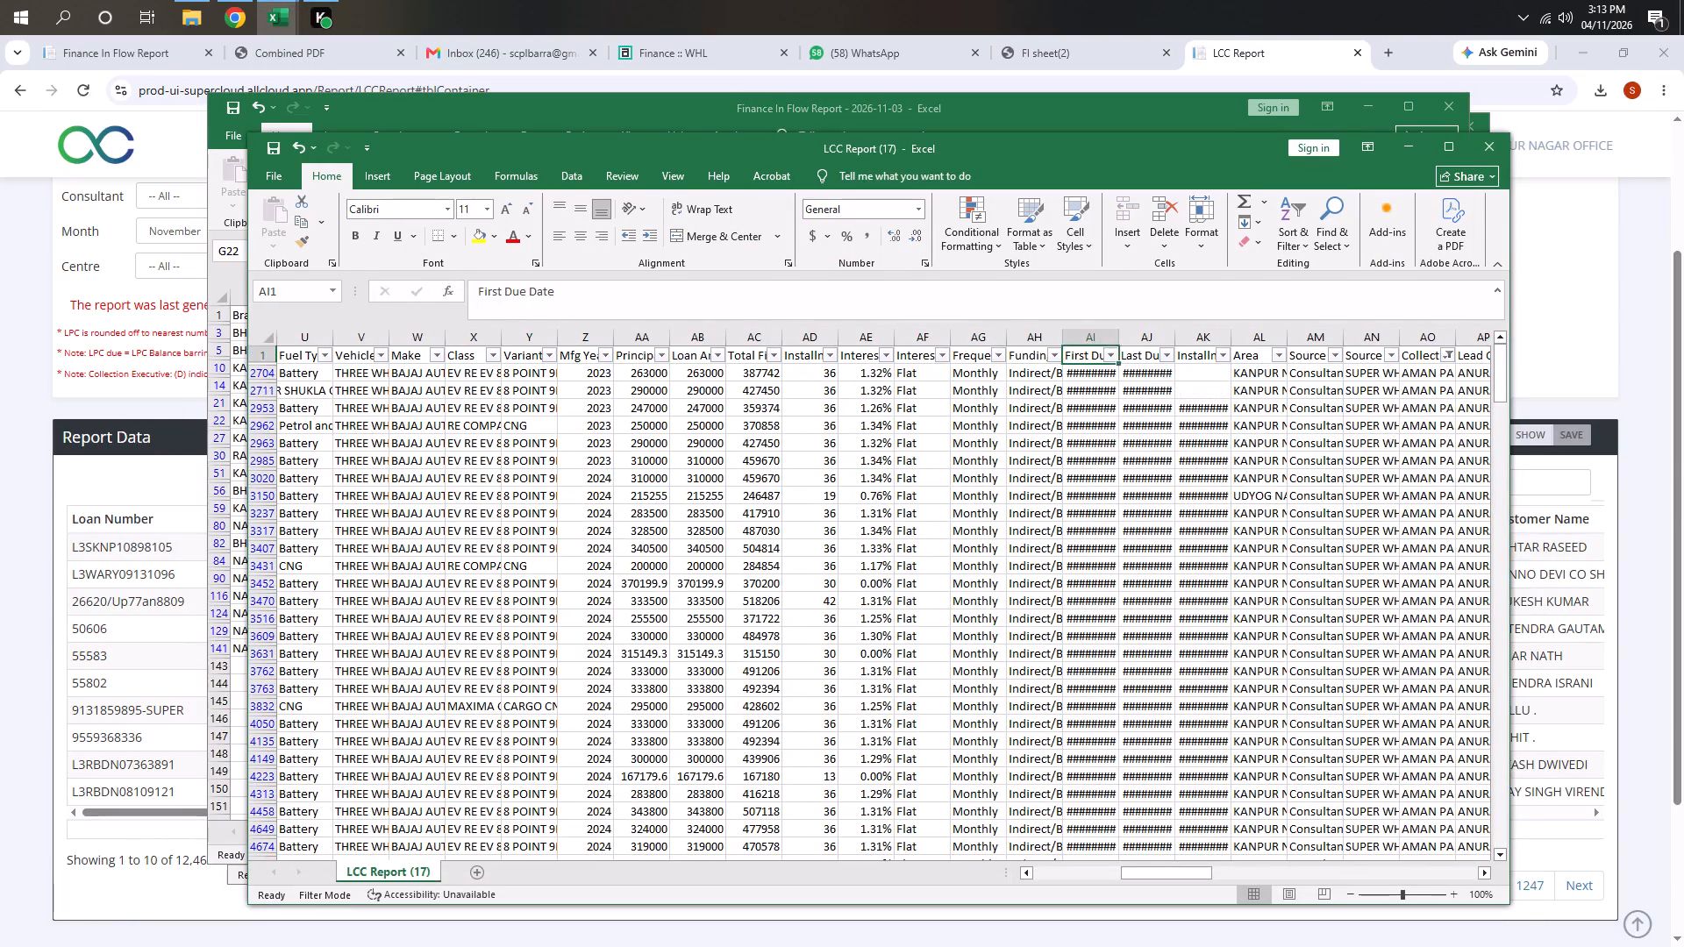
key("Right")
key("Right")
key("Right")
key("Right")
key("Right")
key("Right")
key("alt+Down")
key("Down")
key("Down")
key("Down")
key("Down")
key("Down")
key("Down")
key("Down")
key("Down")
key("Down")
key("Down")
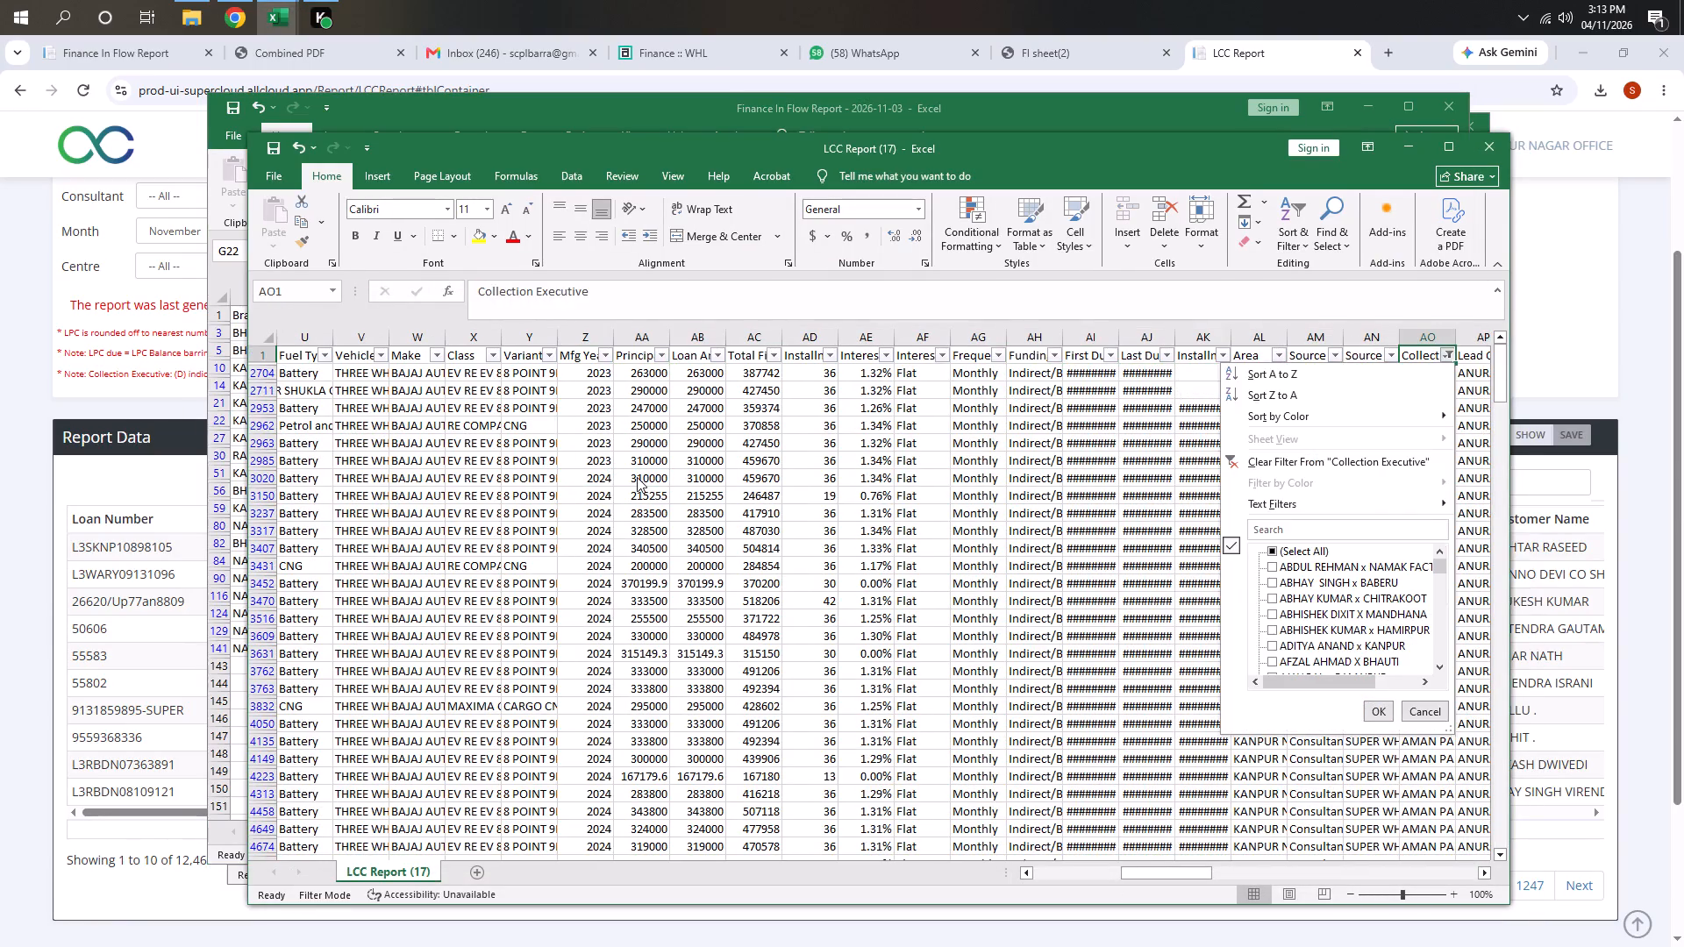
key("Up")
key("space")
key("space")
Filter the Collection Executive column to show only the executive Divyanshu of Kanpur.
key("Down")
key("Down")
key("Down")
key("Down")
key("Down")
key("Down")
key("Down")
key("Down")
key("Down")
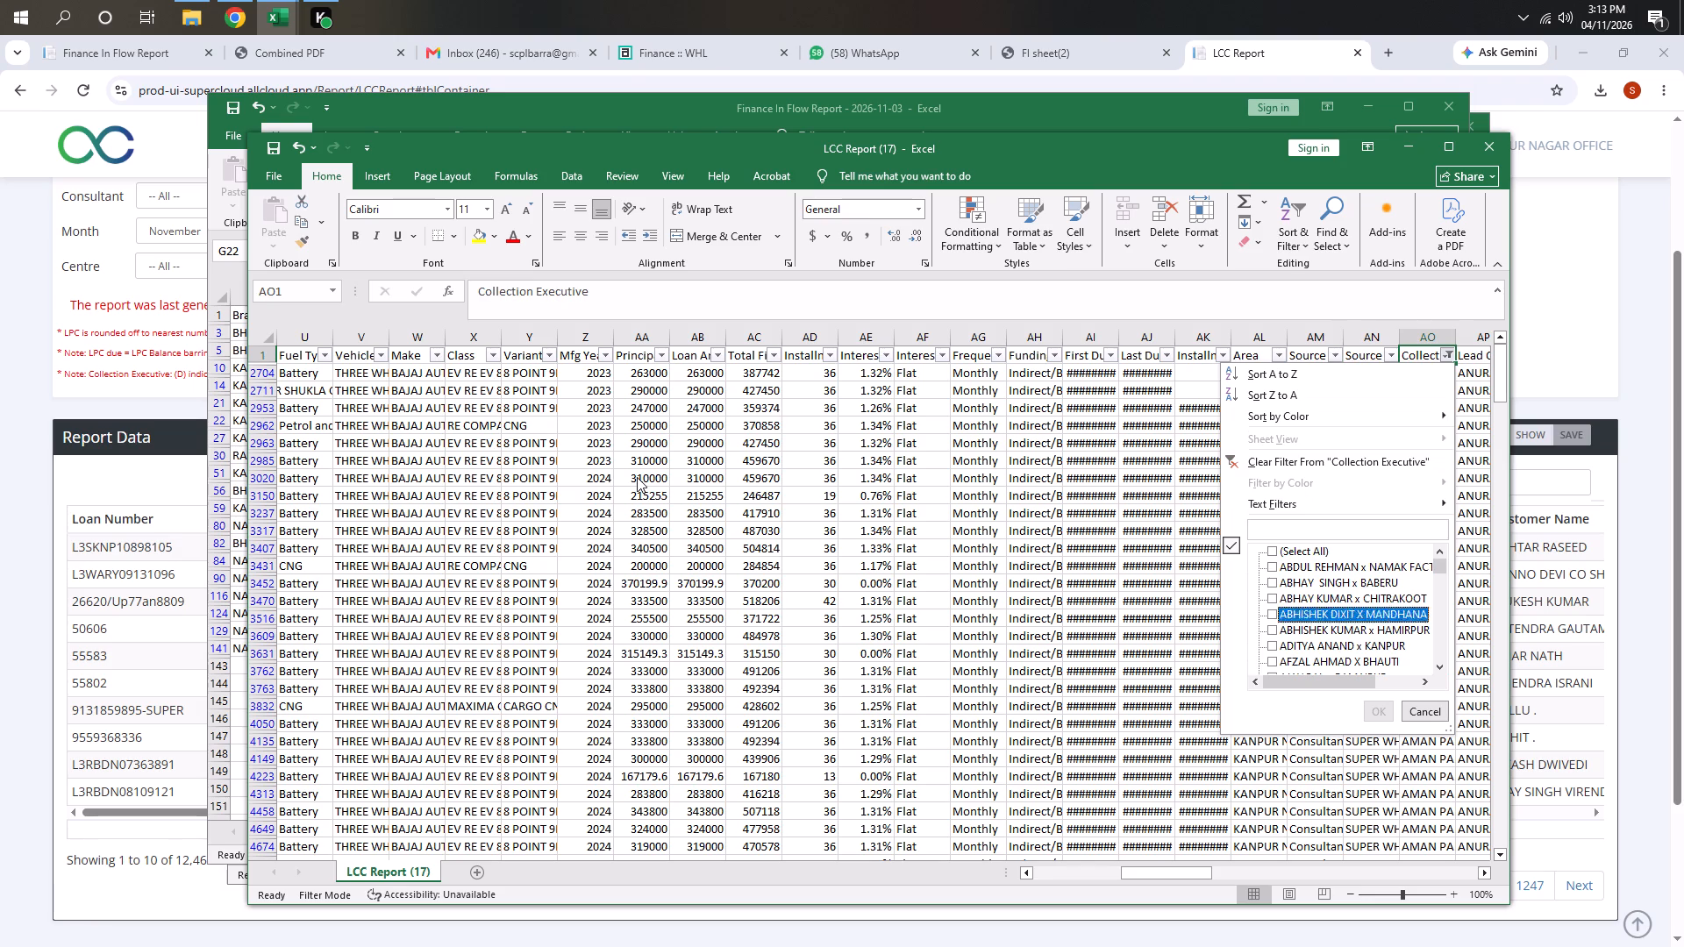
key("Down")
key("Down")
key("Down")
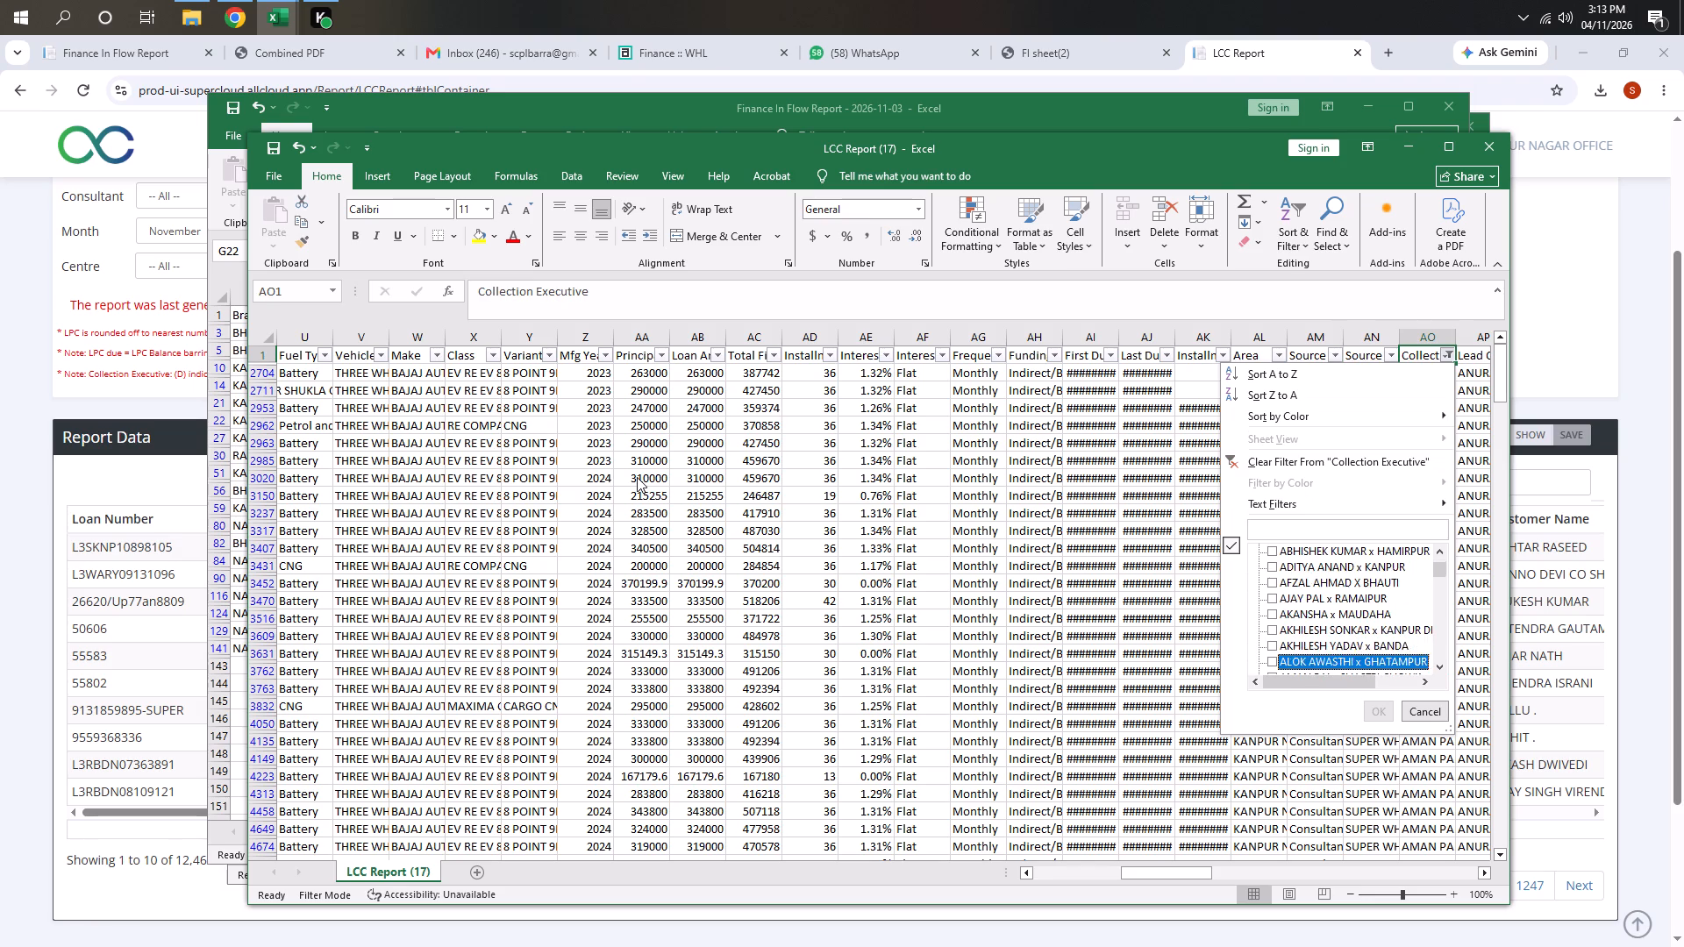
key("Down")
key("Down")
key("Down")
key("Down")
key("Down")
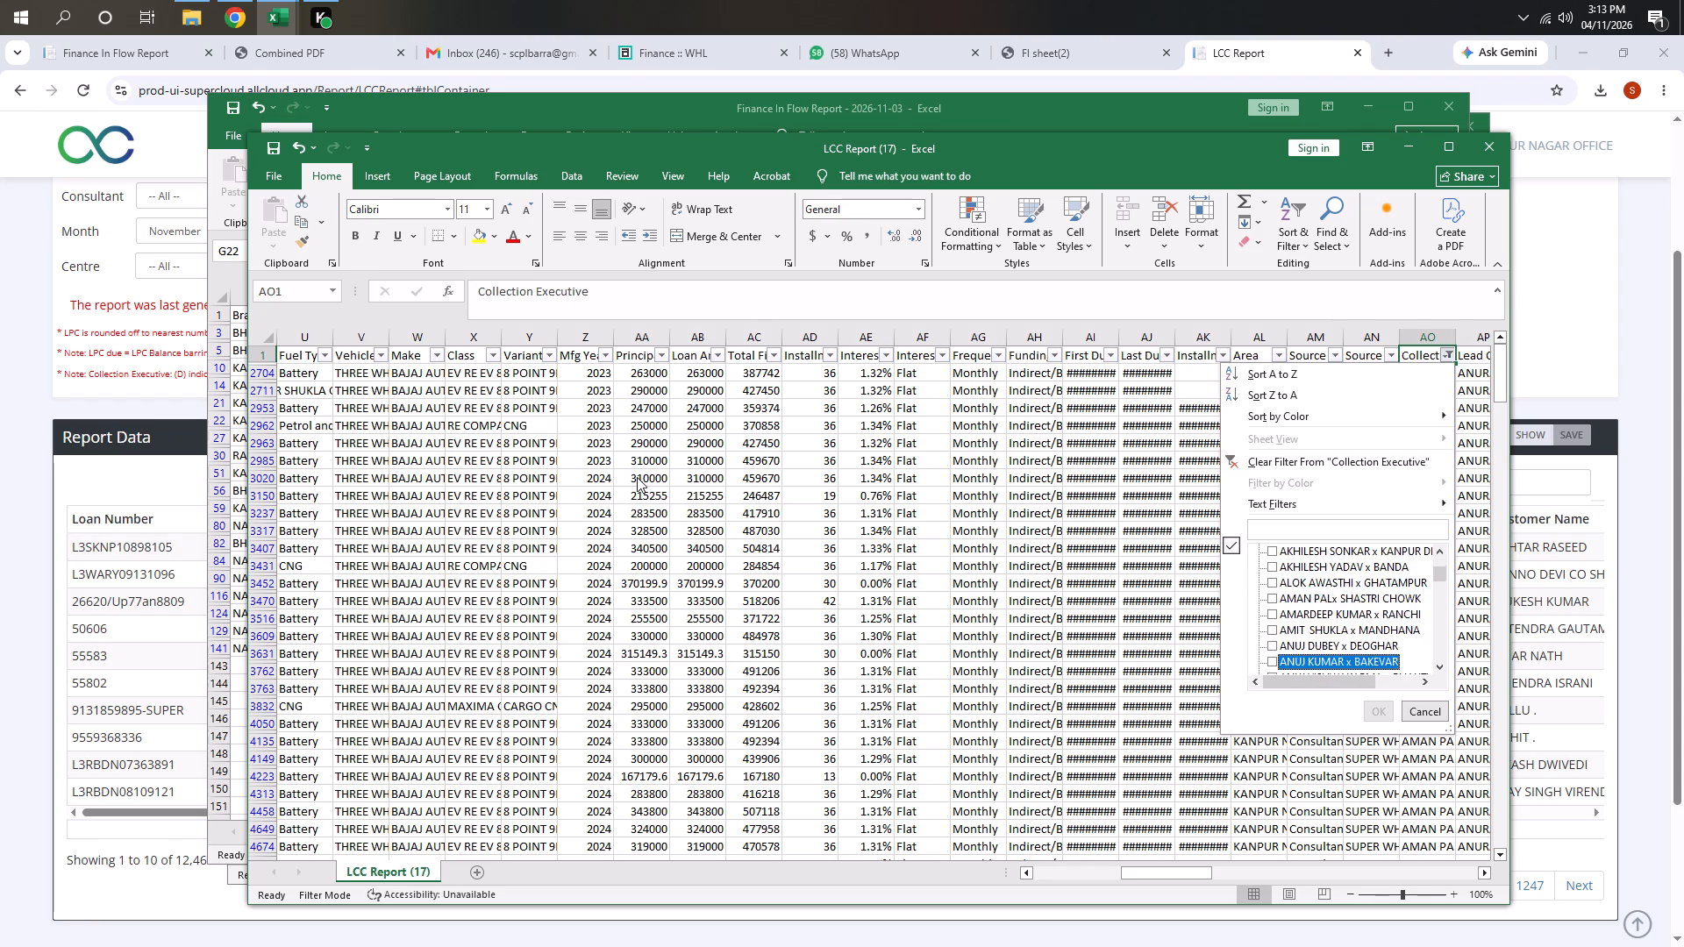
key("Down")
key("Down")
key("Down")
key("Down")
key("Down")
key("Down")
key("Down")
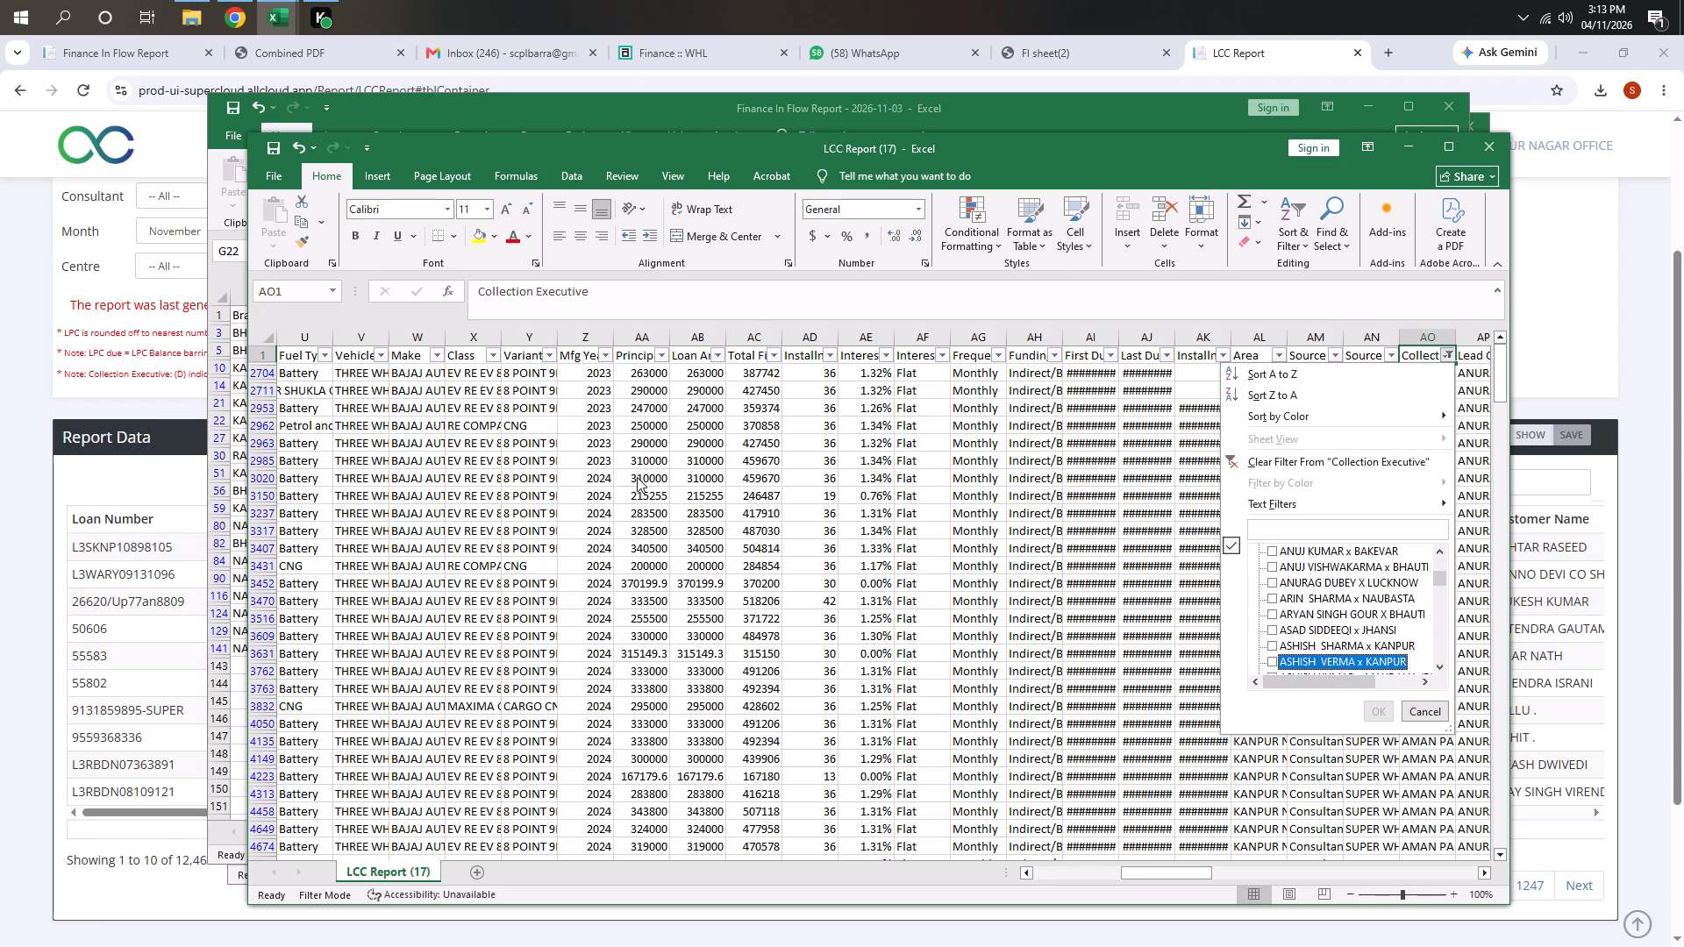
key("Down")
key("Down")
key("Down")
key("Down")
key("Down")
key("Down")
key("Down")
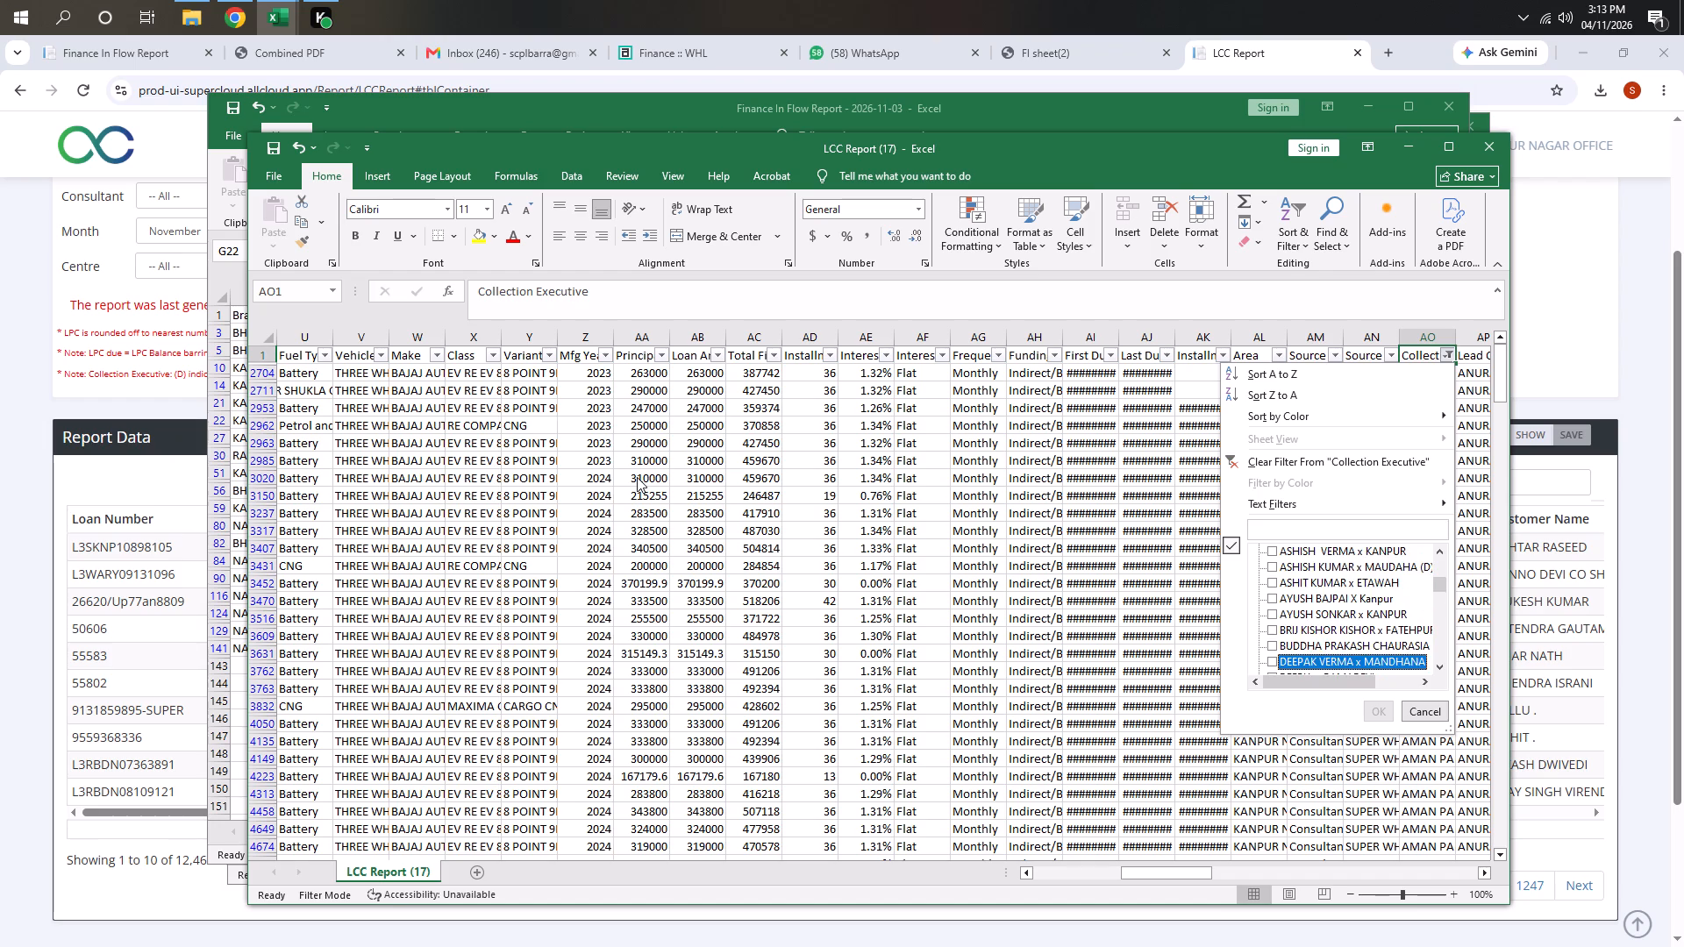
key("Down")
key("Down")
key("Down")
key("Down")
key("Down")
key("Down")
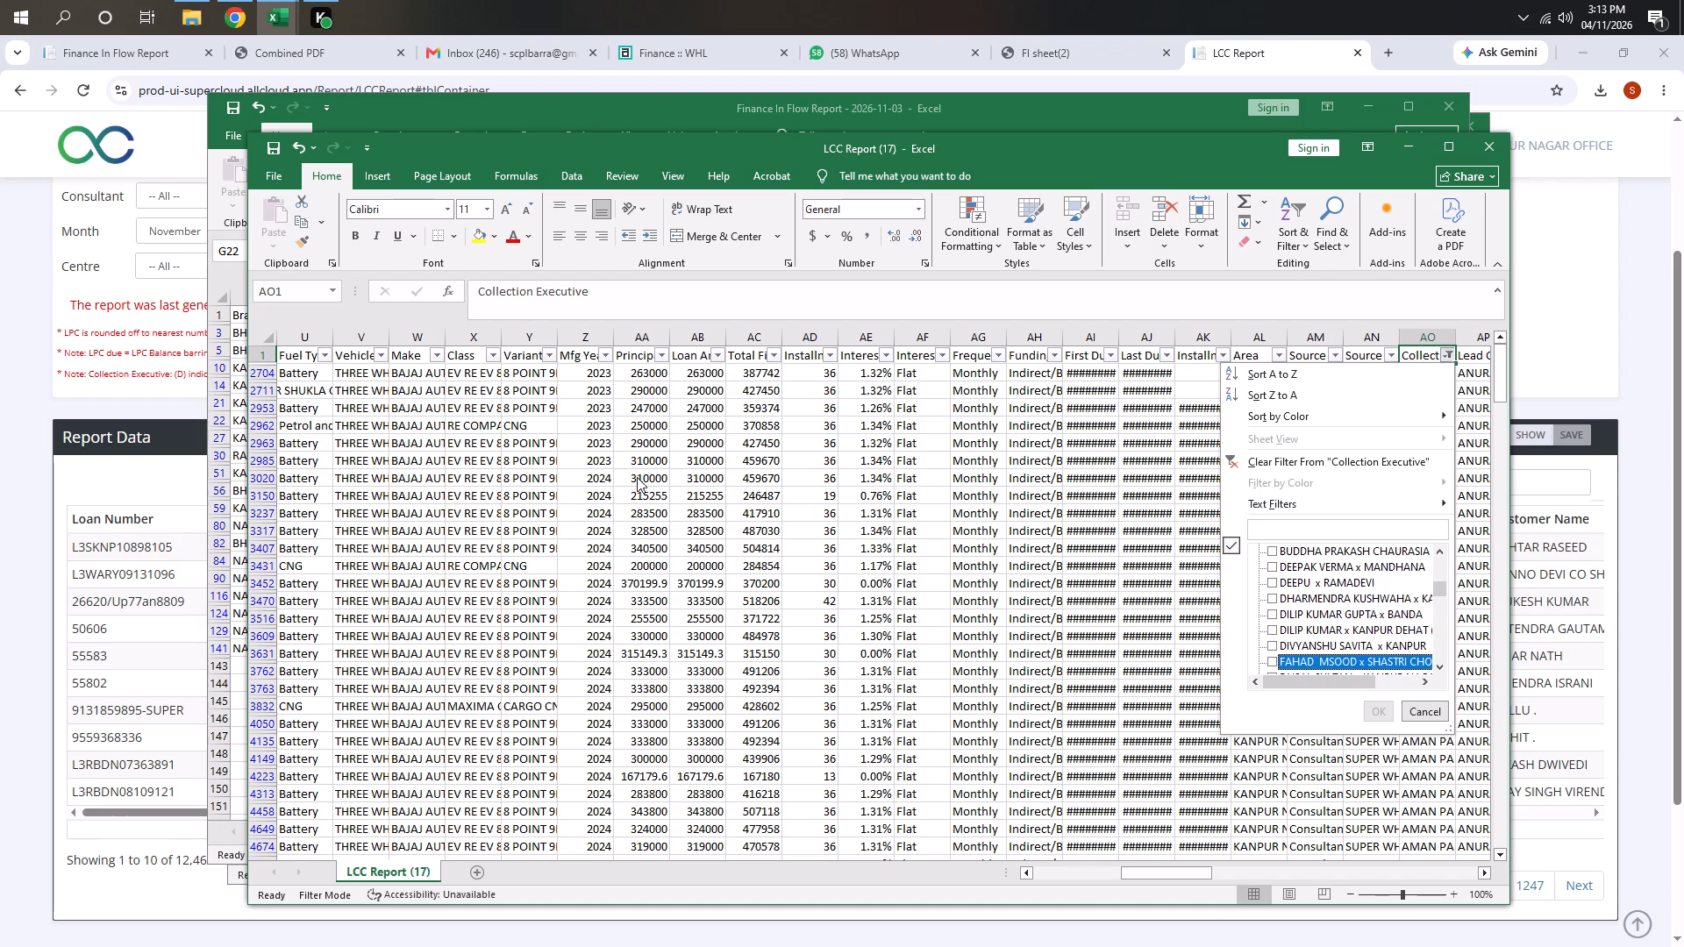
key("Up")
key("space")
key("Return")
key("Down")
key("Up")
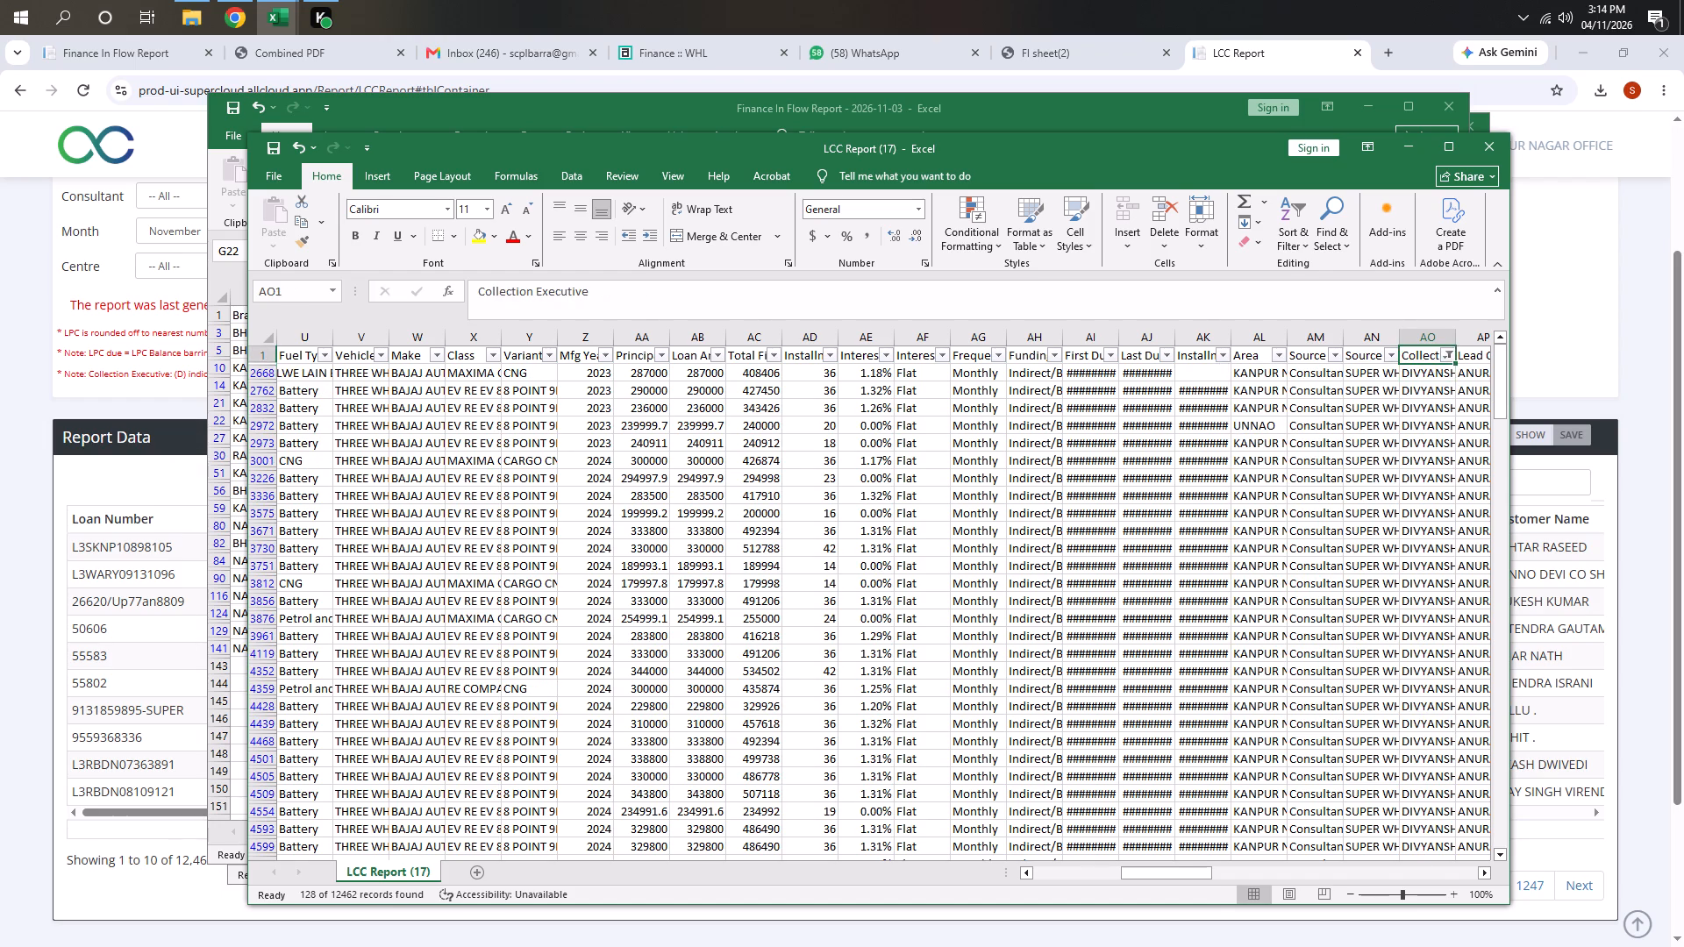
Copy the filtered rows including the header row and paste them into a new blank workbook.
key("shift+space")
key("ctrl+shift+Down")
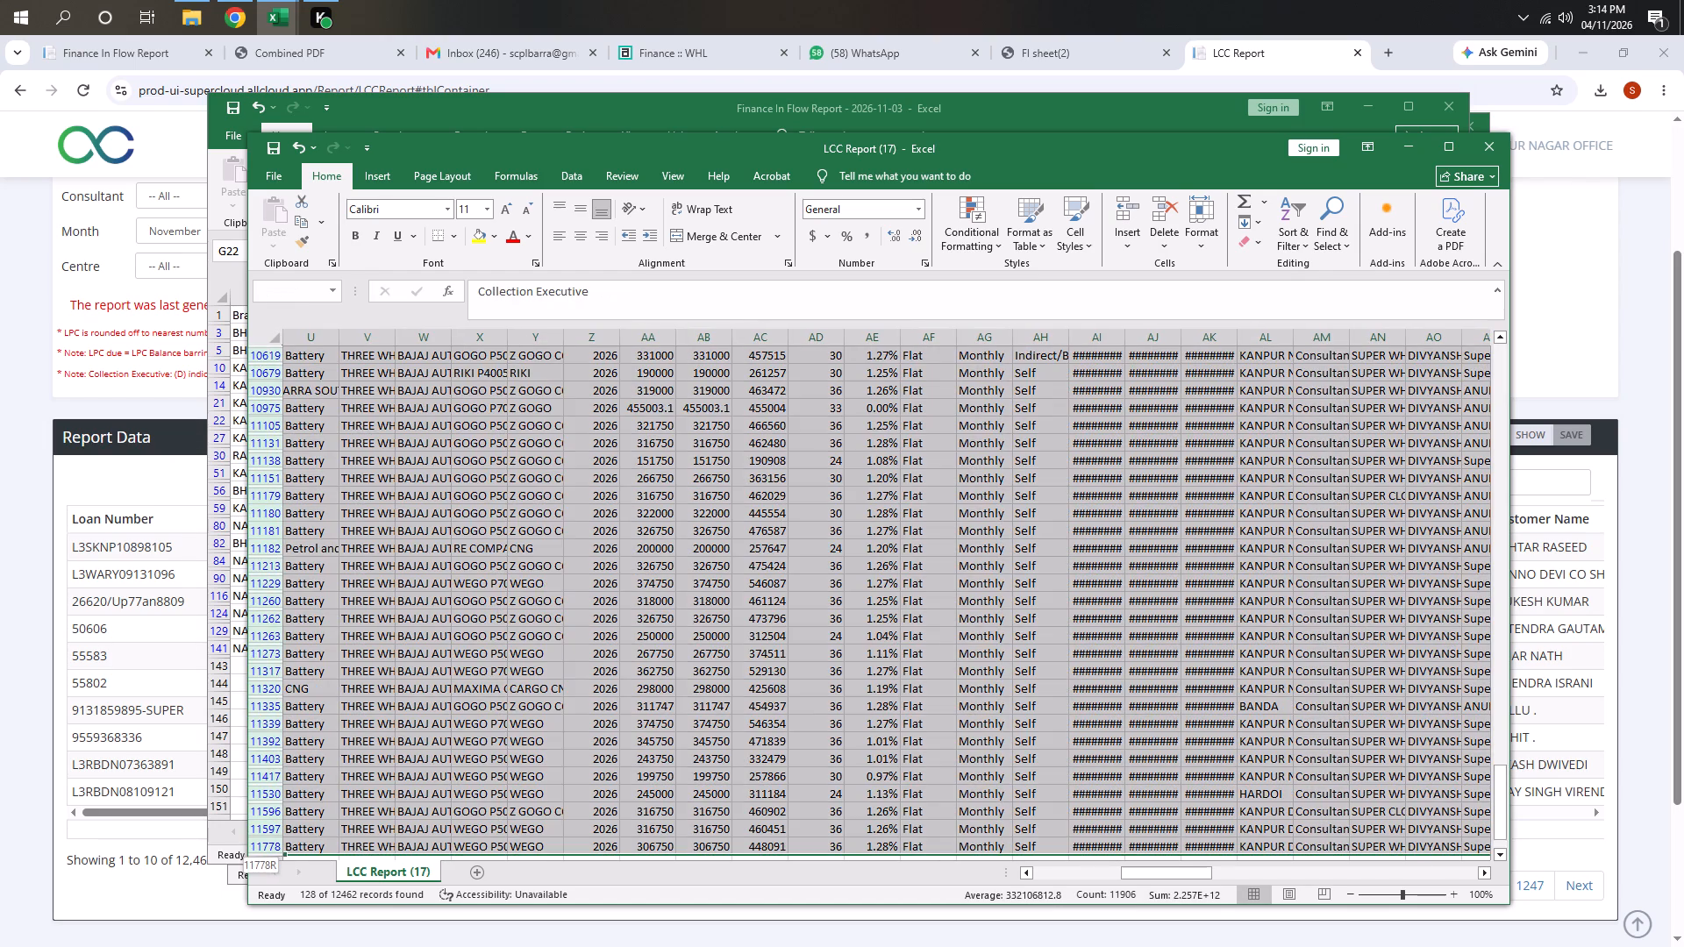
key("ctrl+c")
key("ctrl+n")
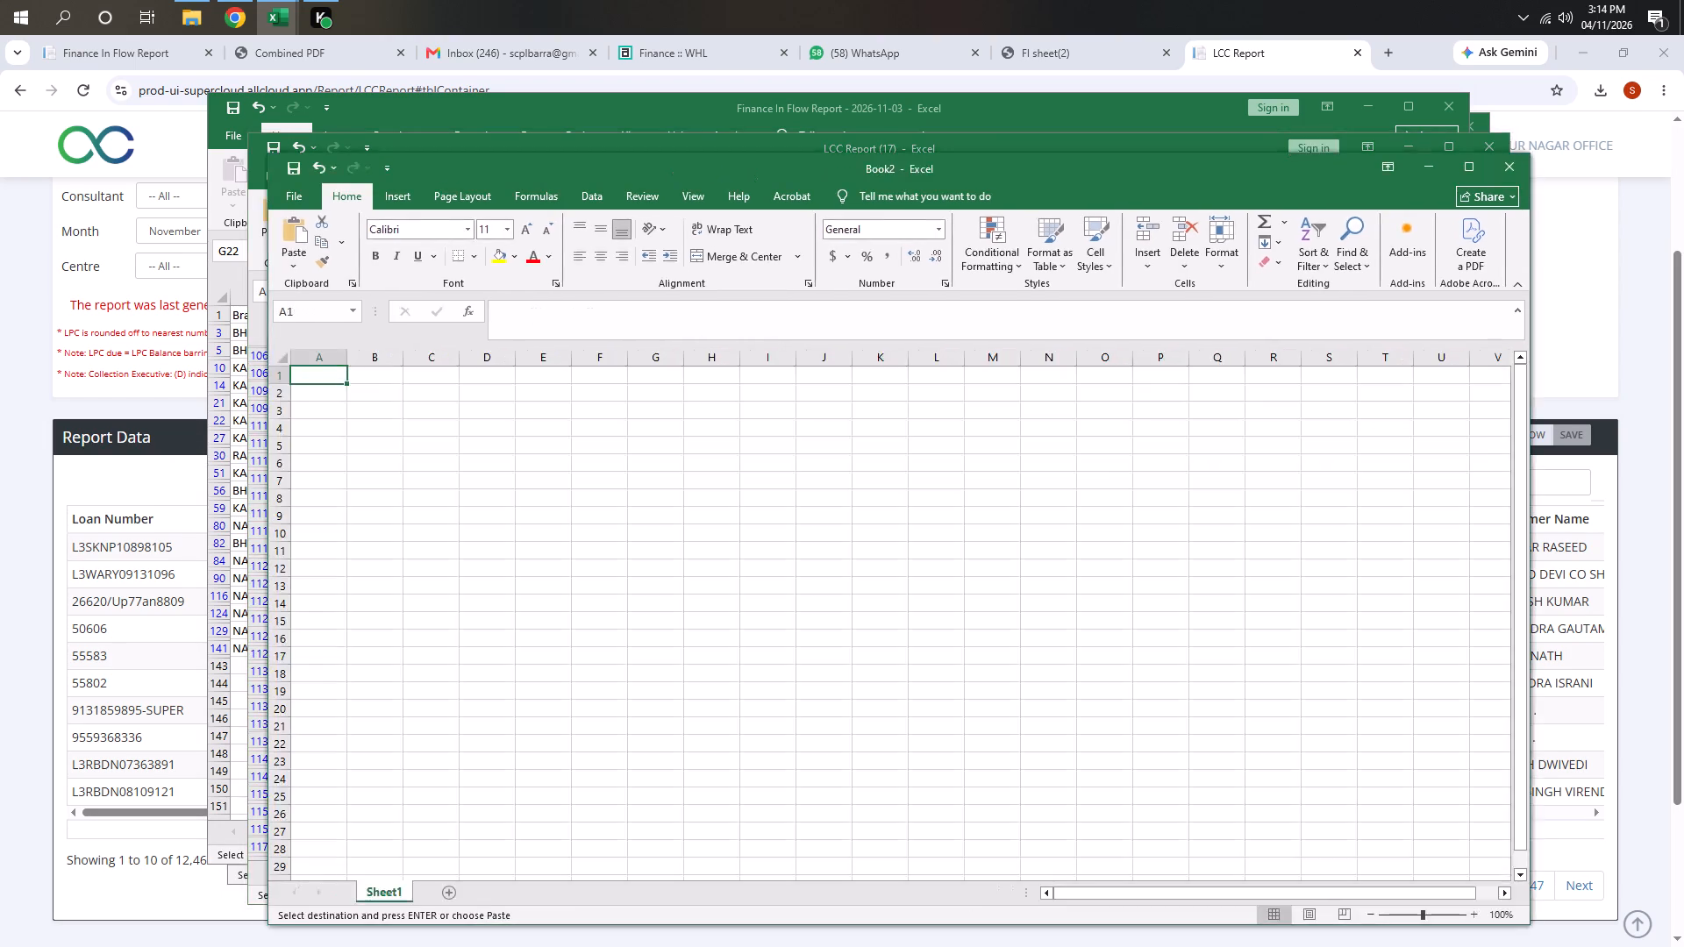
key("ctrl+v")
Delete the CIF Id column, the columns from Company through Loan Date, and the Father/Spouse column together.
left_click(384, 360)
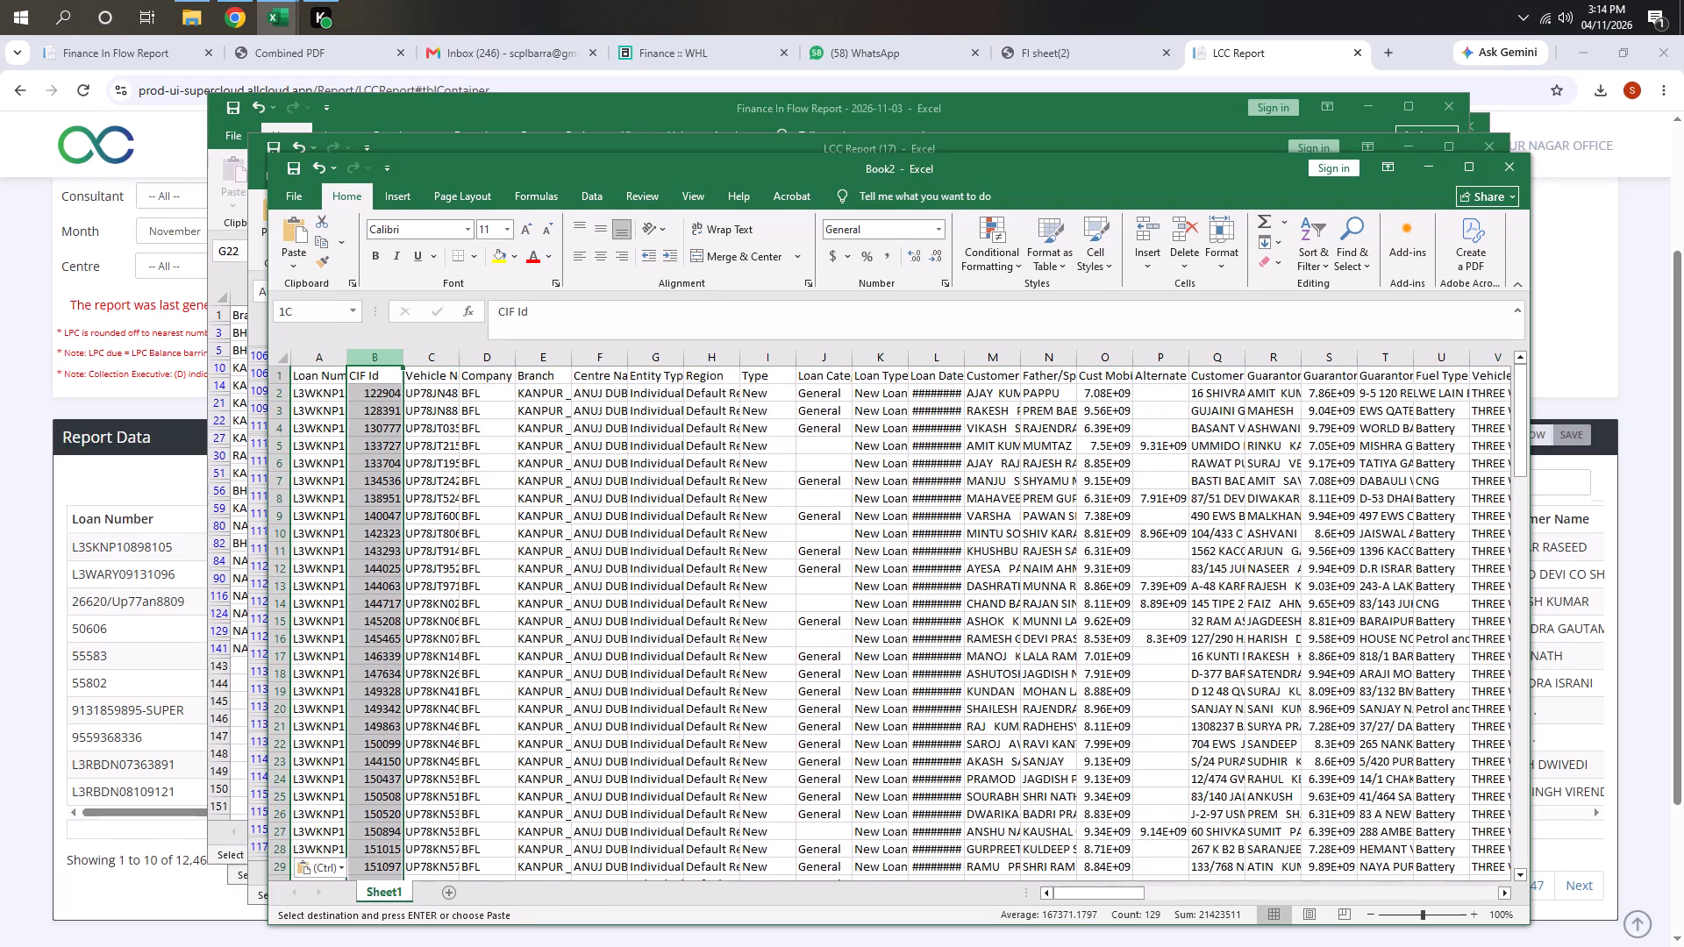
left_click(499, 354, "ctrl")
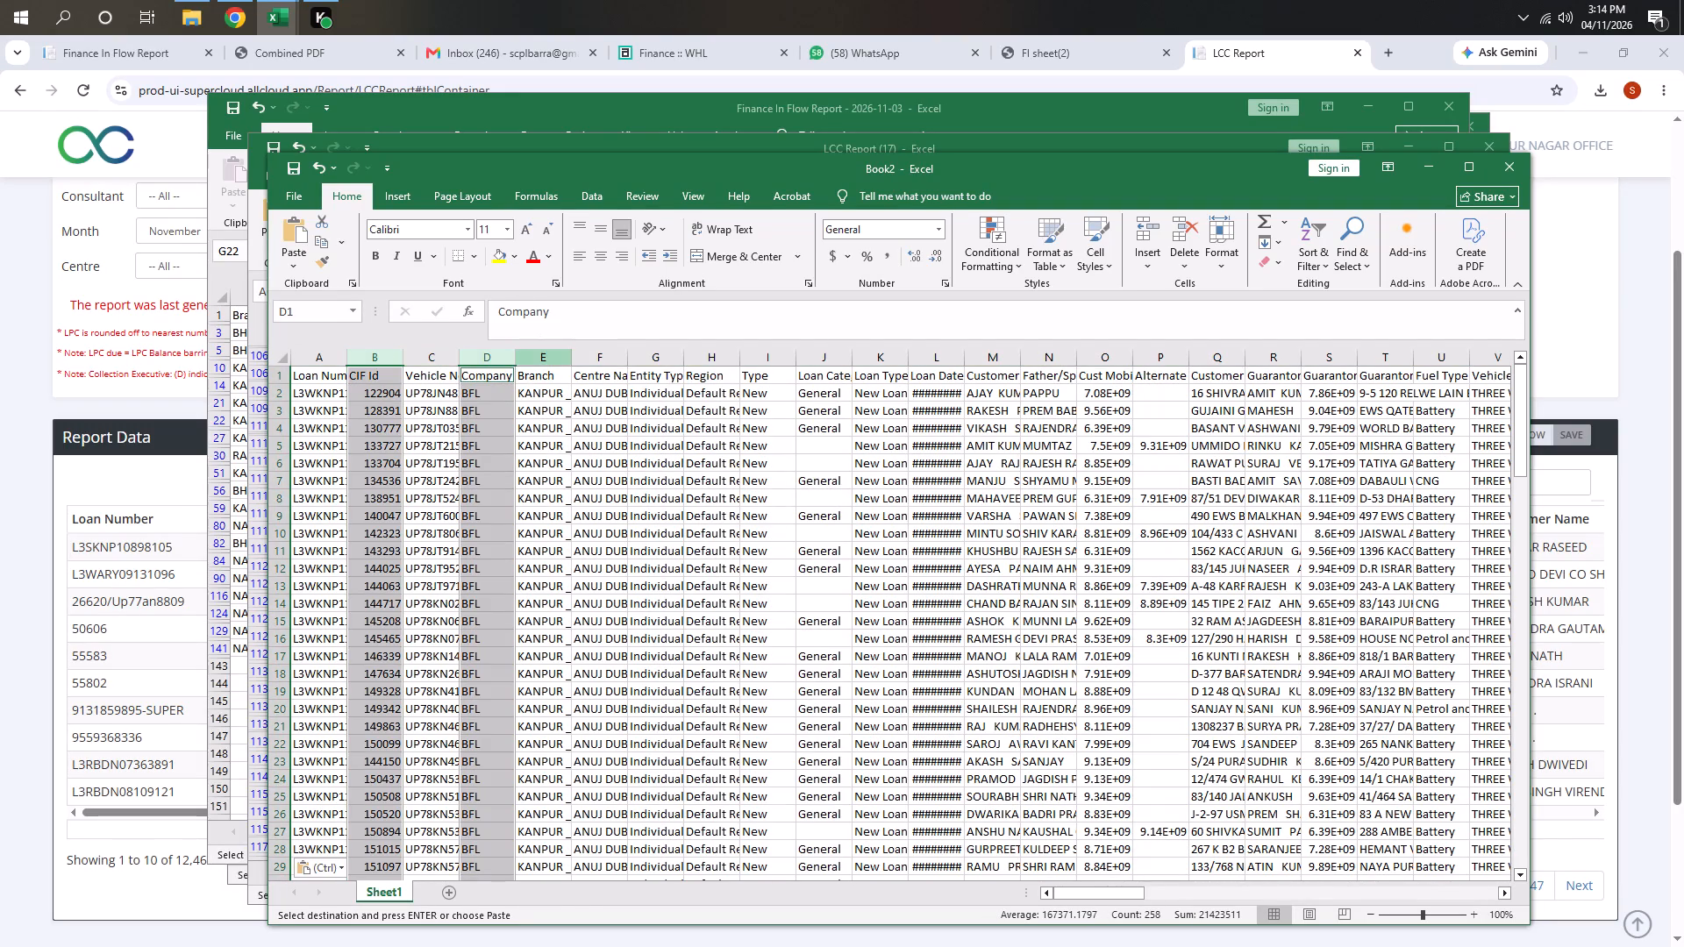
left_click(545, 352, "ctrl")
left_click(608, 360, "ctrl")
left_click(645, 357, "ctrl")
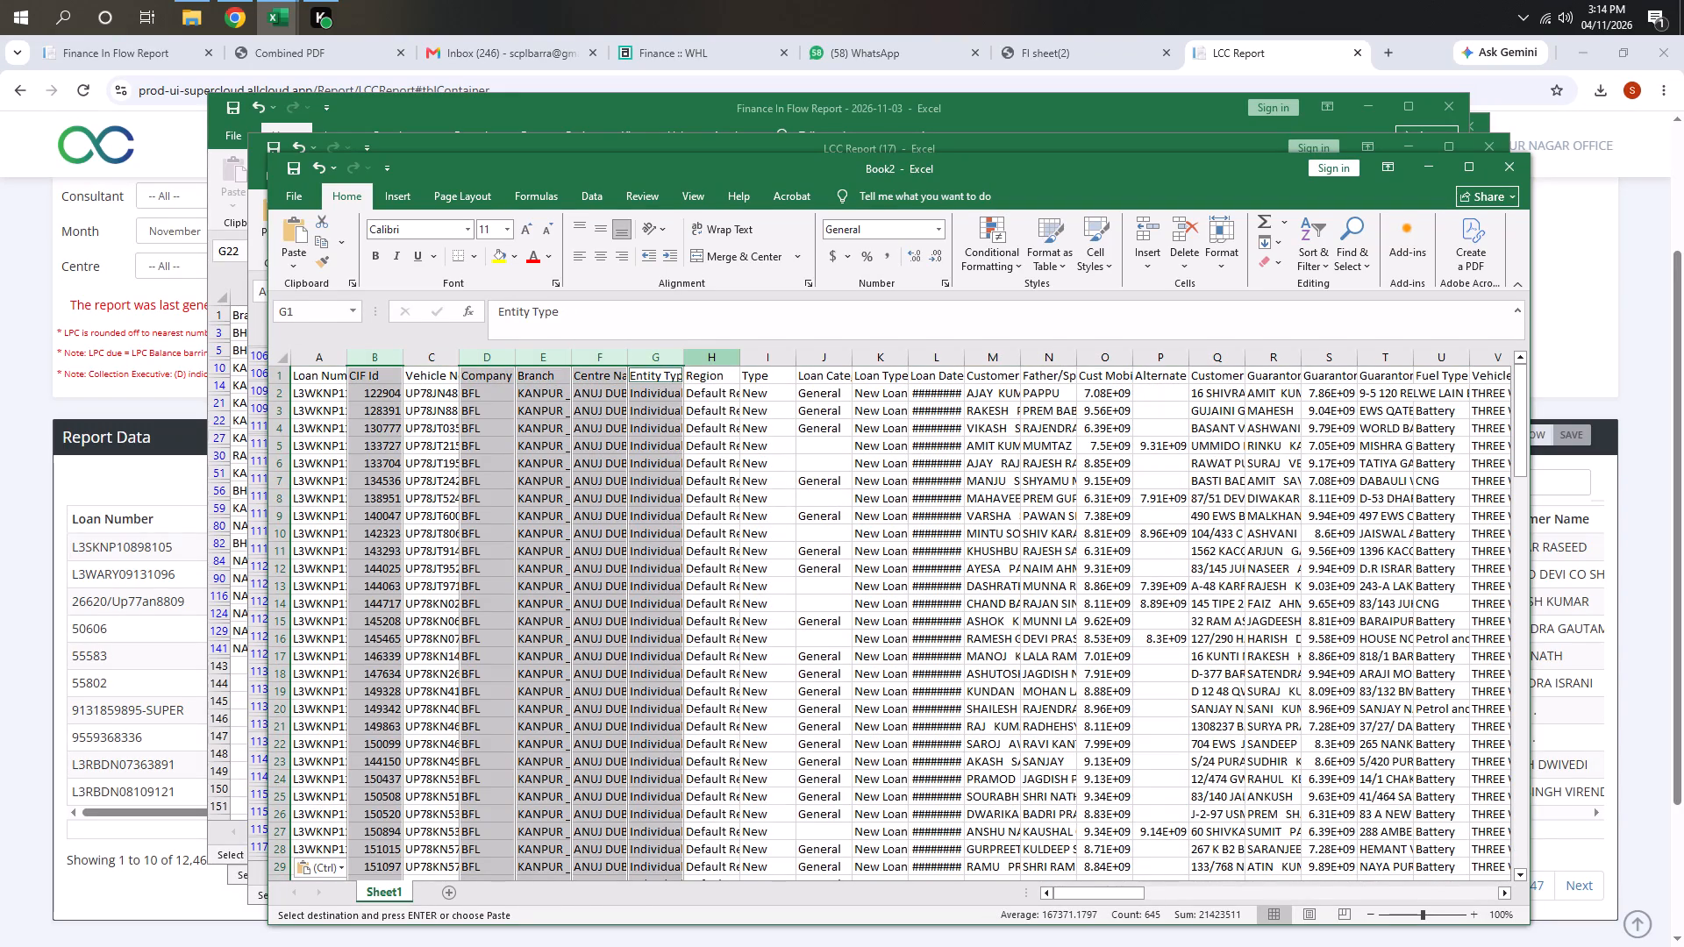
left_click(713, 353, "ctrl")
left_click(788, 360, "ctrl")
left_click(824, 355, "ctrl")
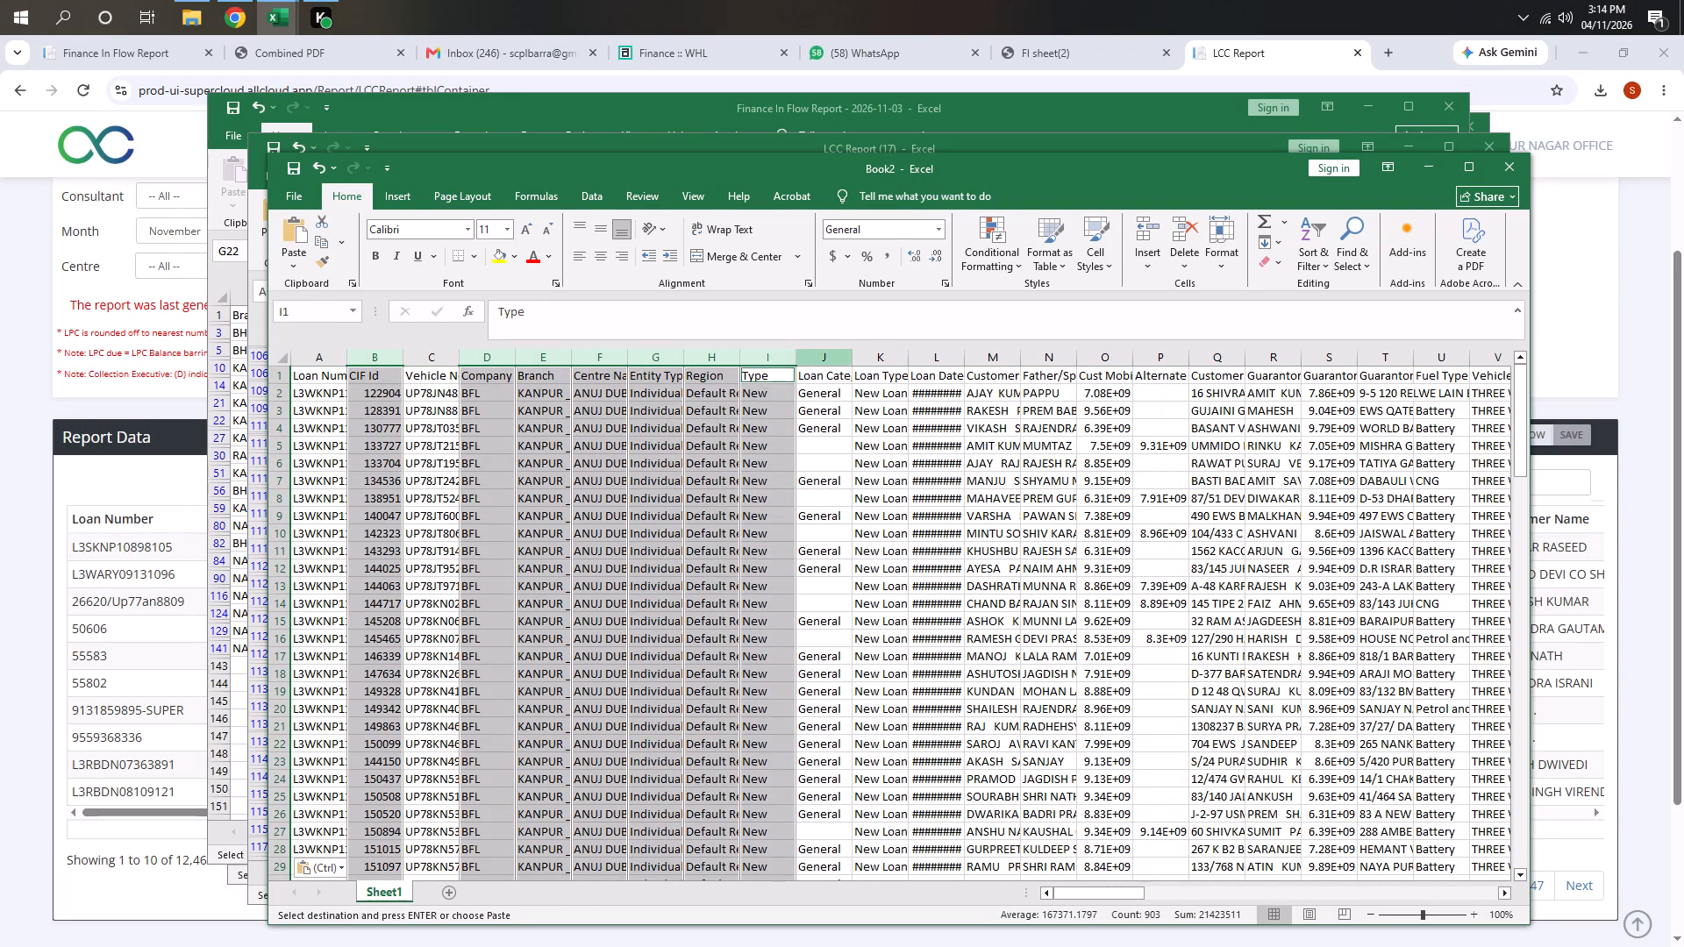
left_click(872, 360, "ctrl")
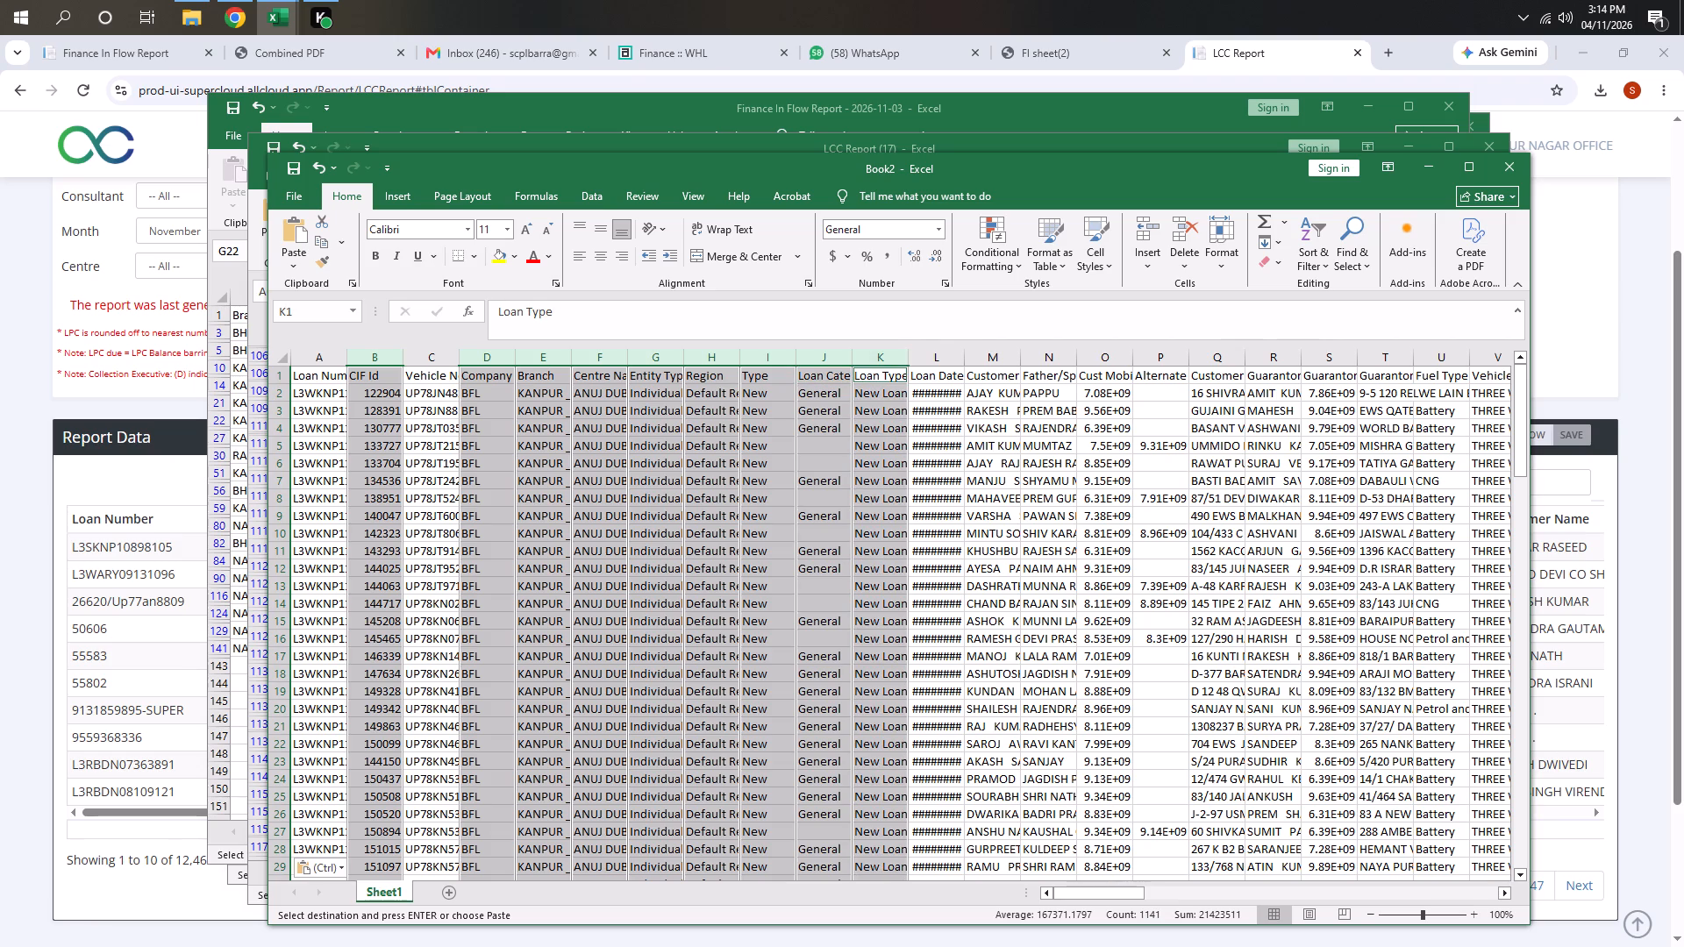
left_click(928, 361, "ctrl")
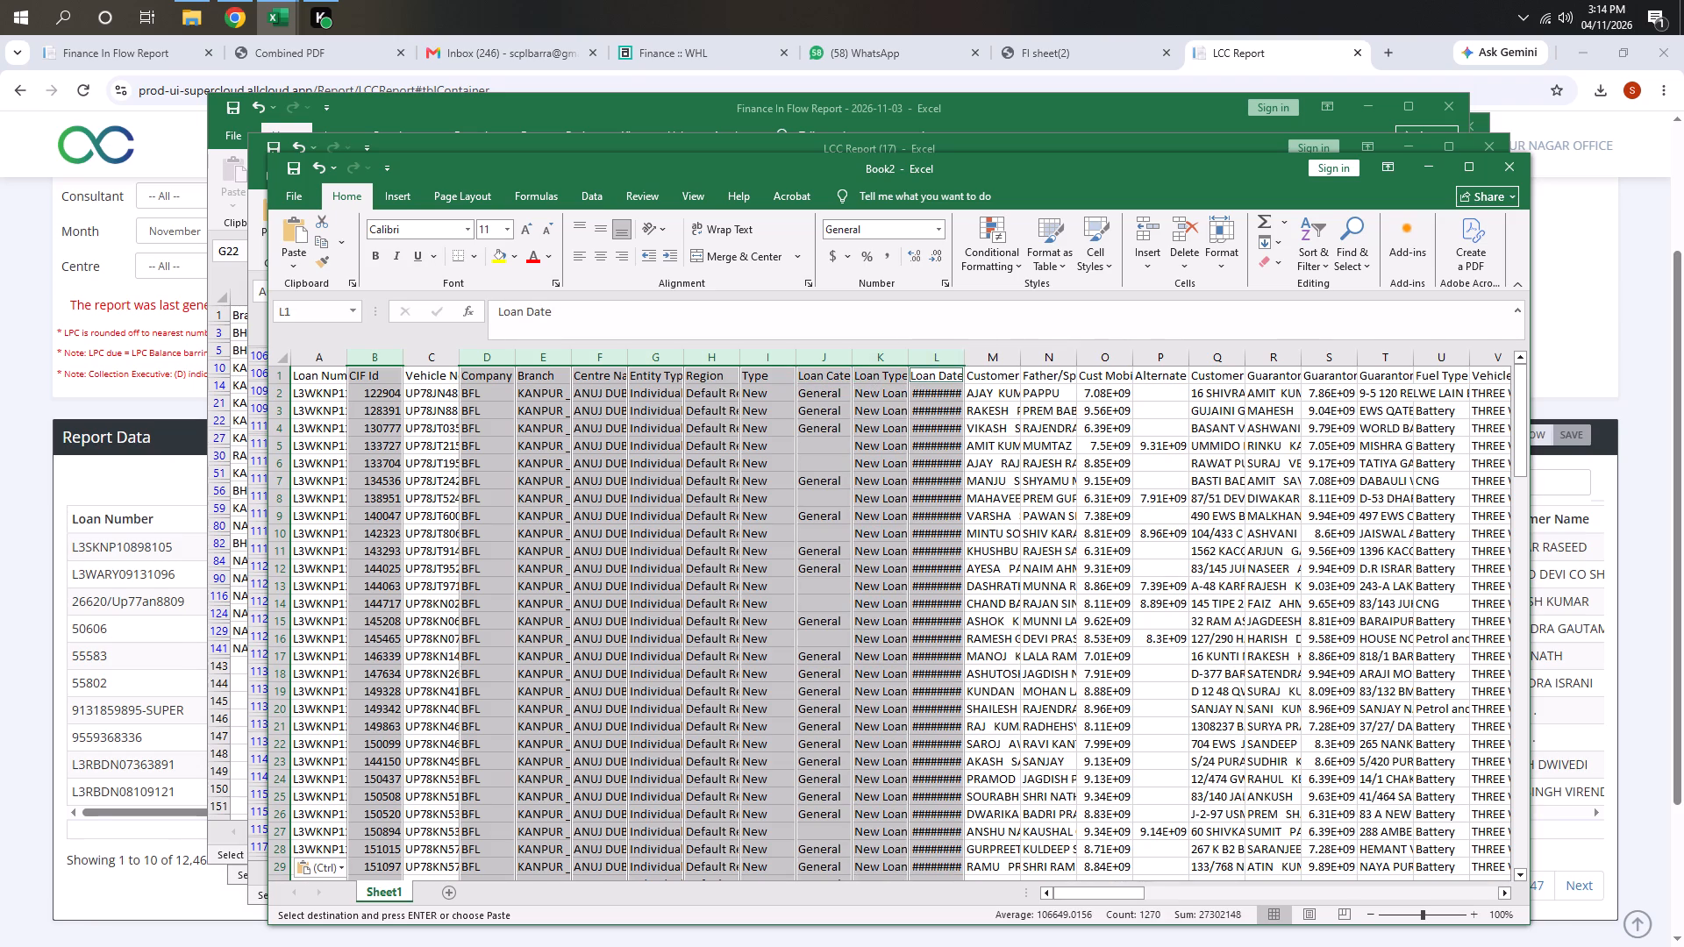
left_click(1037, 360, "ctrl")
key("ctrl+minus")
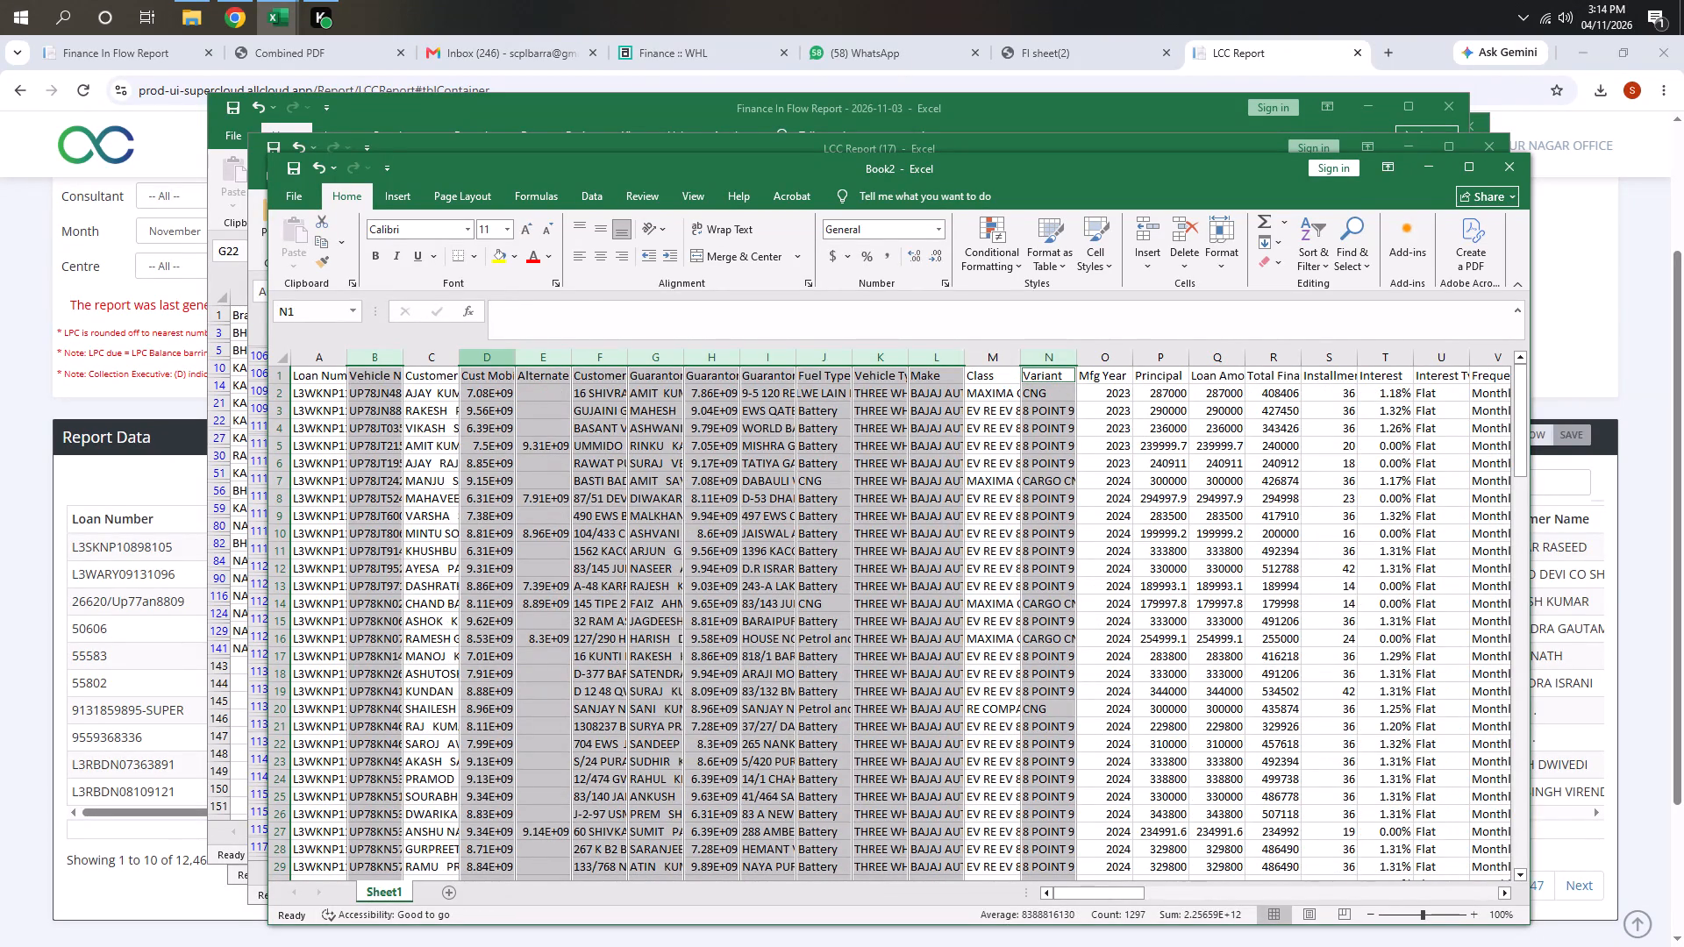
Auto-fit the widths of the selected columns, including Vehicle No and Cust Mobile, then undo and reapply the fit.
double_click(509, 361)
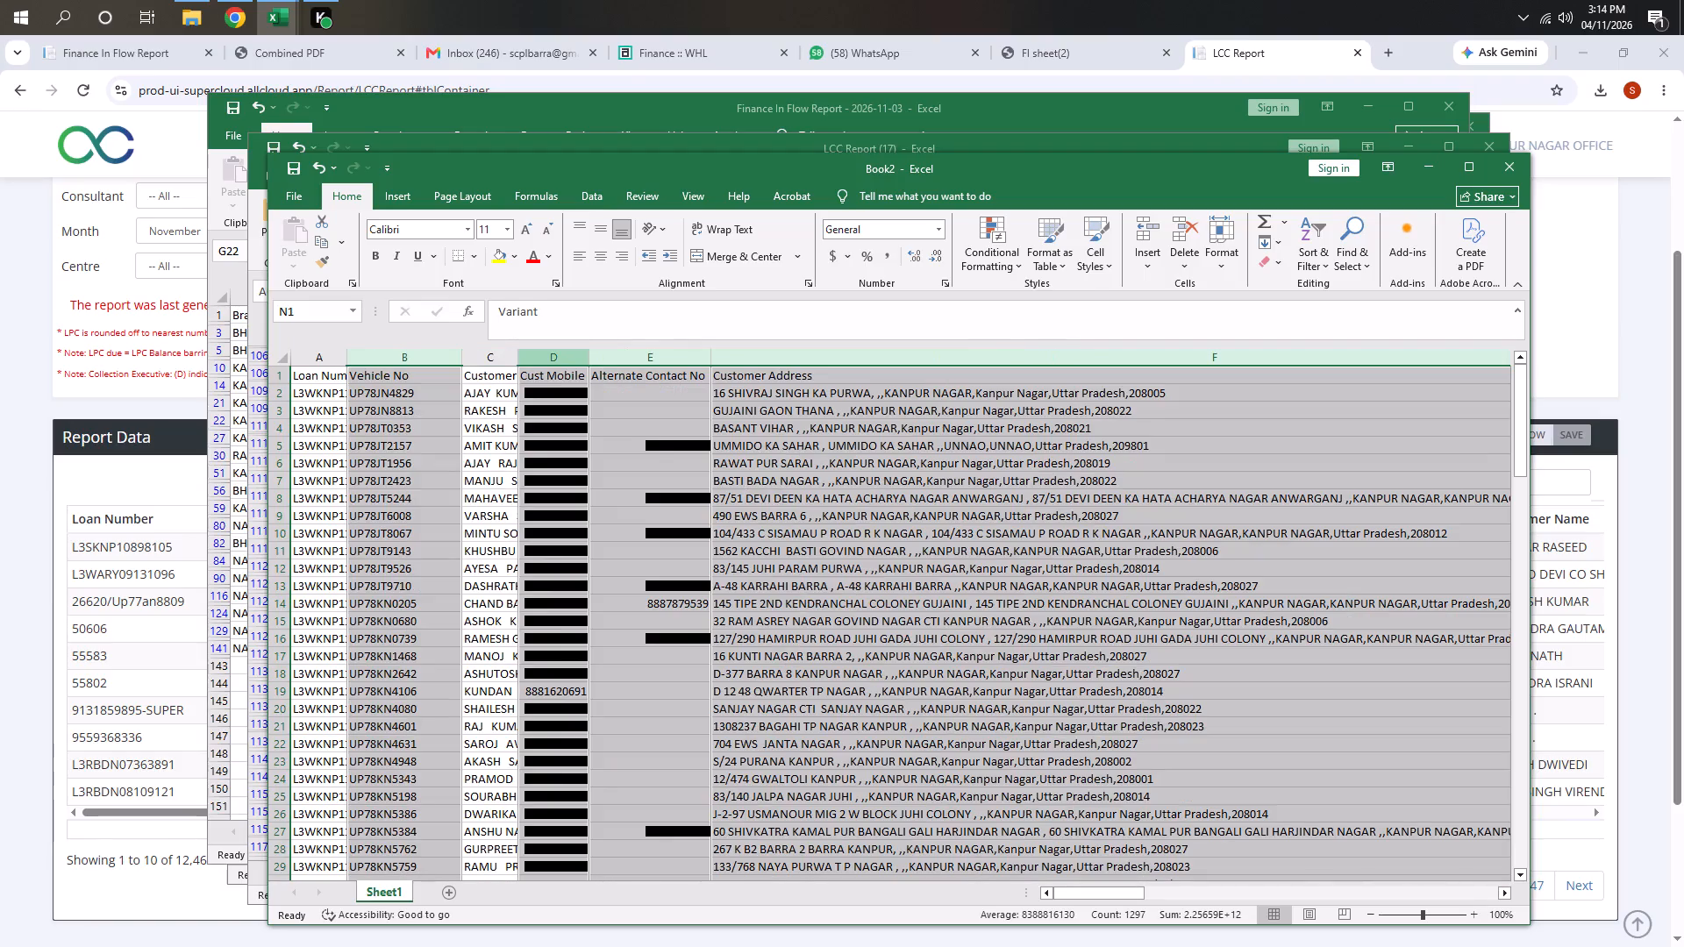
key("ctrl+z")
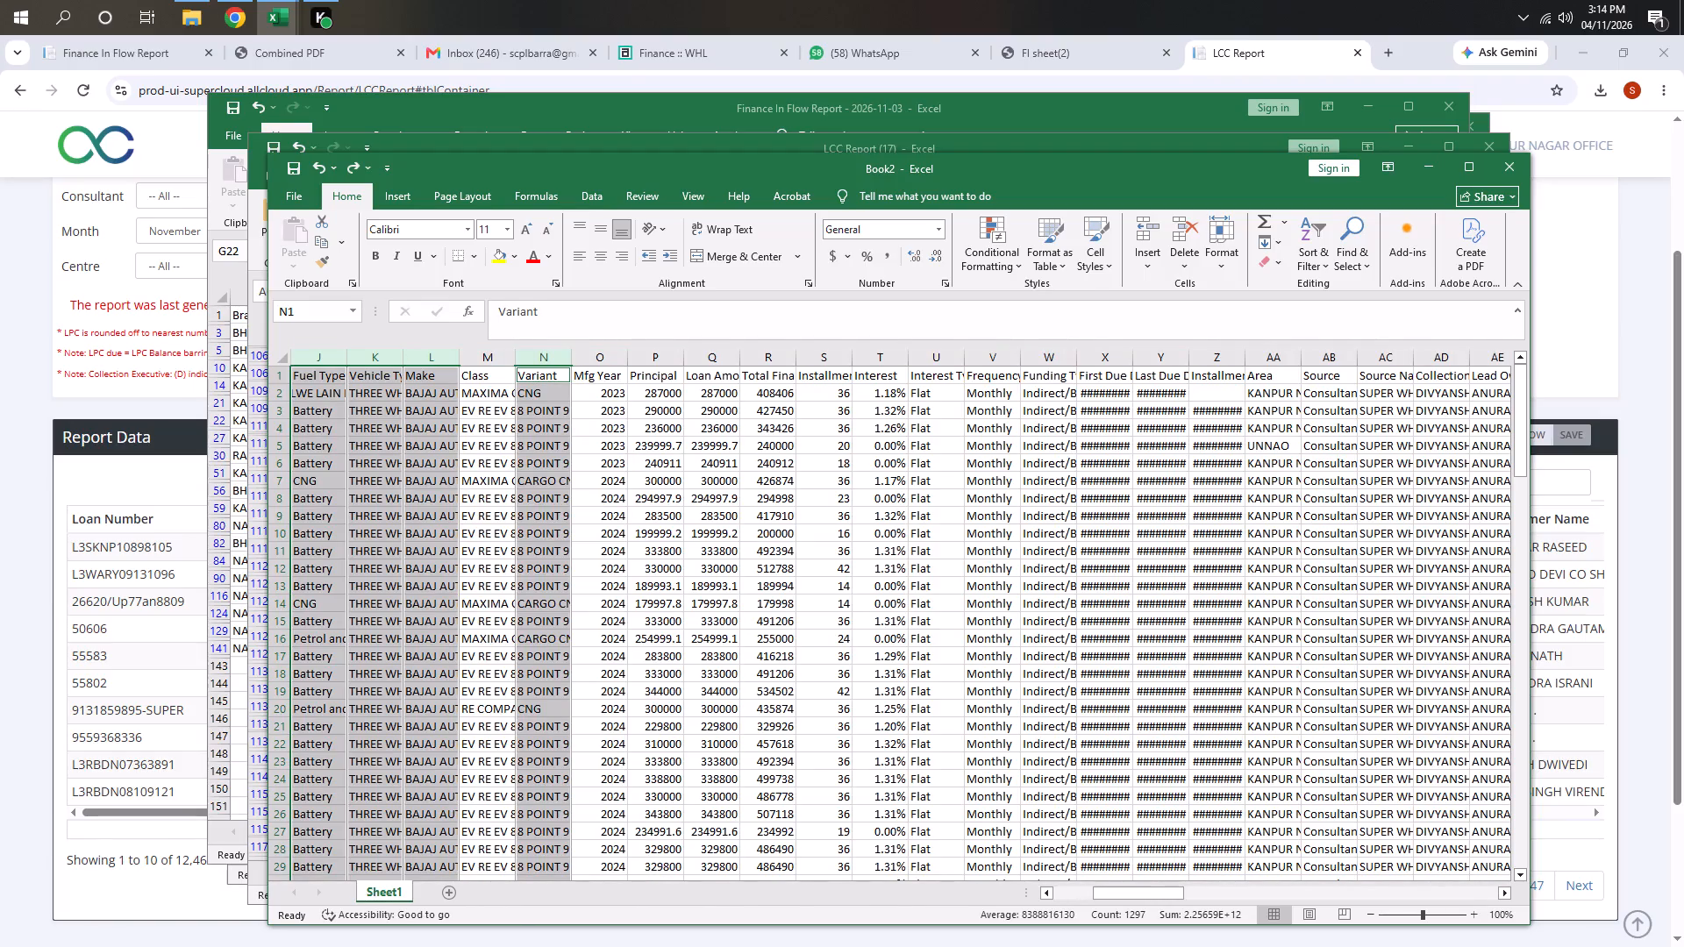
key("ctrl+y")
key("ctrl+y")
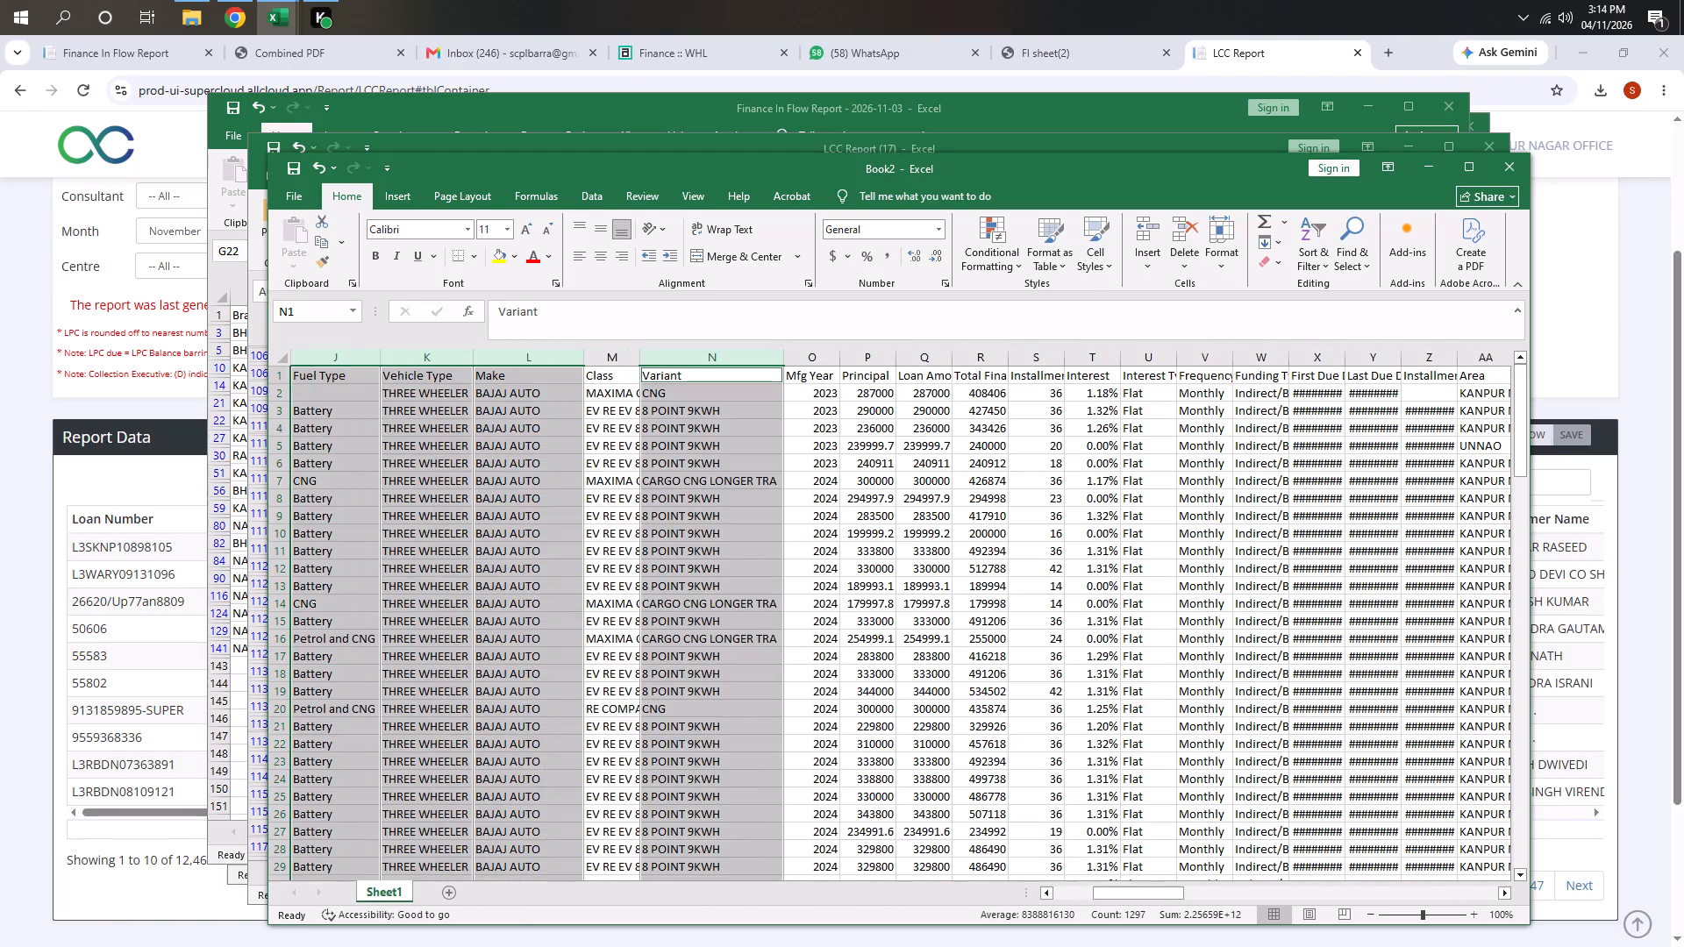
Delete all the columns from Alternate Contact No through Last Due Date.
left_click_drag(1108, 891, 1099, 894)
left_click_drag(1099, 894, 1040, 893)
left_click(975, 751)
key("ctrl+Up")
key("ctrl+Left")
key("ctrl+Up")
key("ctrl+Left")
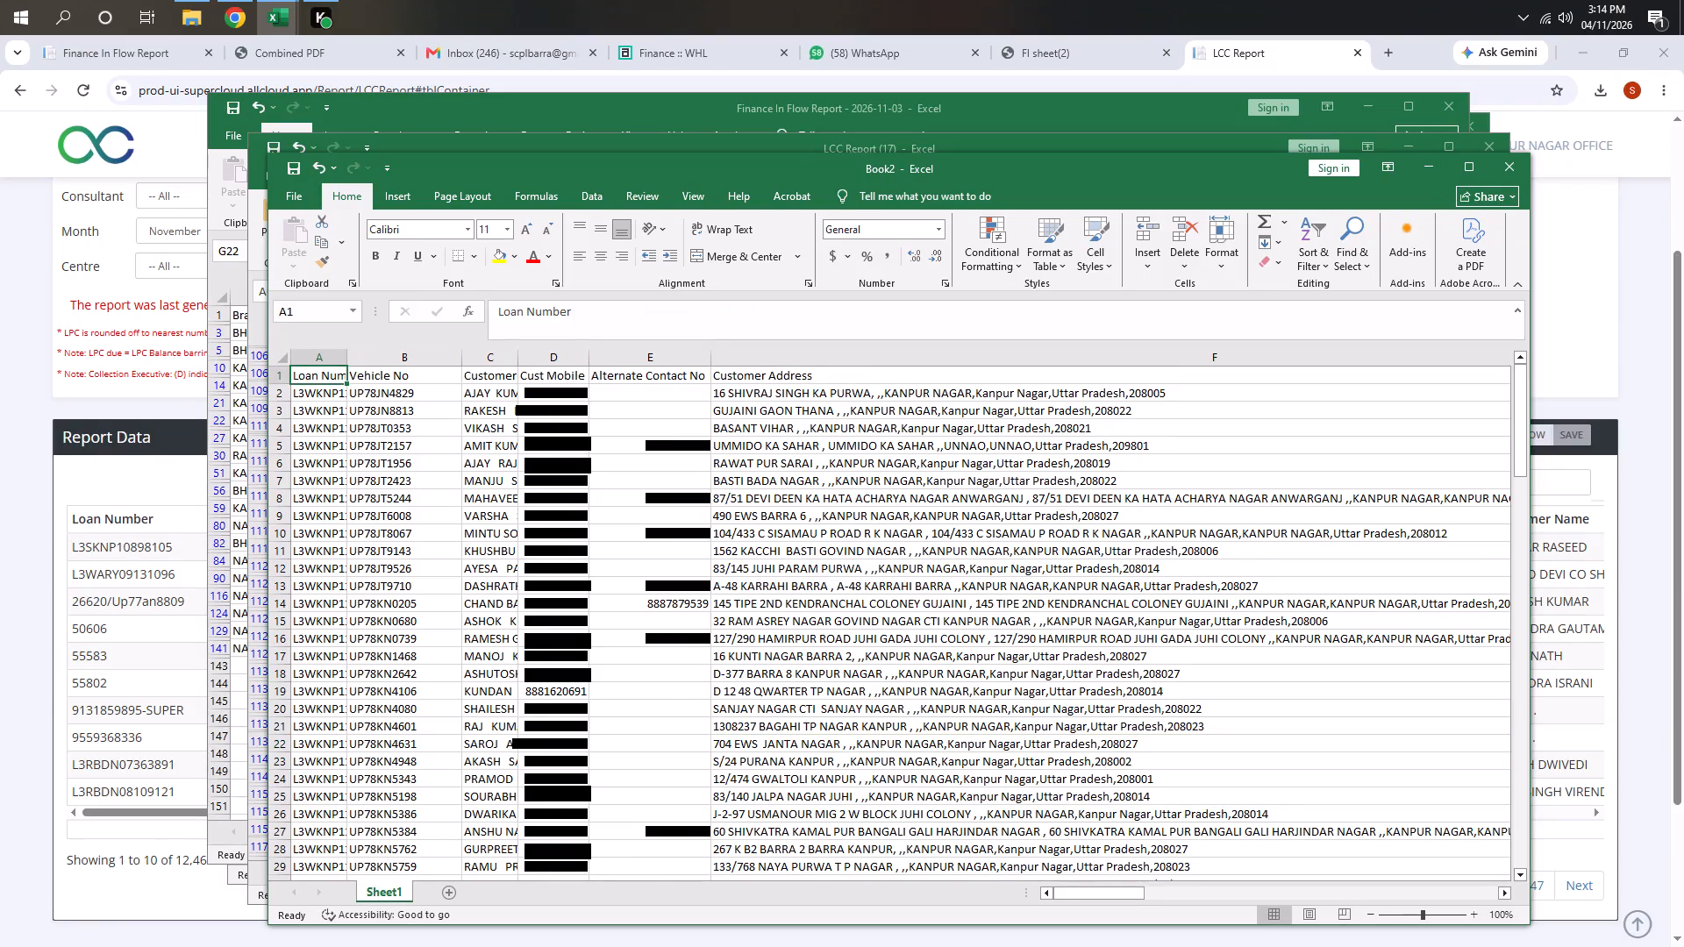
key("ctrl+Left")
key("ctrl+Up")
key("ctrl+Left")
key("ctrl+Up")
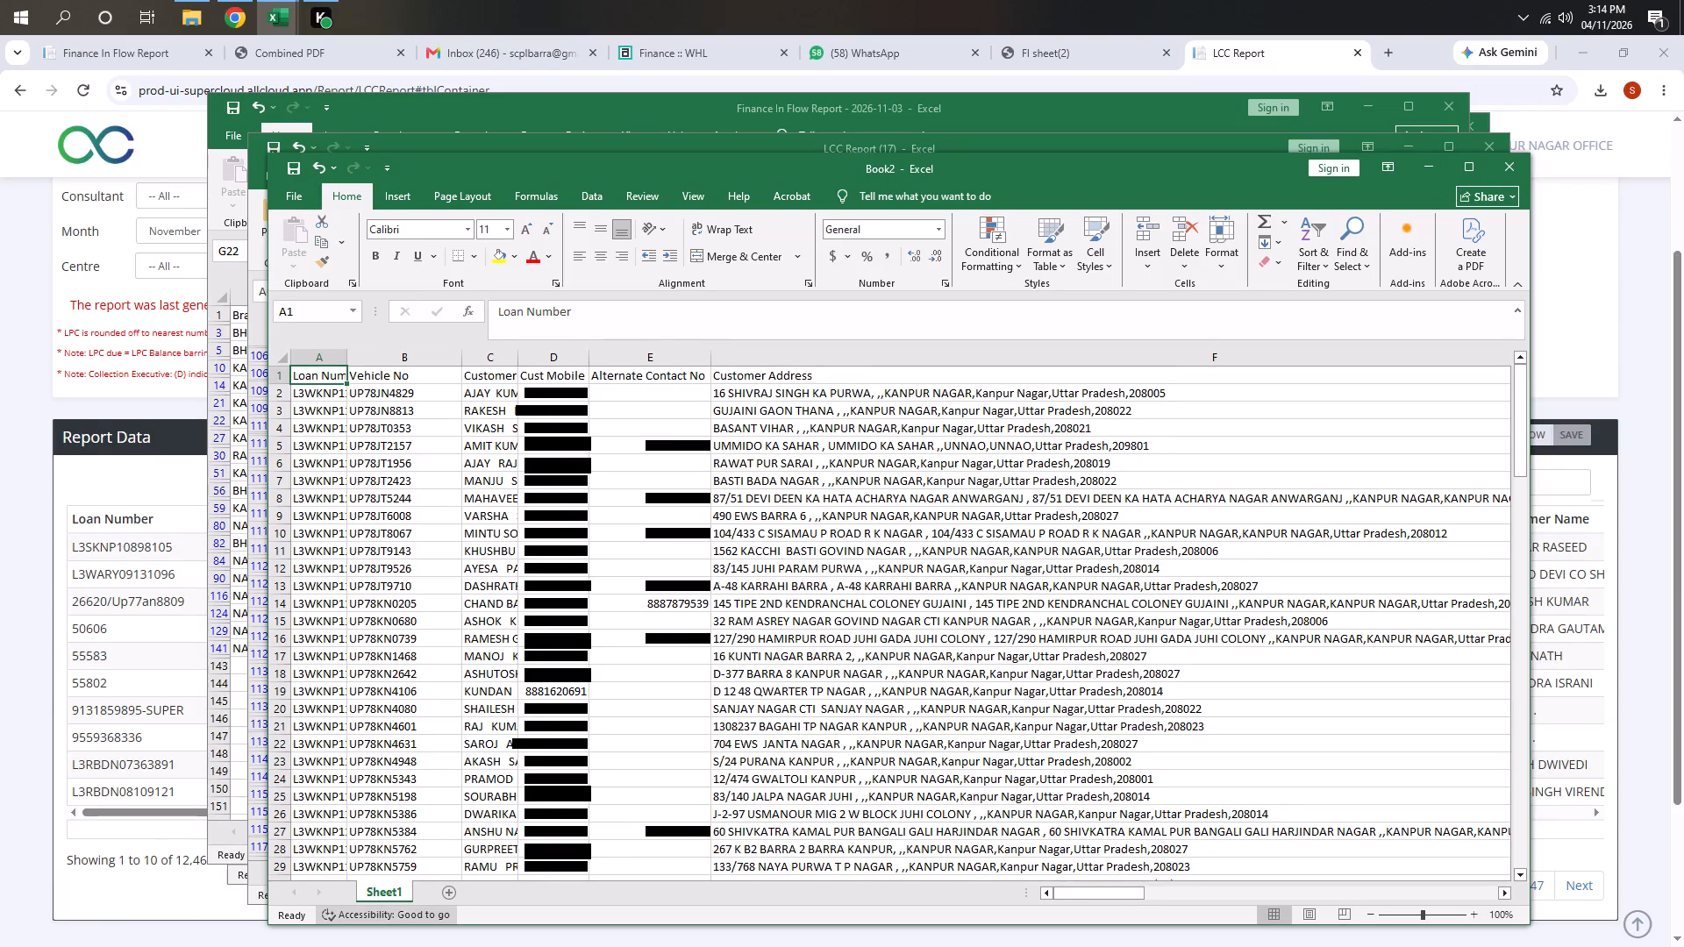
left_click_drag(624, 360, 631, 360)
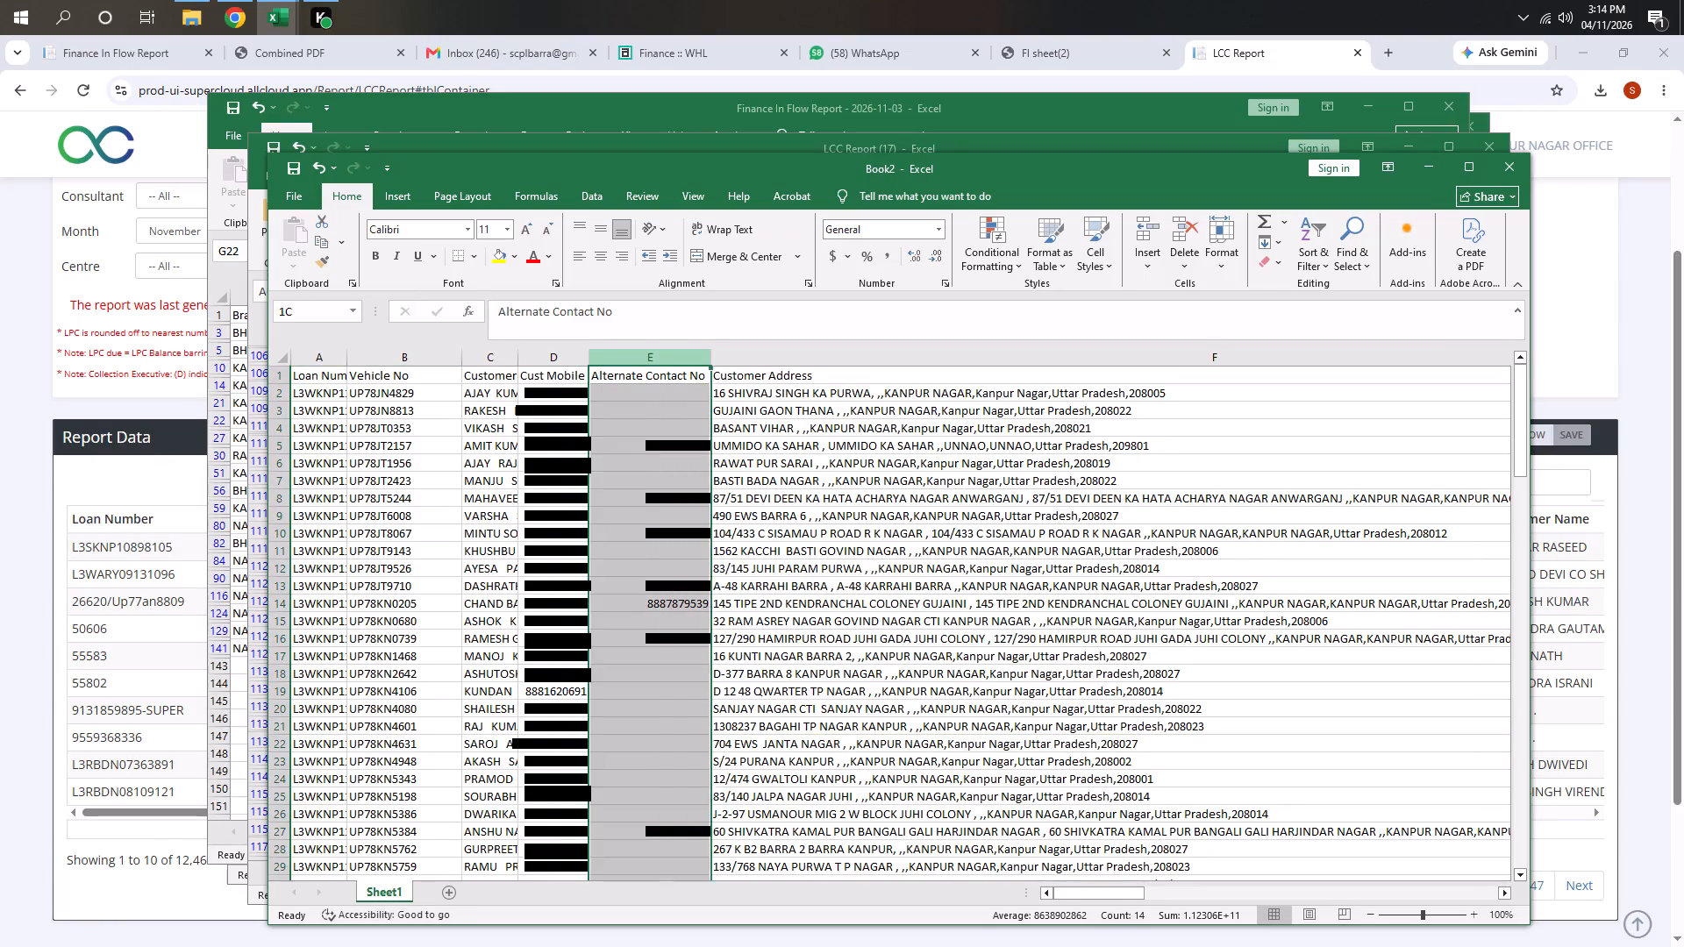
left_click_drag(631, 360, 1400, 402)
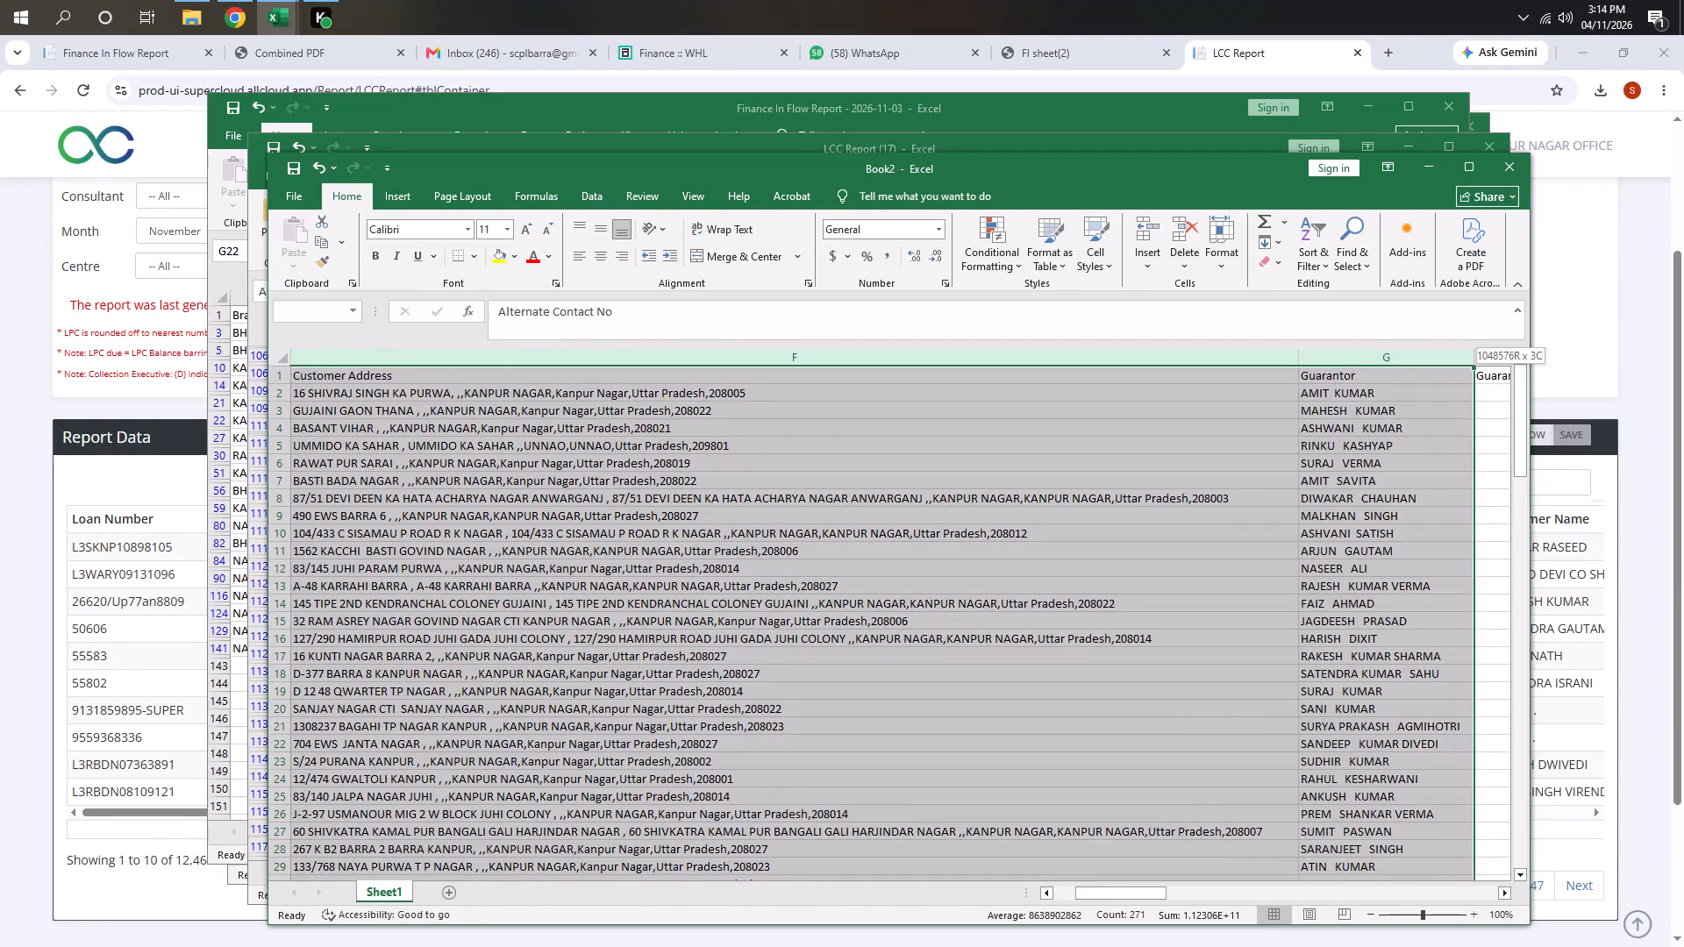
left_click_drag(1400, 402, 1494, 368)
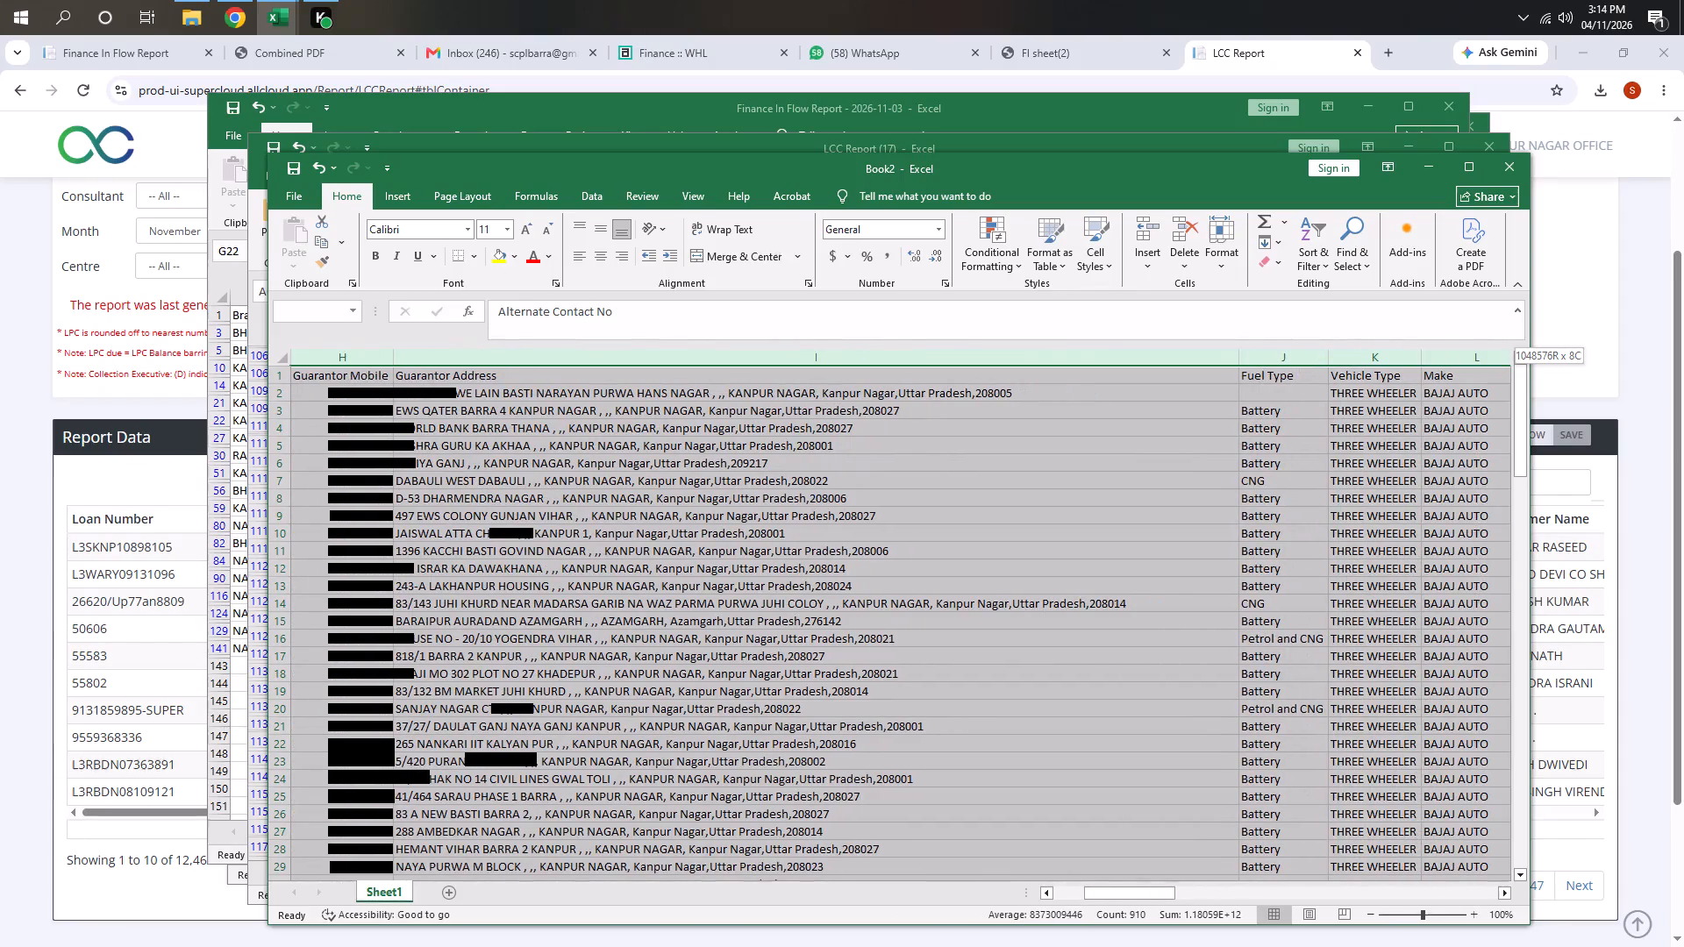
left_click_drag(1494, 368, 1061, 466)
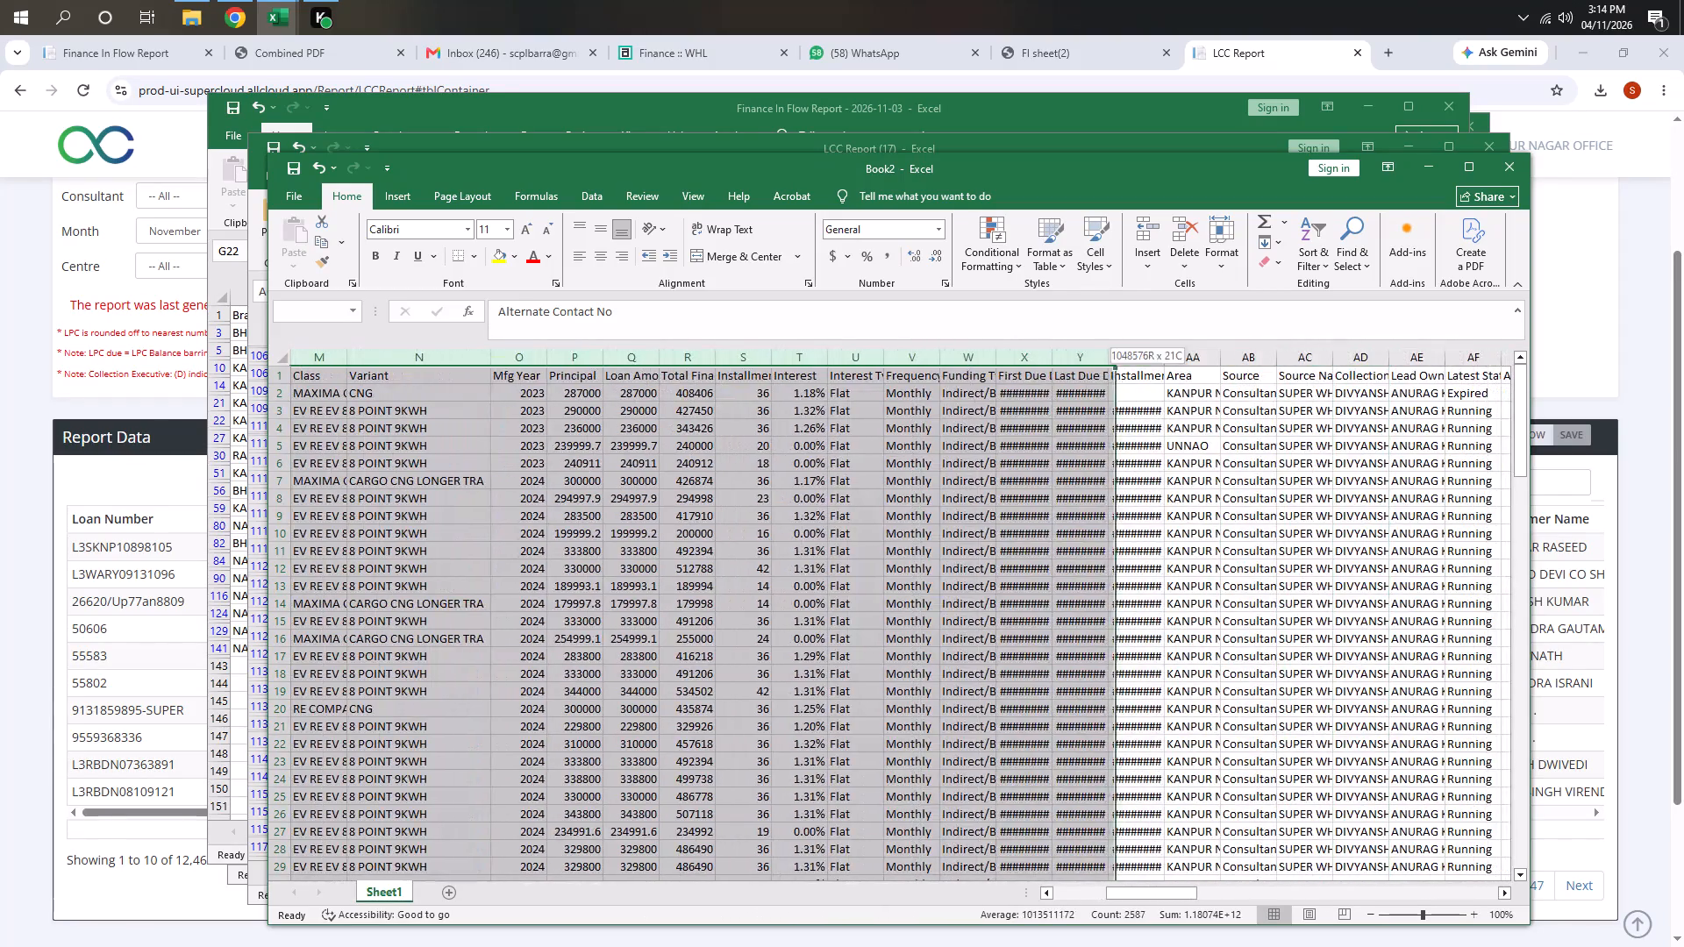
left_click_drag(1061, 466, 1046, 461)
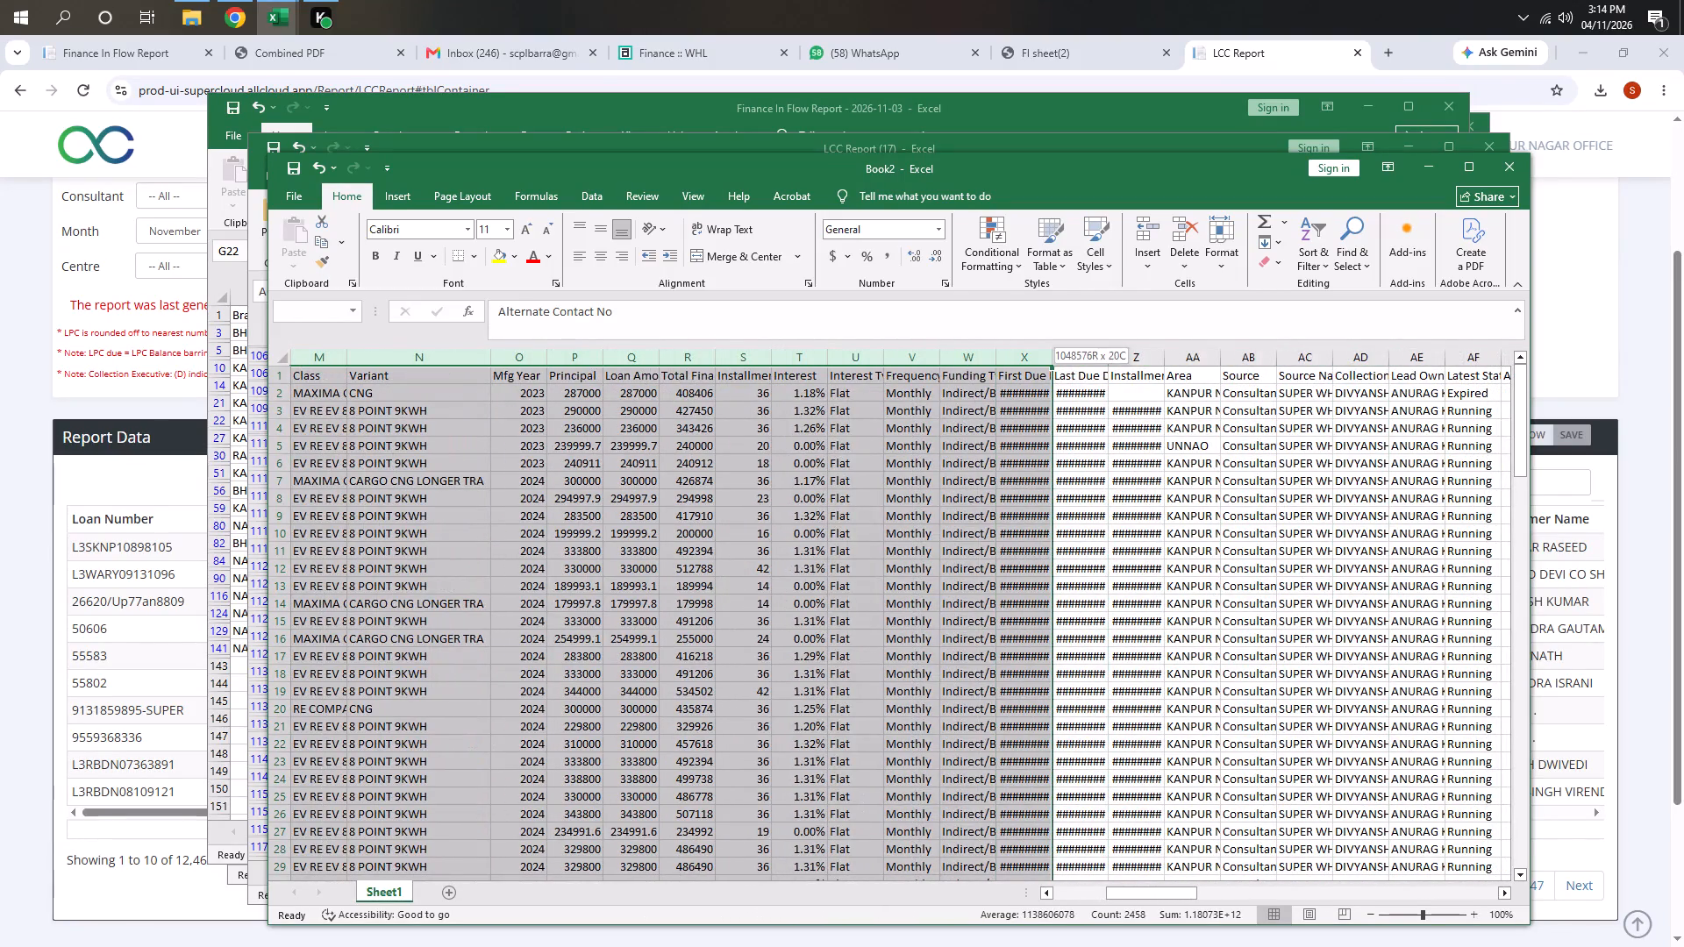
left_click_drag(1046, 461, 1058, 456)
key("ctrl+minus")
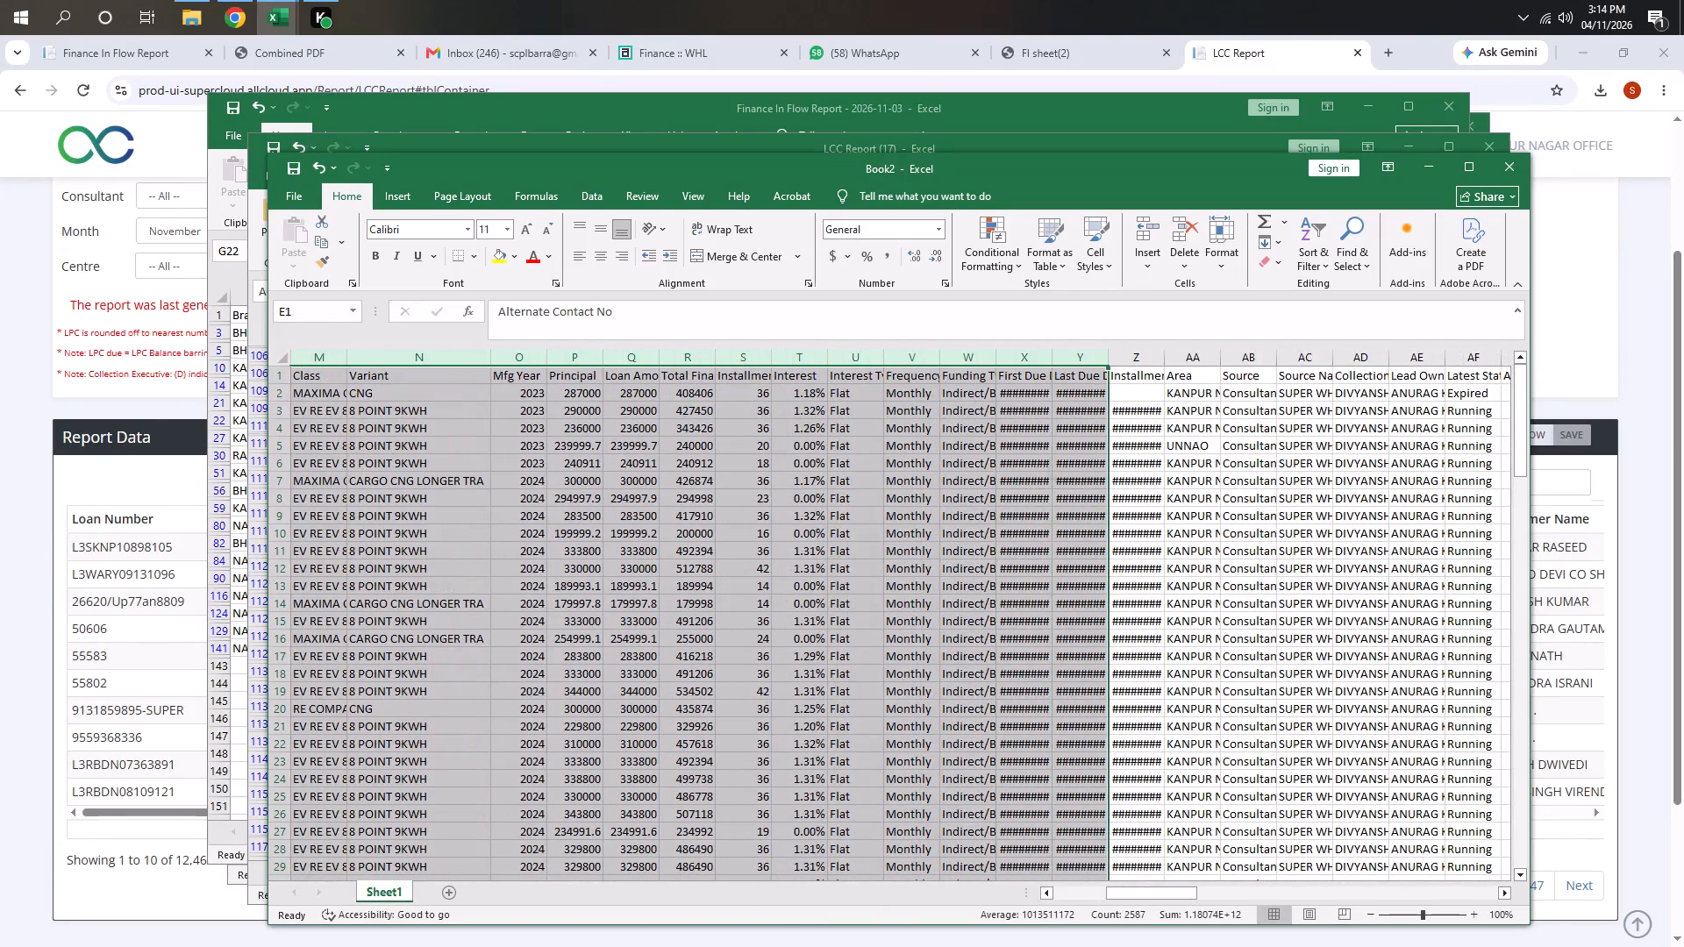
Delete the columns from Area through Lead Owner, keeping Latest Status.
left_click_drag(678, 360, 867, 356)
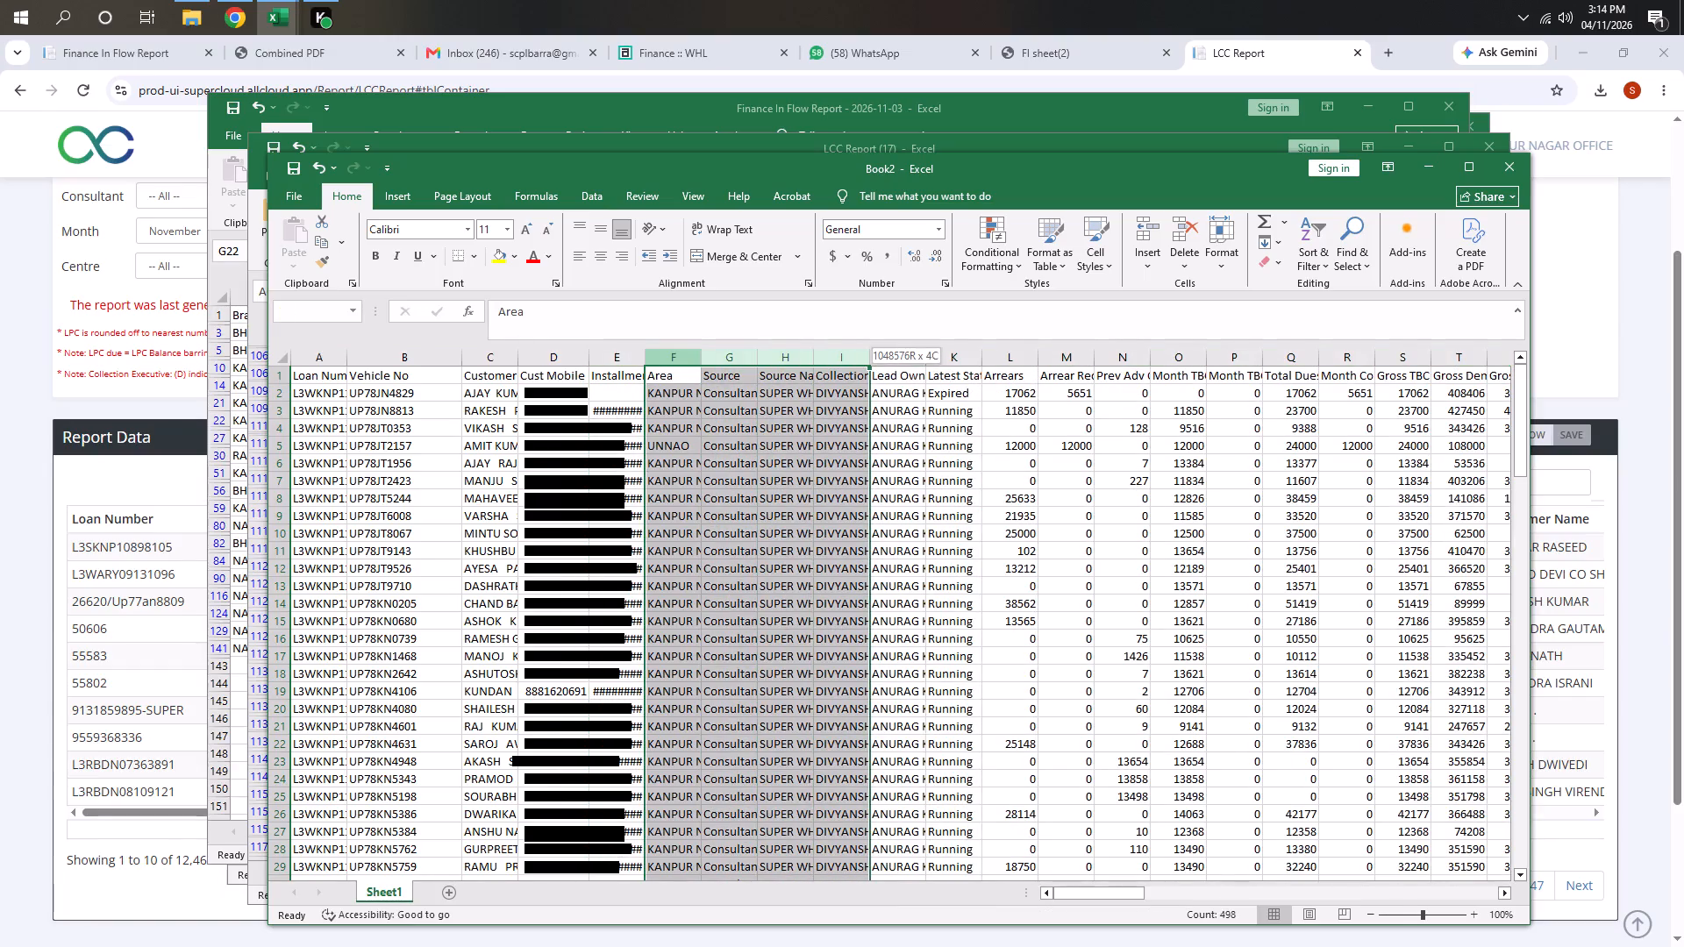
left_click_drag(867, 356, 878, 348)
key("ctrl+minus")
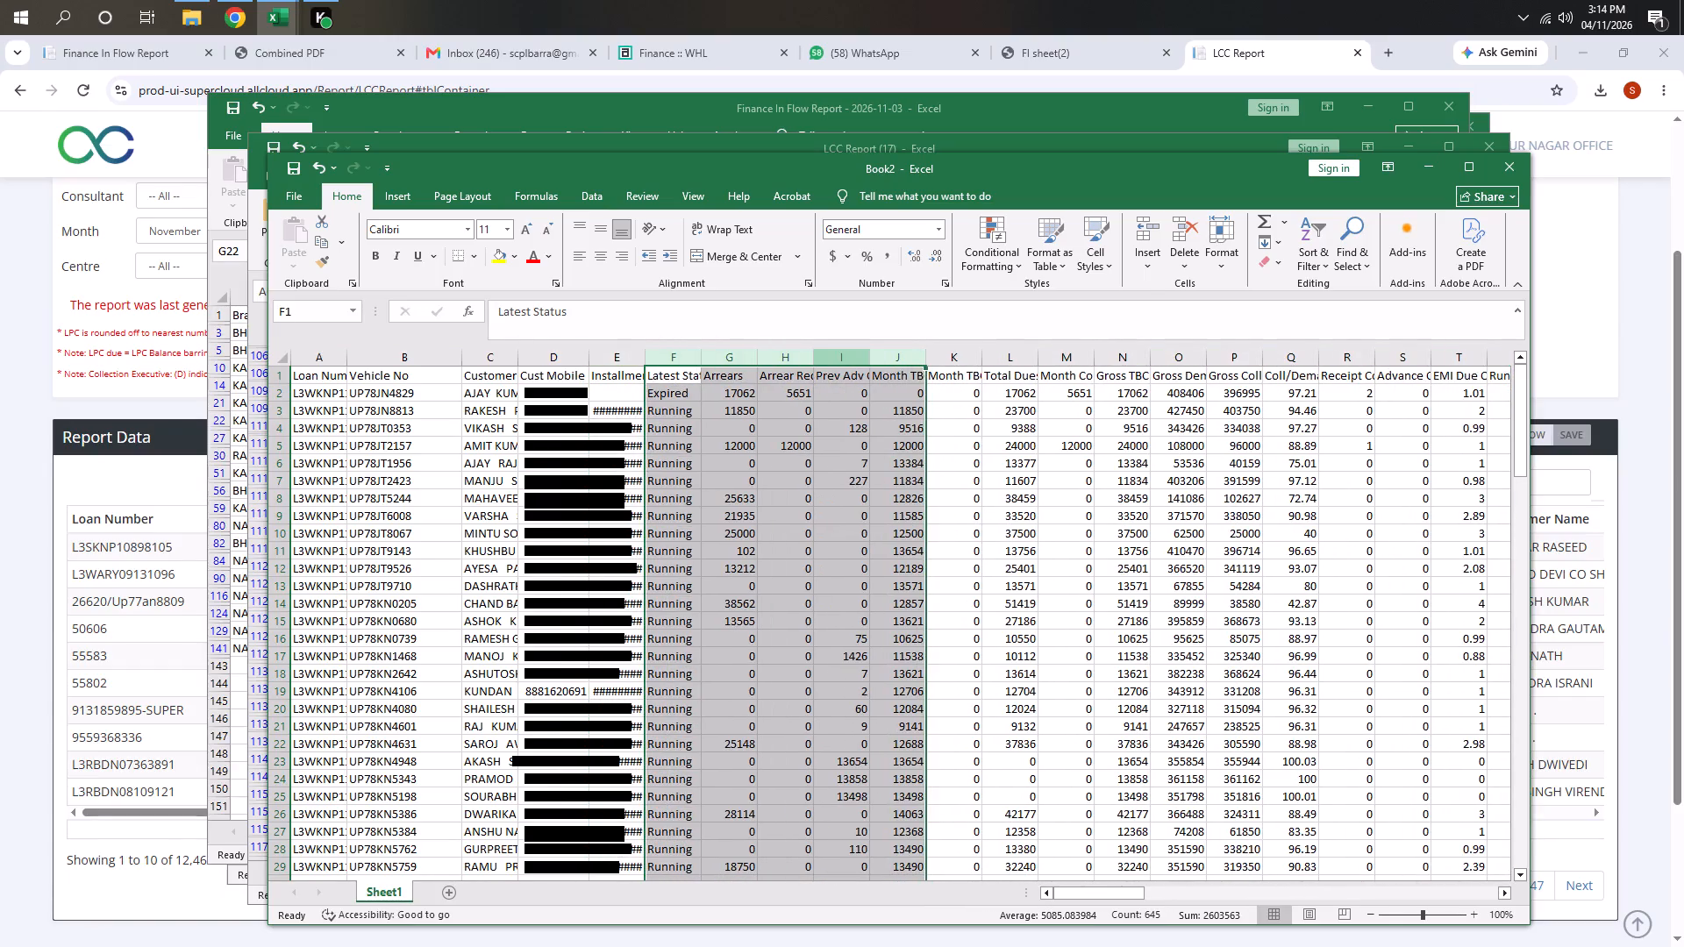
Delete all the columns from Arrears through Bucket, keeping Last Rcvd Date.
left_click(733, 350)
left_click_drag(734, 360, 774, 352)
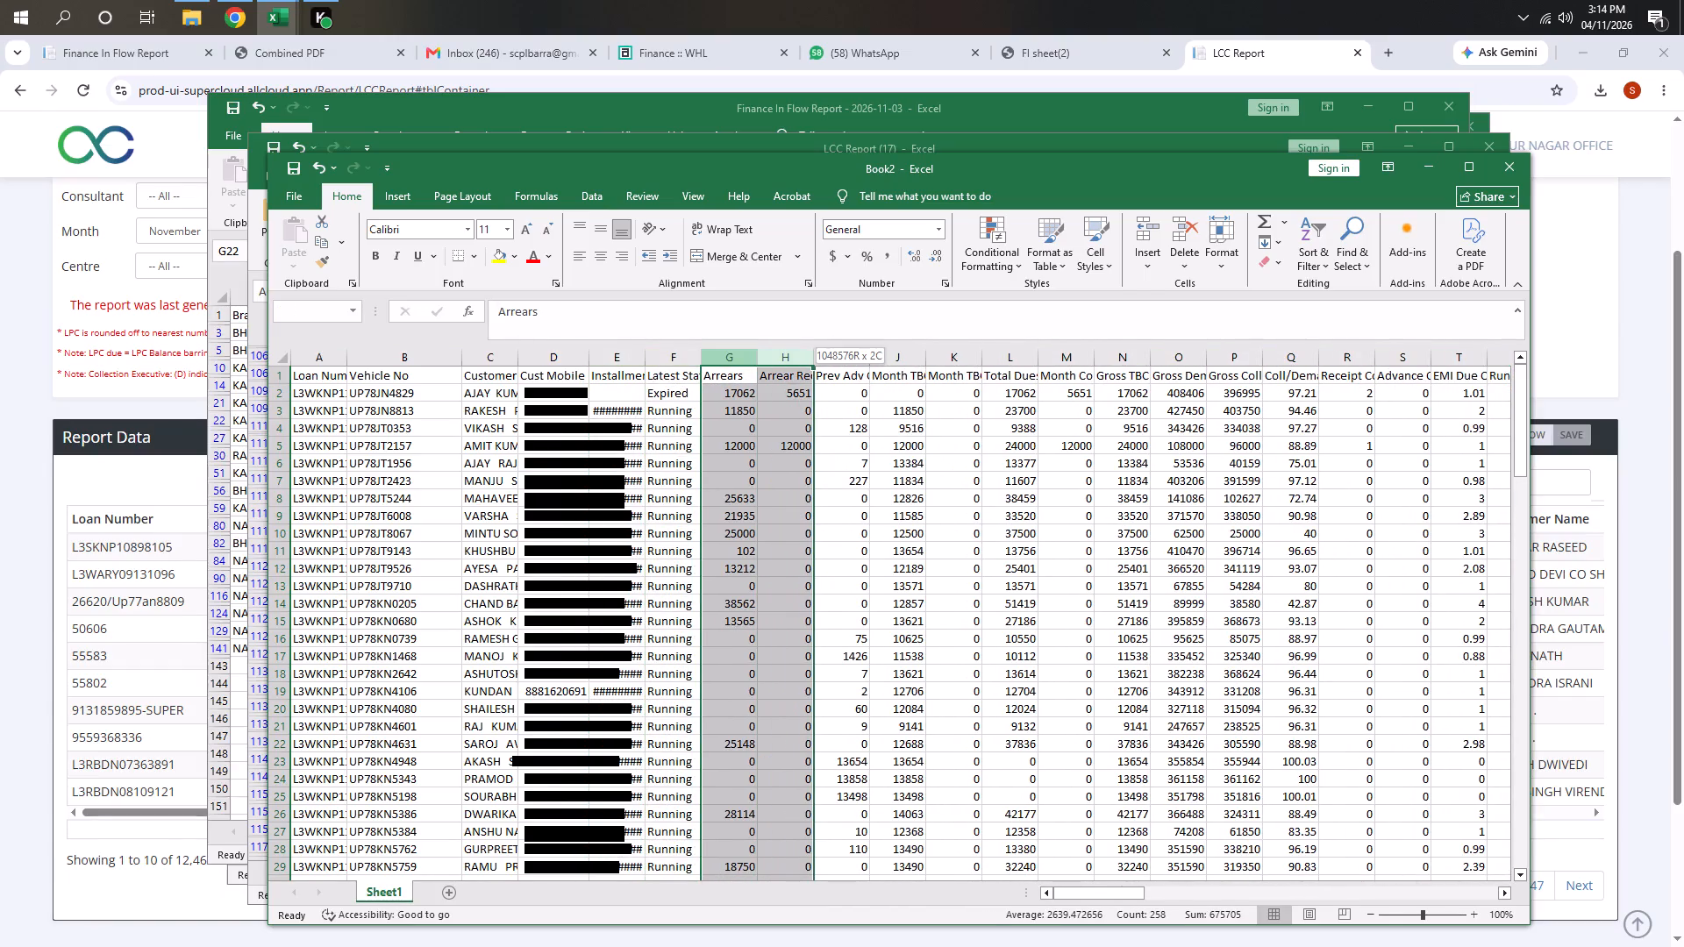
left_click_drag(774, 352, 1510, 359)
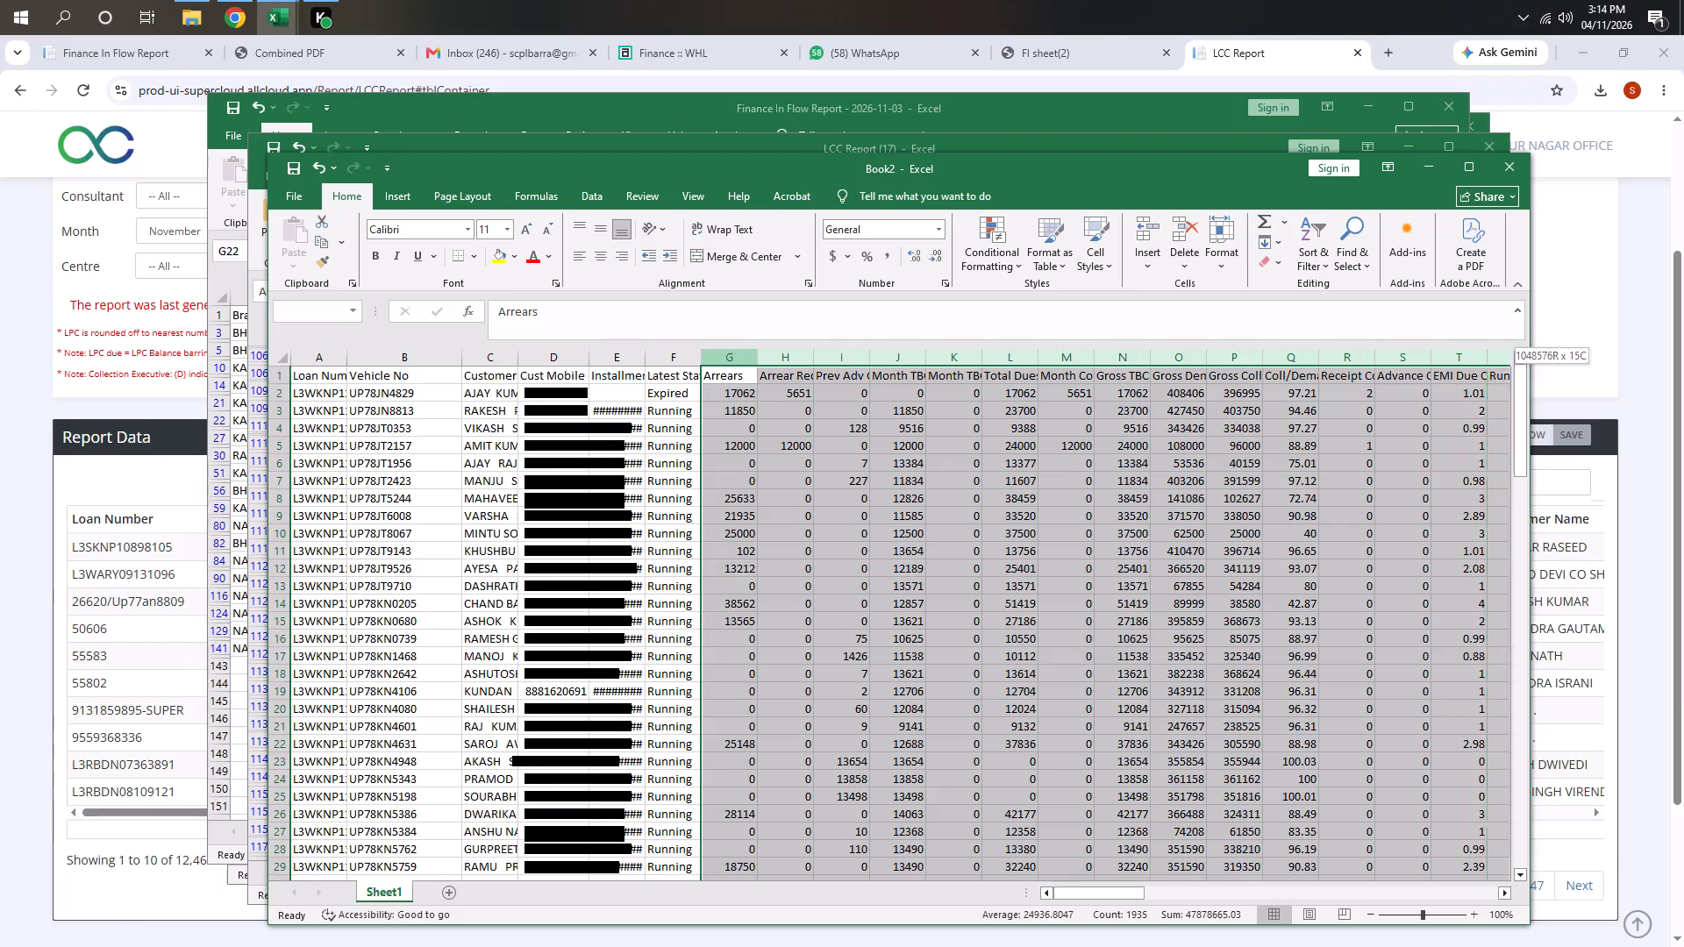
left_click_drag(1510, 359, 1376, 444)
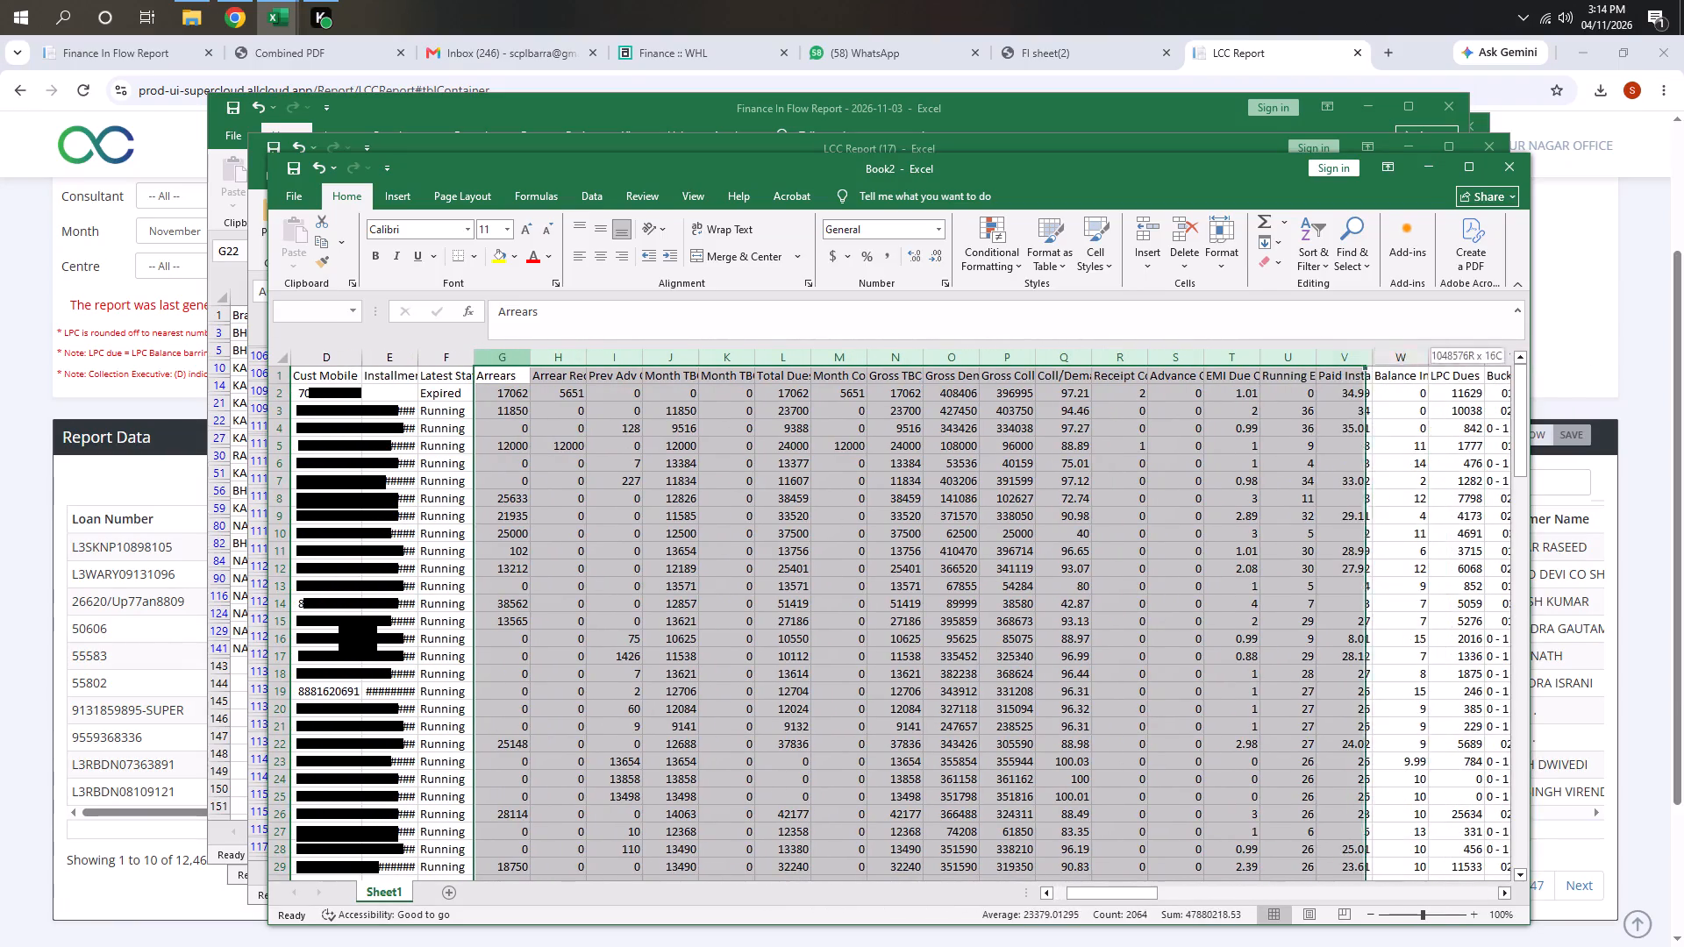
left_click_drag(1376, 444, 1204, 467)
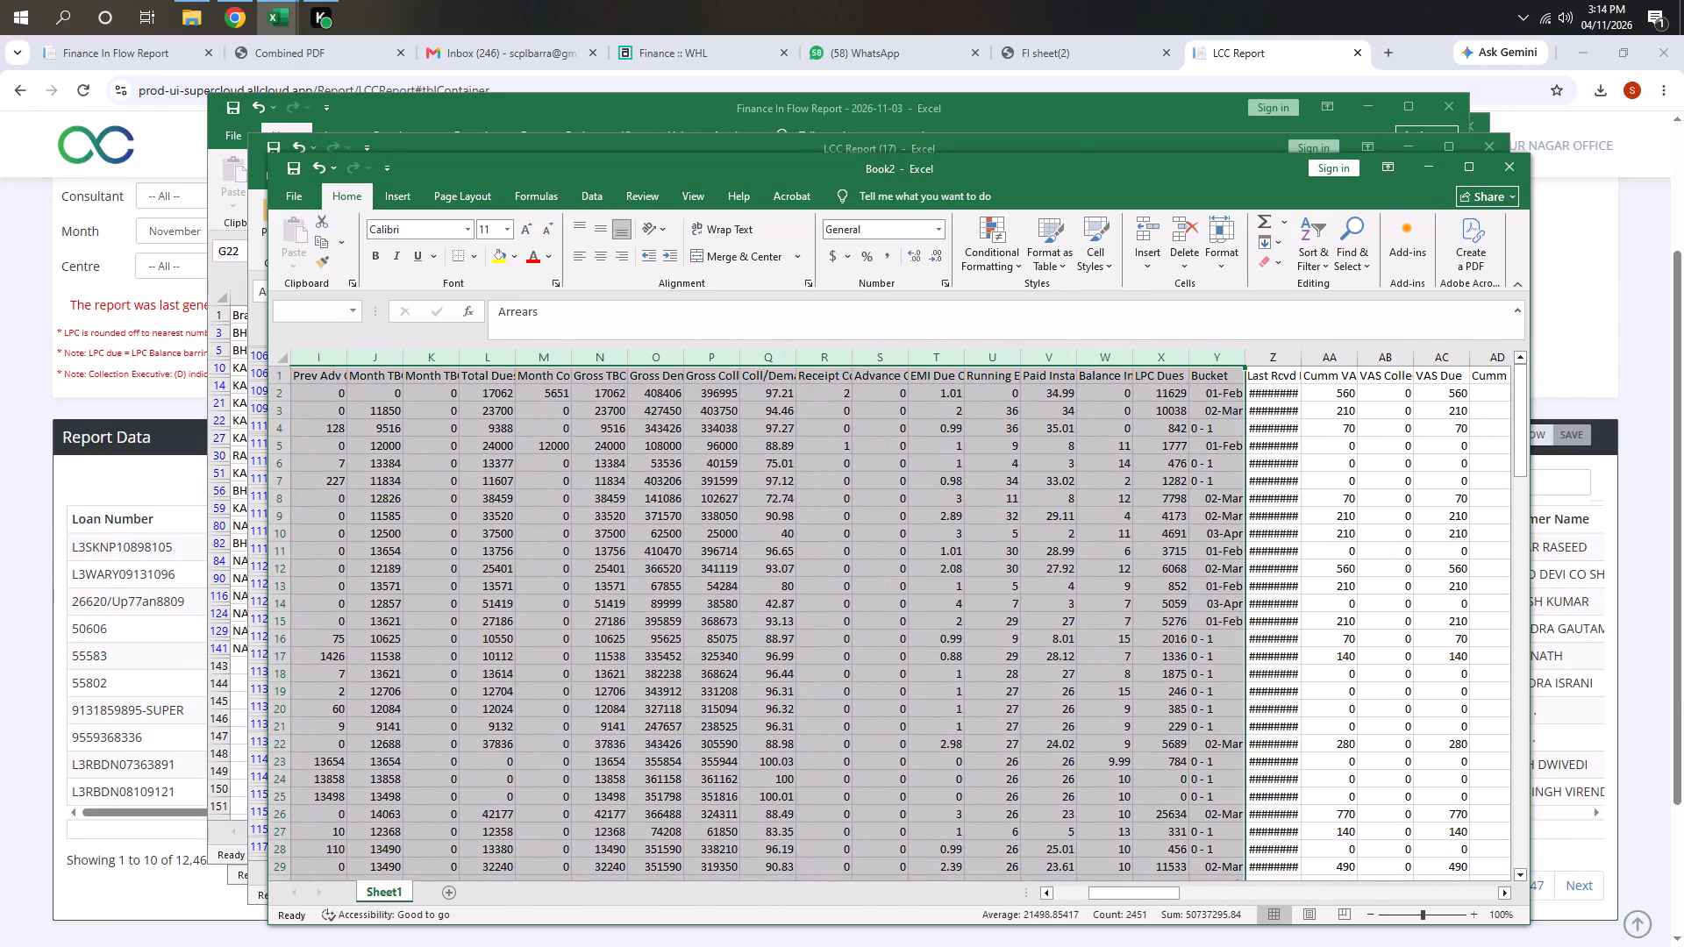
key("ctrl+minus")
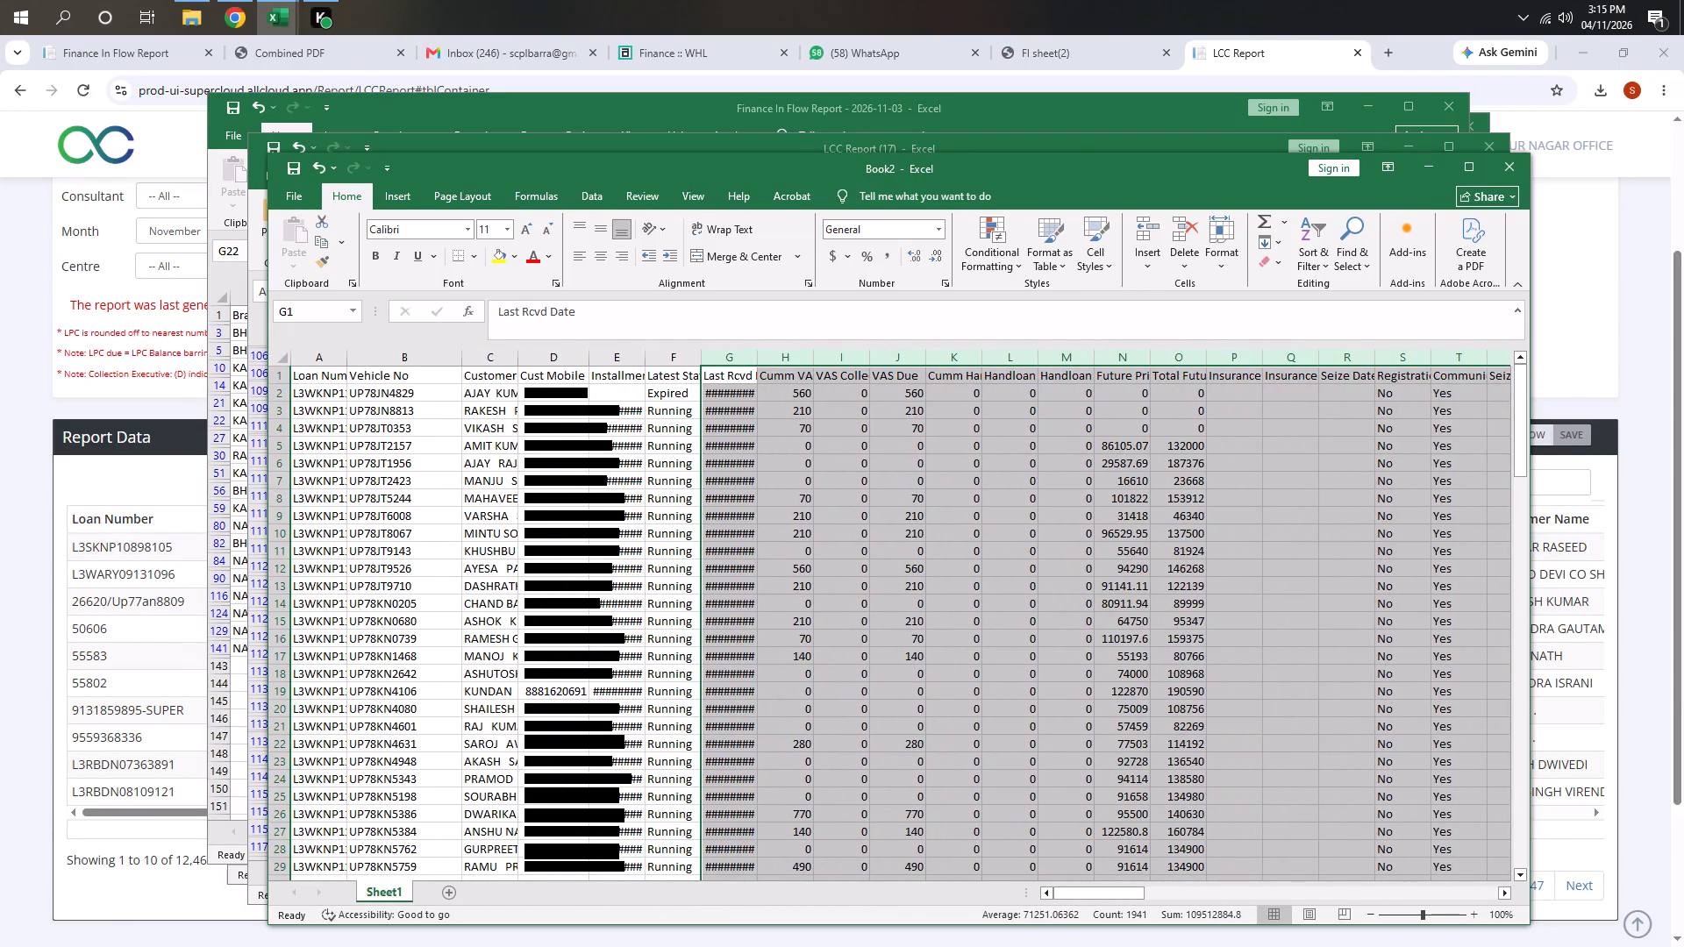
Delete all the remaining columns after Last Rcvd Date, from Cumm VAS through Defaulter.
left_click_drag(804, 362, 1353, 411)
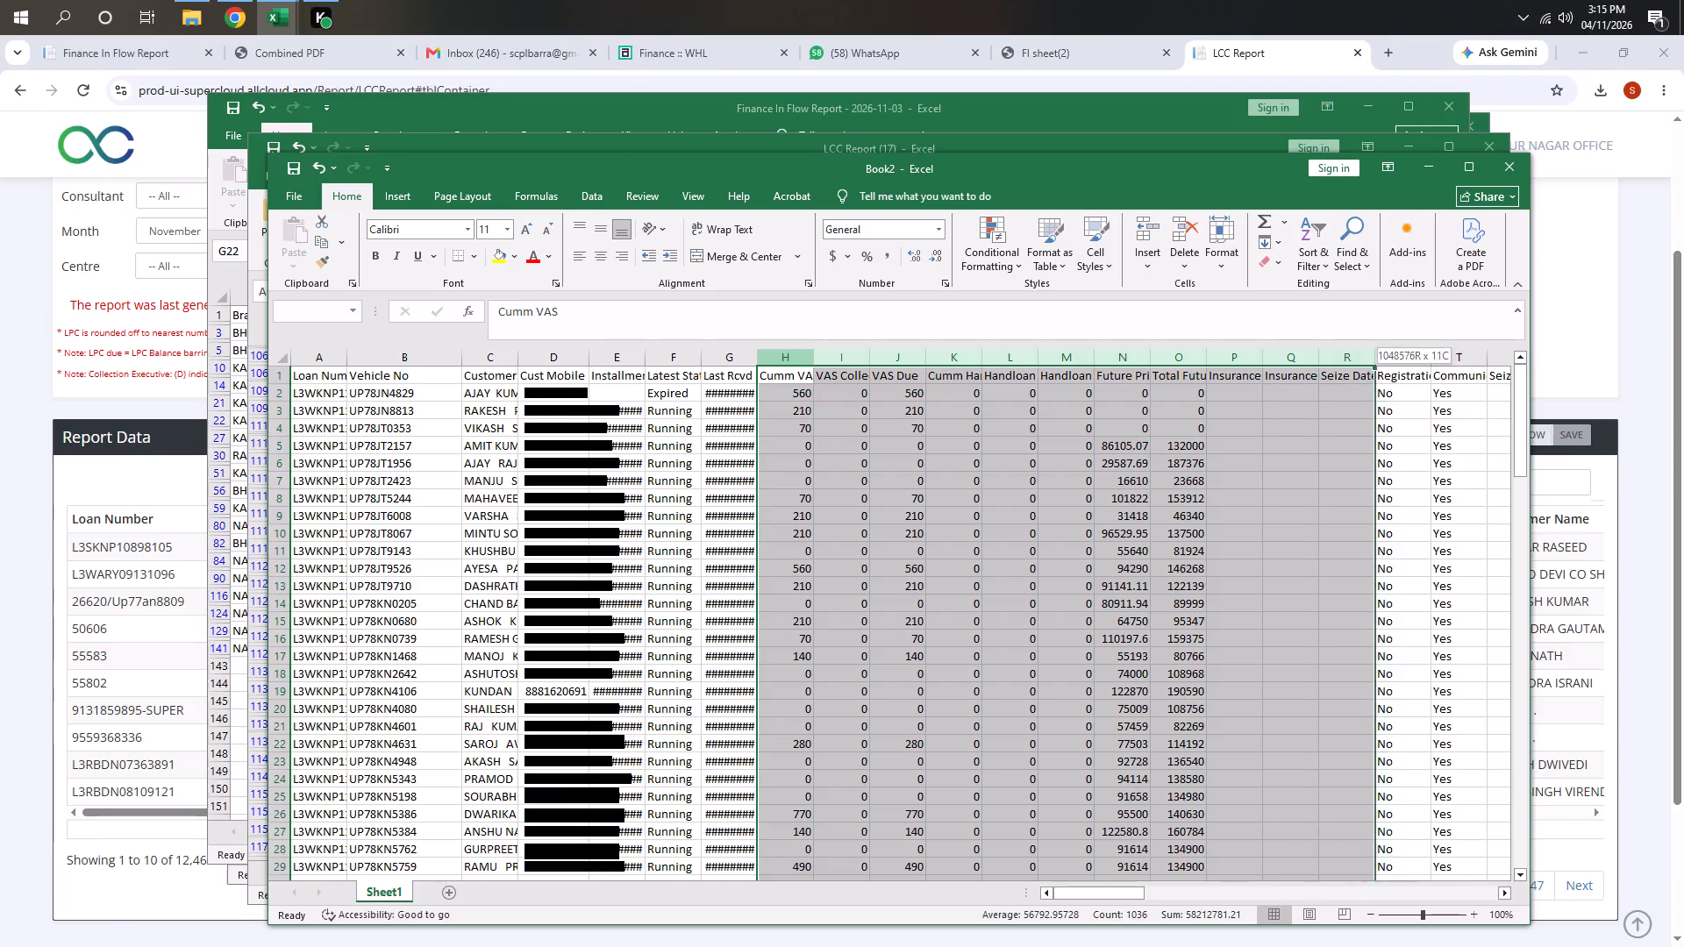
left_click_drag(1353, 411, 1572, 387)
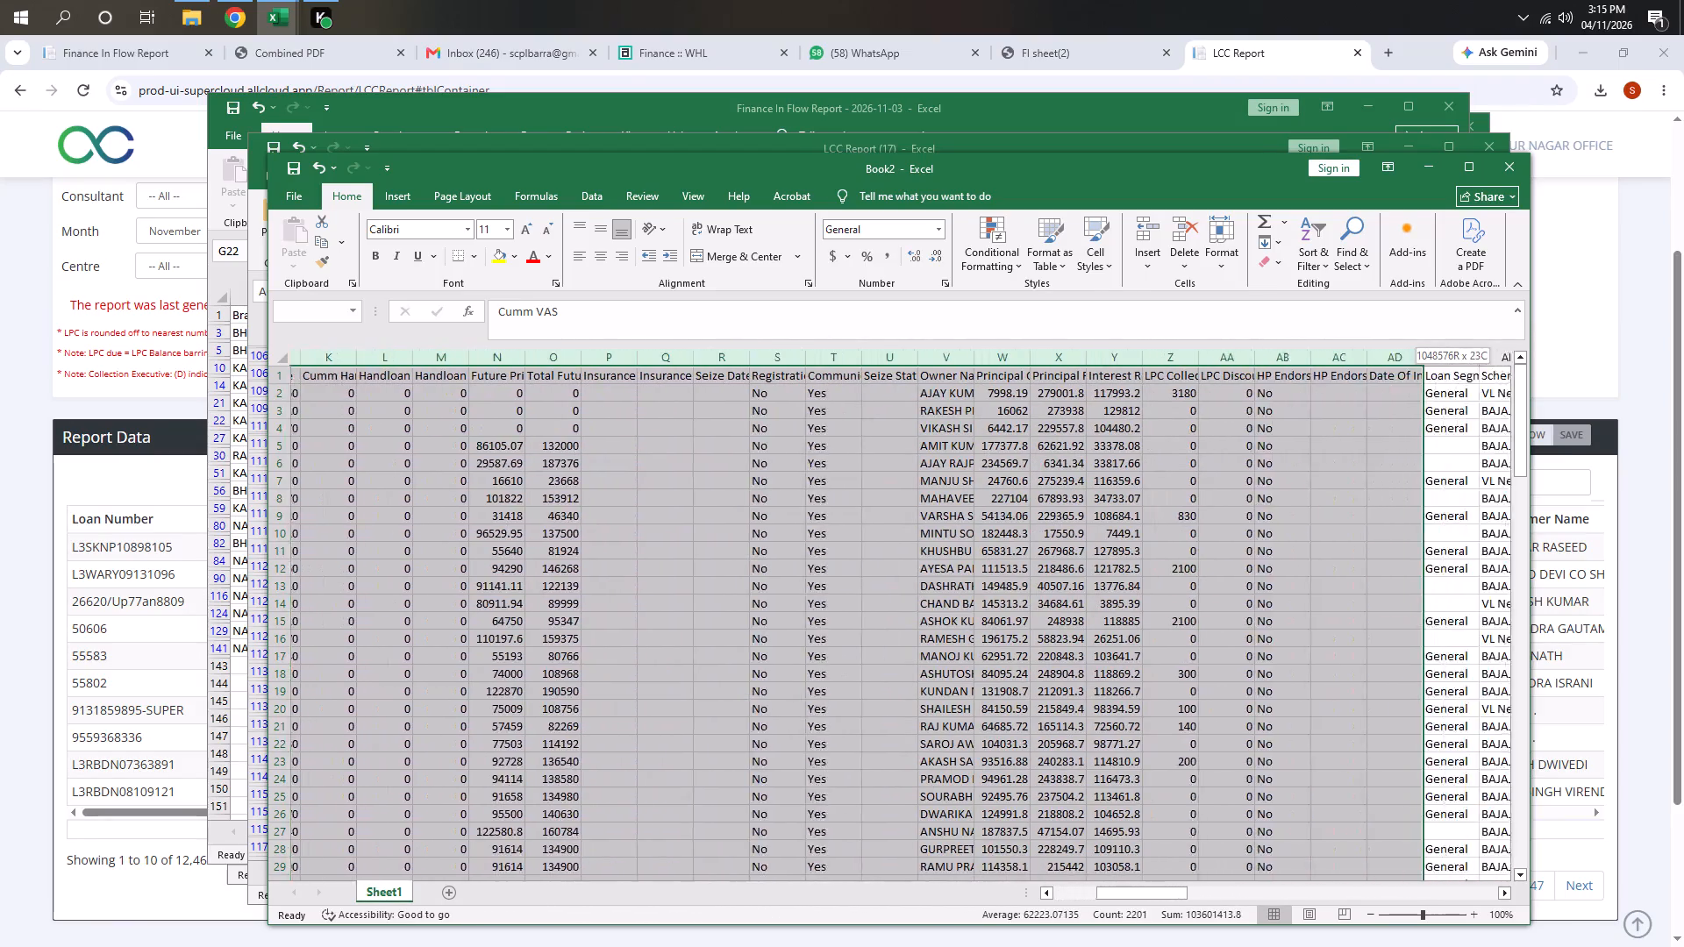
left_click_drag(1572, 387, 1436, 516)
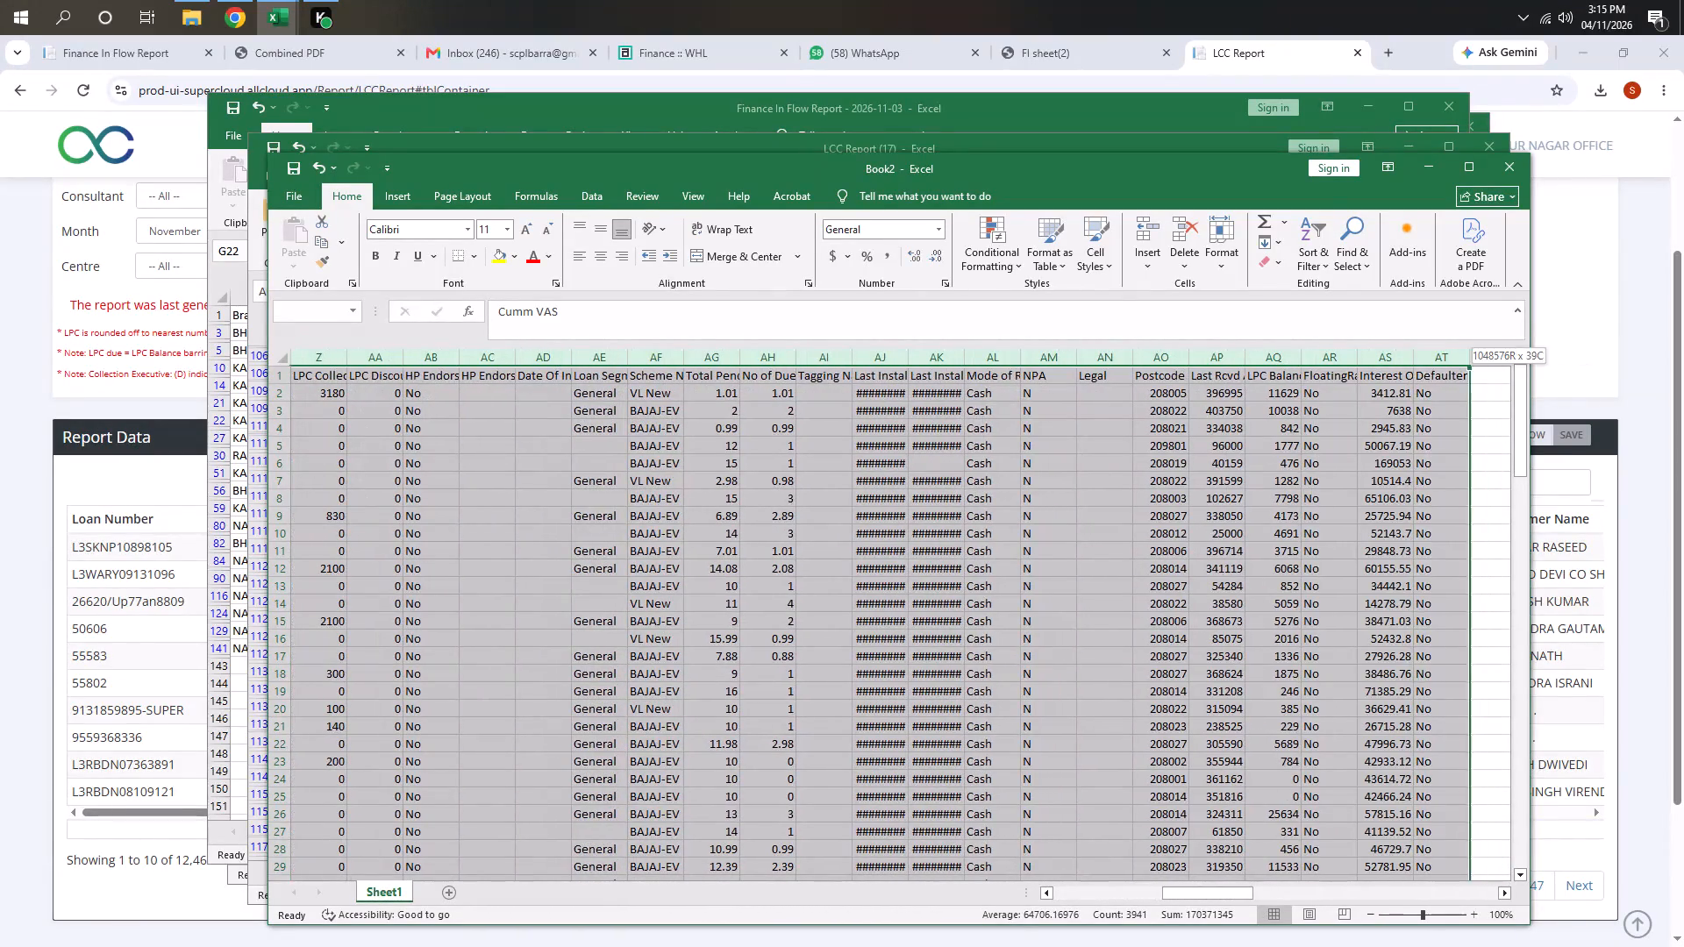
left_click_drag(1436, 516, 1463, 524)
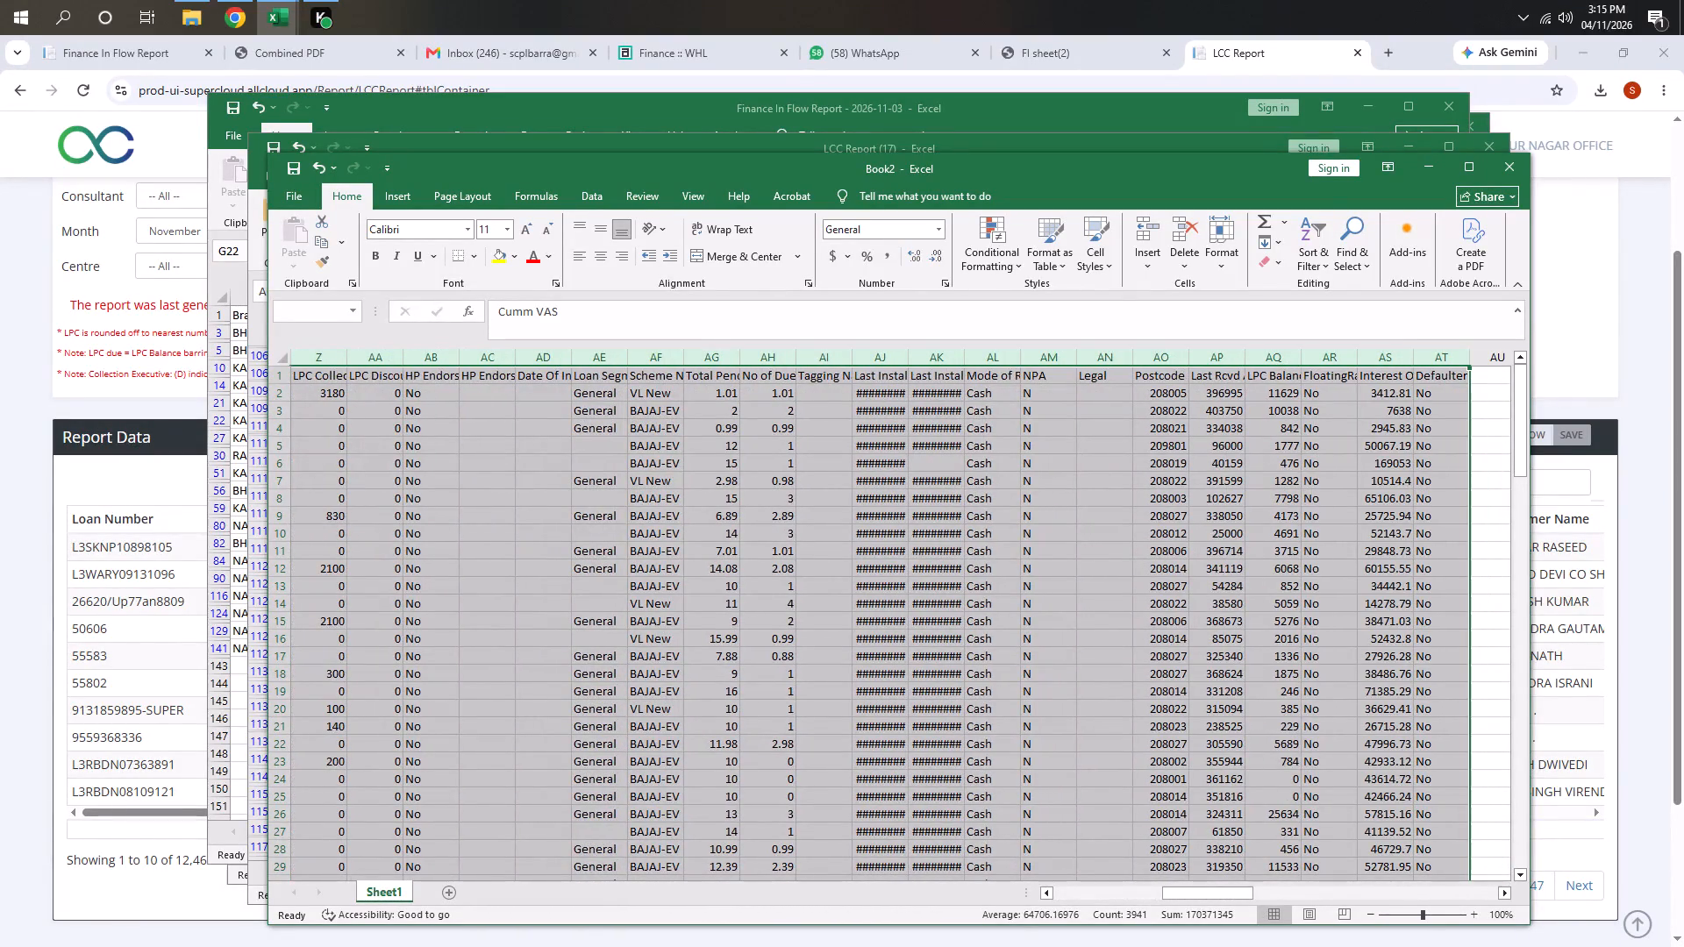
key("ctrl+minus")
Add filters to the header row and open the Latest Status column's filter values.
key("ctrl+Left")
key("ctrl+Left")
key("ctrl+Left")
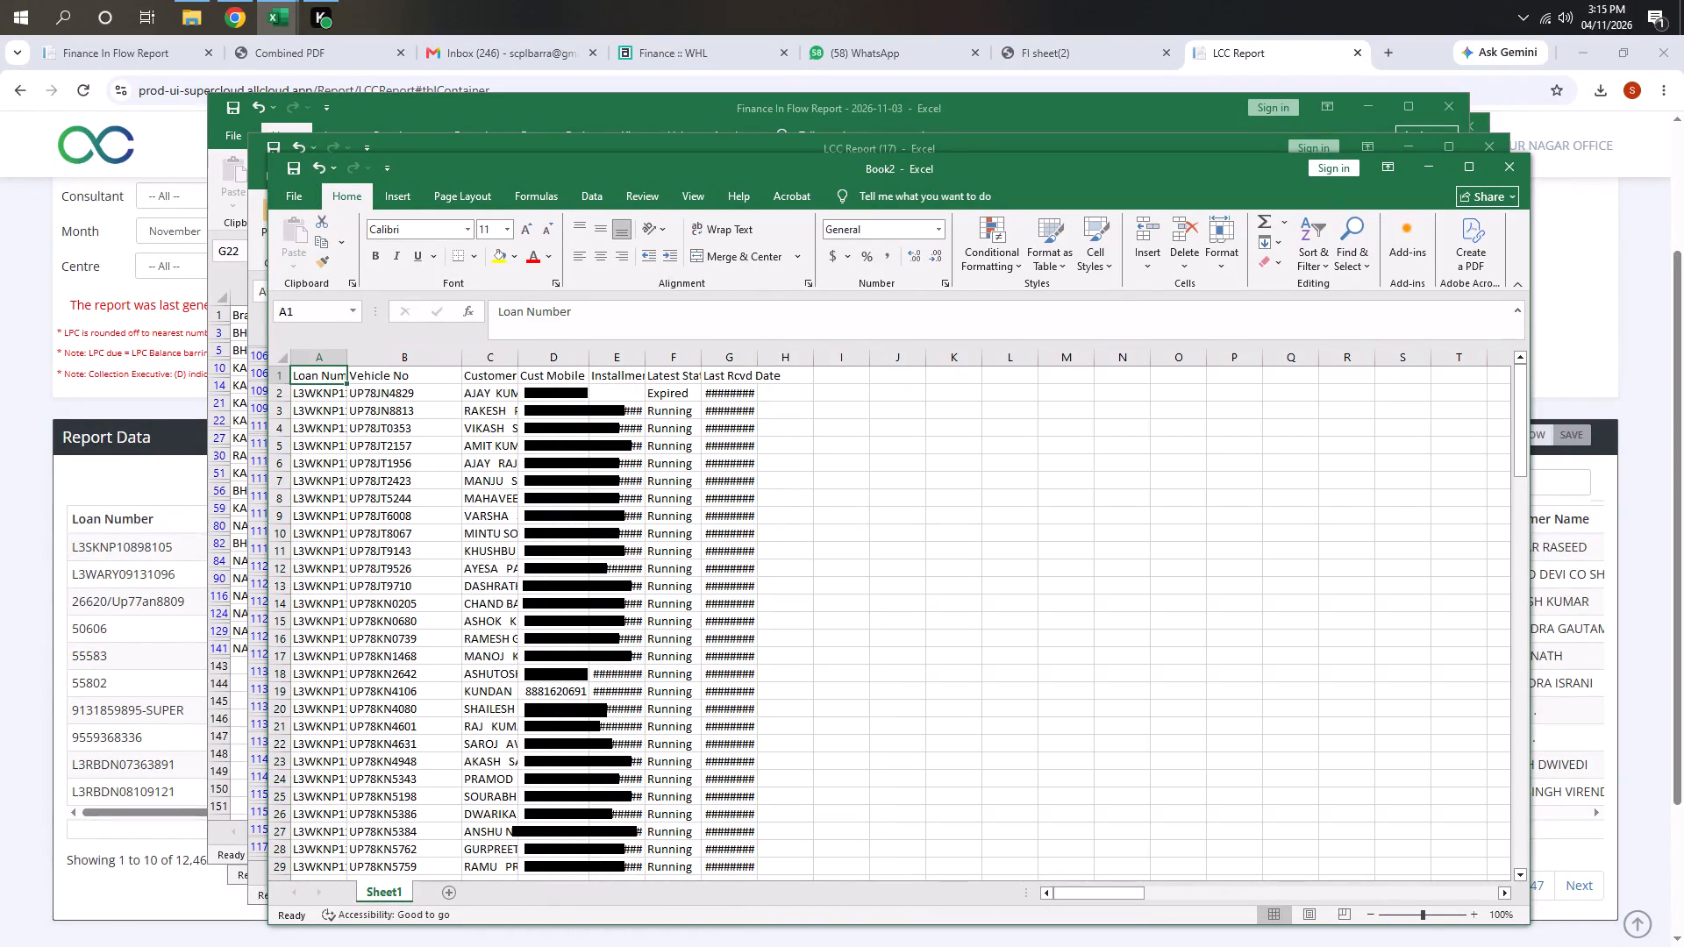
key("ctrl+shift+l")
key("Right")
key("Right")
key("Right")
key("Right")
key("Right")
key("alt+Down")
key("Down")
key("Down")
key("Down")
key("Down")
key("Down")
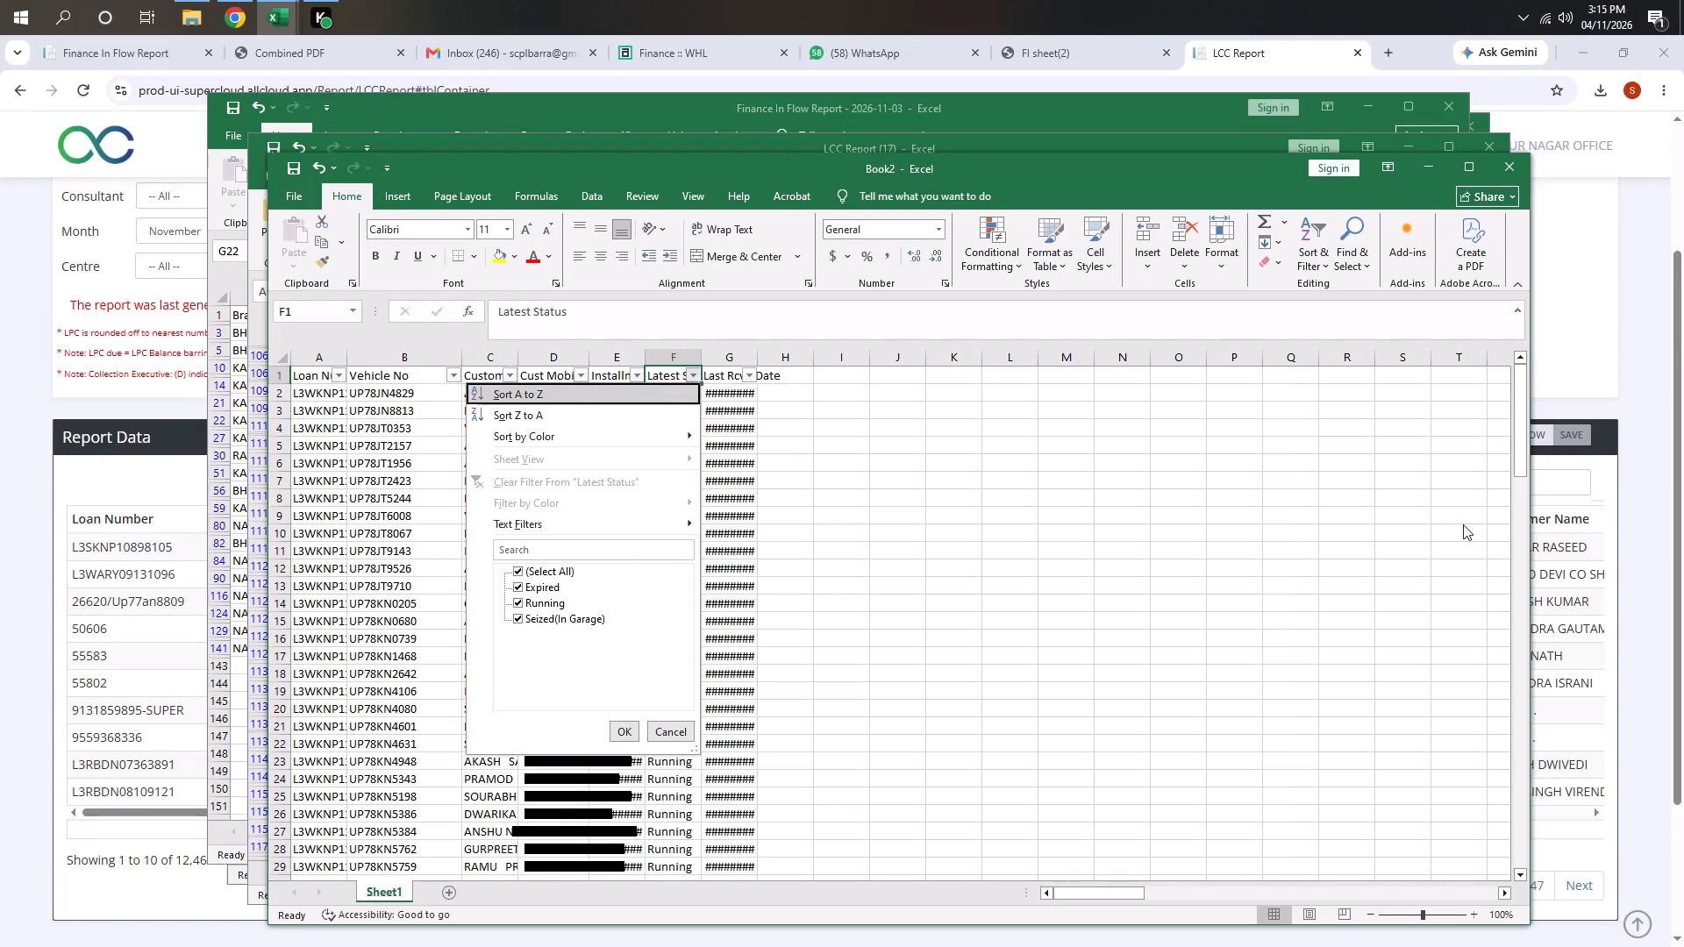
key("Down")
key("Down")
key("Down")
key("Down")
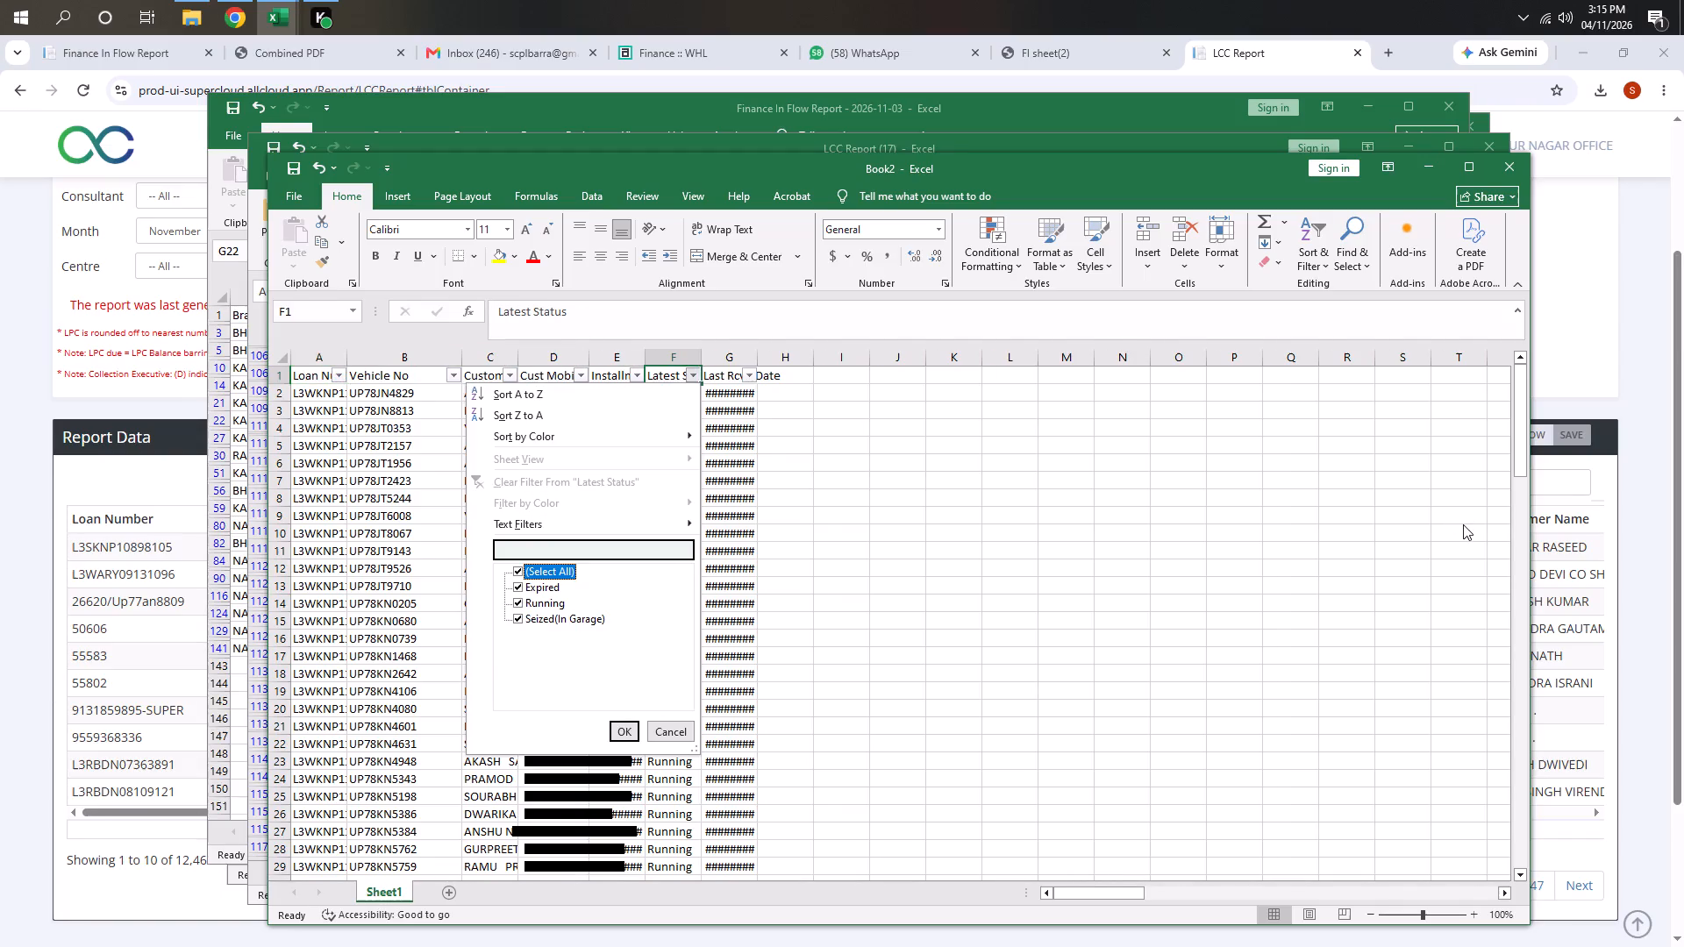
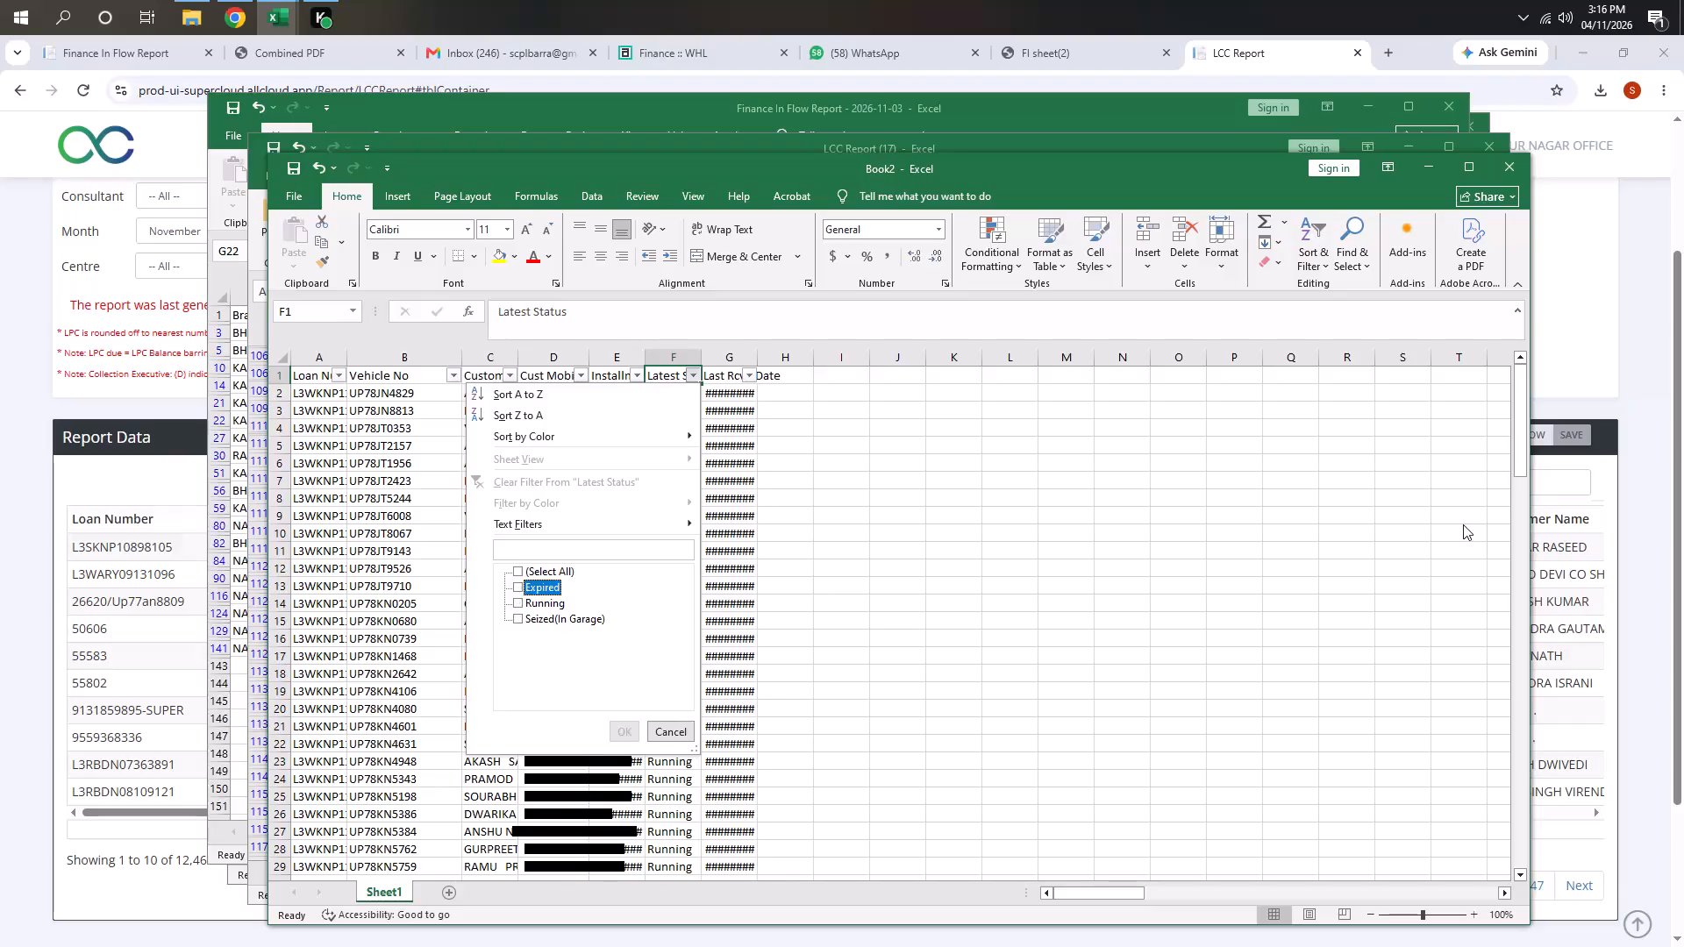
Filter the Latest Status column to show only the Expired and Seized(In Garage) accounts.
key("space")
key("Down")
key("Down")
key("space")
key("Return")
Delete all the filtered Expired and Seized(In Garage) rows, and clear the filter to show the remaining accounts.
key("Down")
key("shift+space")
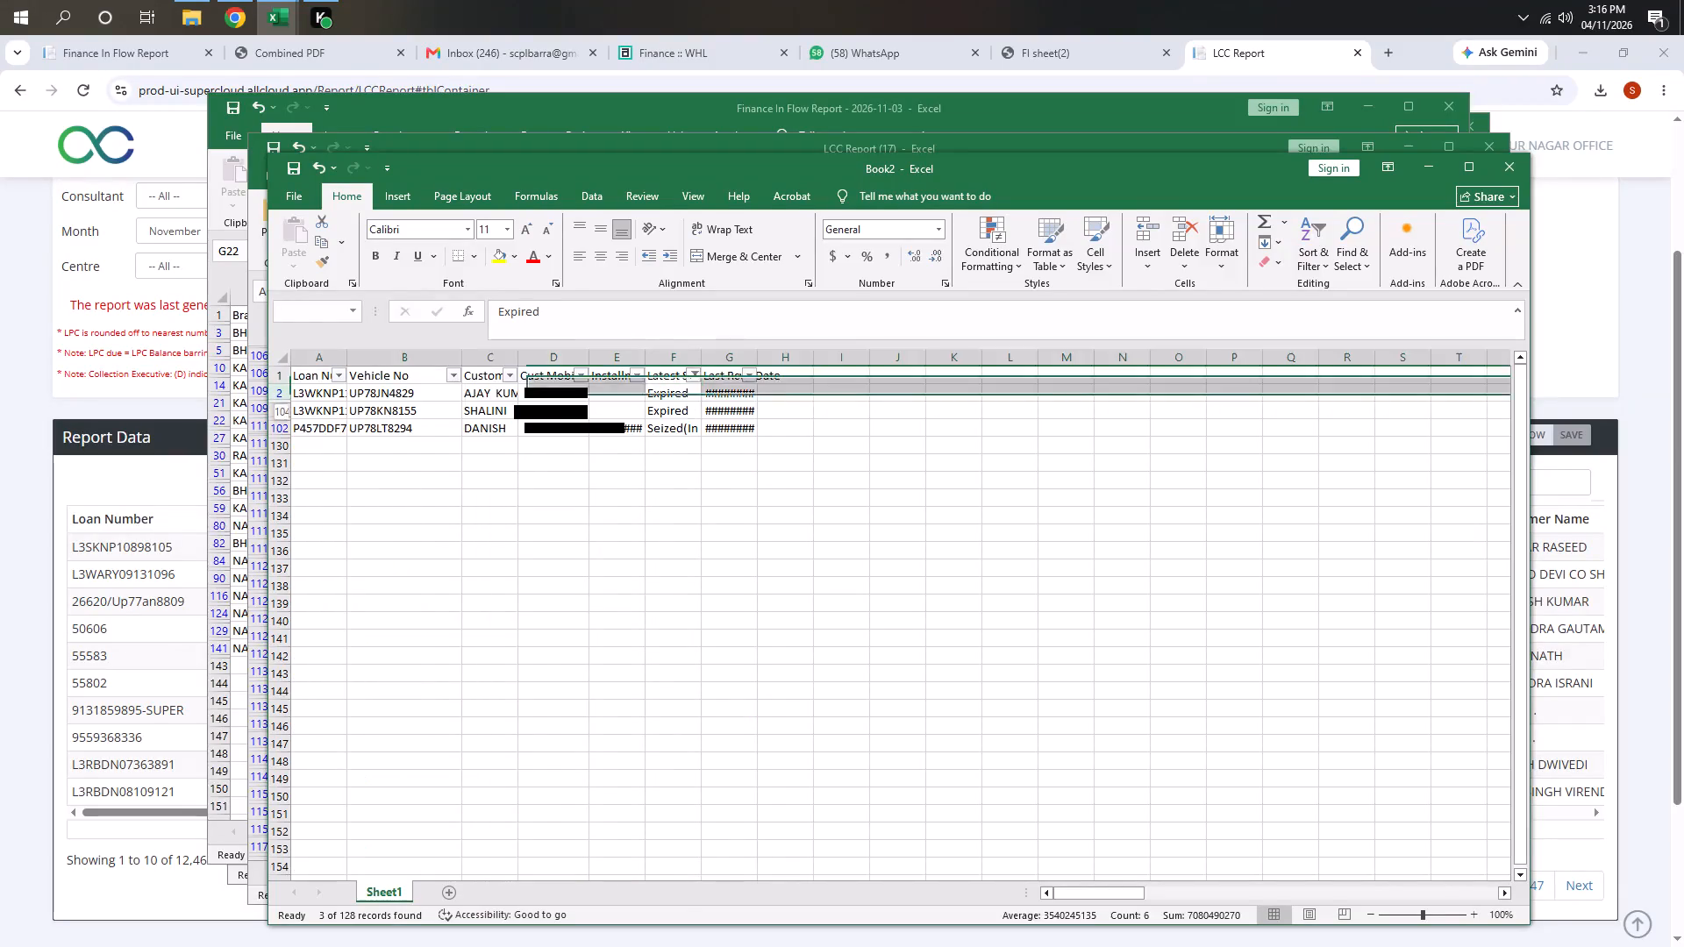
key("Down")
key("shift+space")
key("Up")
key("shift+space")
key("ctrl+shift+Down")
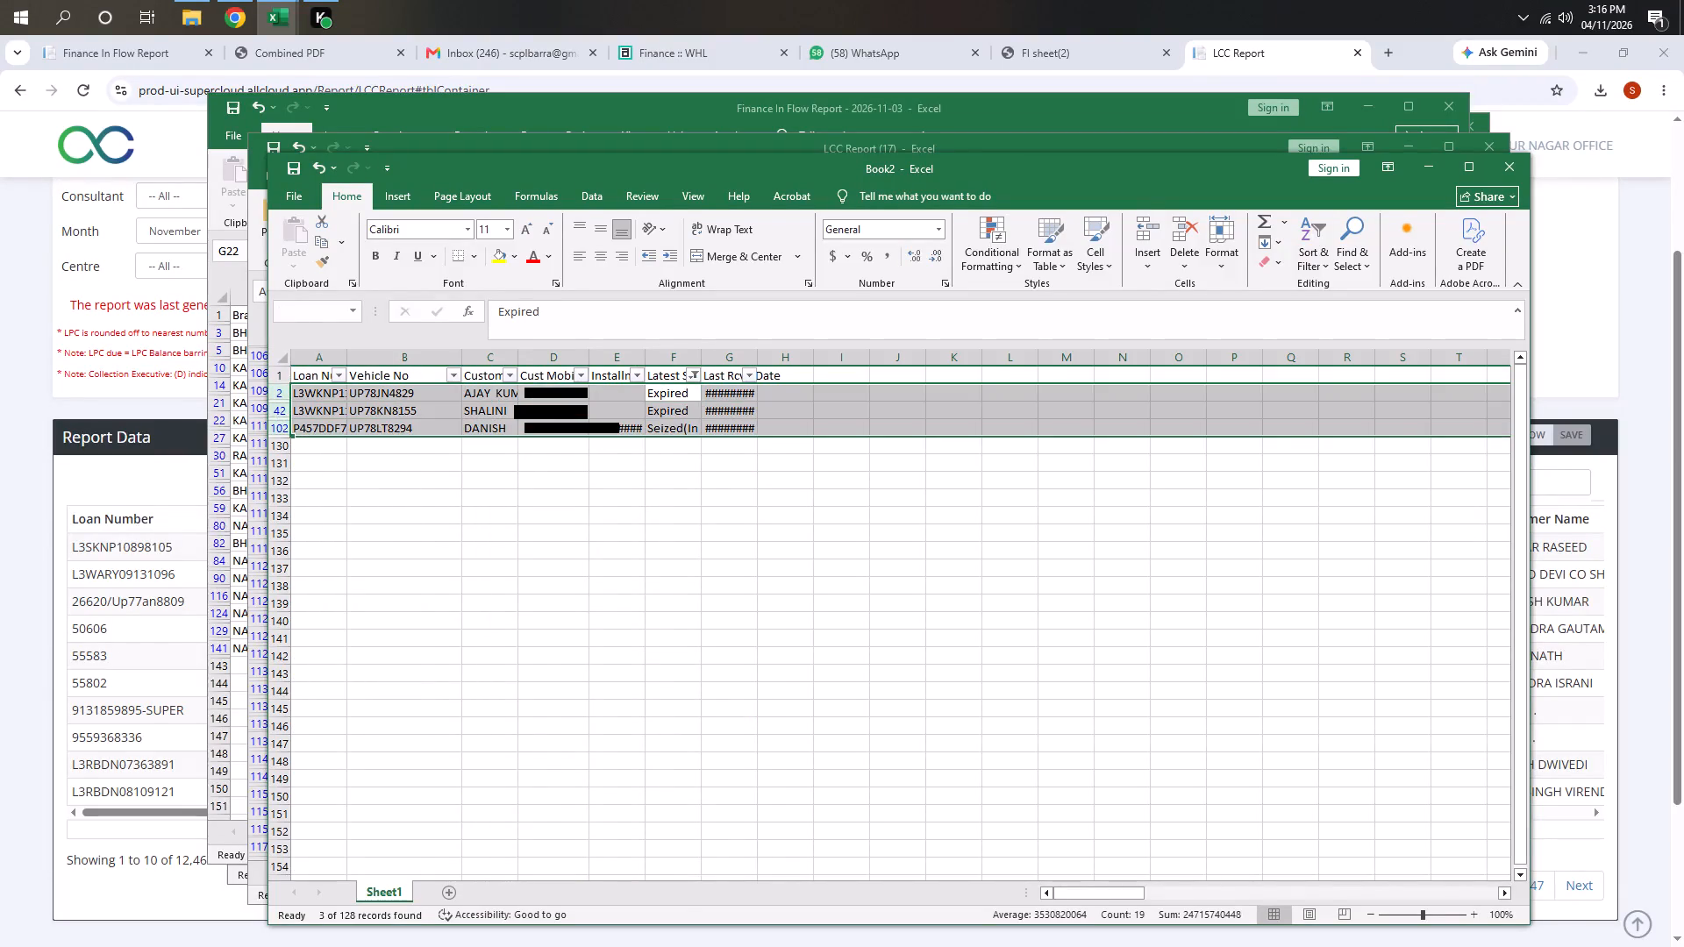
key("ctrl+minus")
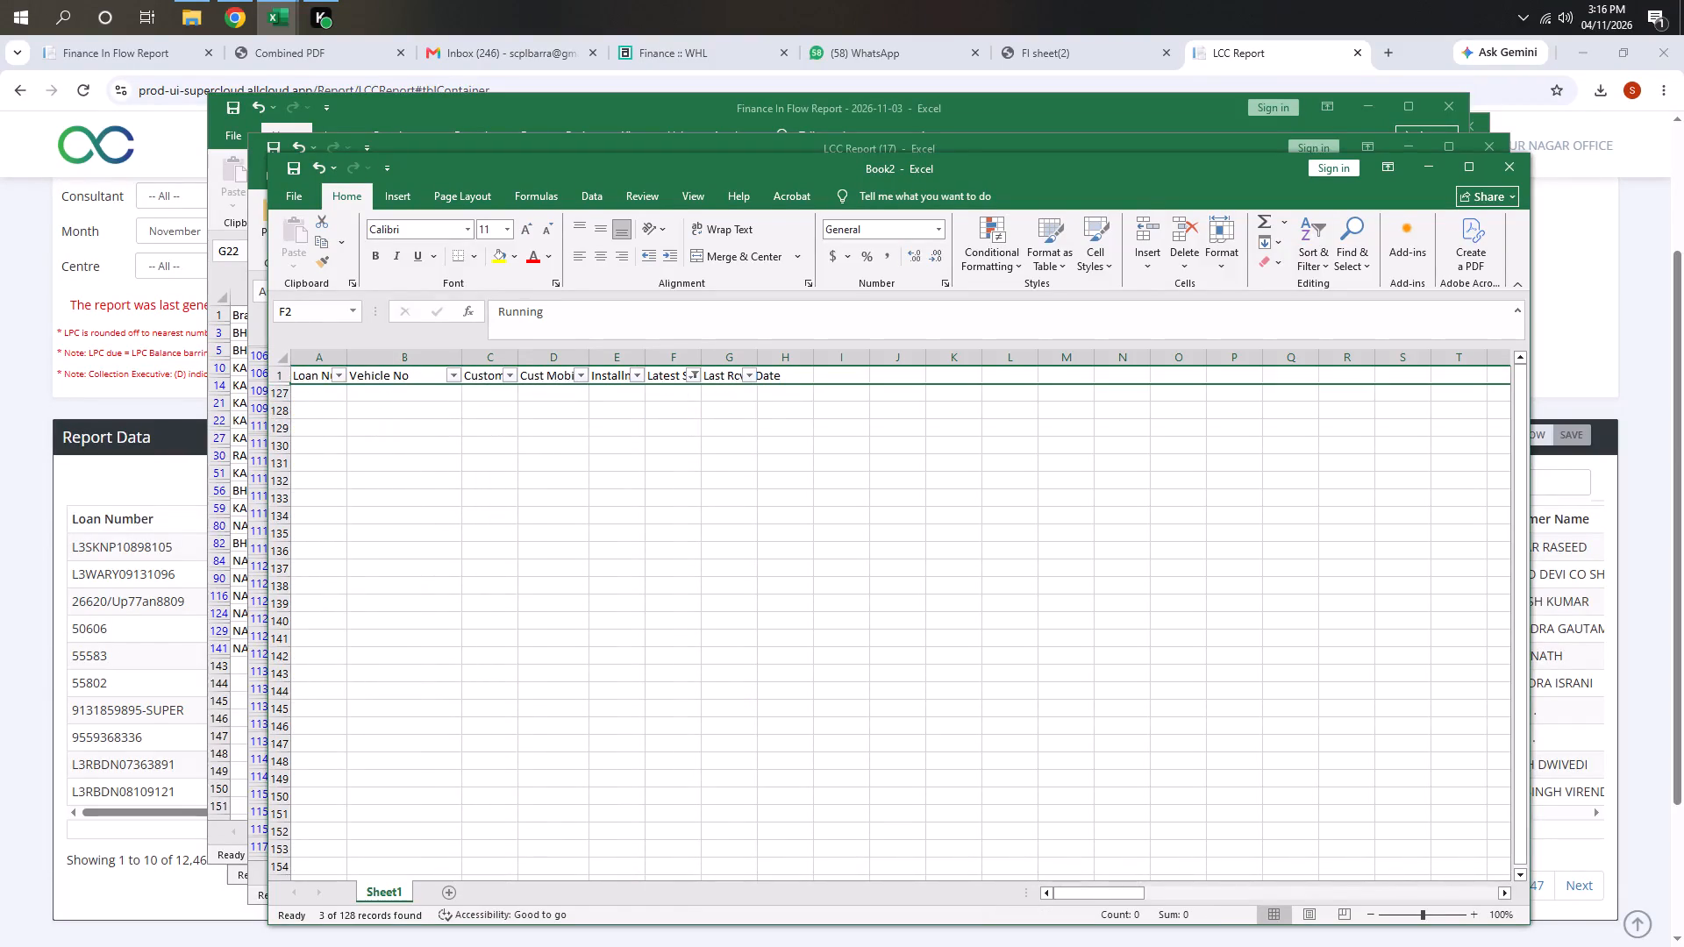
type("DFS")
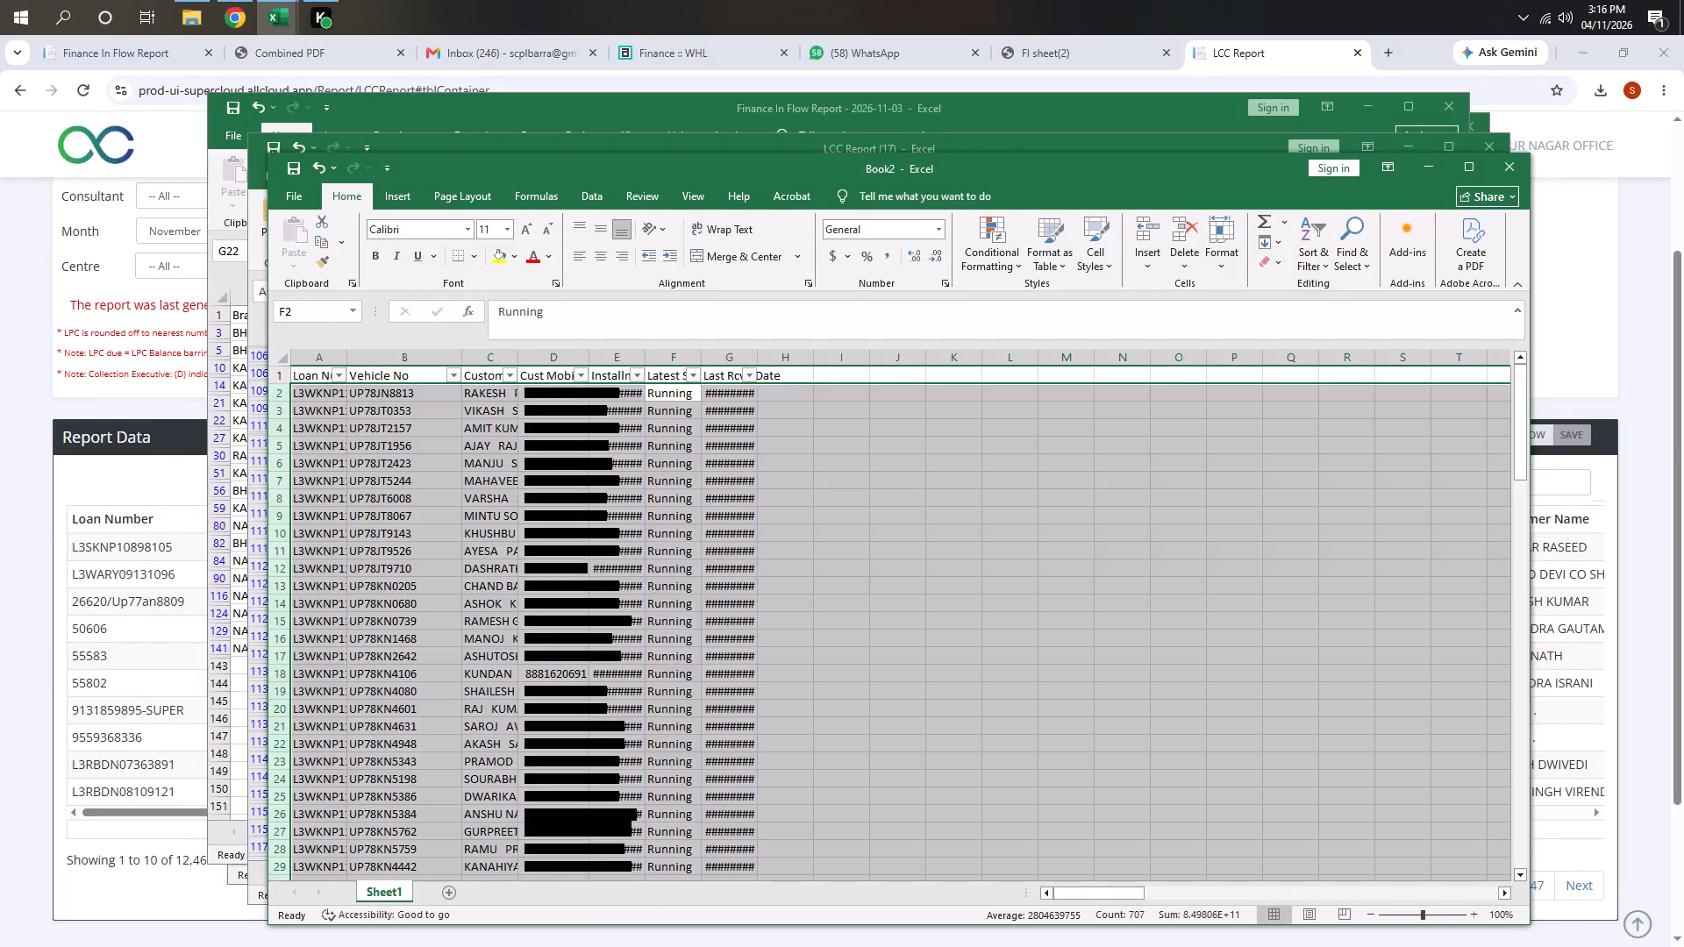
Check which values remain in the Latest Status column's filter list.
key("ctrl+Up")
key("Down")
key("Escape")
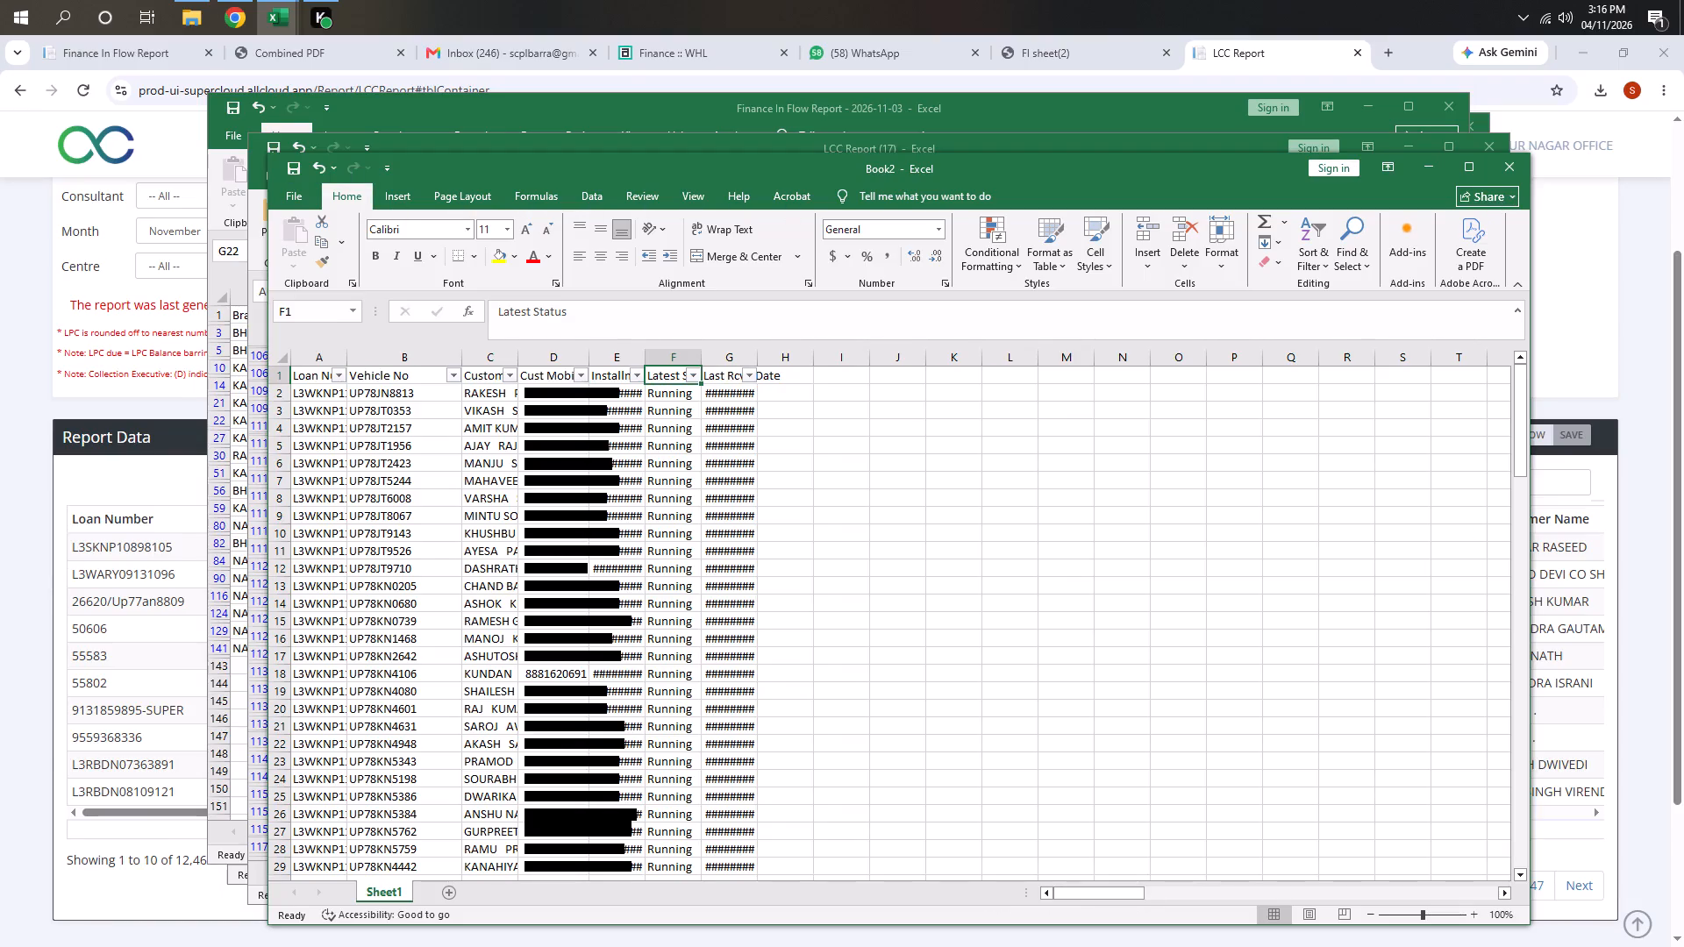
key("alt+Down")
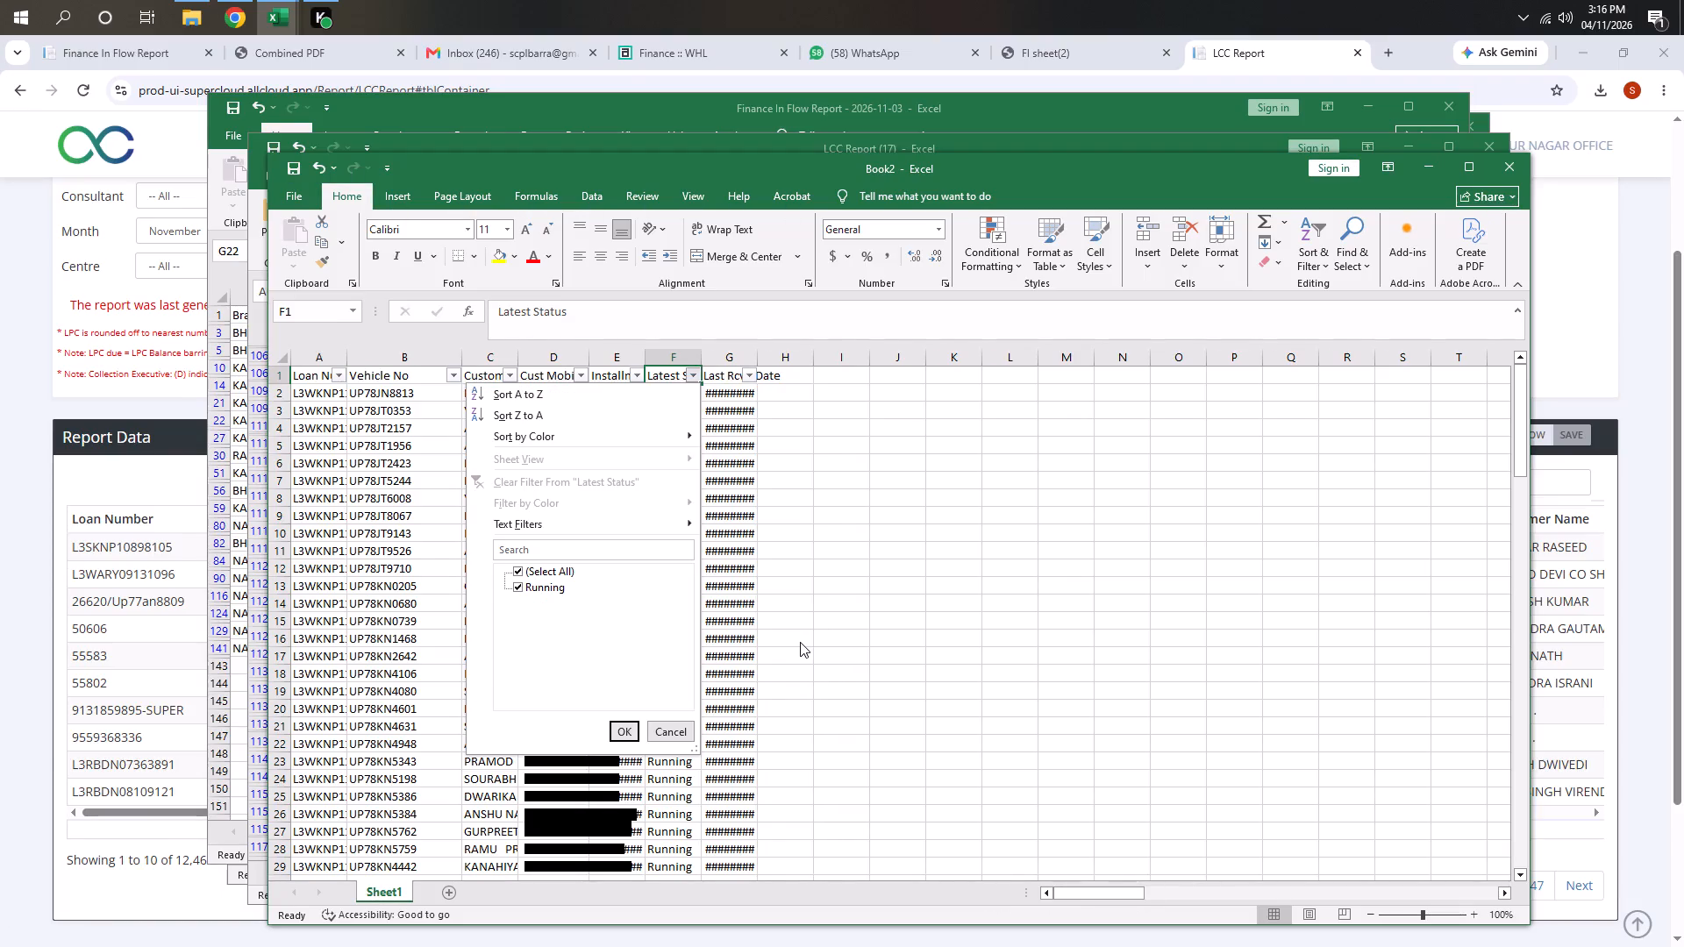
left_click(806, 603)
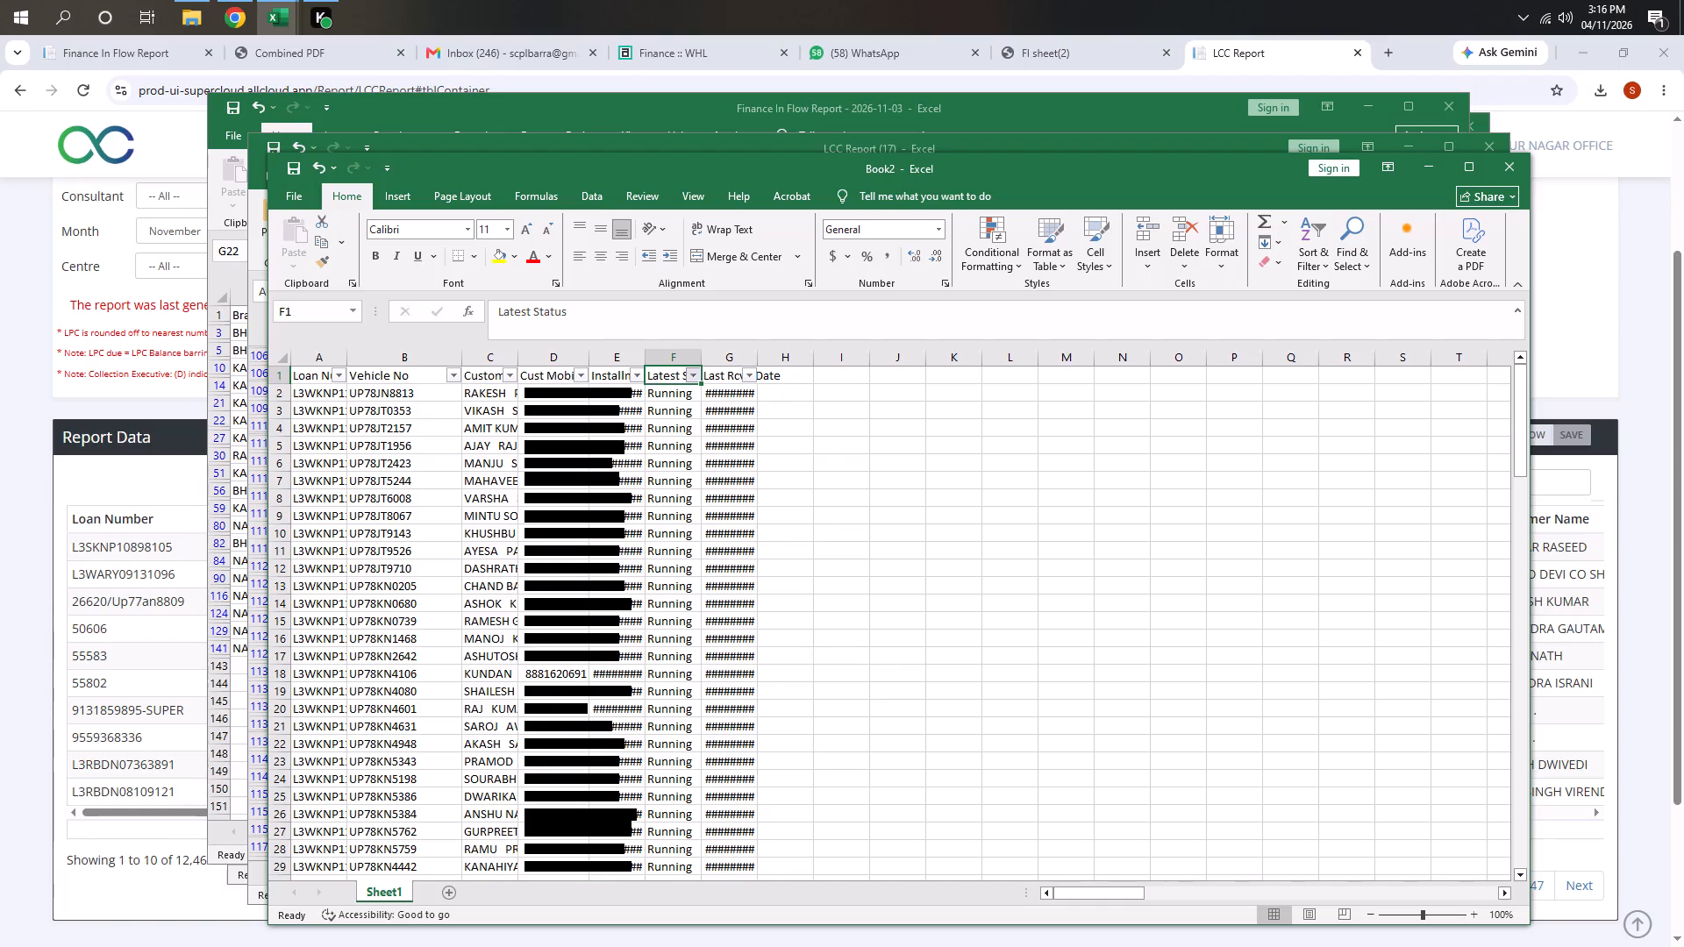
Sort the accounts by Installment Date from oldest to newest and reset the header filters.
left_click(766, 501)
left_click(700, 360)
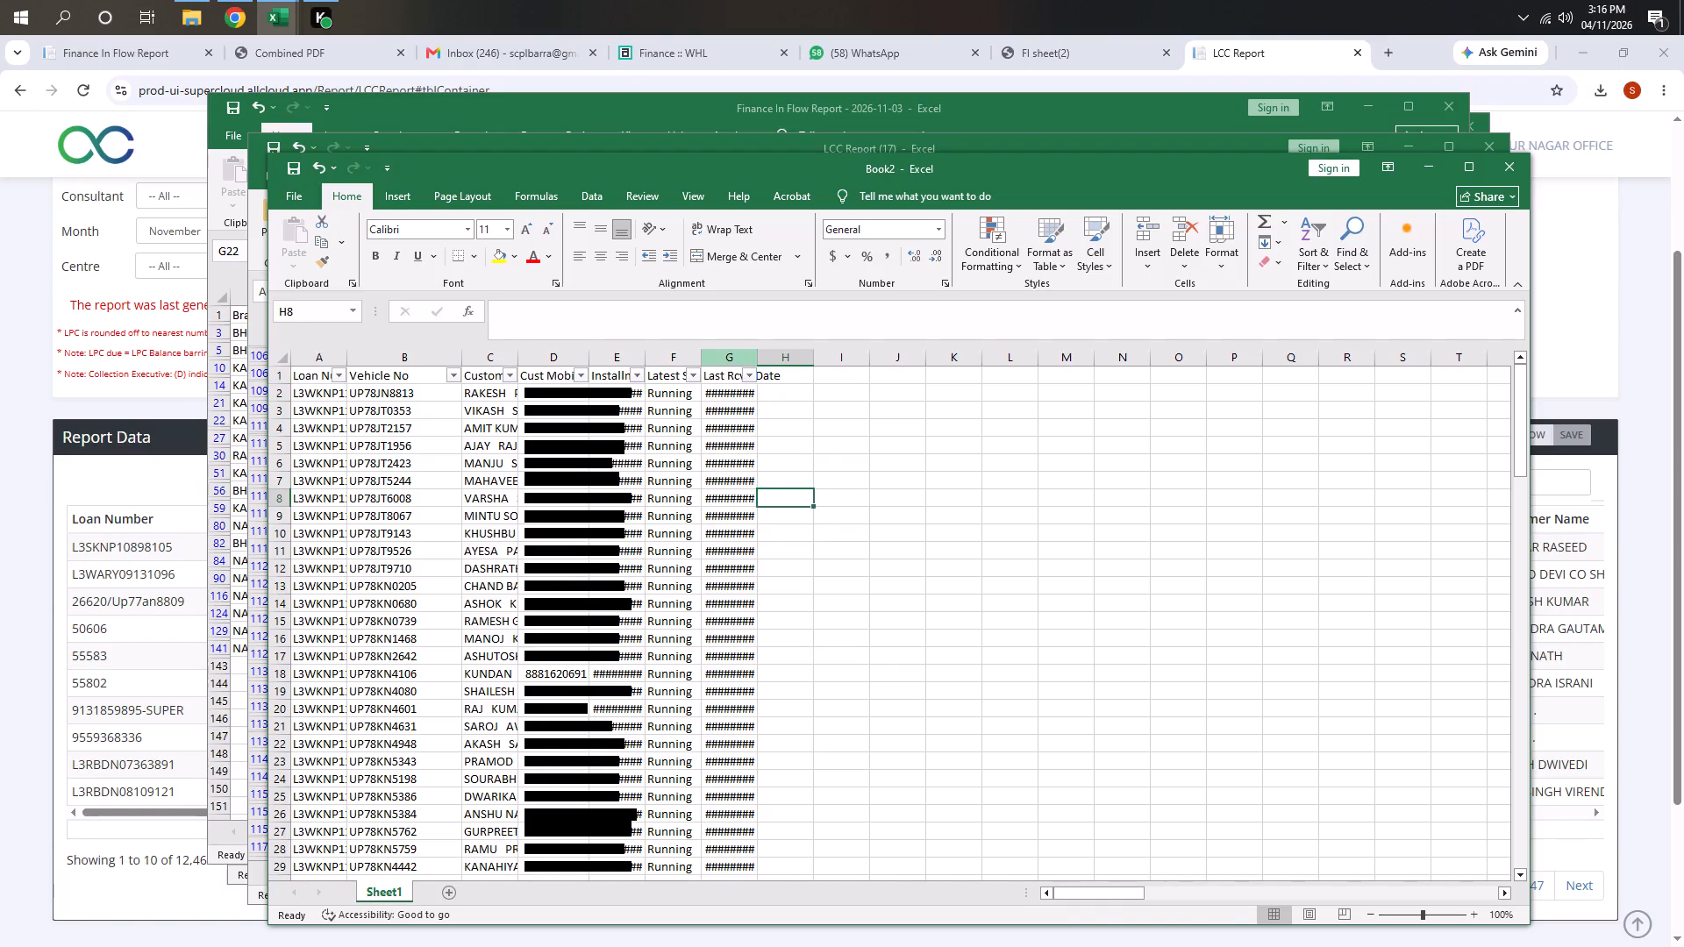
left_click(716, 363)
left_click(640, 378)
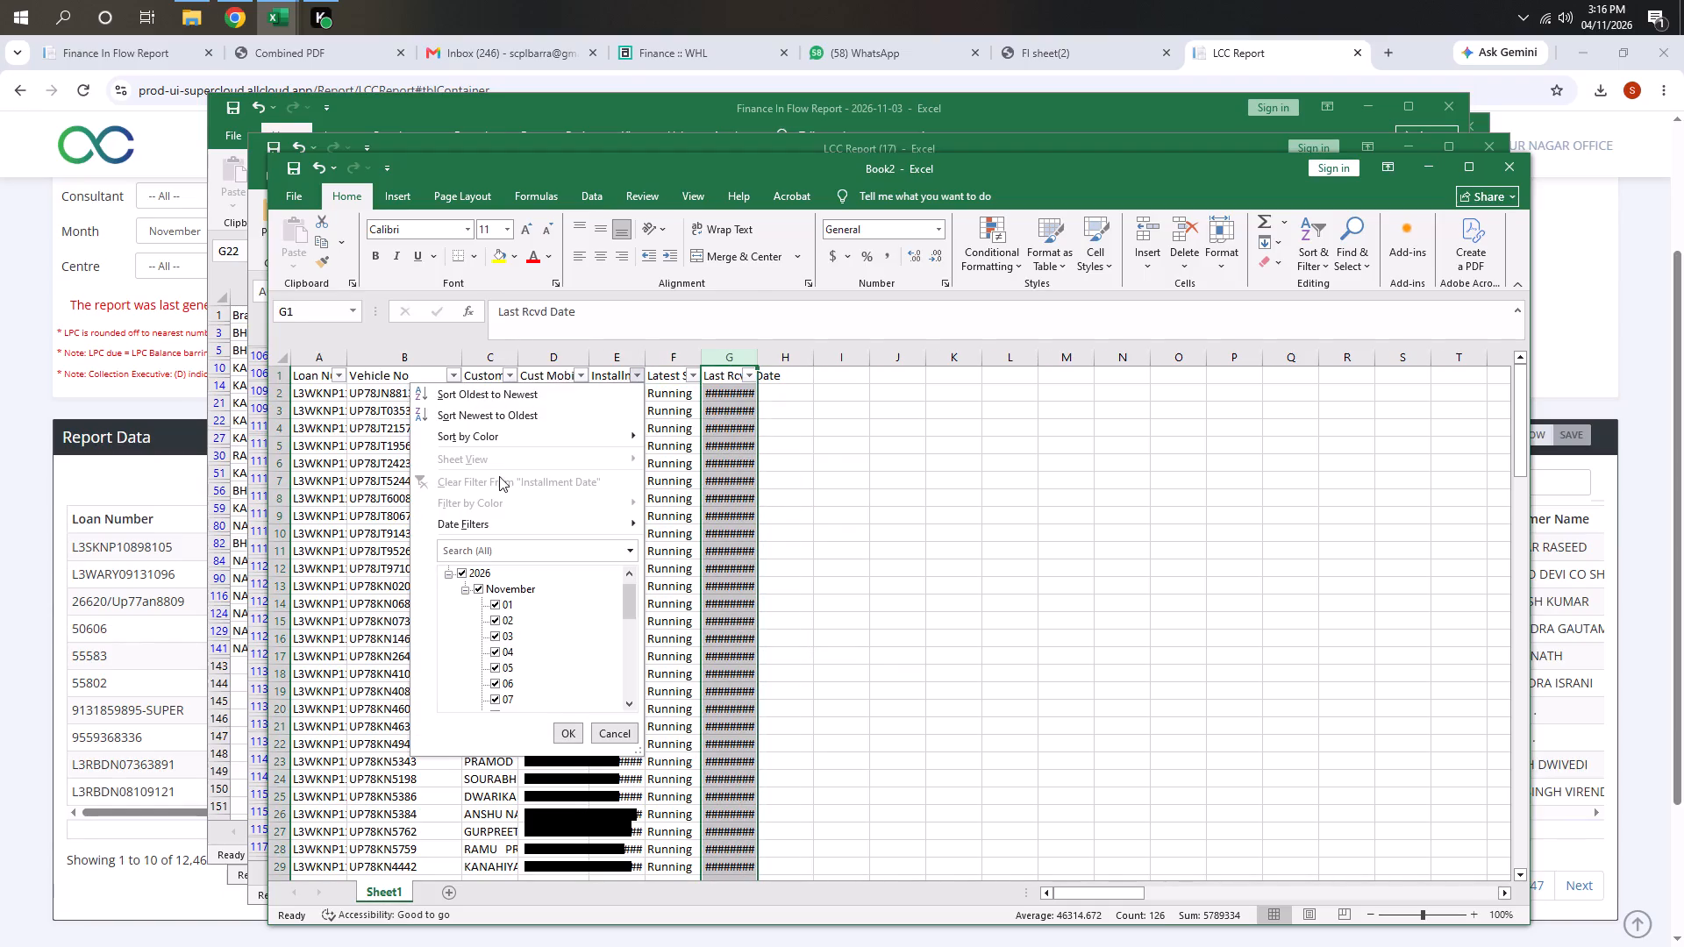
left_click(519, 399)
left_click(556, 405)
left_click(628, 374)
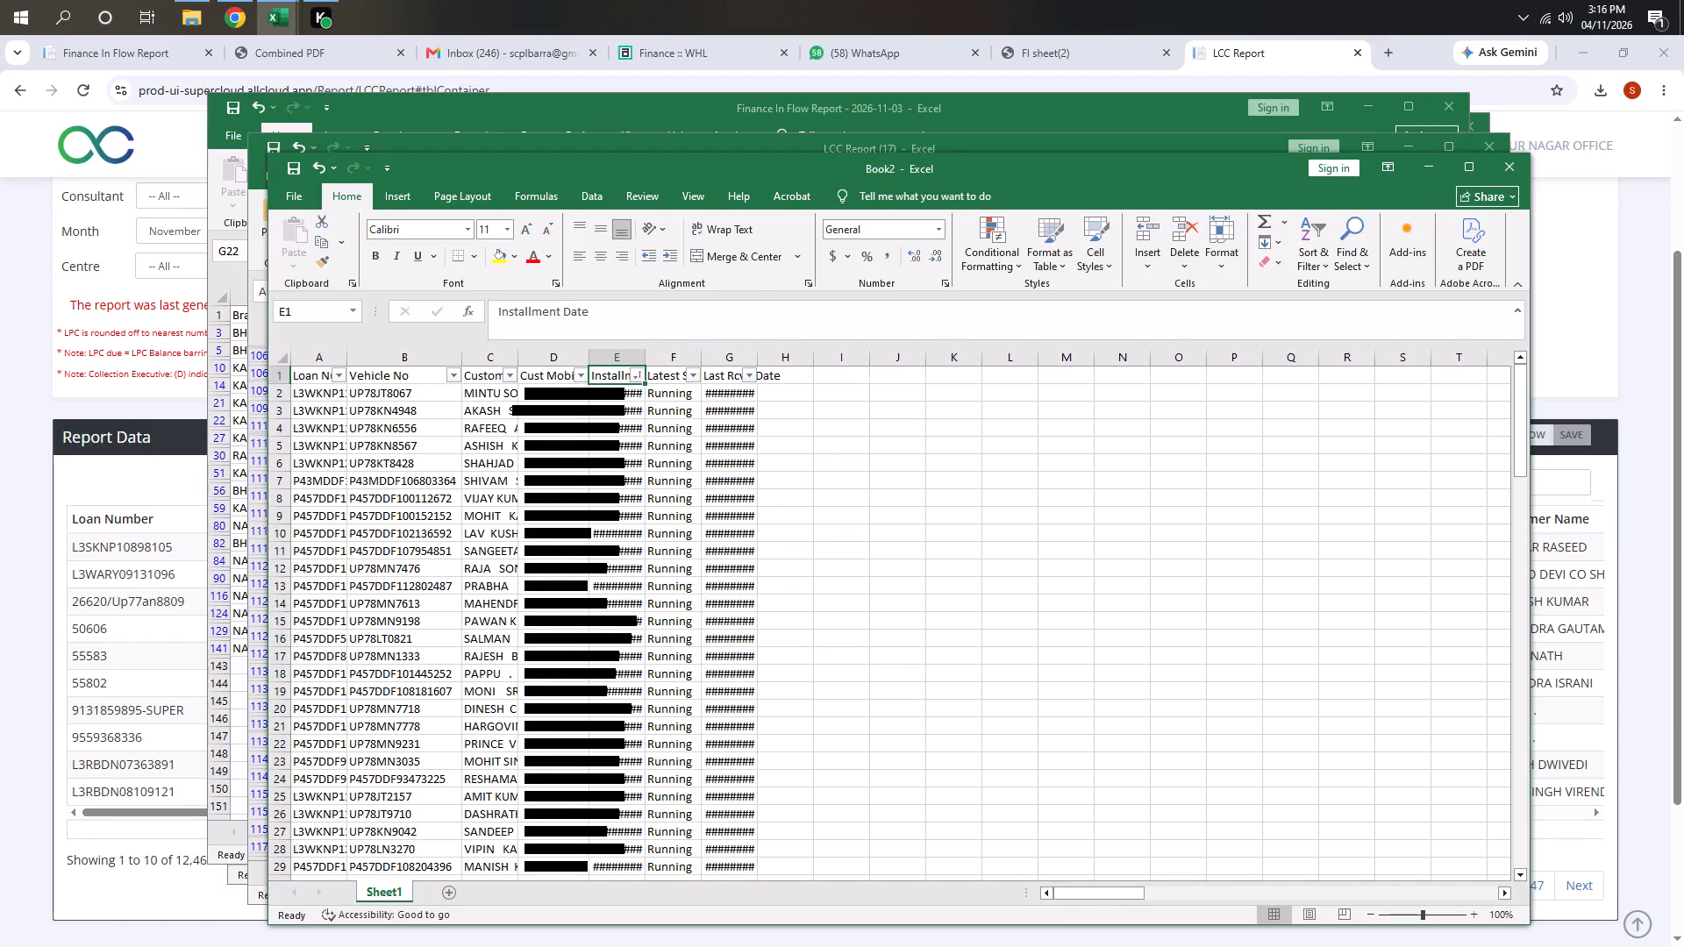
key("ctrl+shift+l")
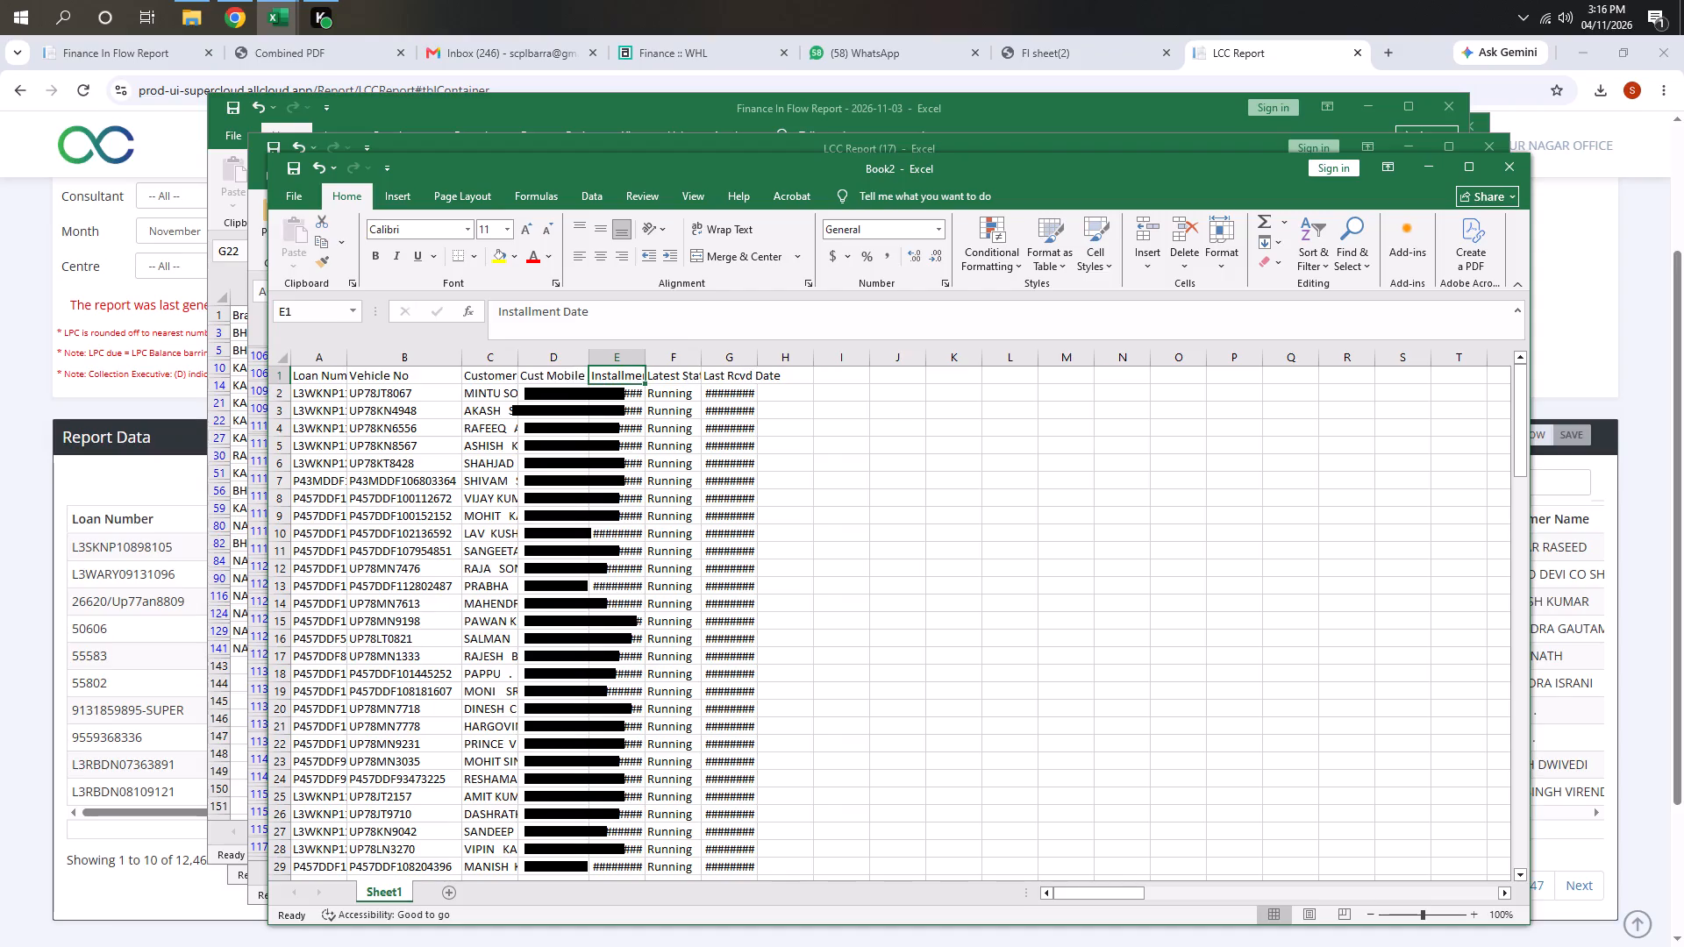
key("ctrl+shift+l")
AutoFit the widths of all the table's columns, beginning with Installment Date, to their contents.
key("alt+o")
type("CA")
left_click(532, 417)
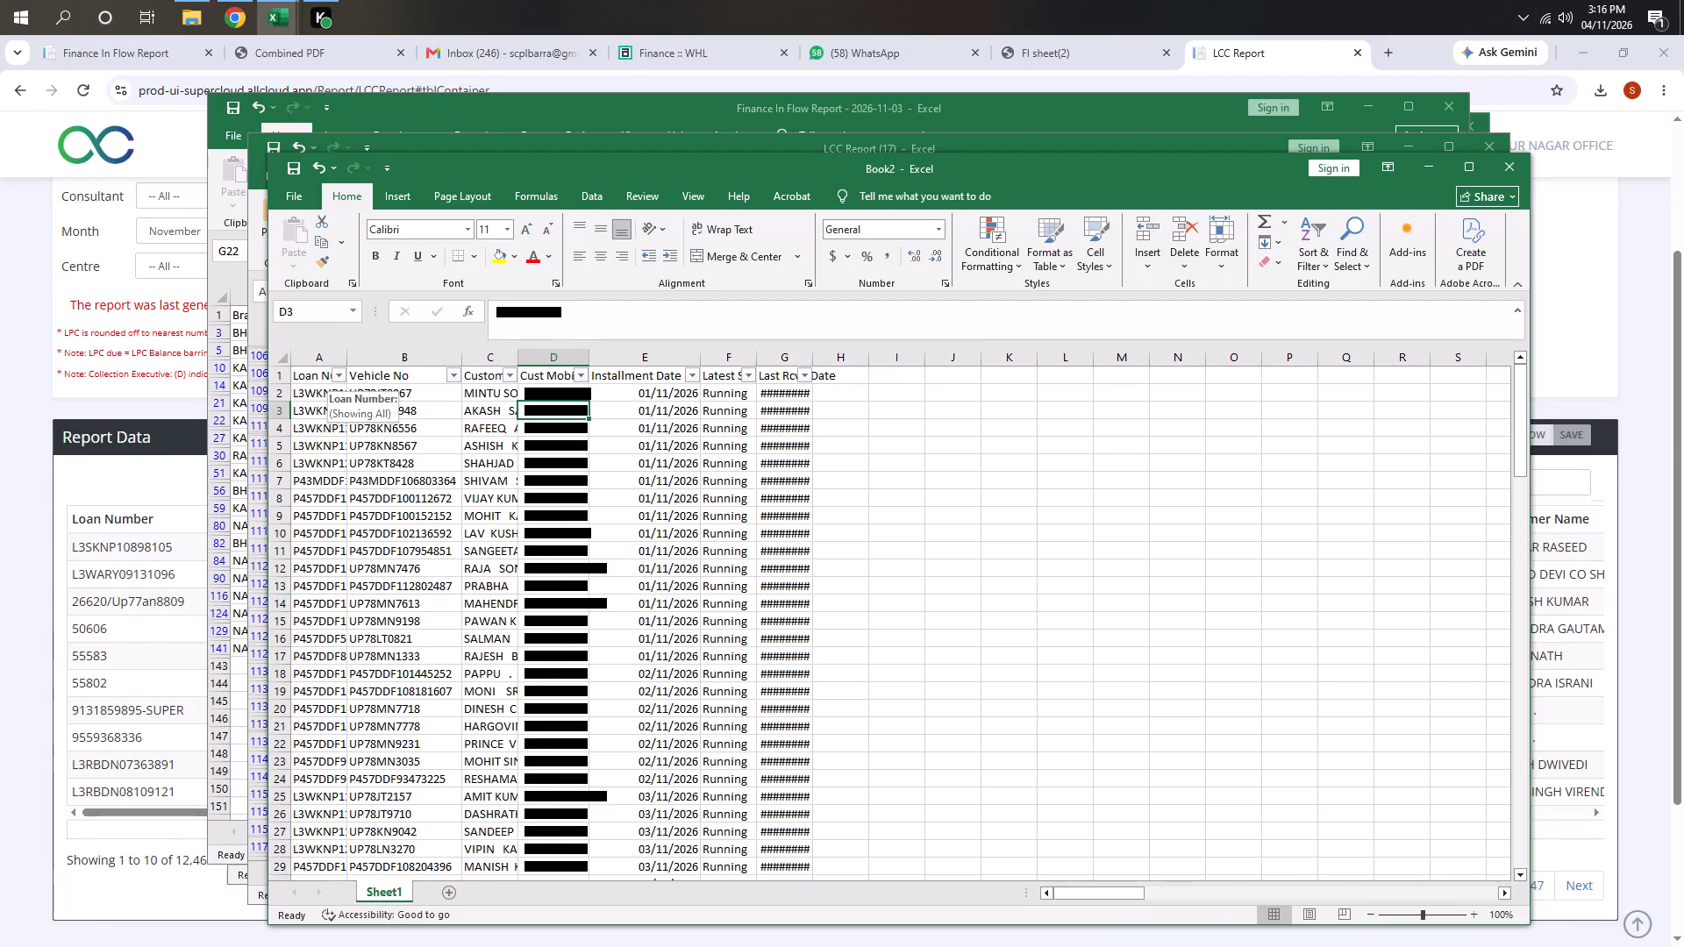
key("ctrl+a")
type("OCA")
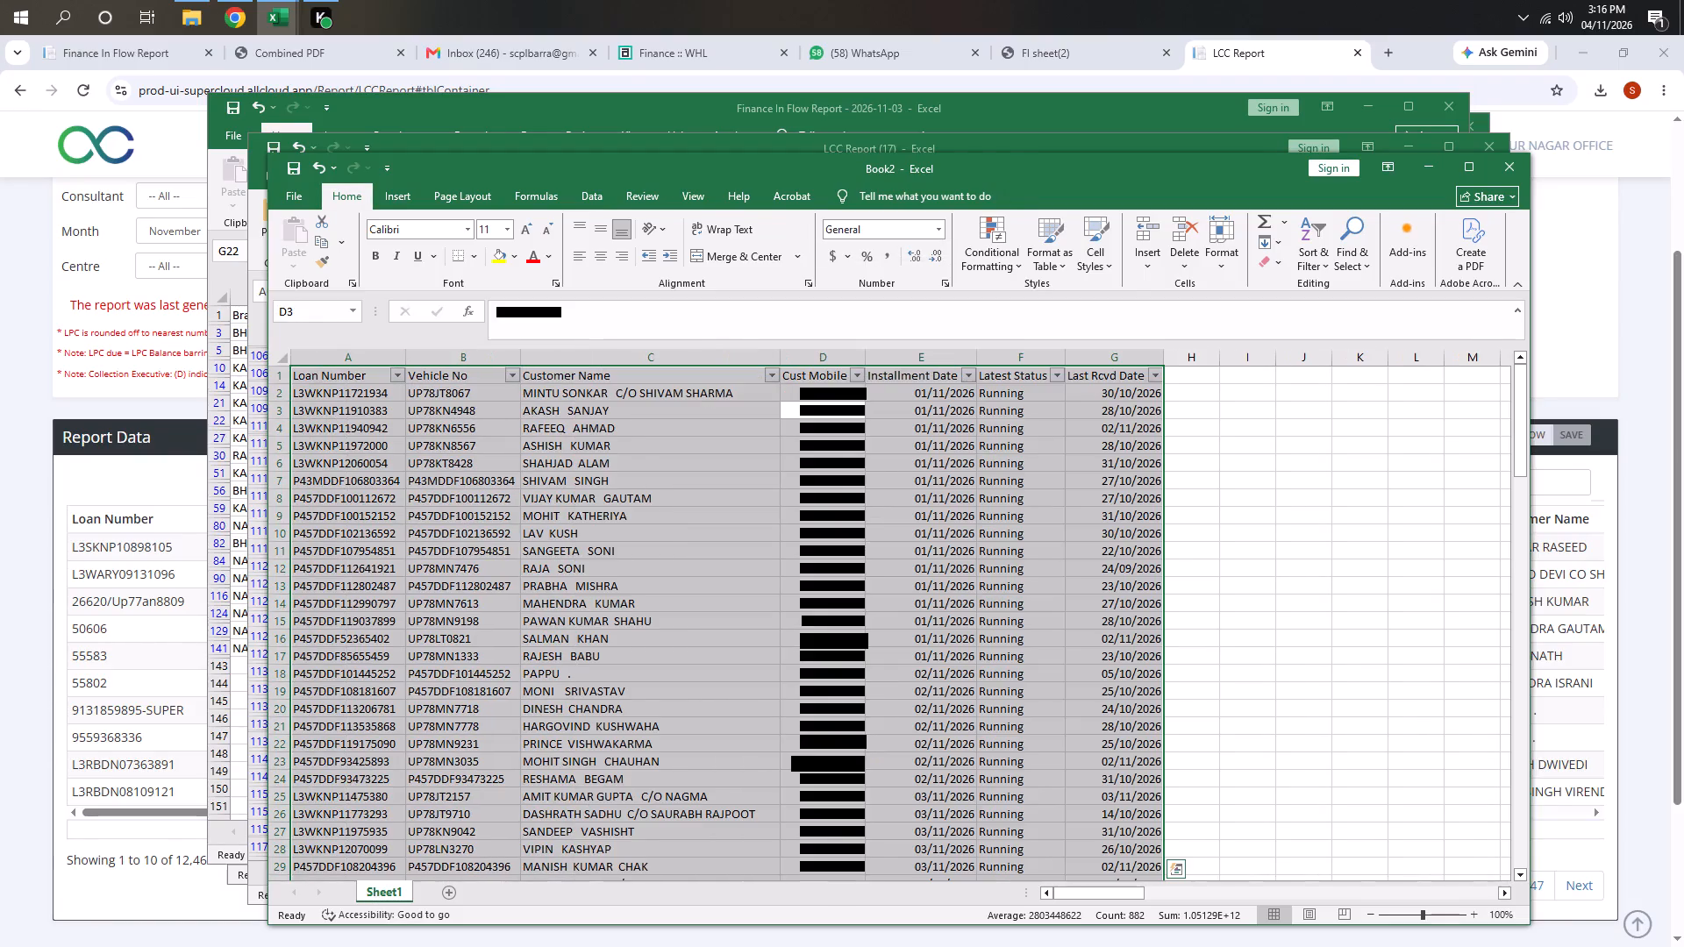
Delete the Latest Status column.
left_click(871, 352)
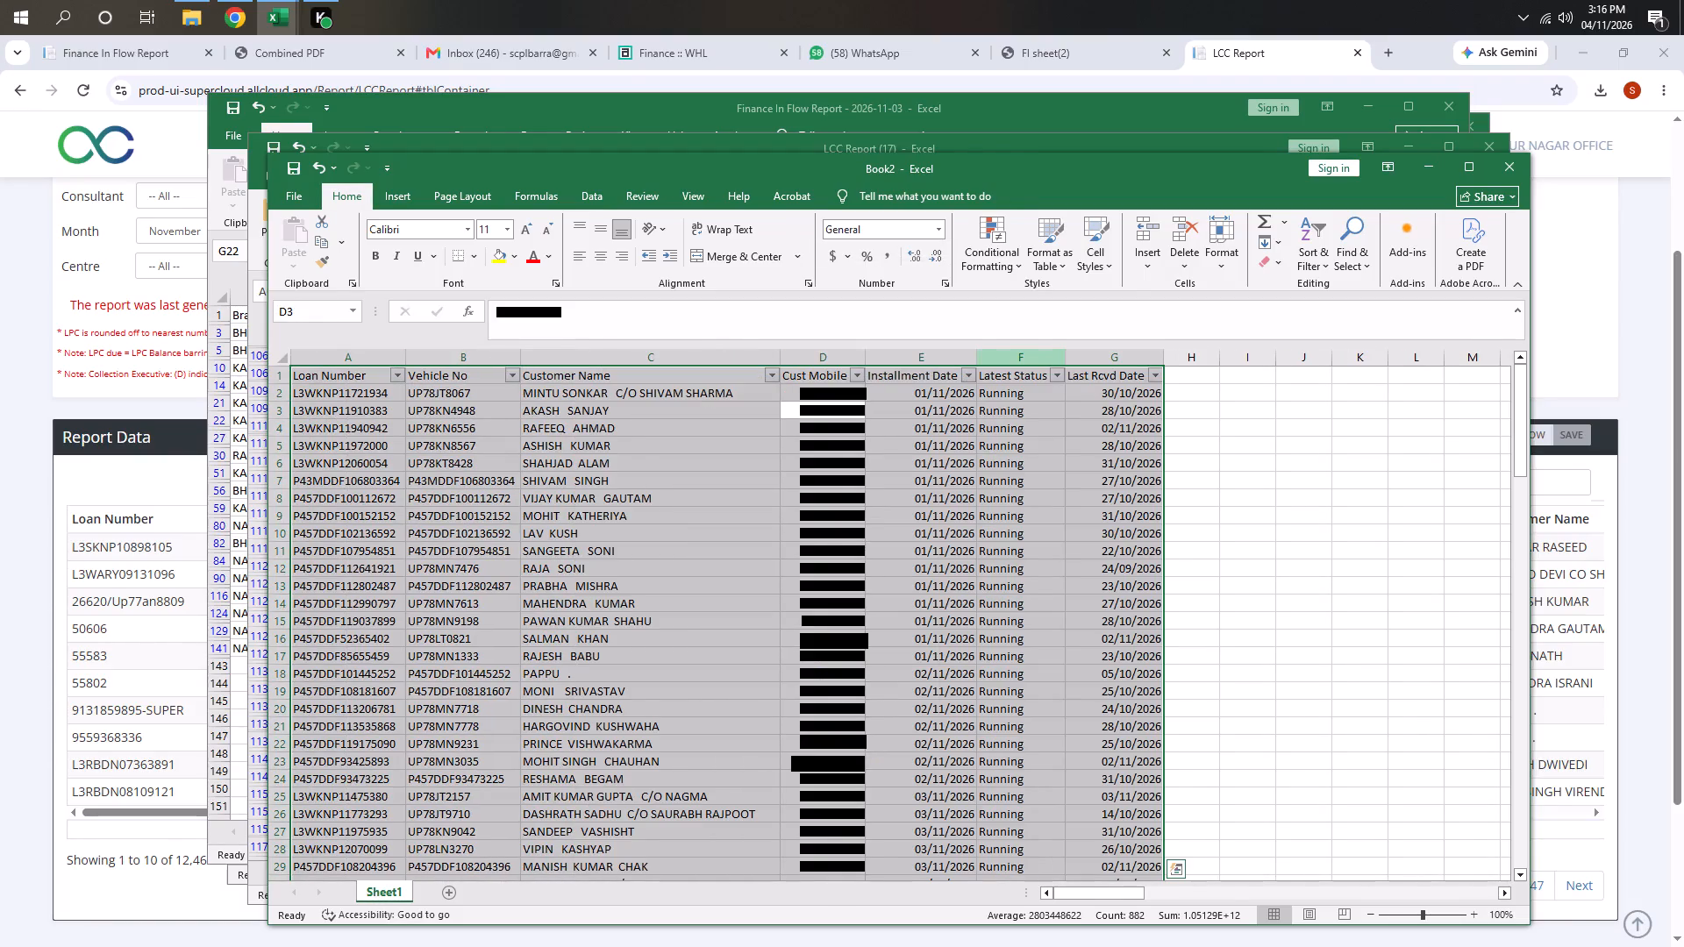
left_click(1012, 365)
key("ctrl+minus")
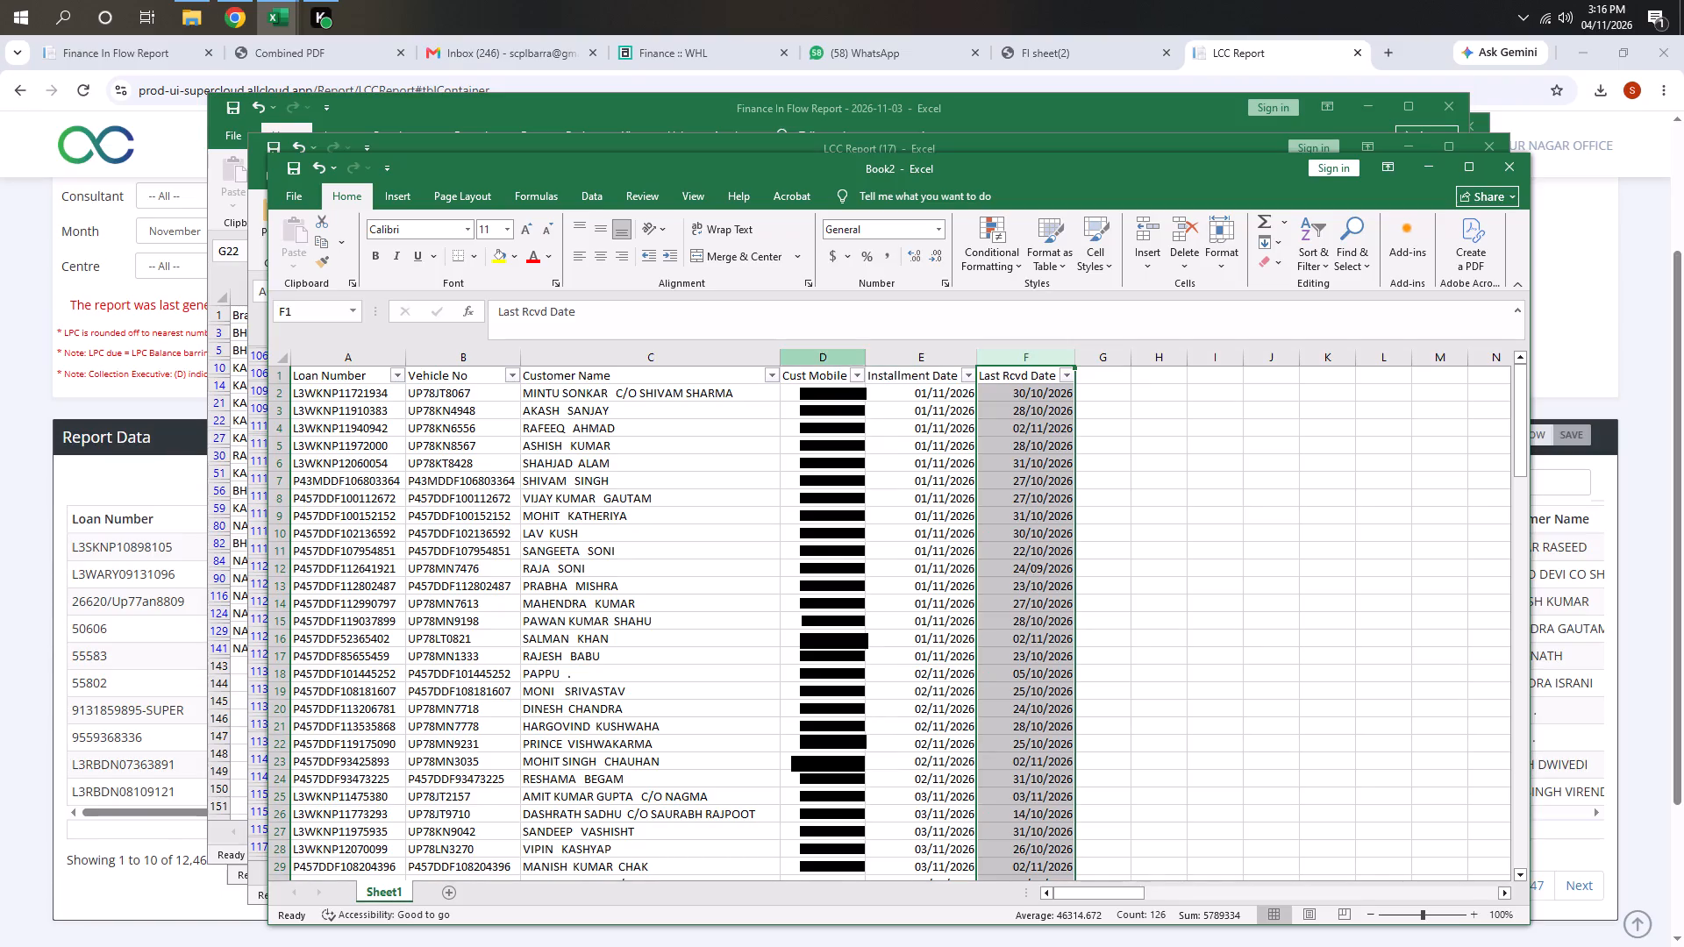
Sort the table again by Installment Date from oldest to newest.
left_click(874, 395)
left_click(874, 385)
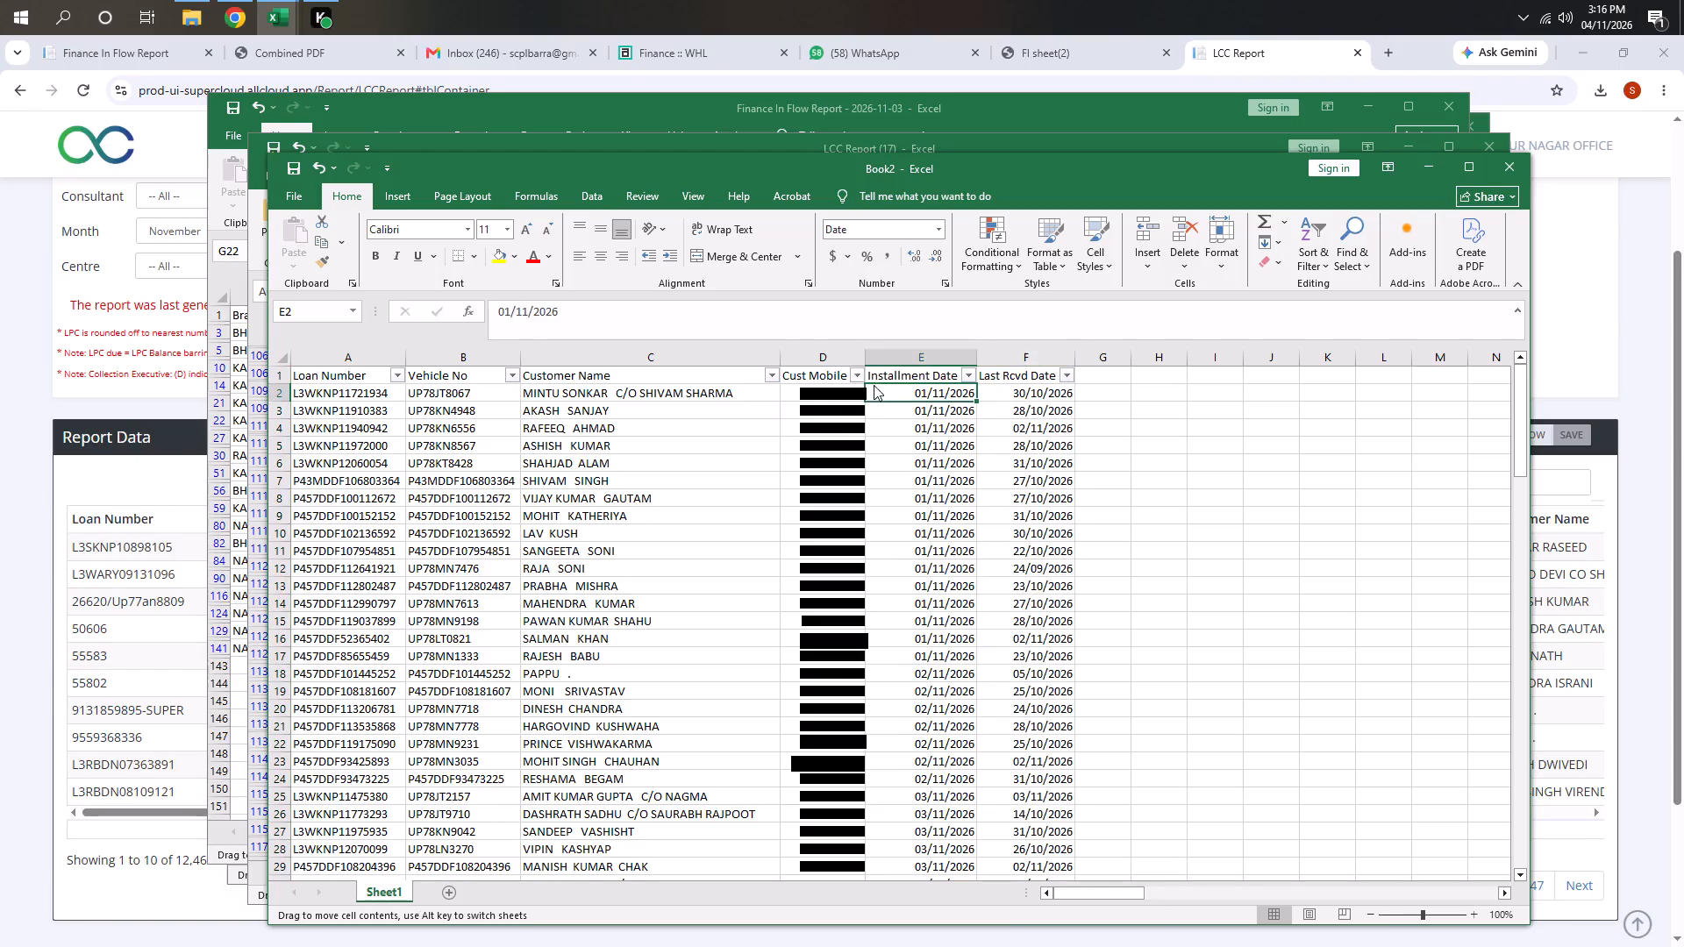
left_click(772, 391)
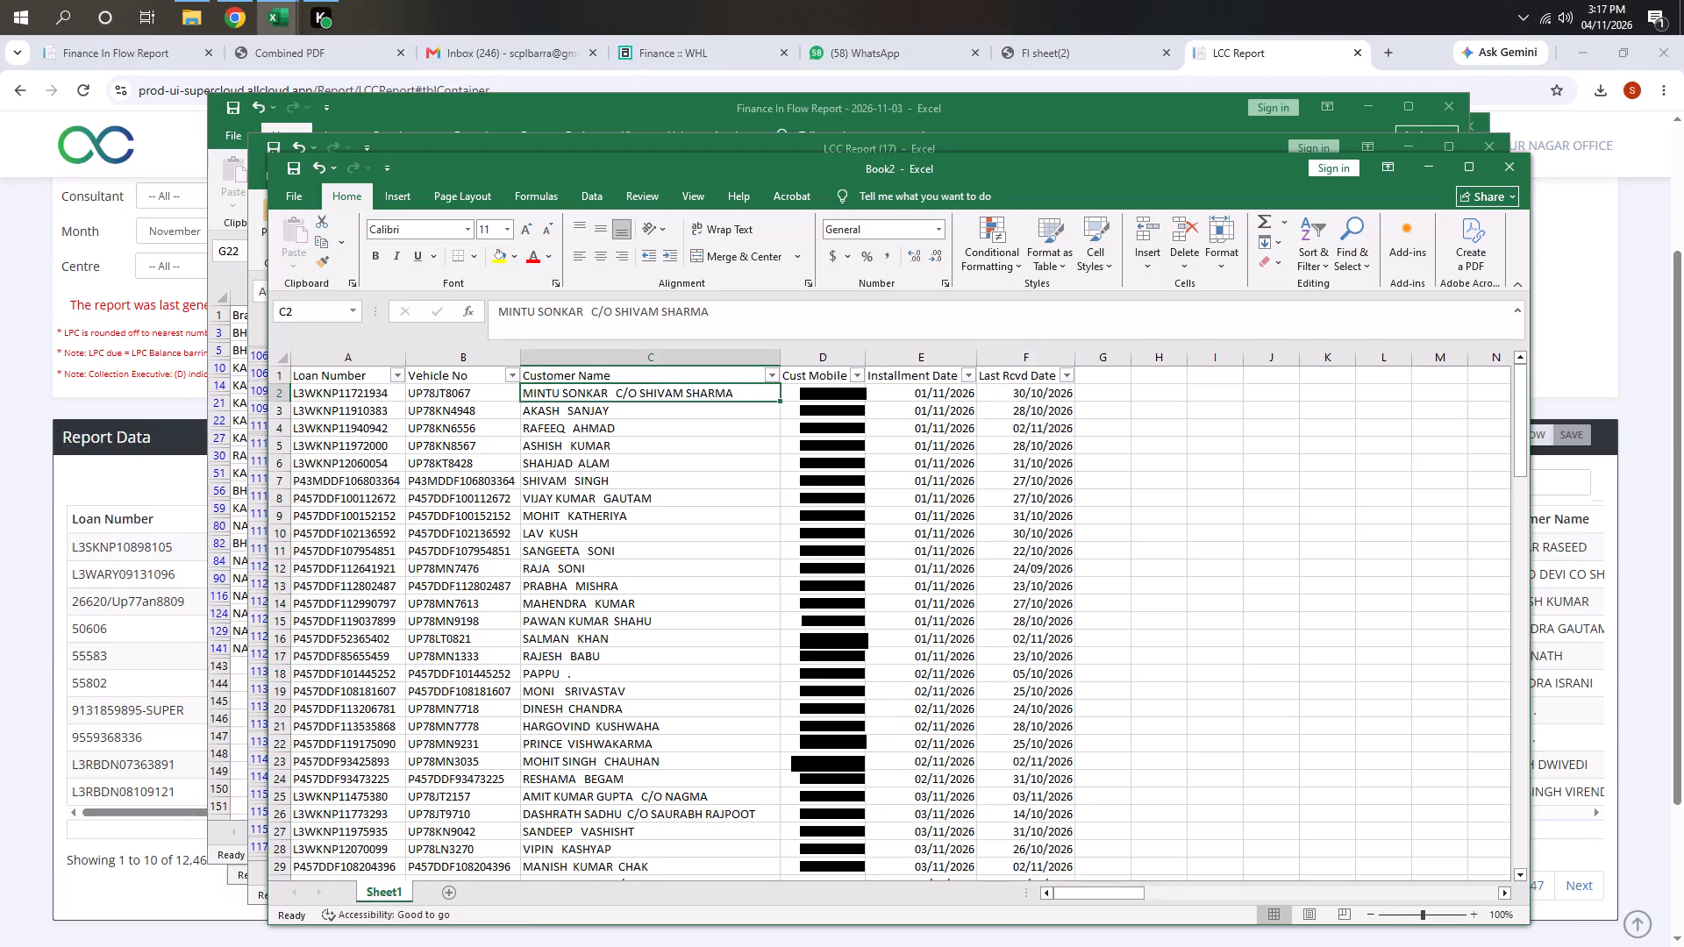
left_click(963, 373)
left_click(860, 386)
left_click(726, 463)
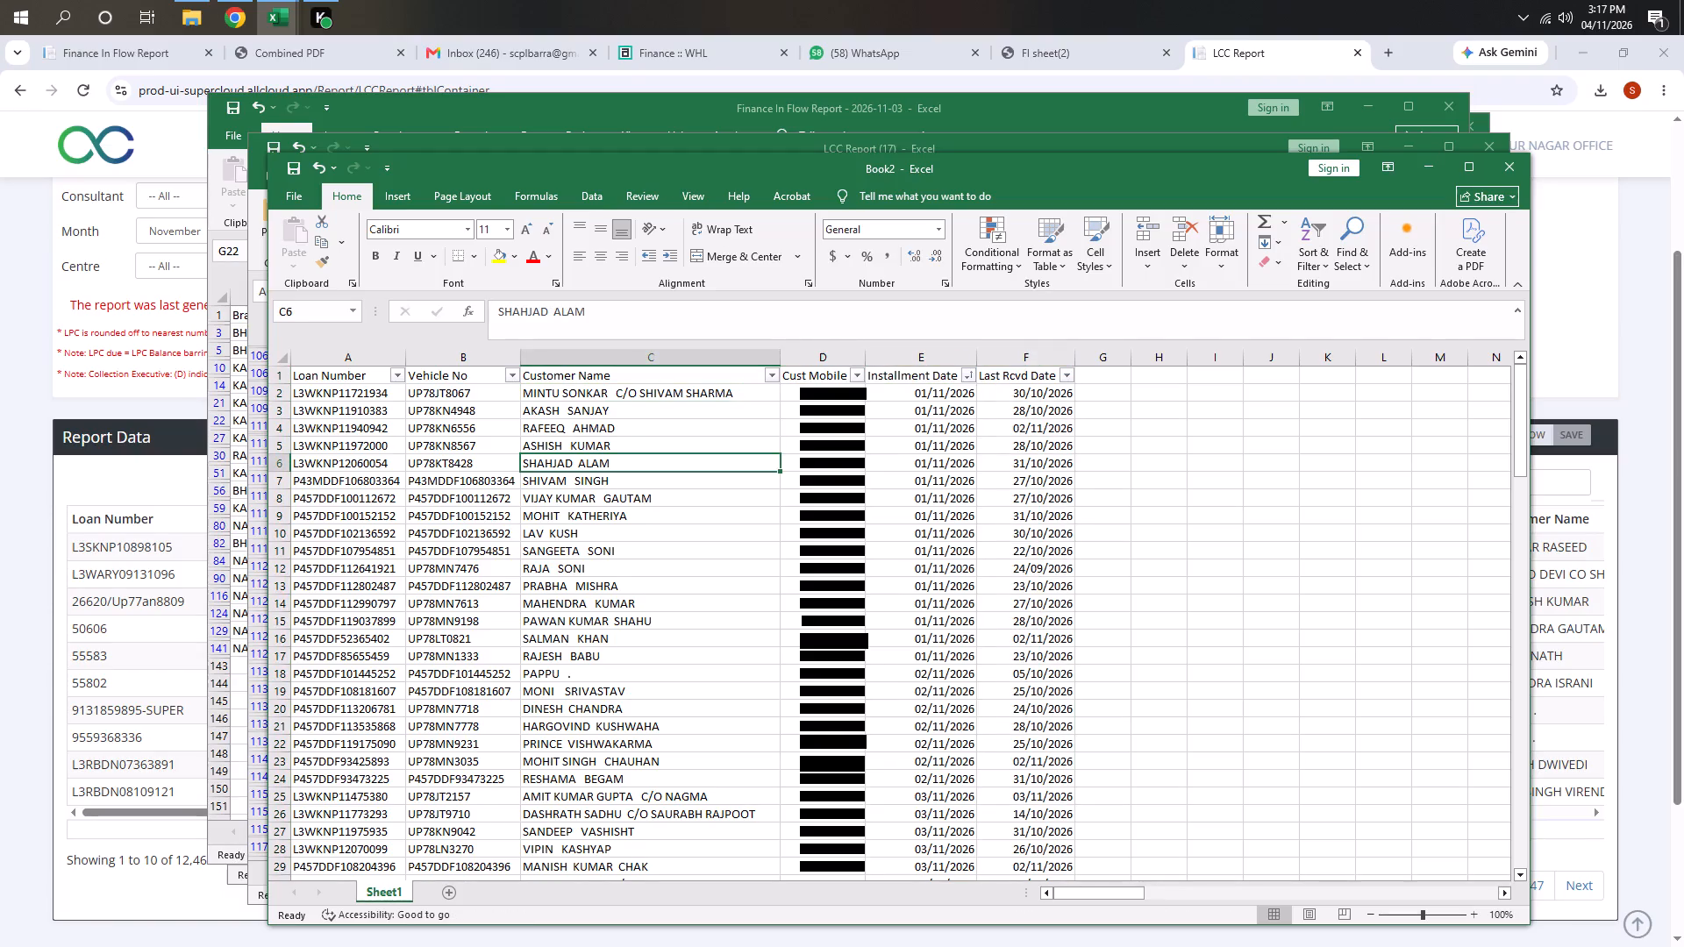
Apply all borders to the whole table, from Loan Number through Last Rcvd Date.
left_click(370, 380)
key("ctrl+a")
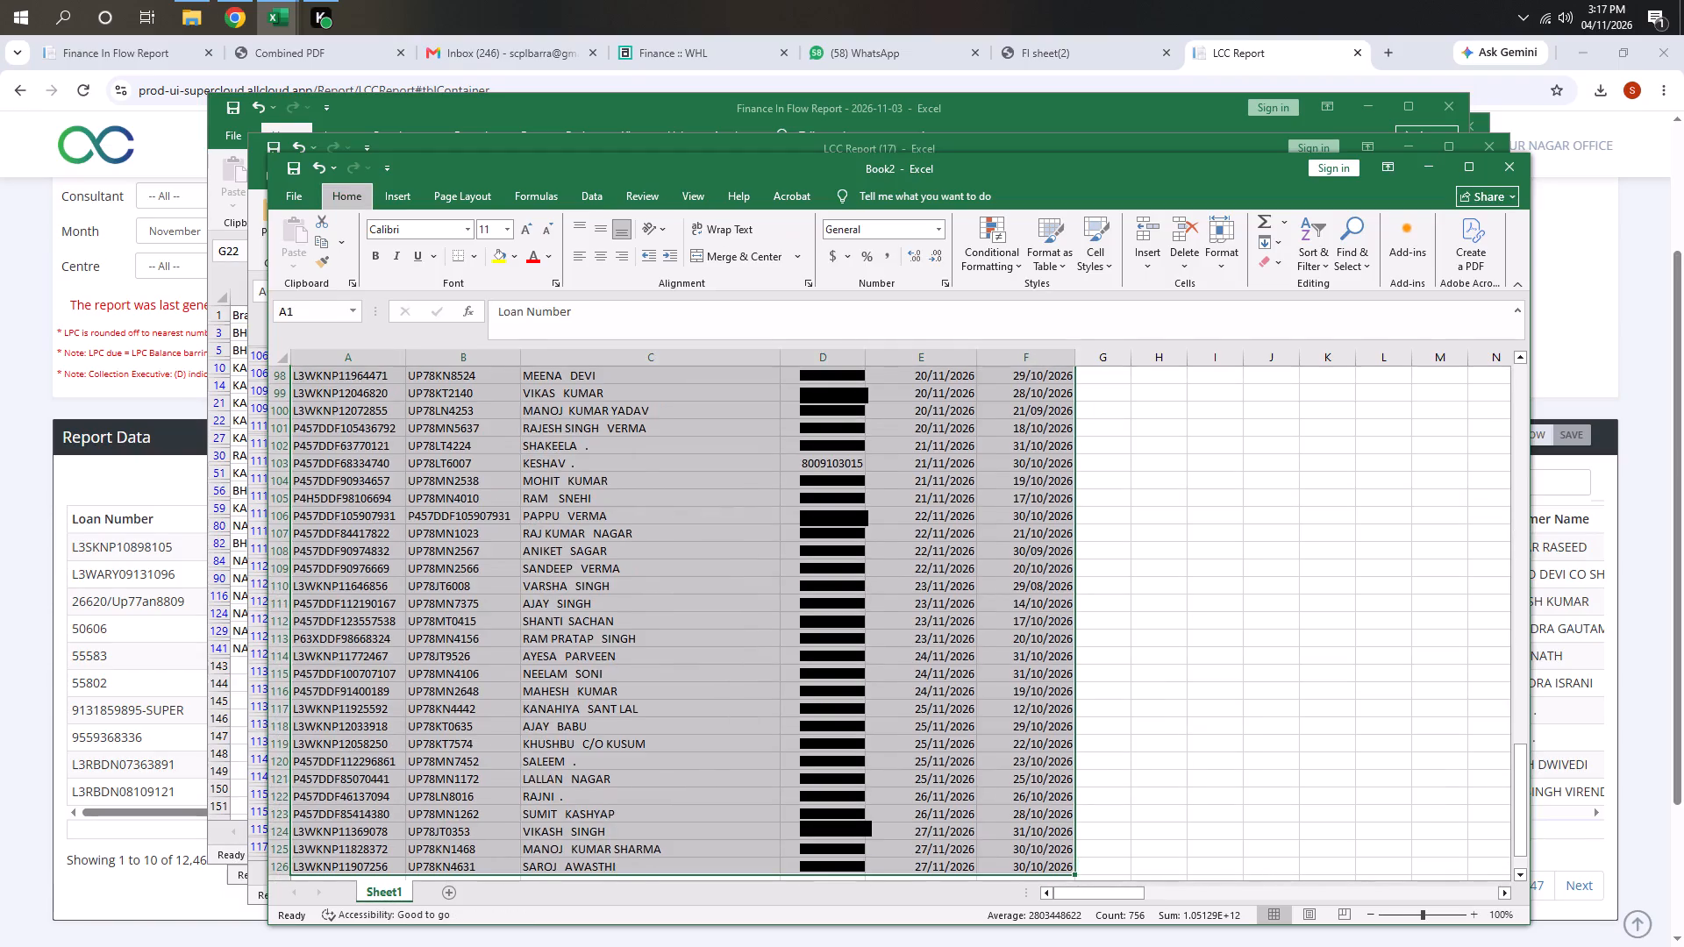
type("HBA")
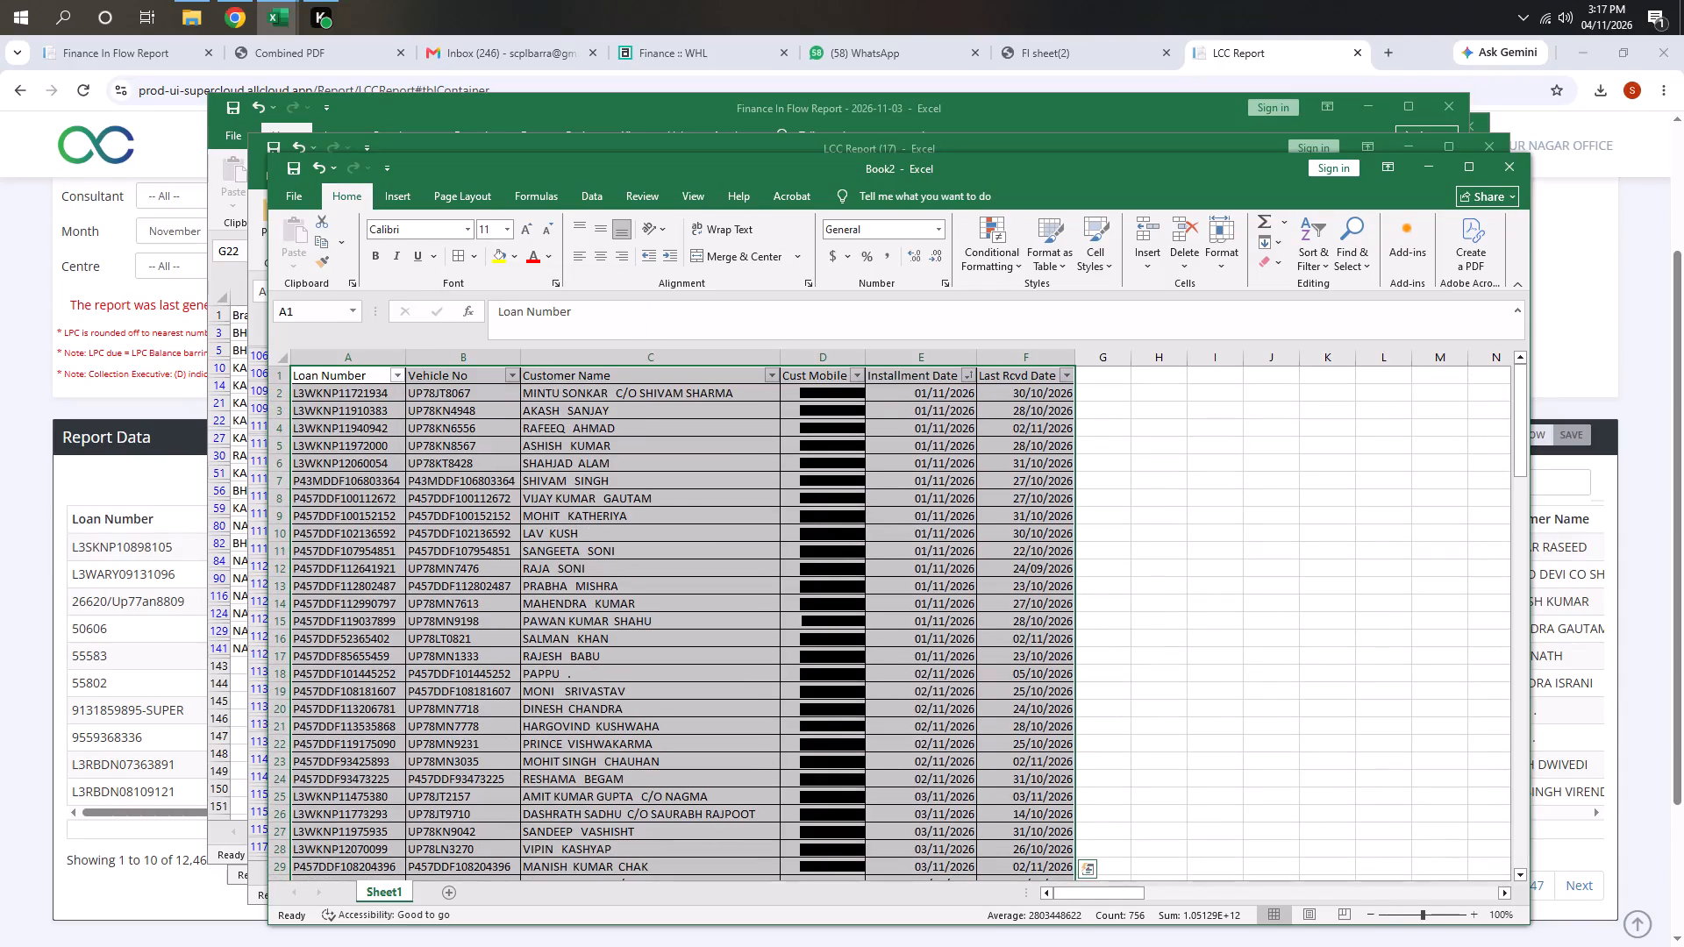
Open the print preview and set the page to landscape orientation.
key("ctrl+p")
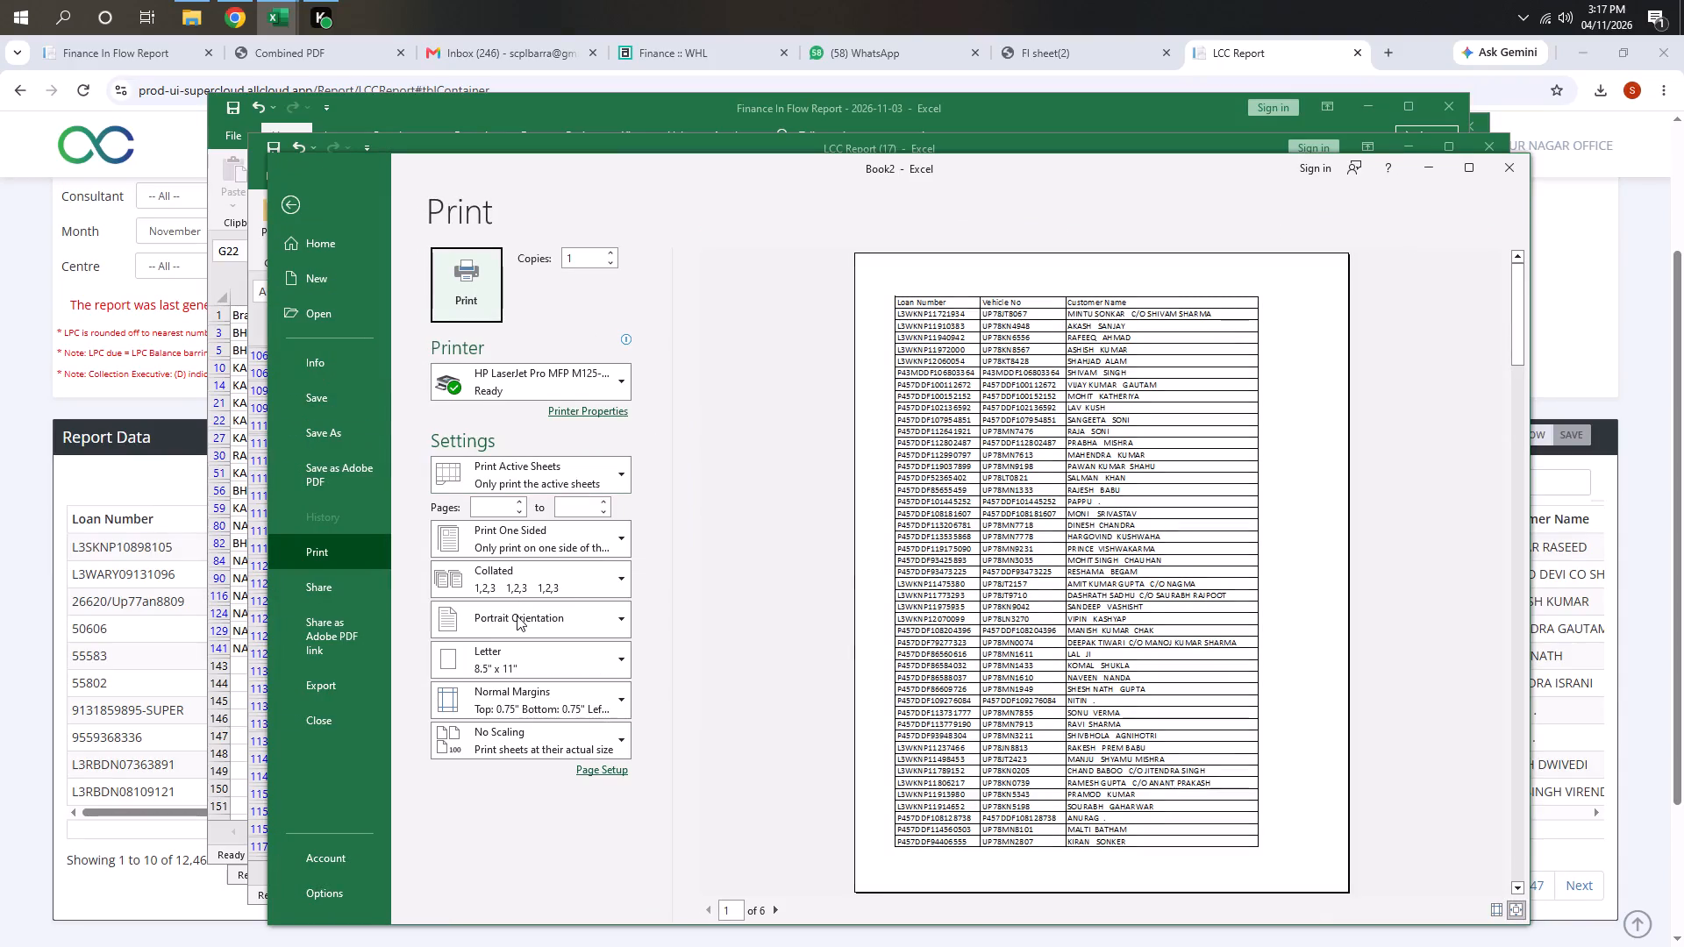
left_click(517, 616)
left_click(539, 676)
left_click(549, 631)
left_click(563, 699)
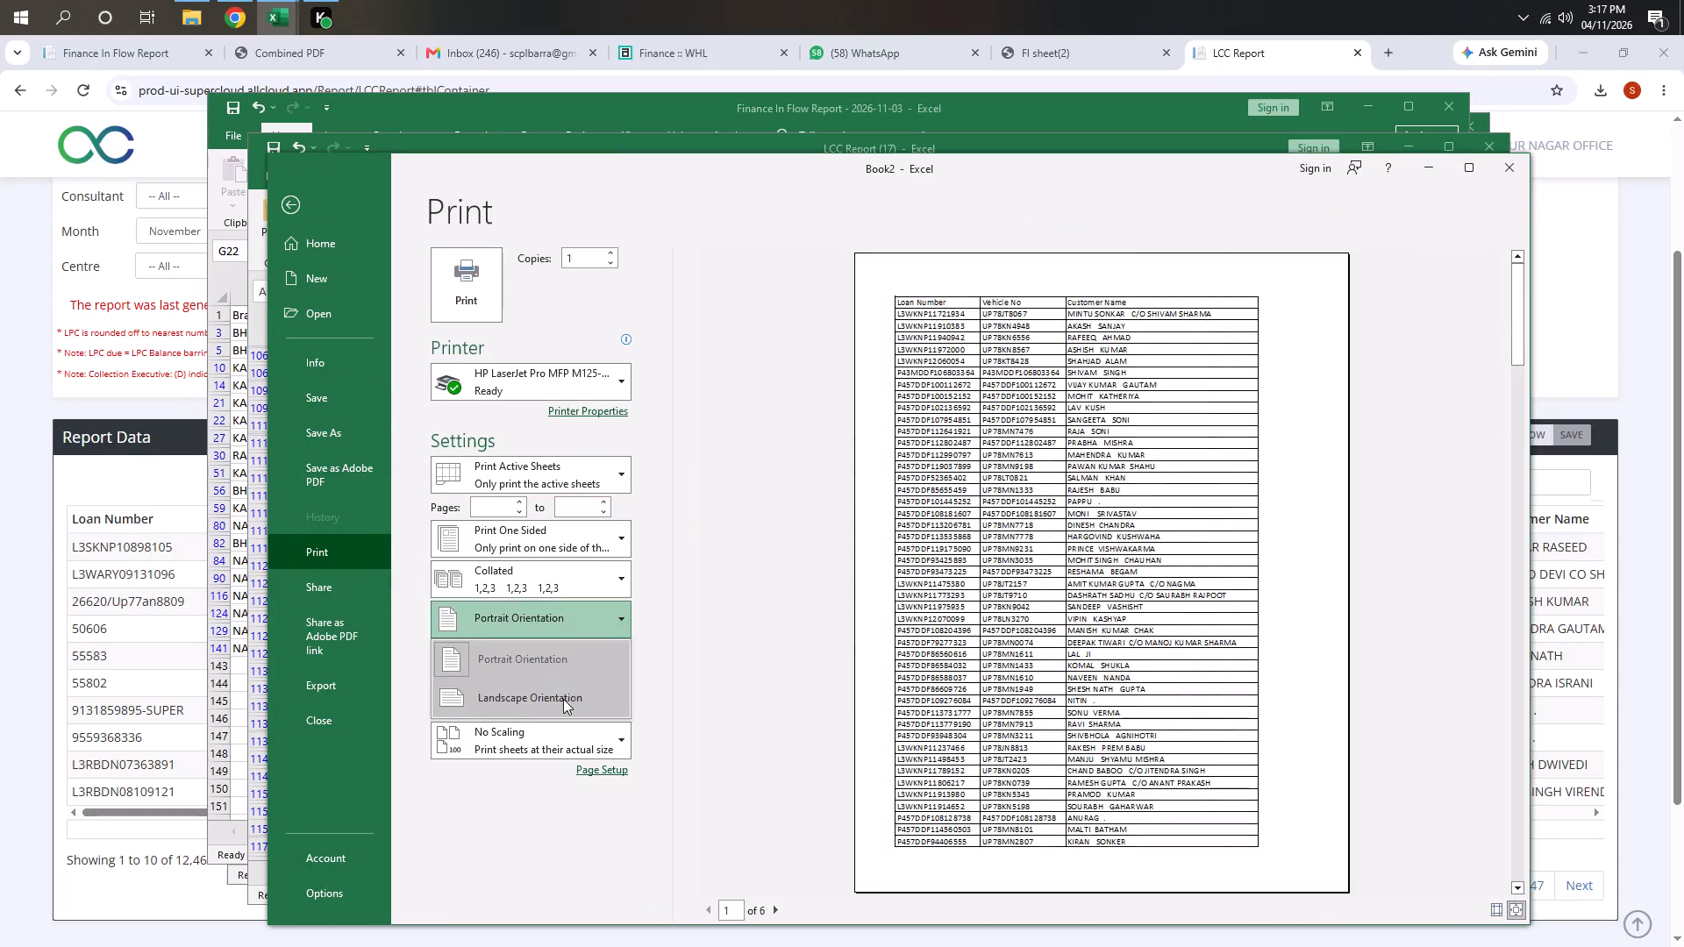
scroll(1182, 466, "down", 8)
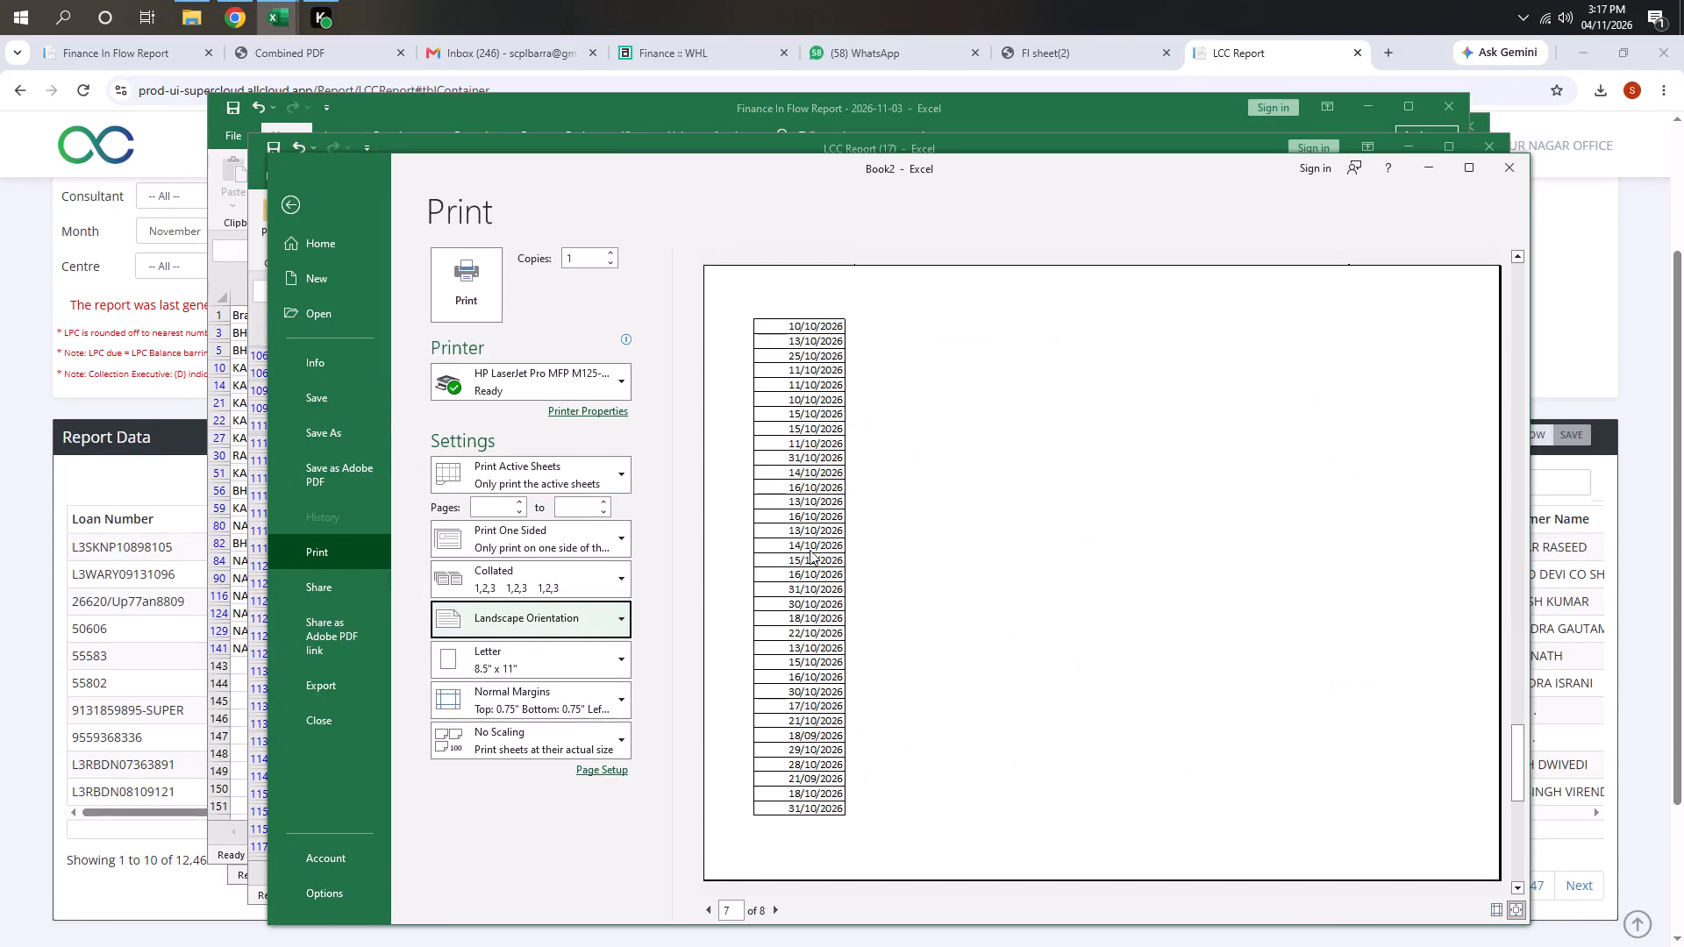
Set the print scaling to 90% of normal size in the page setup.
left_click(592, 770)
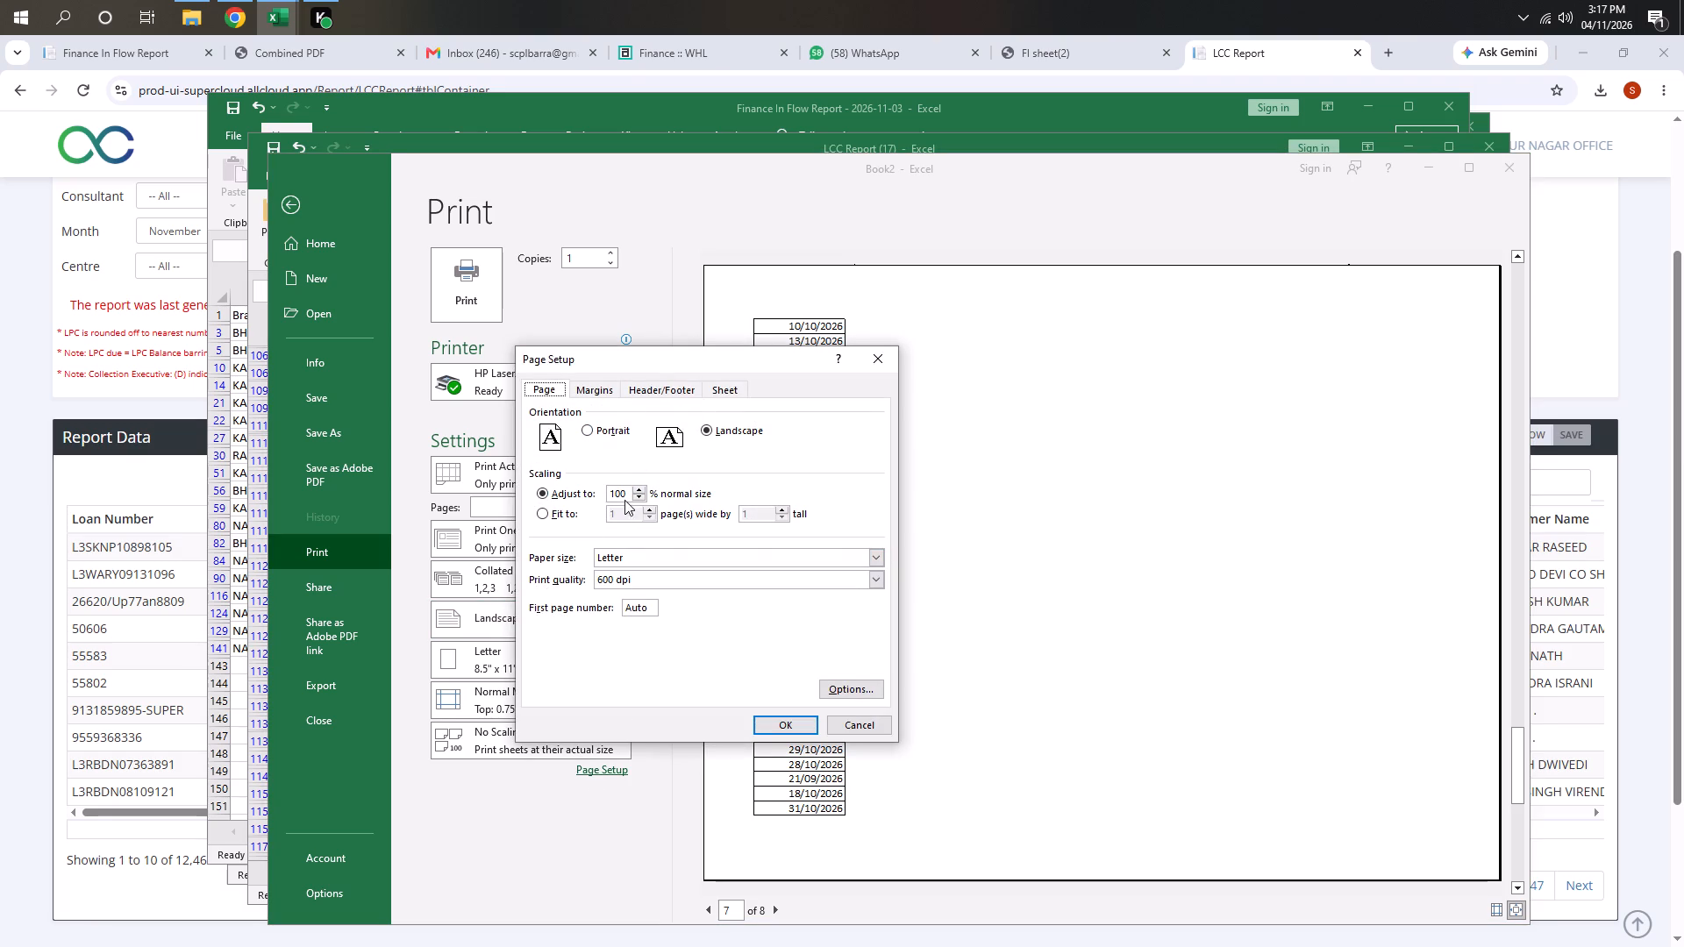
left_click_drag(620, 496, 598, 501)
left_click(631, 474)
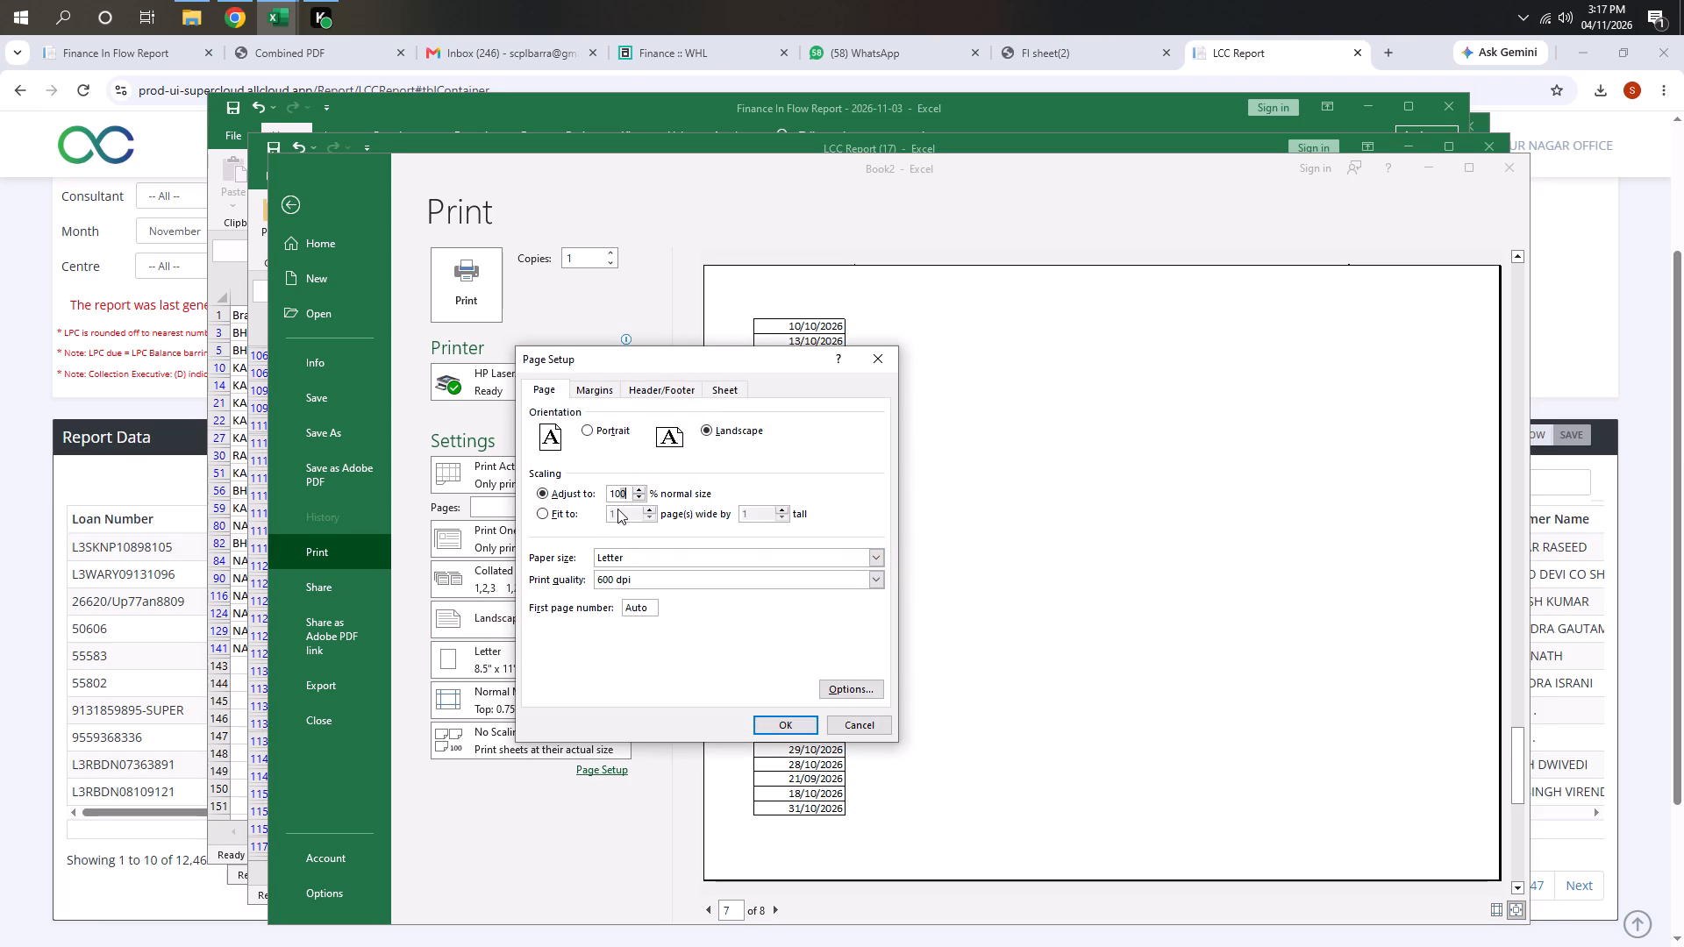
left_click(624, 495)
key("BackSpace")
key("BackSpace")
key("BackSpace")
key("BackSpace")
type("90")
key("Return")
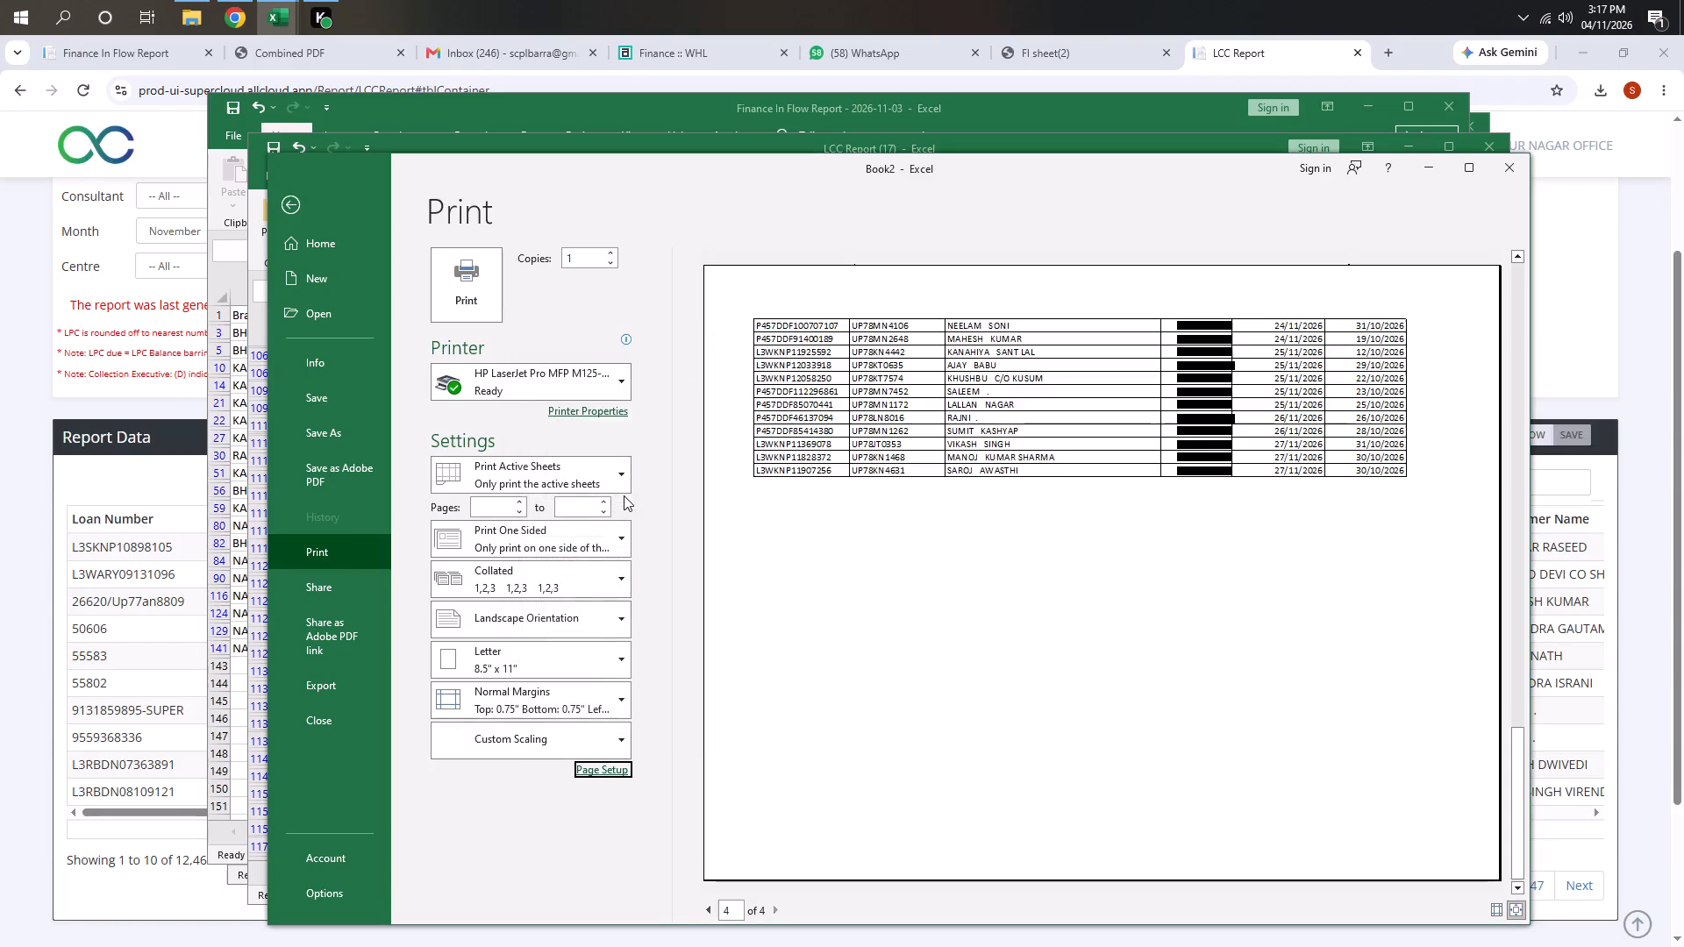
Look through the preview pages and print one copy of the sheet on the HP LaserJet Pro.
scroll(953, 484, "up", 12)
scroll(1044, 479, "down", 2)
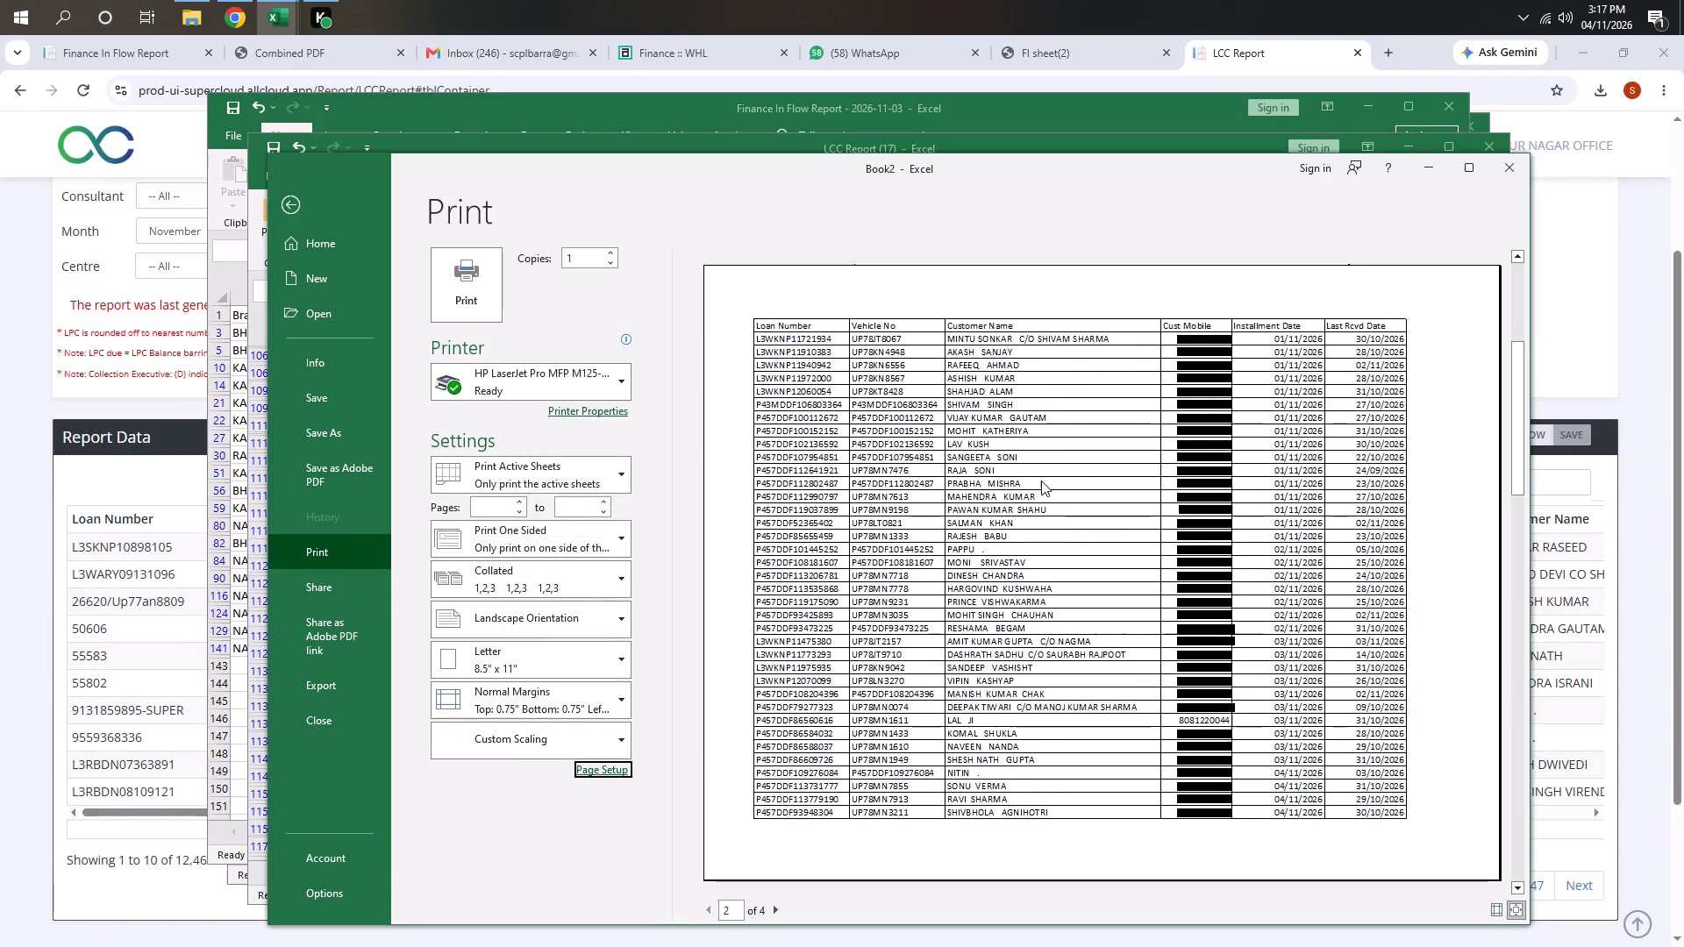
scroll(1041, 481, "down", 9)
scroll(938, 481, "up", 8)
left_click(476, 297)
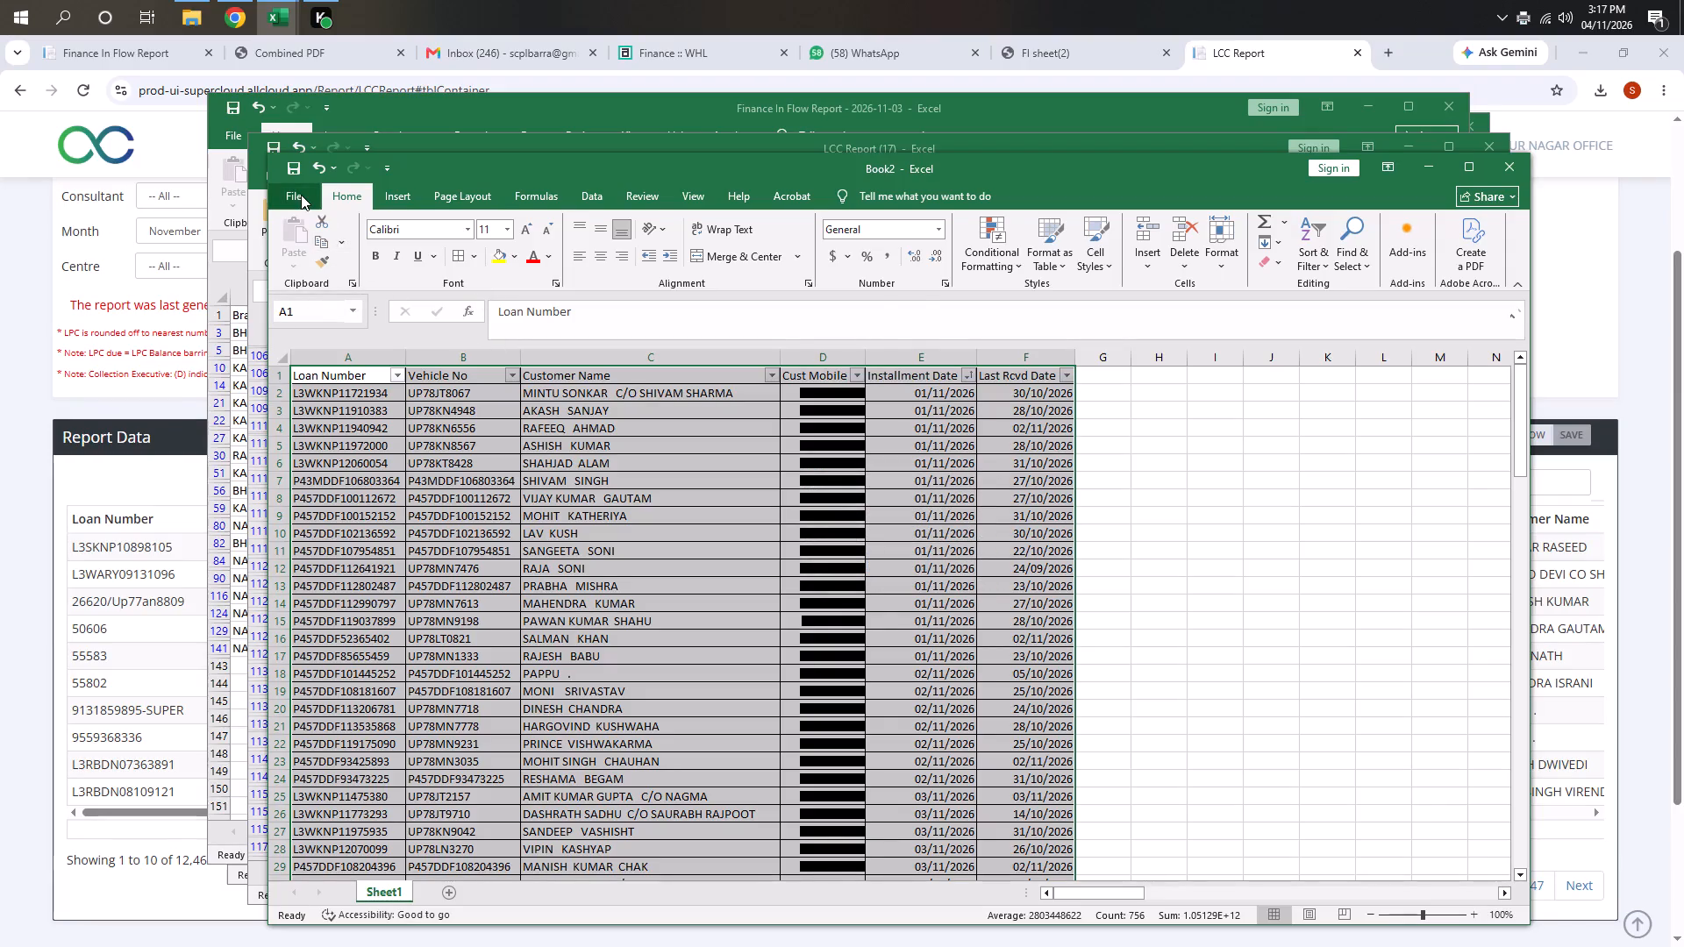
Save the workbook as DIVYANSHU LCC NOV in the NOV LCC folder inside NOVEMBER 2026, and close it.
left_click(301, 195)
left_click(360, 445)
left_click(477, 561)
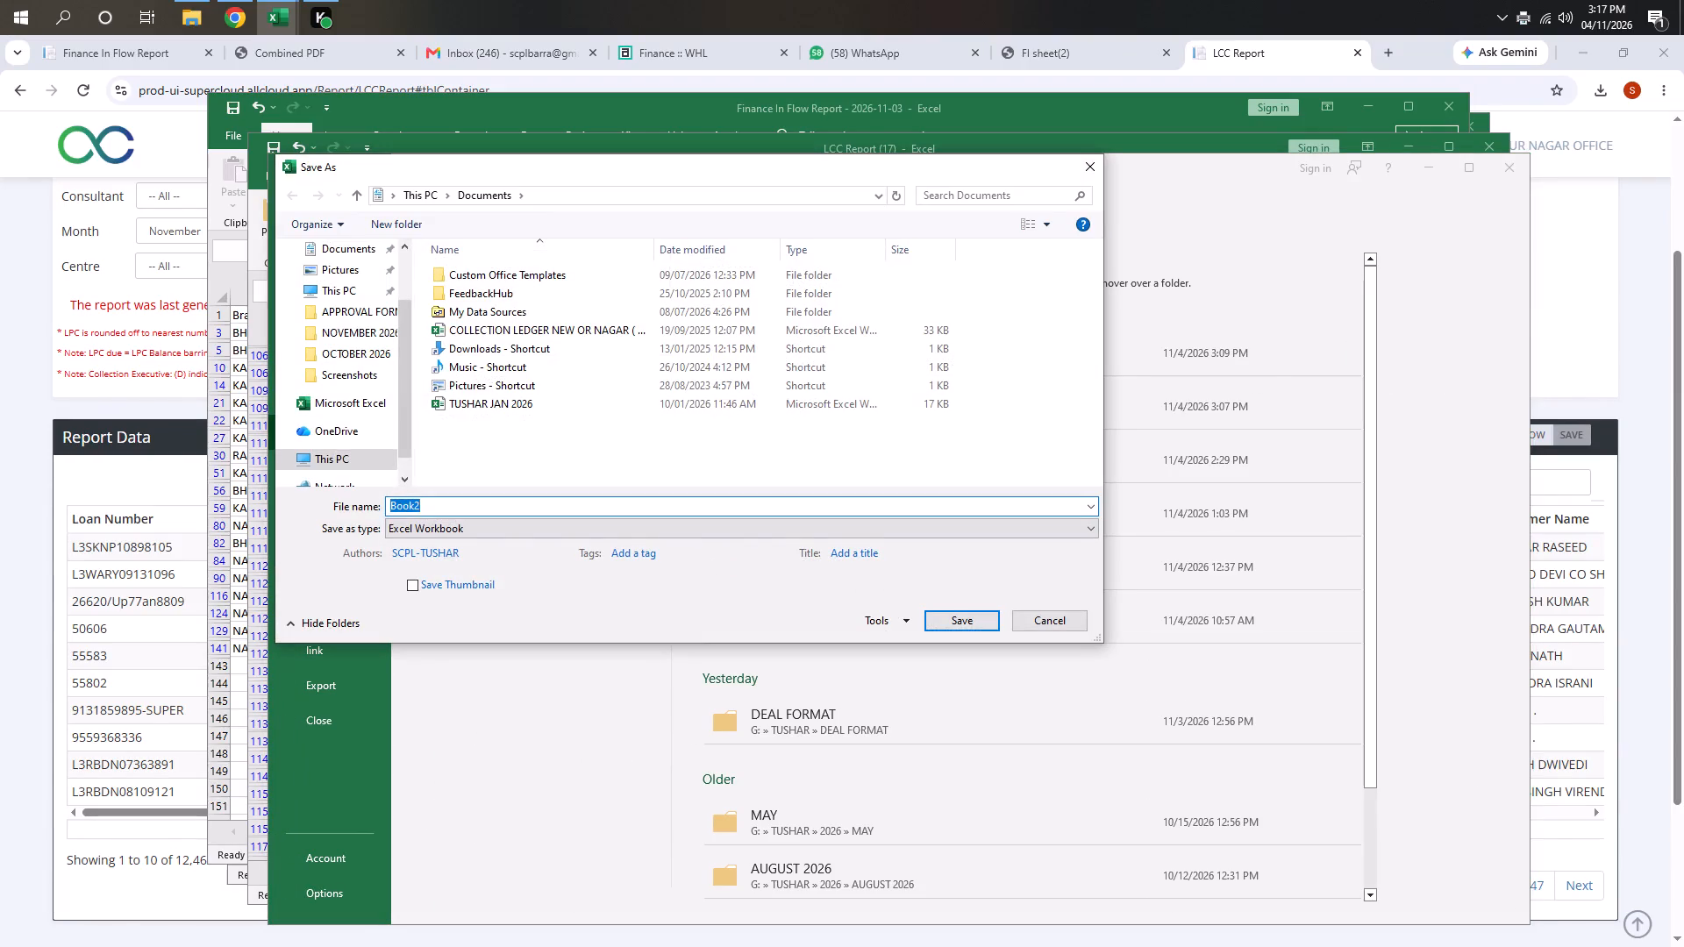
type("DO=I")
key("BackSpace")
key("BackSpace")
key("BackSpace")
type("IVYANSHU")
key("space")
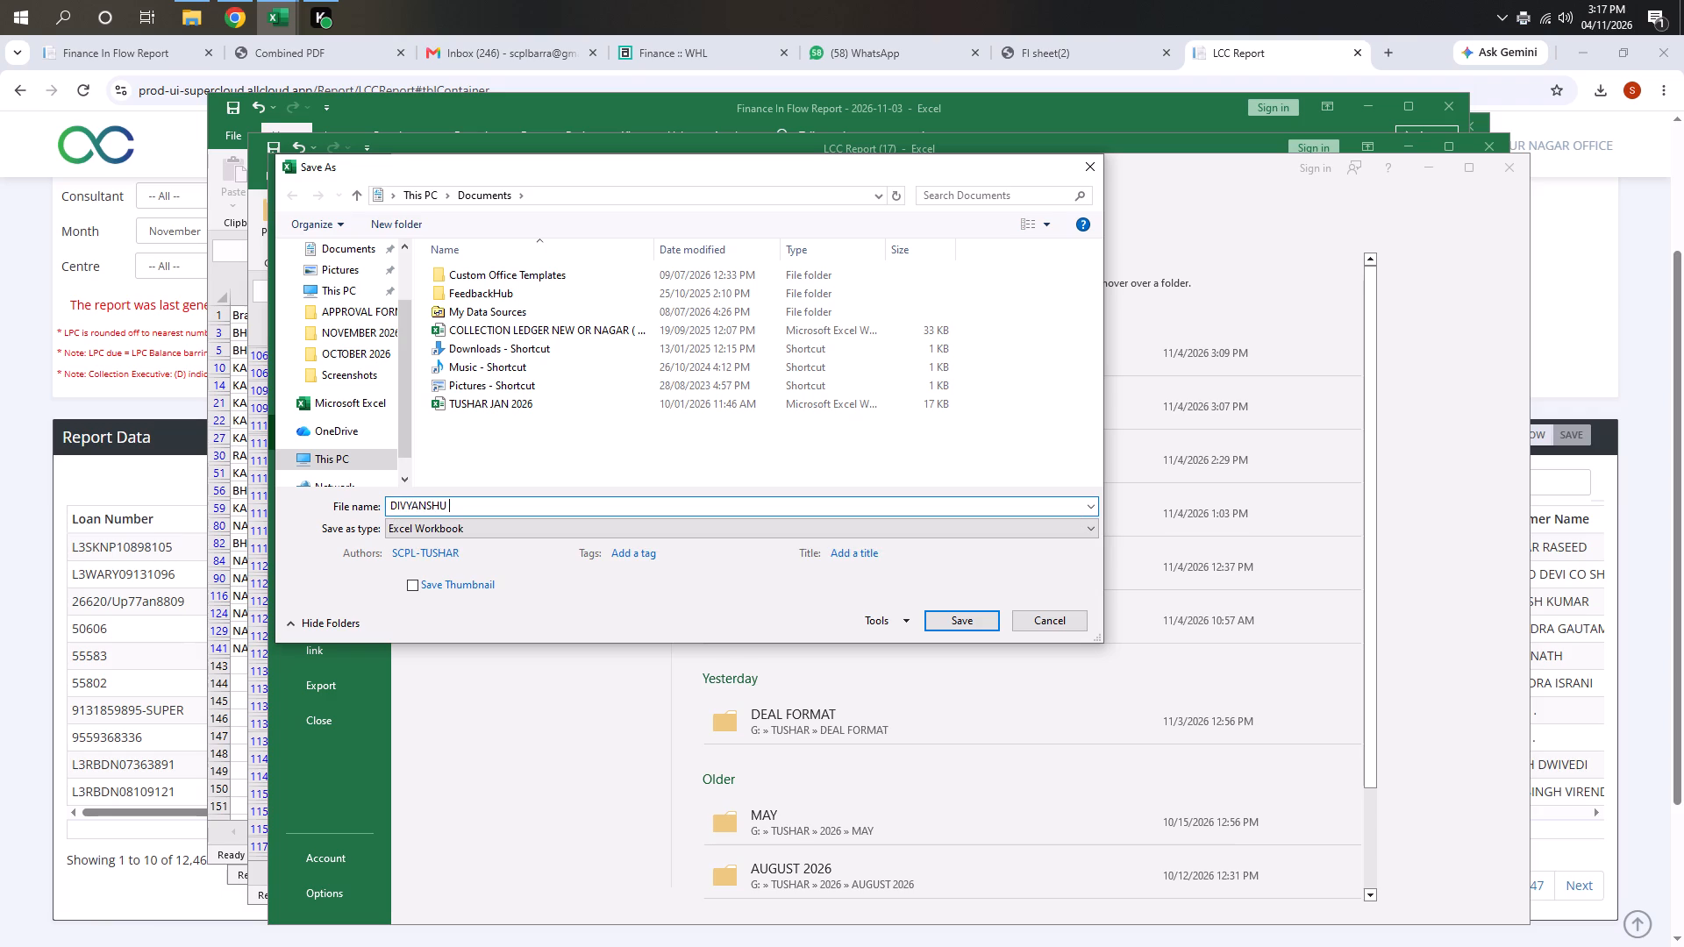
type("LCC NOV")
left_click(365, 337)
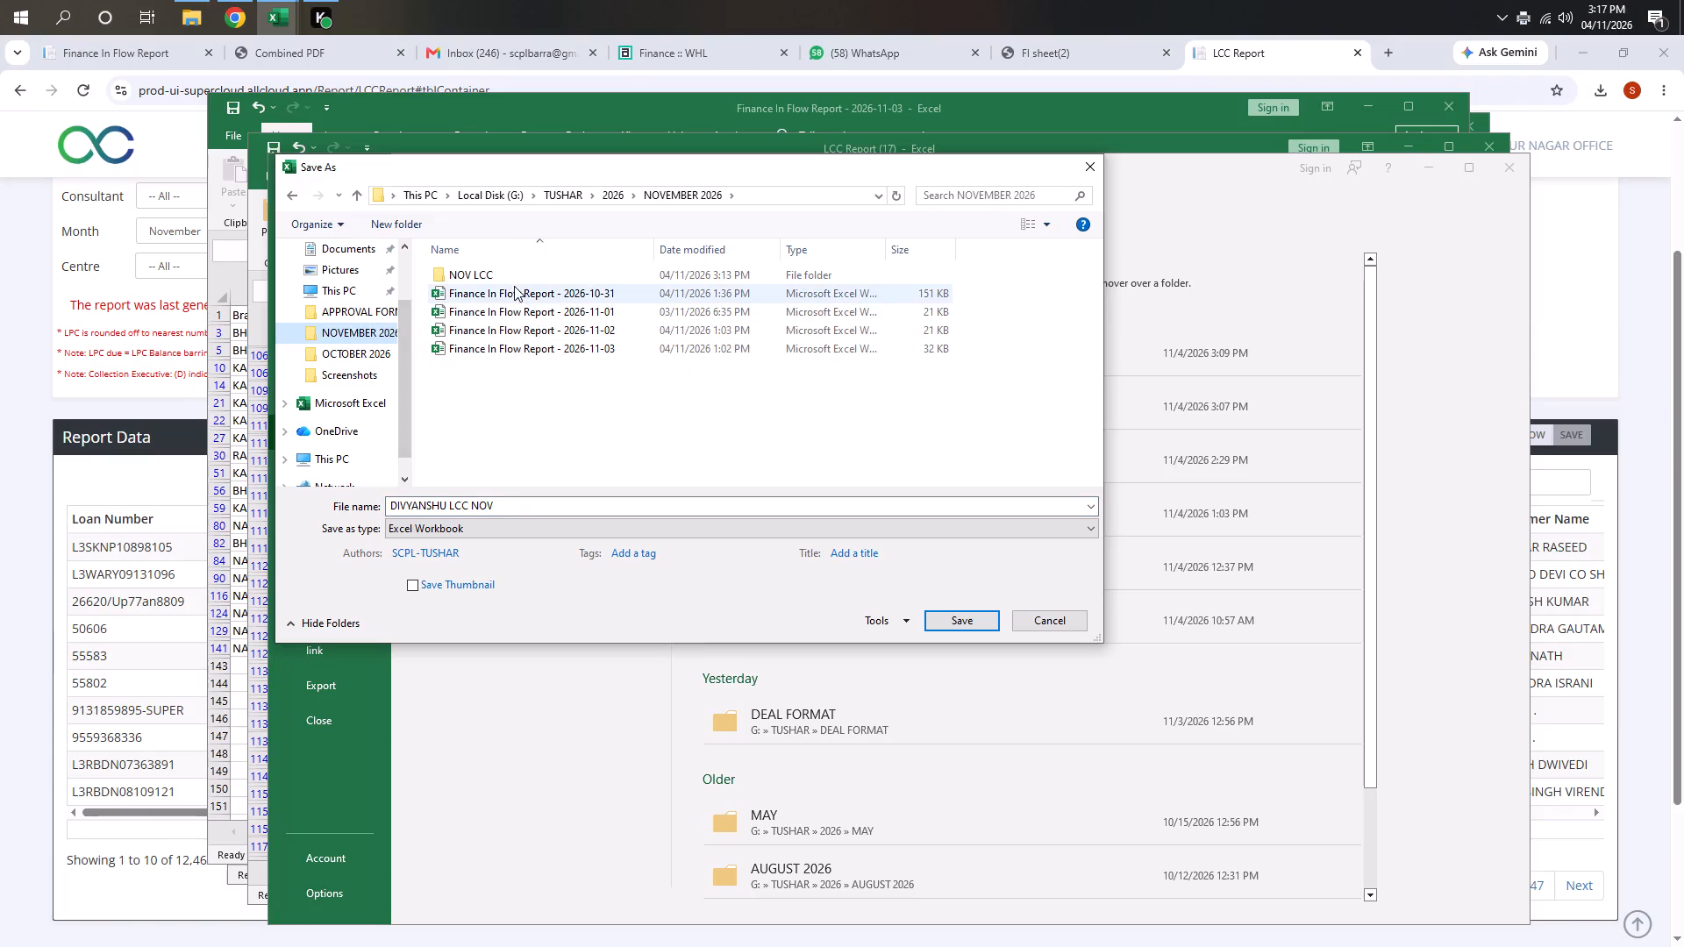
double_click(510, 280)
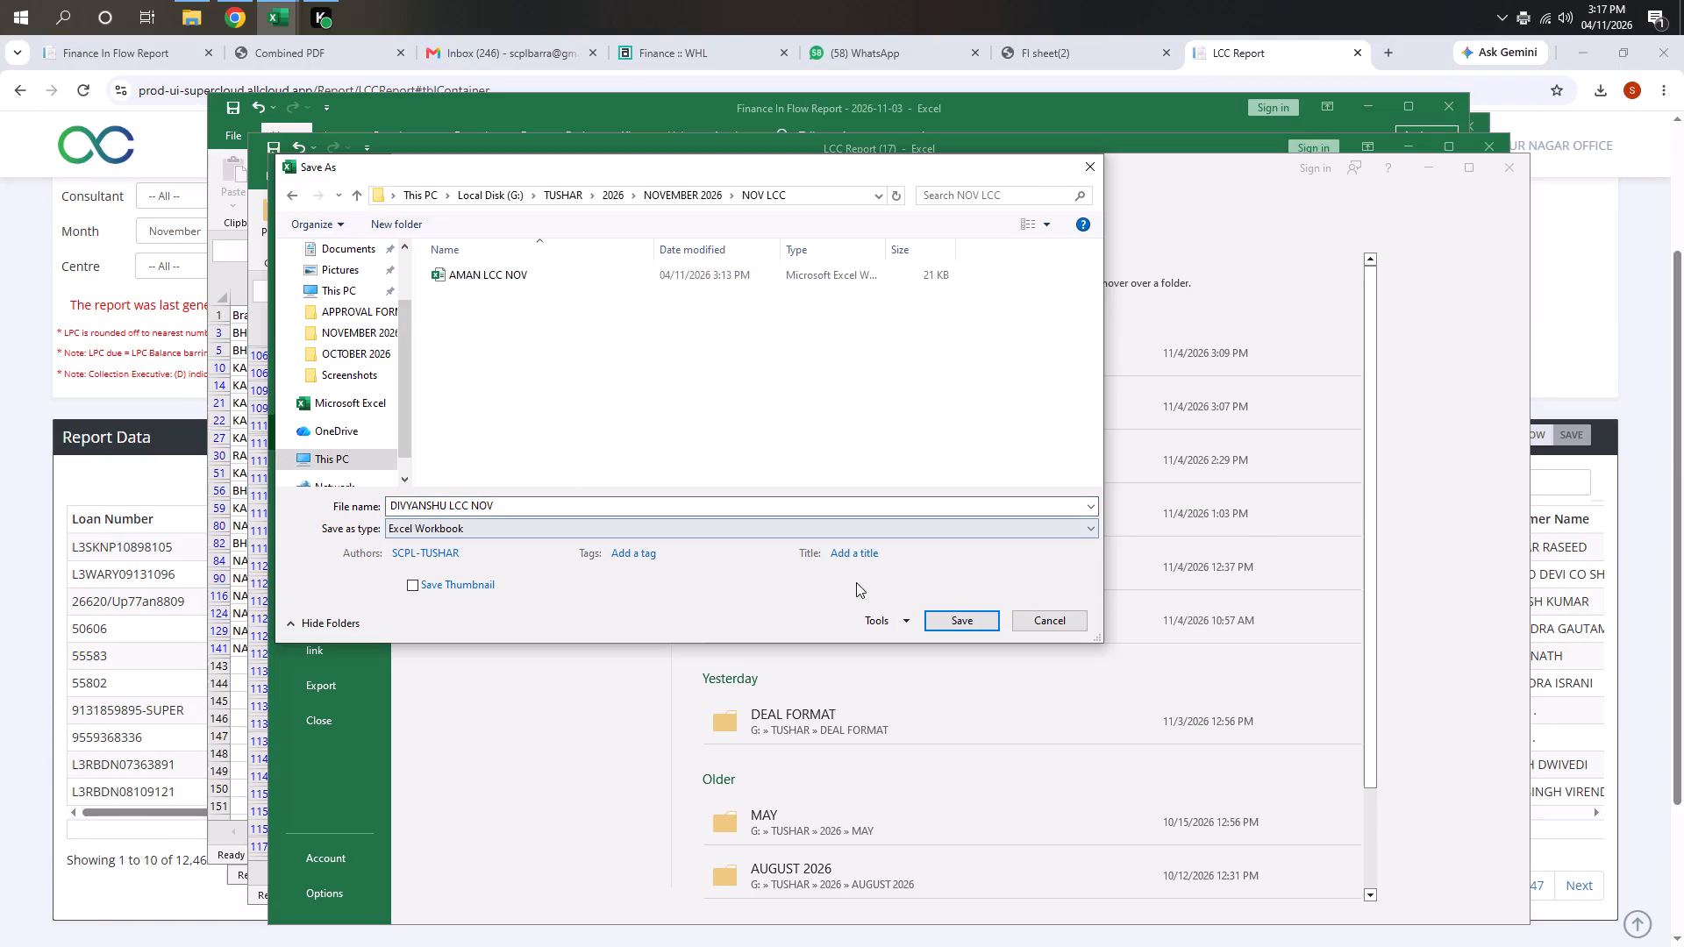
left_click(985, 626)
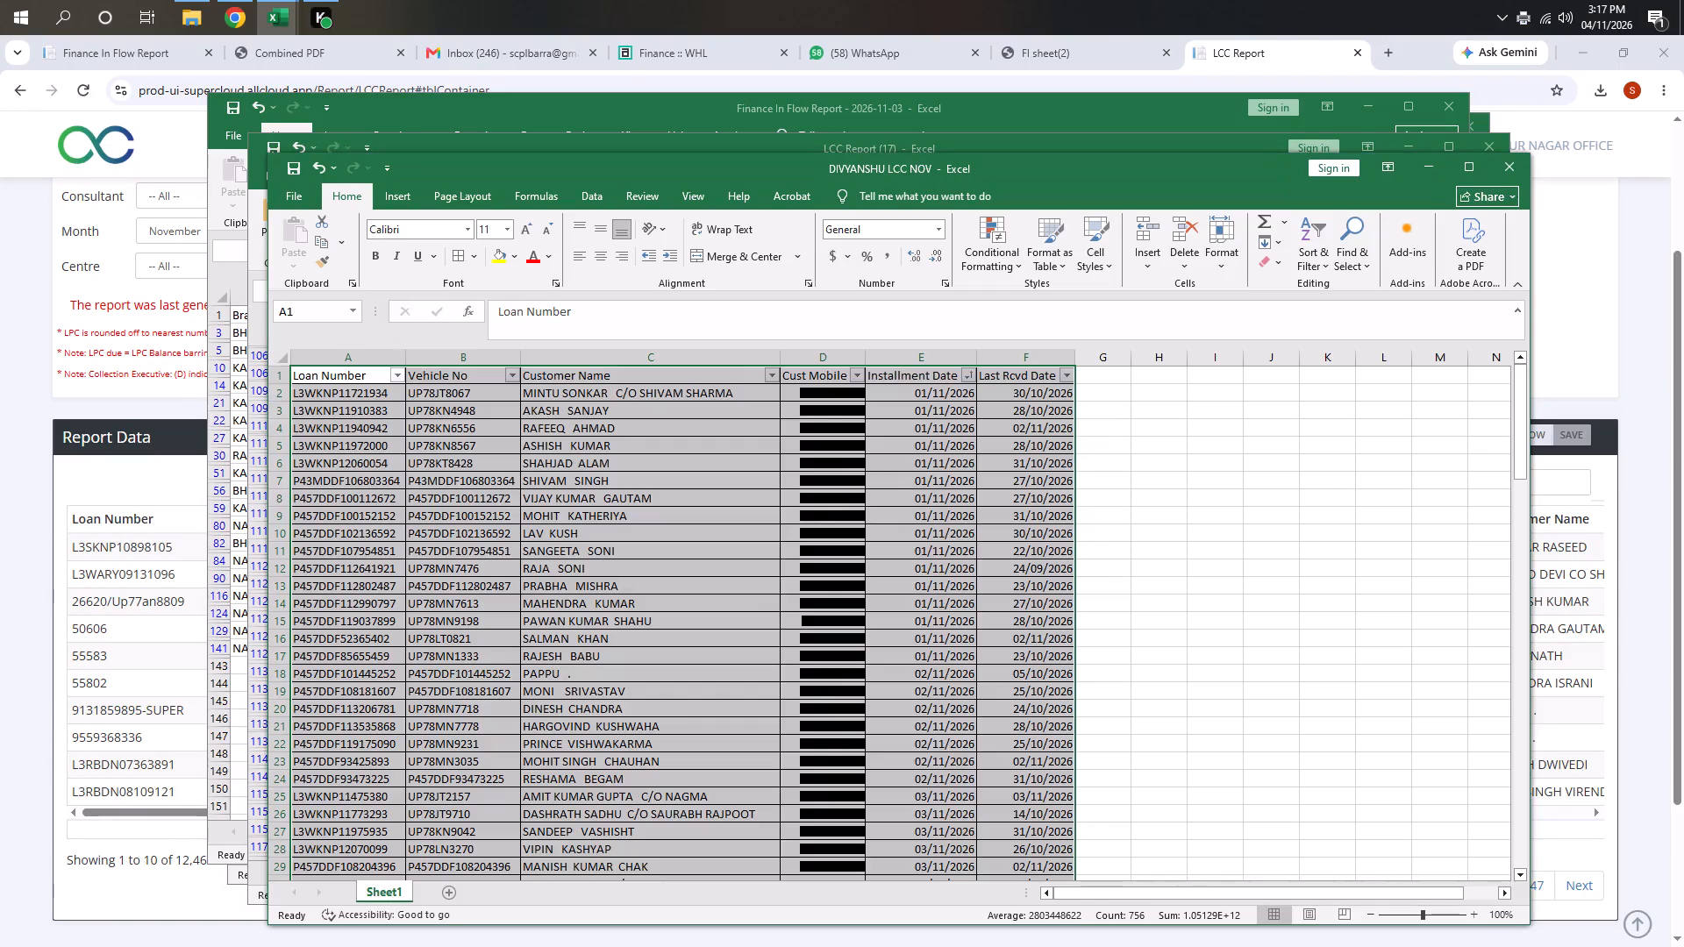
left_click(1515, 160)
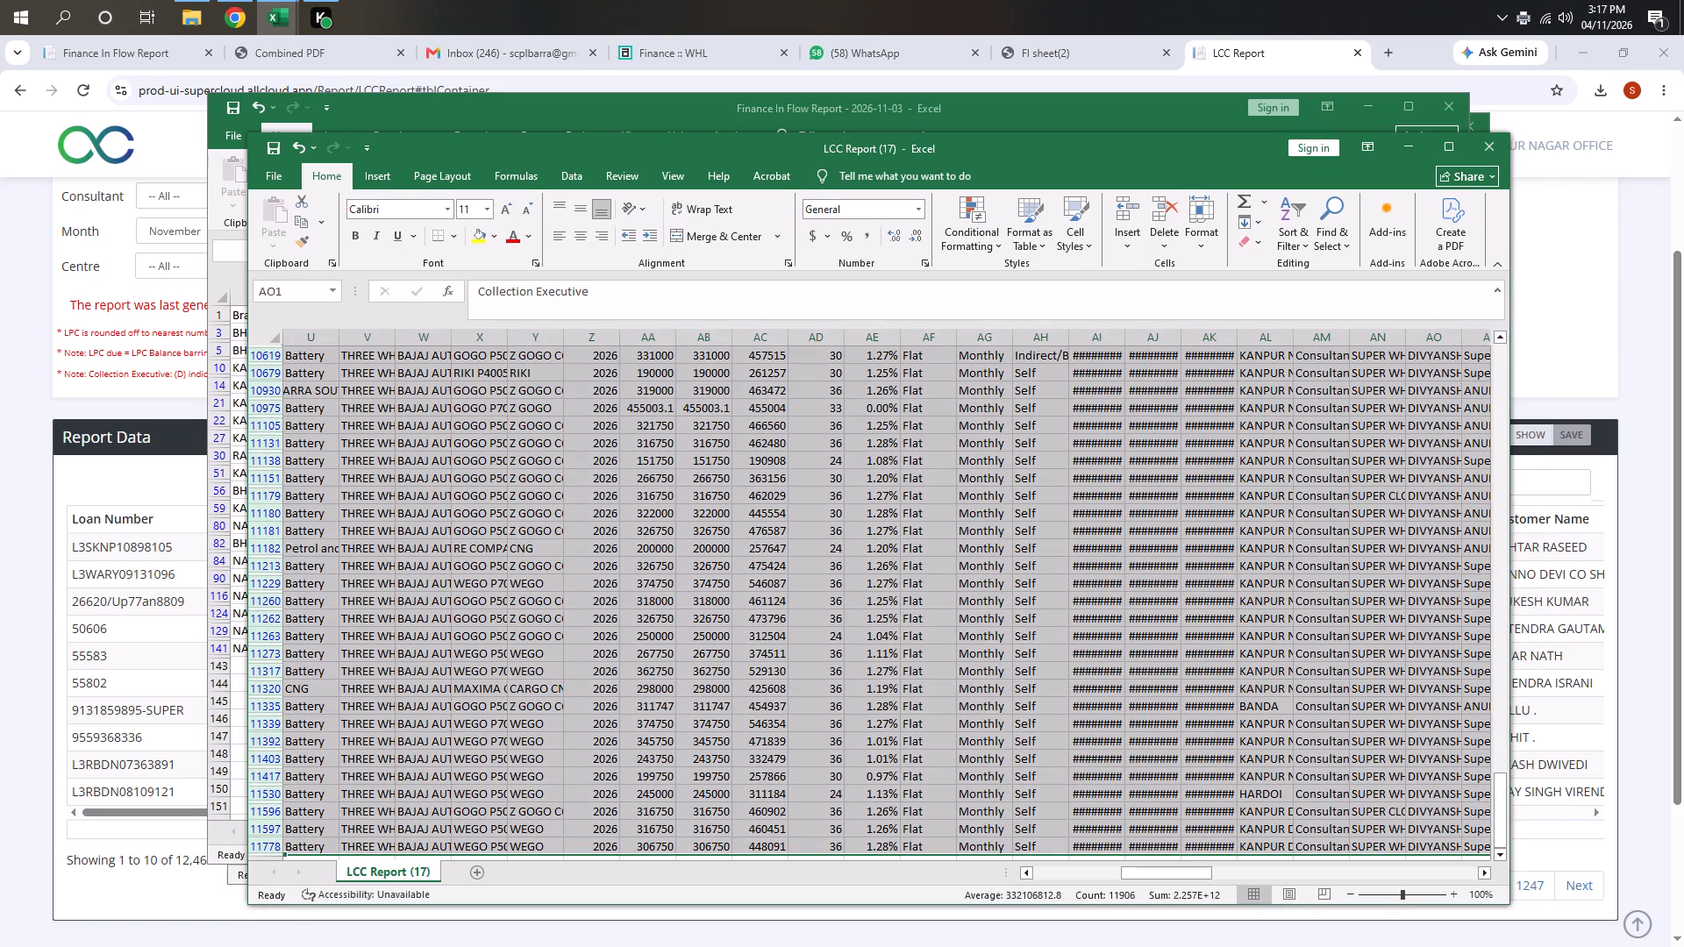
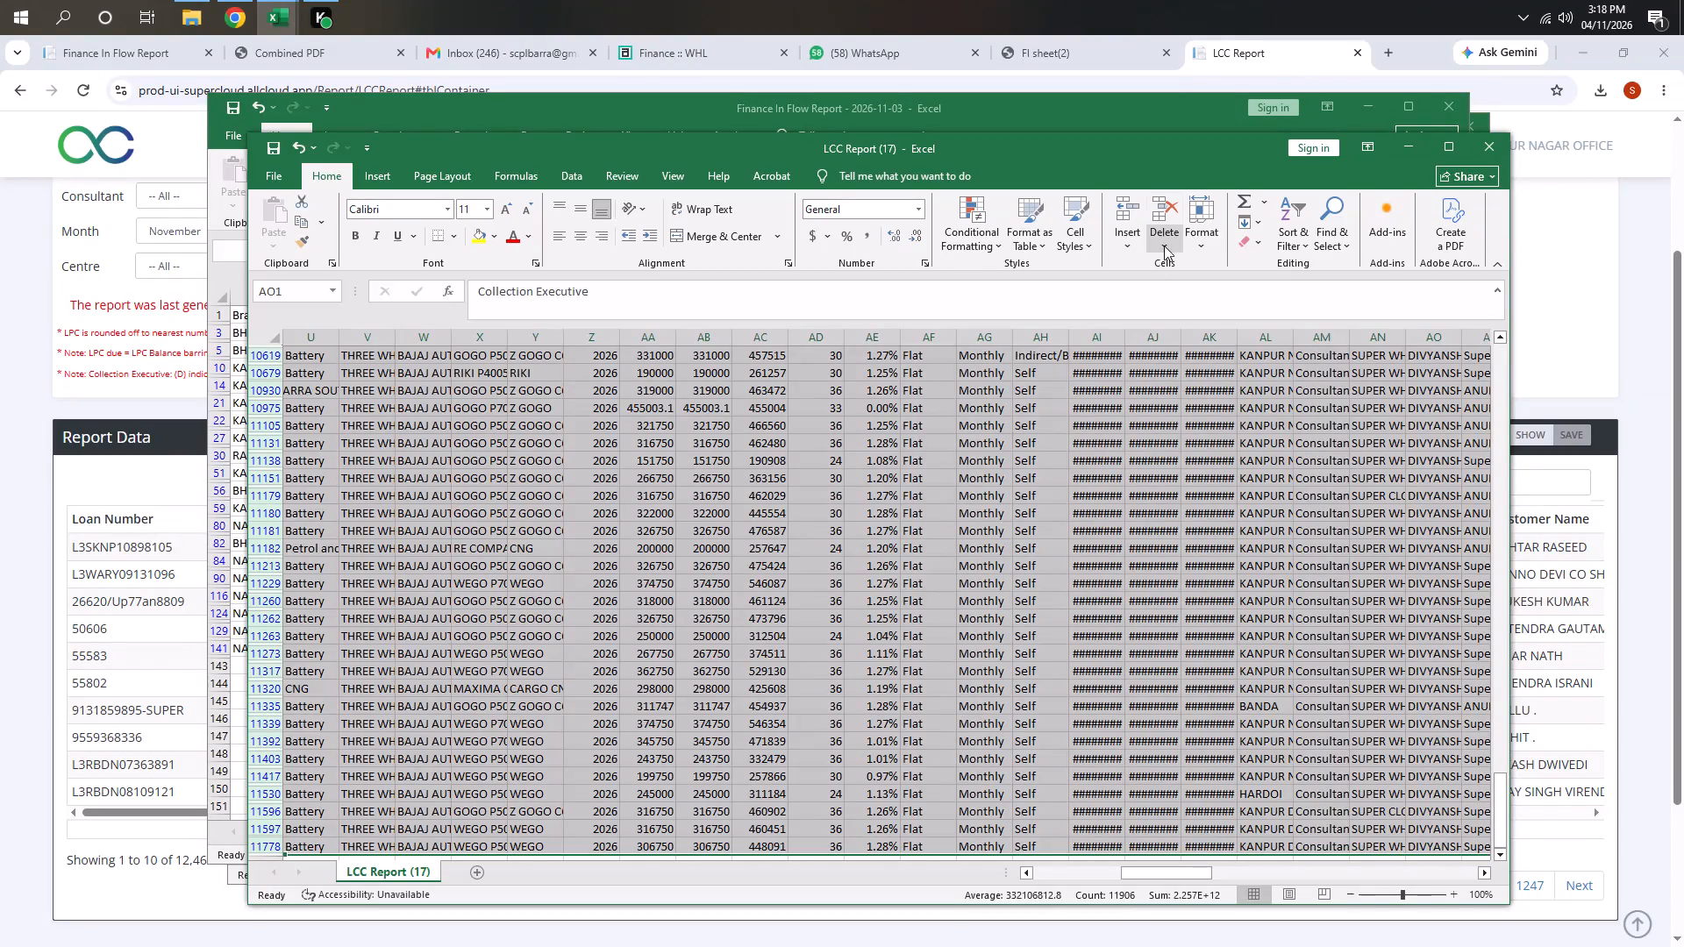
Filter the LCC report's Collection Executive column to show only VINEET's accounts.
left_click(910, 438)
key("ctrl+Up")
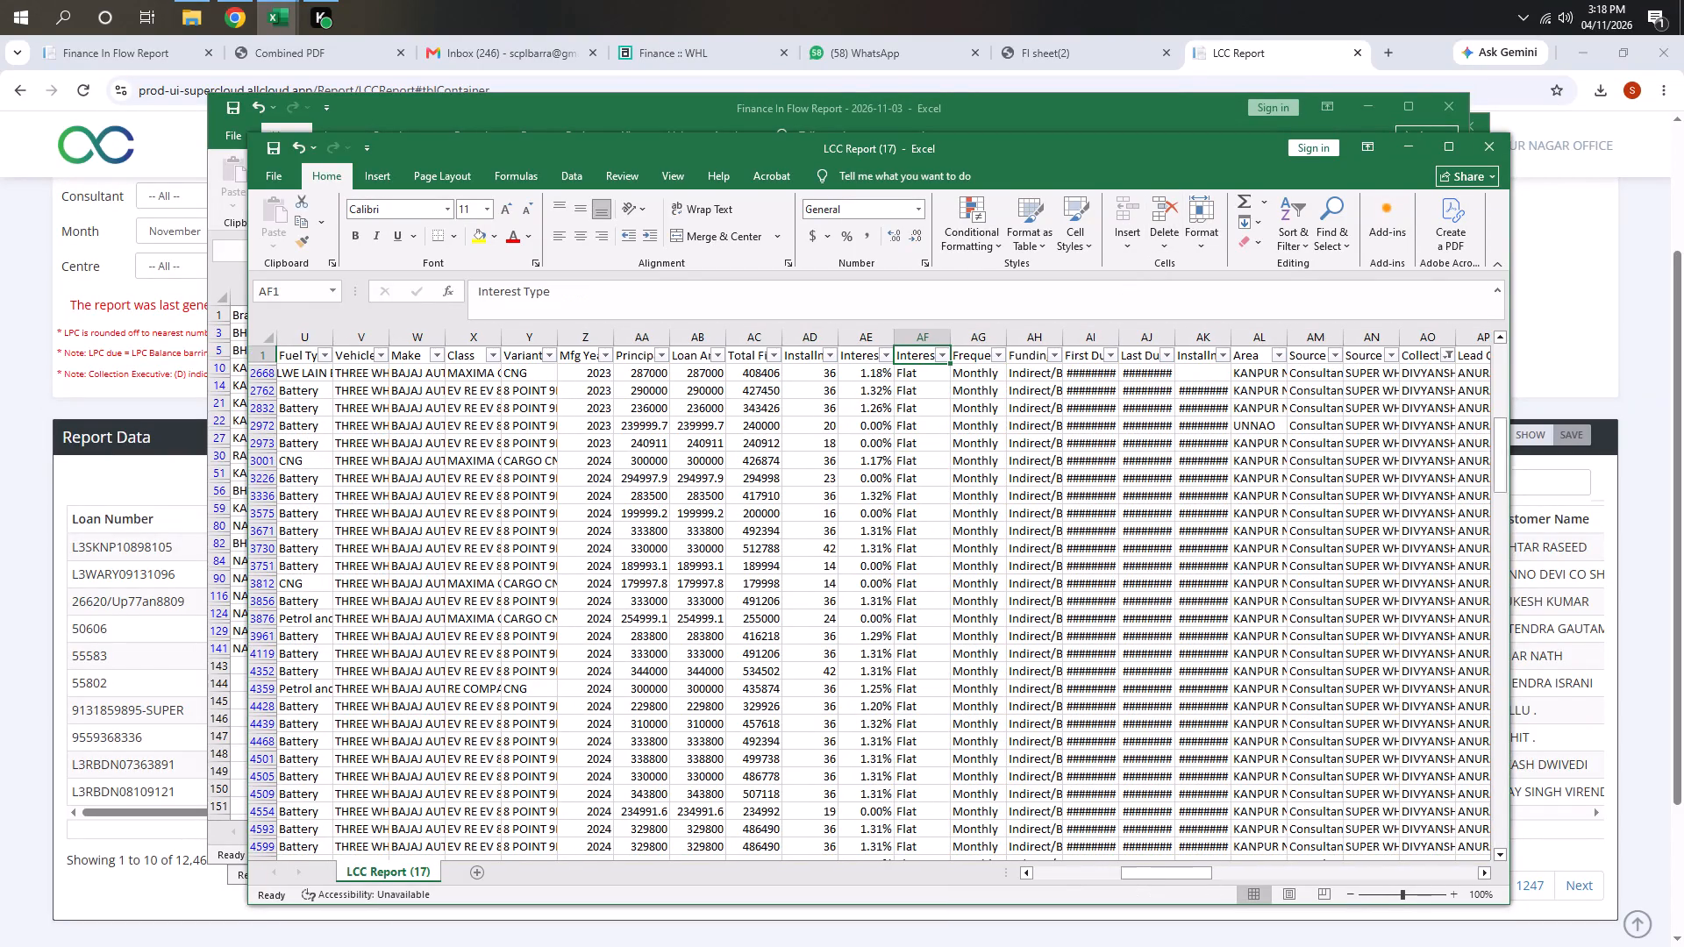
key("Right")
key("Right")
key("Right")
key("Right")
key("Right")
key("Right")
key("Right")
key("Right")
key("Right")
key("alt+Down")
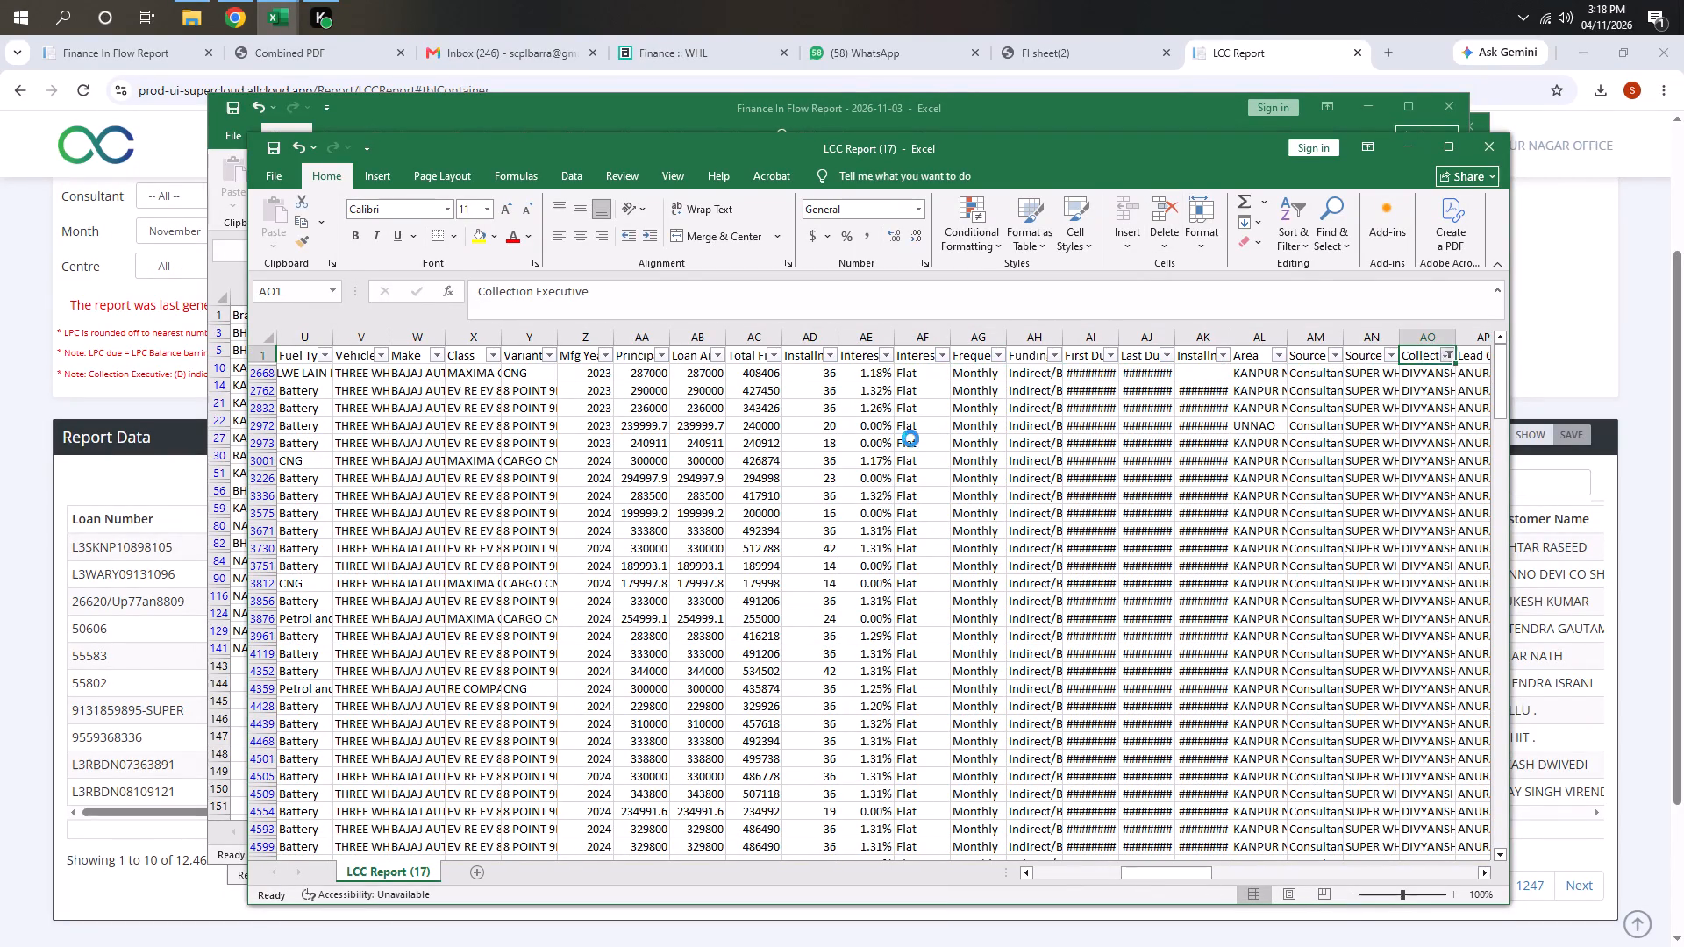
key("Down")
key("Down")
key("Down")
key("Down")
key("Down")
key("Down")
key("Down")
key("Down")
type("VINEET")
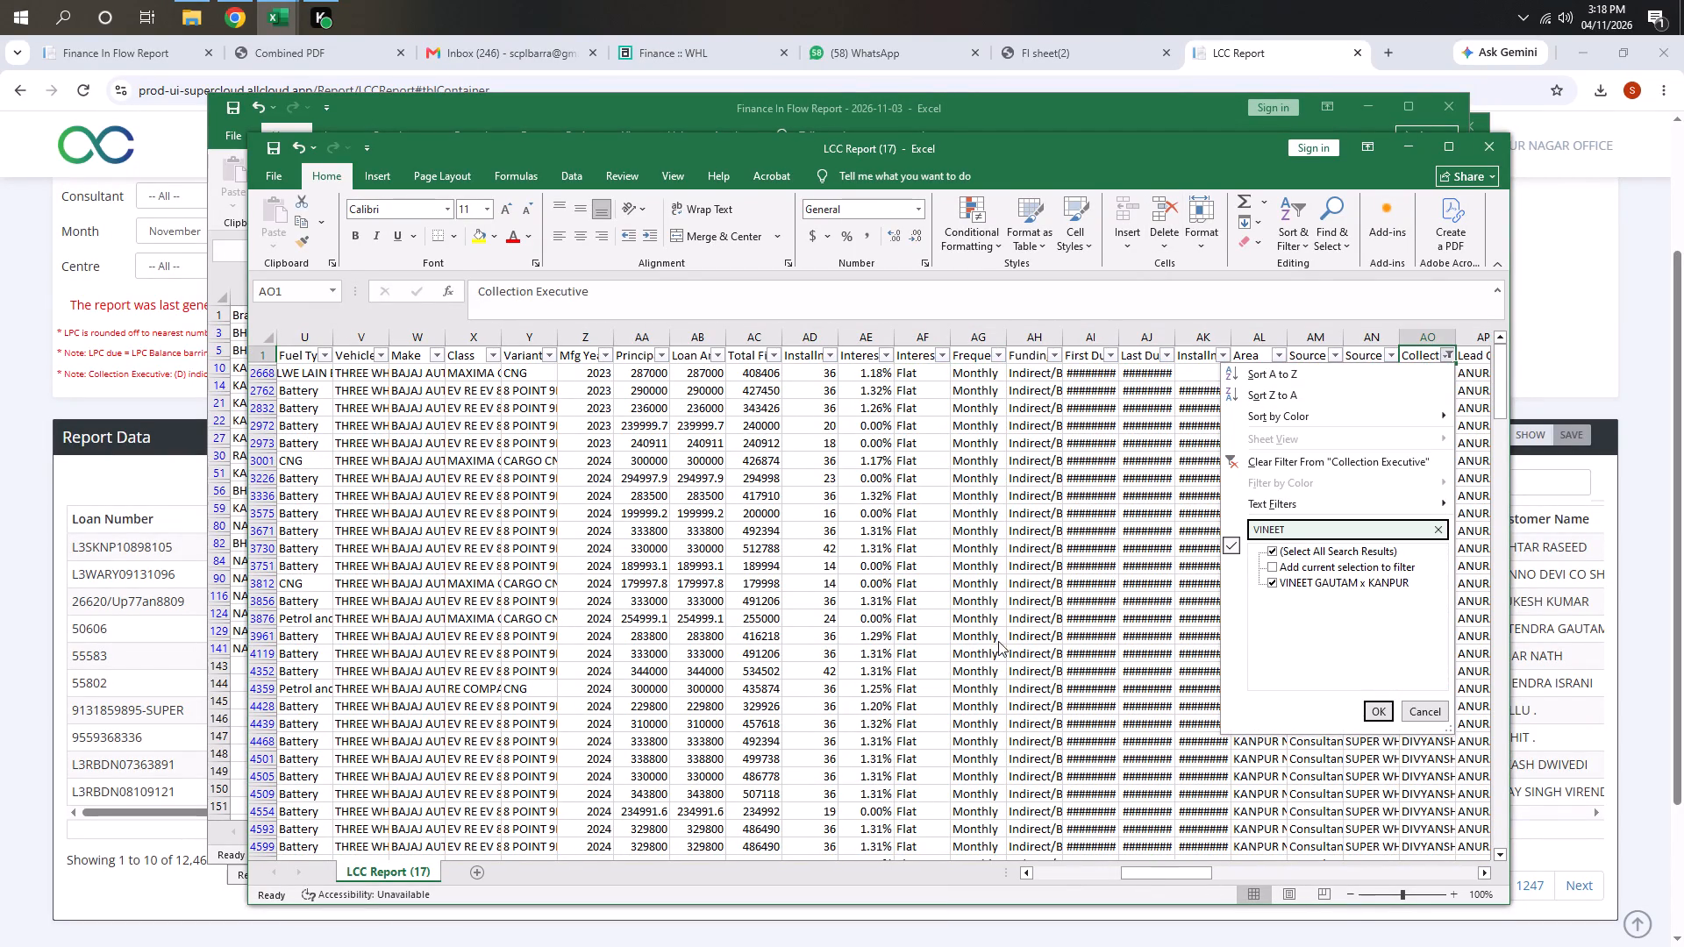
left_click(1373, 707)
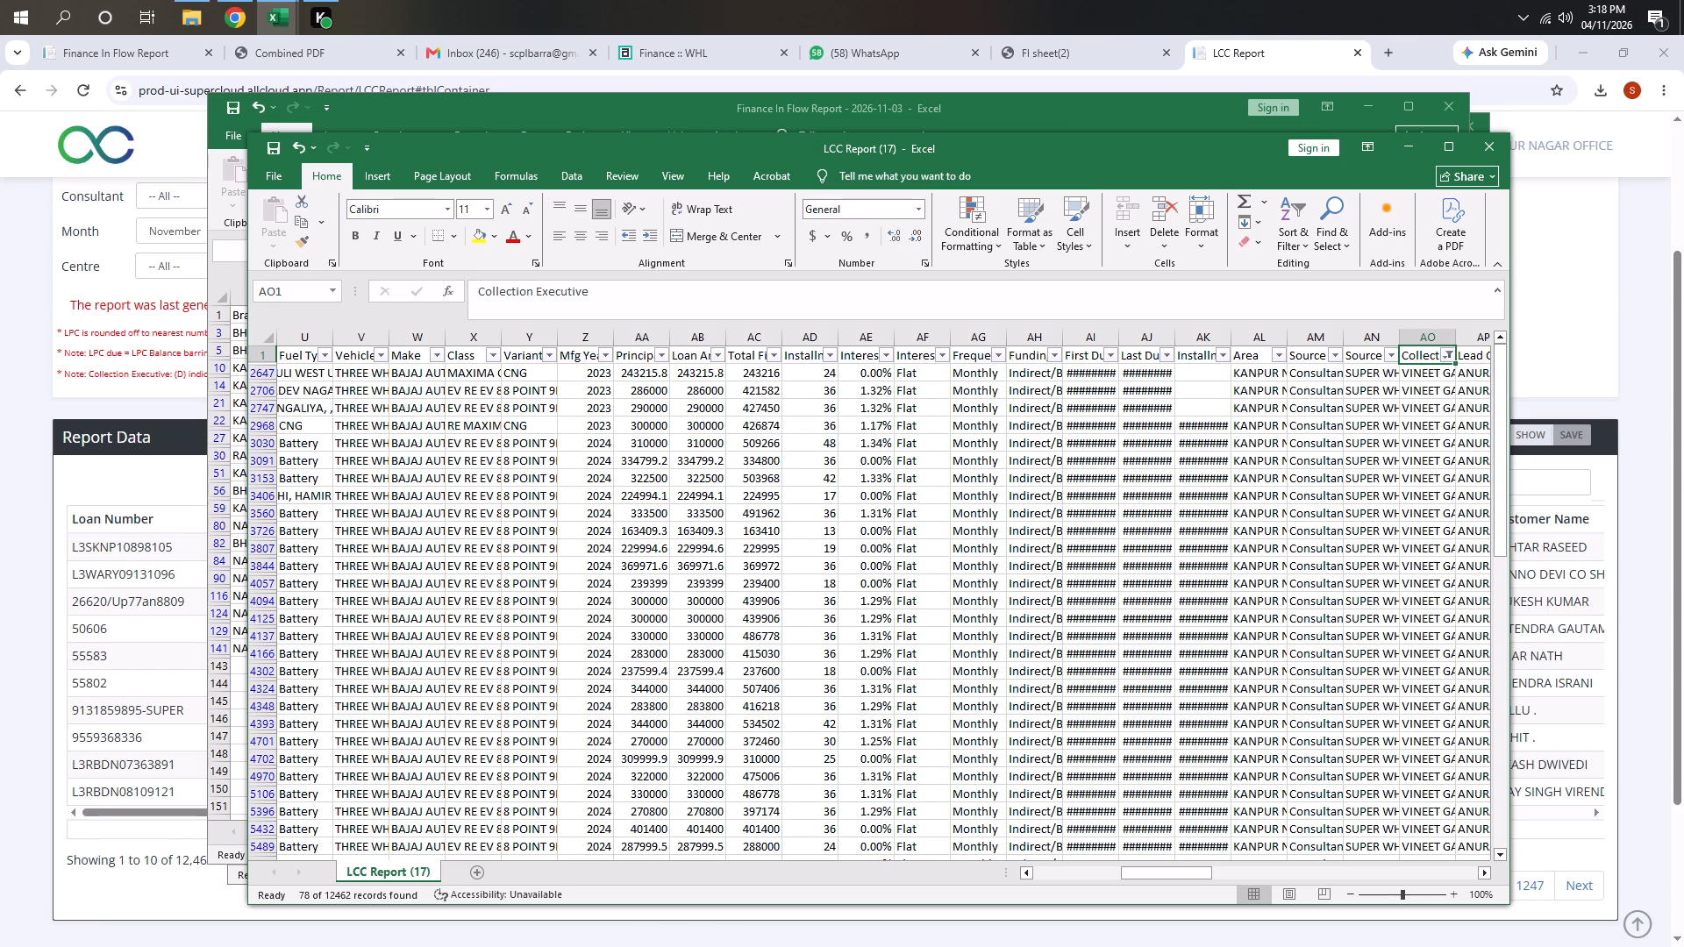
Copy the whole filtered LCC table, headers included, and paste it into a new blank workbook.
left_click(439, 500)
key("ctrl+Up")
key("ctrl+Left")
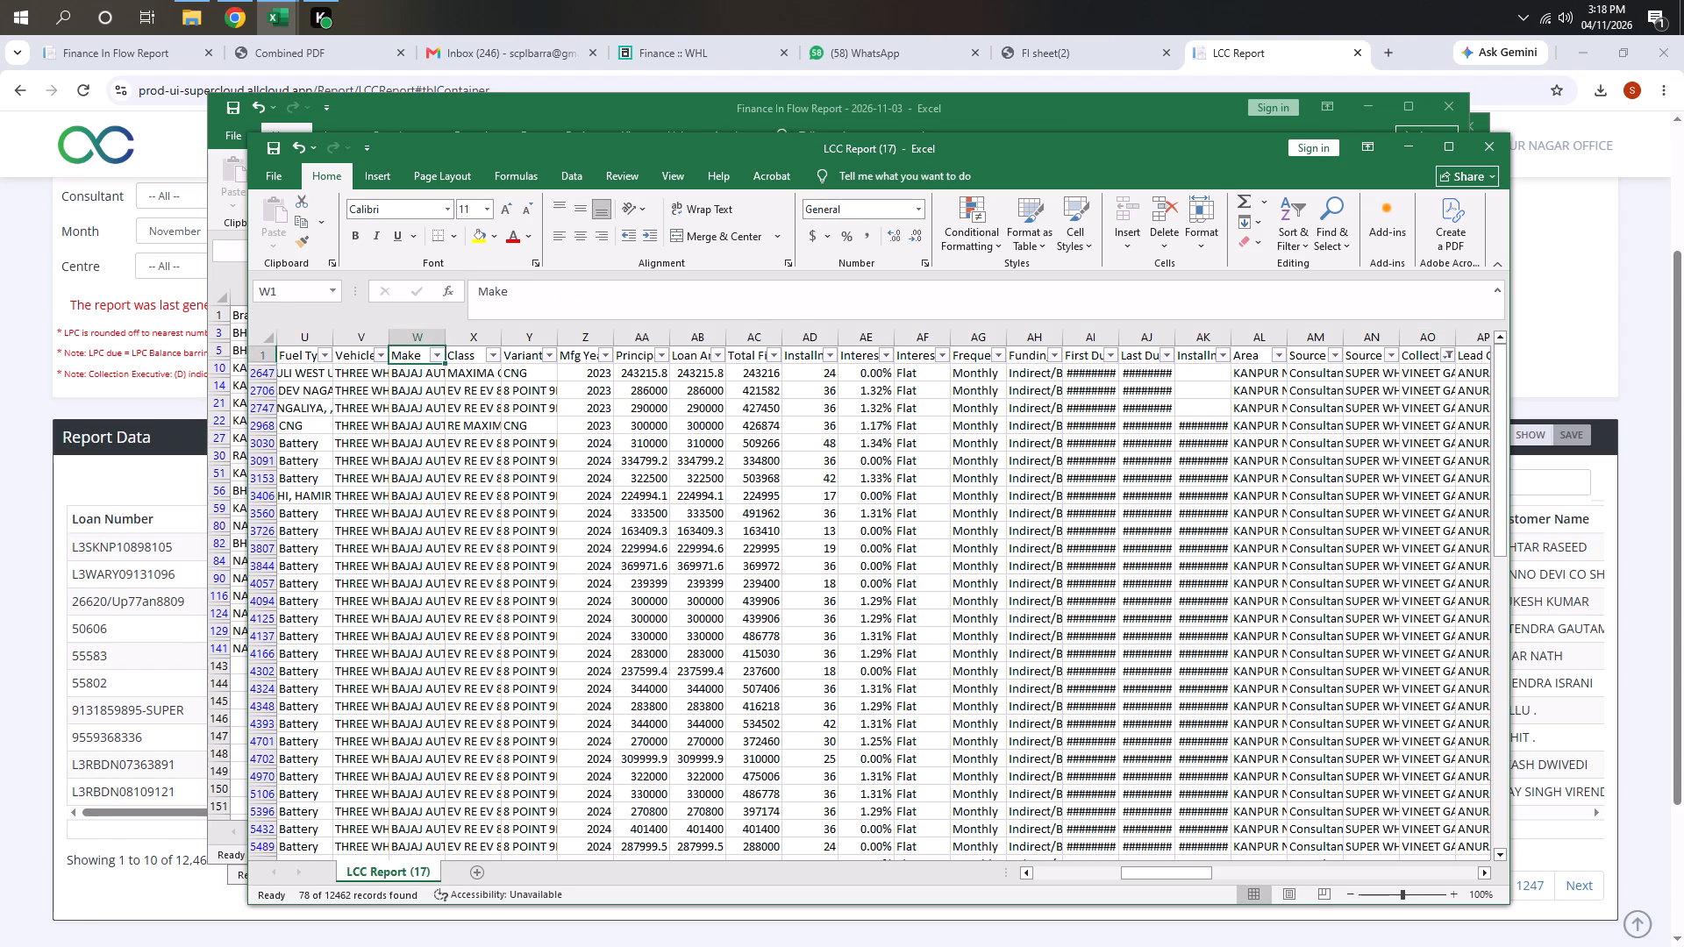
key("ctrl+Left")
key("ctrl+a")
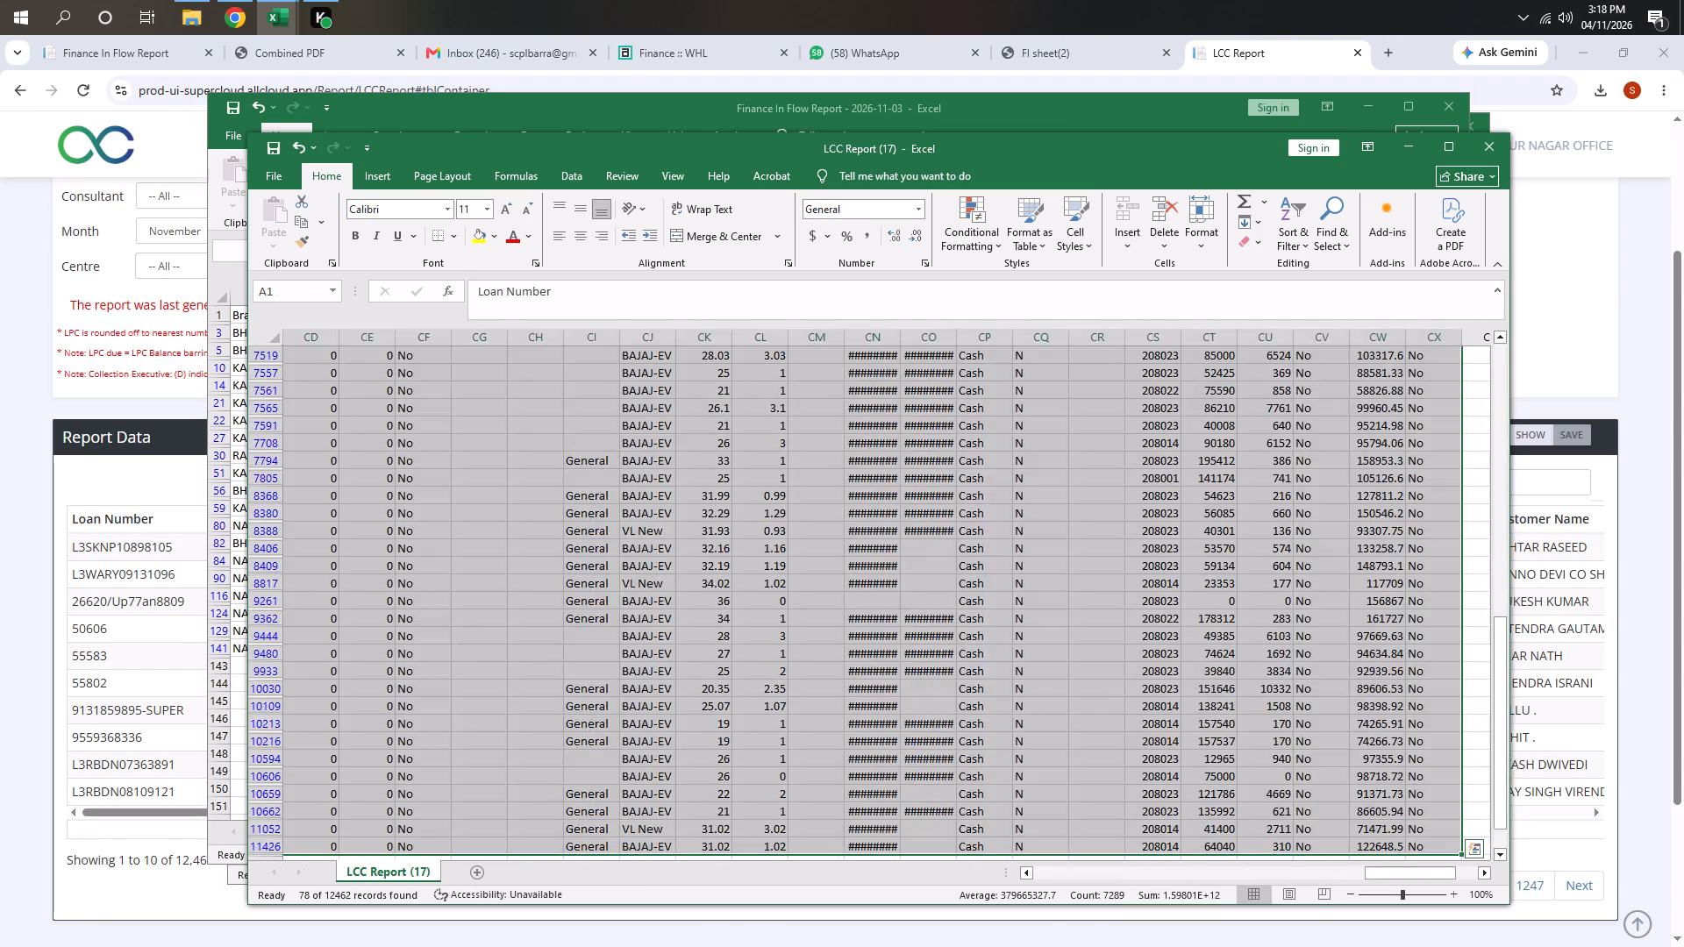
key("ctrl+c")
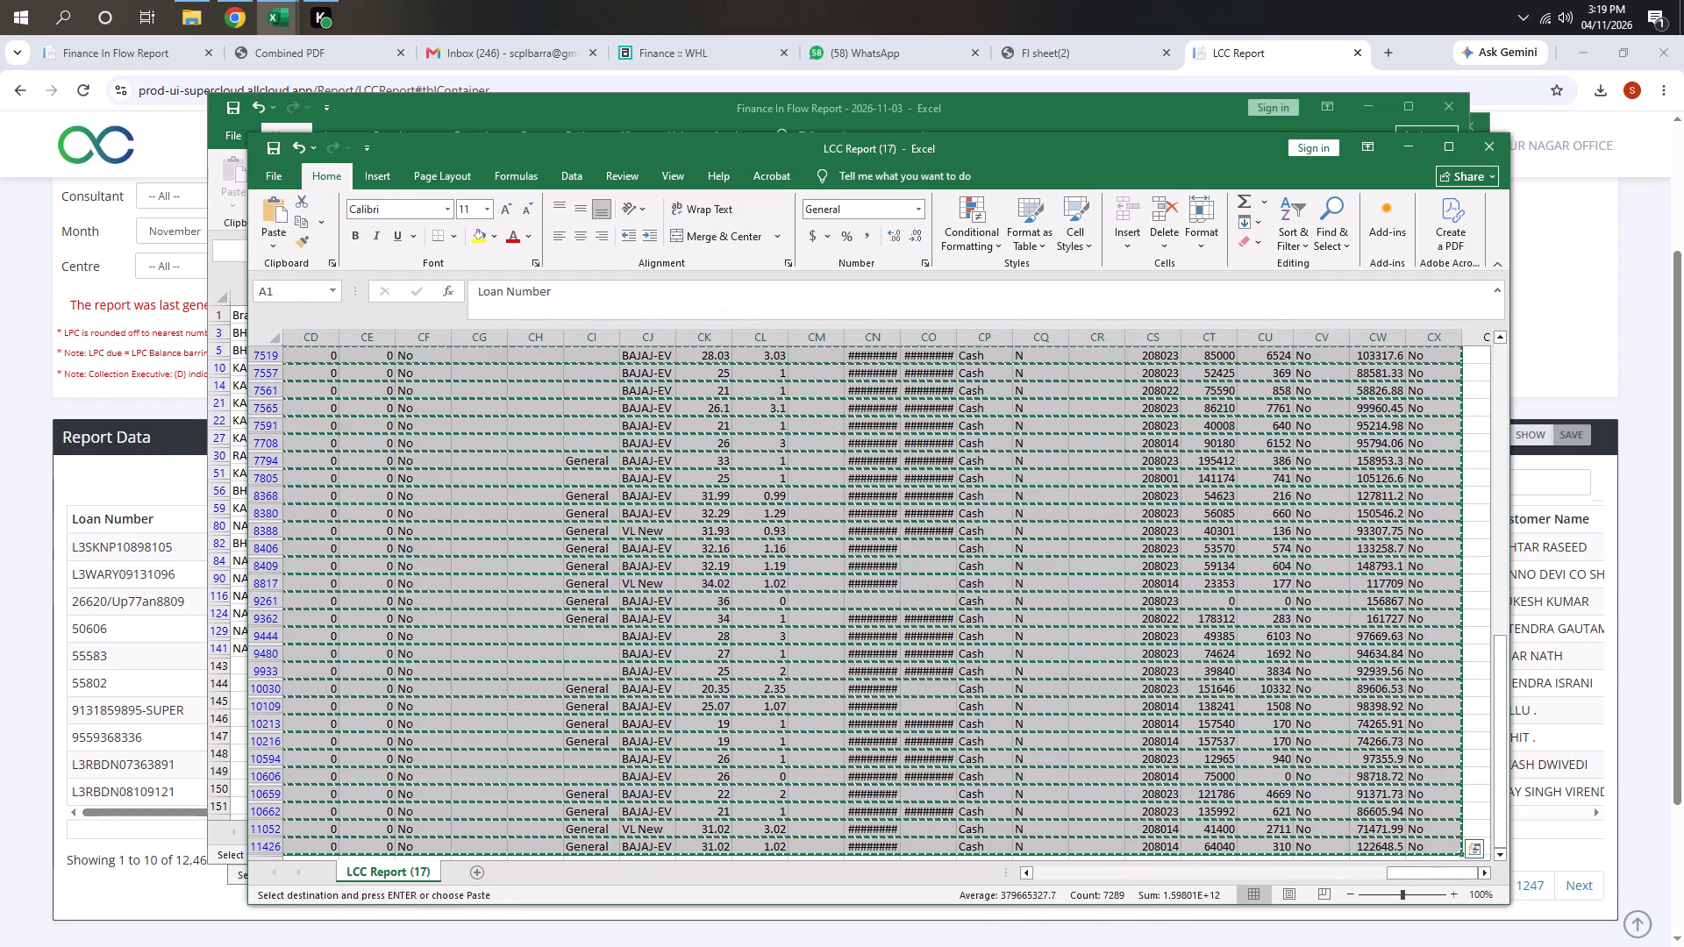
key("ctrl+n")
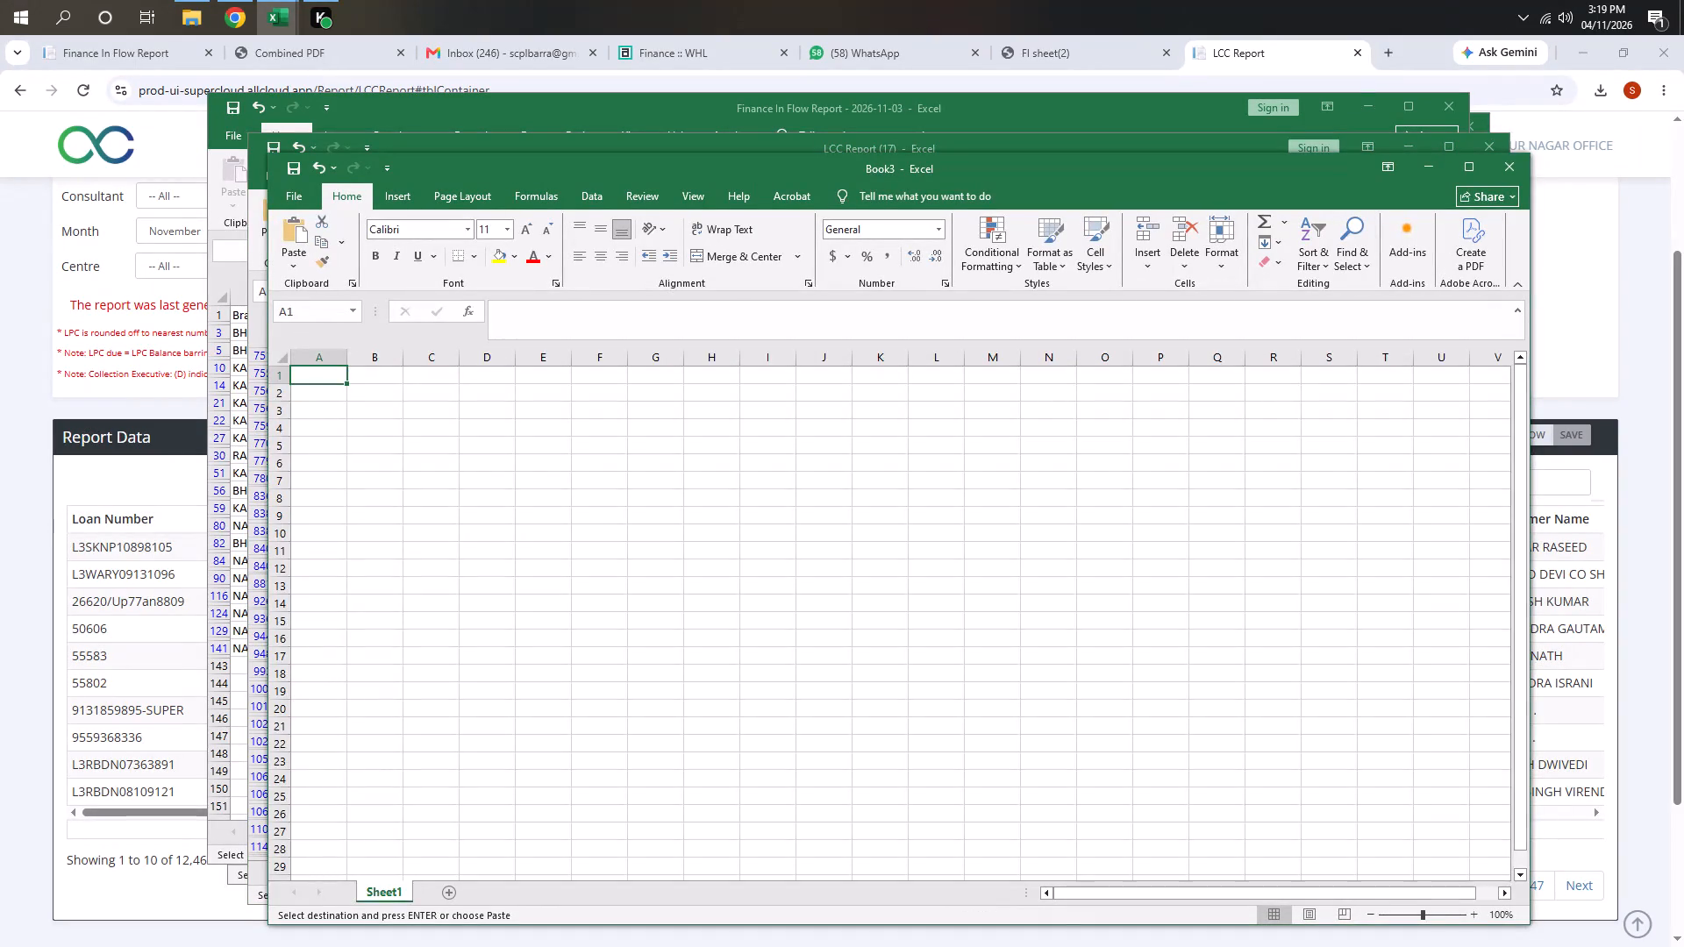
key("ctrl+v")
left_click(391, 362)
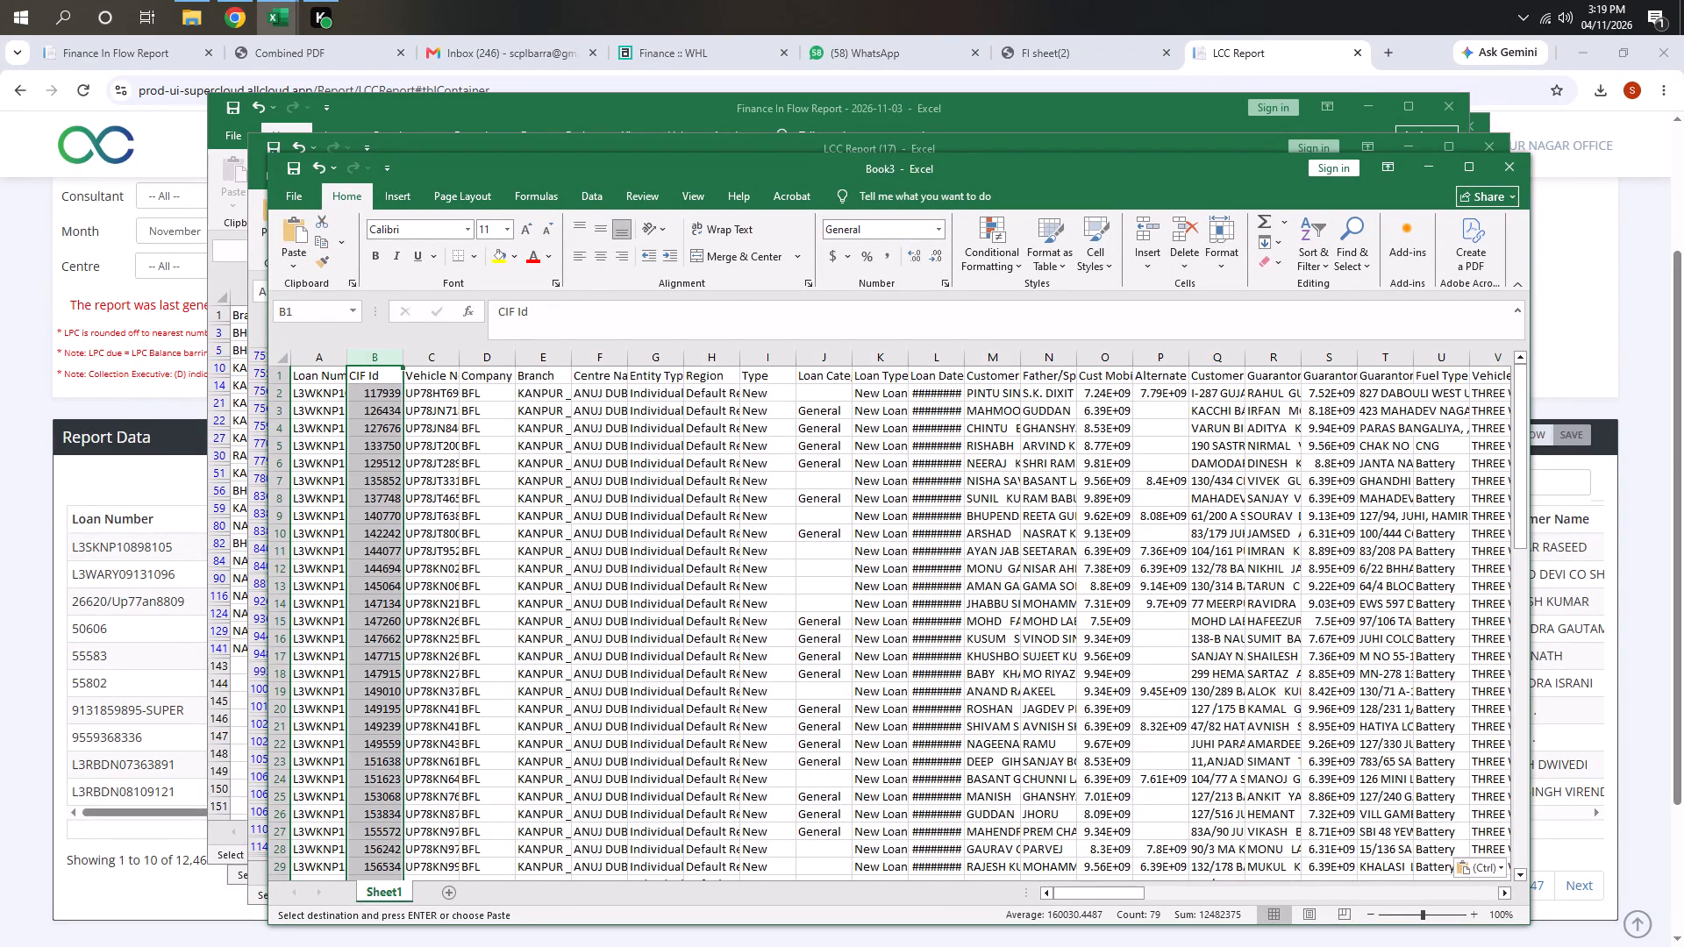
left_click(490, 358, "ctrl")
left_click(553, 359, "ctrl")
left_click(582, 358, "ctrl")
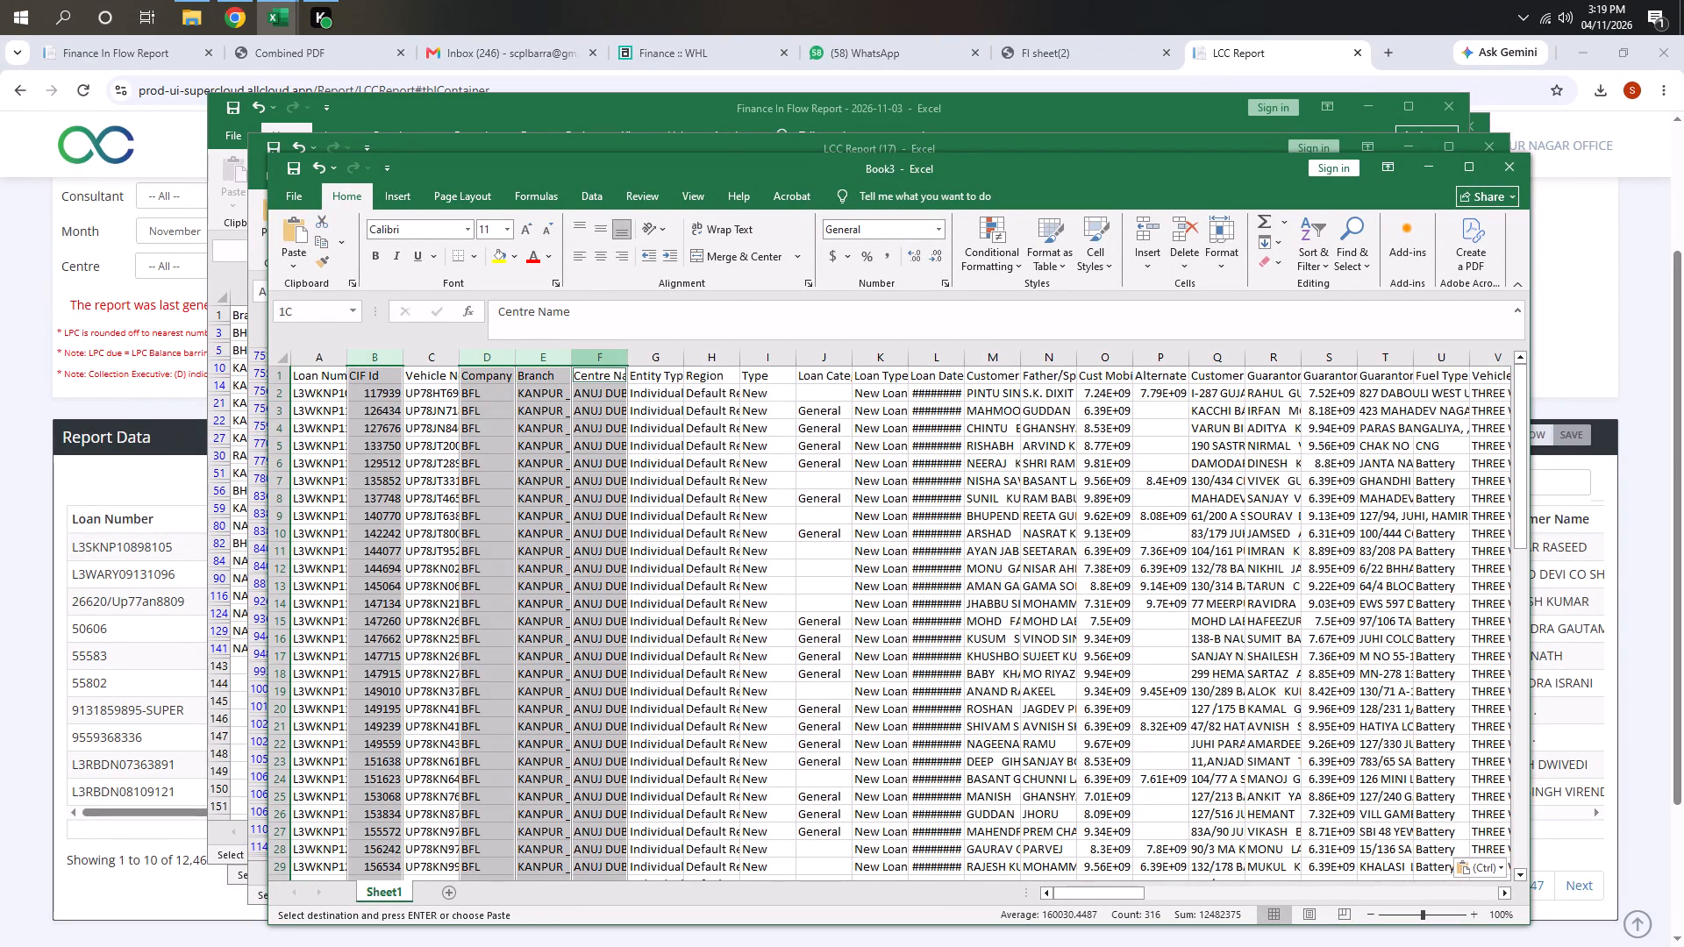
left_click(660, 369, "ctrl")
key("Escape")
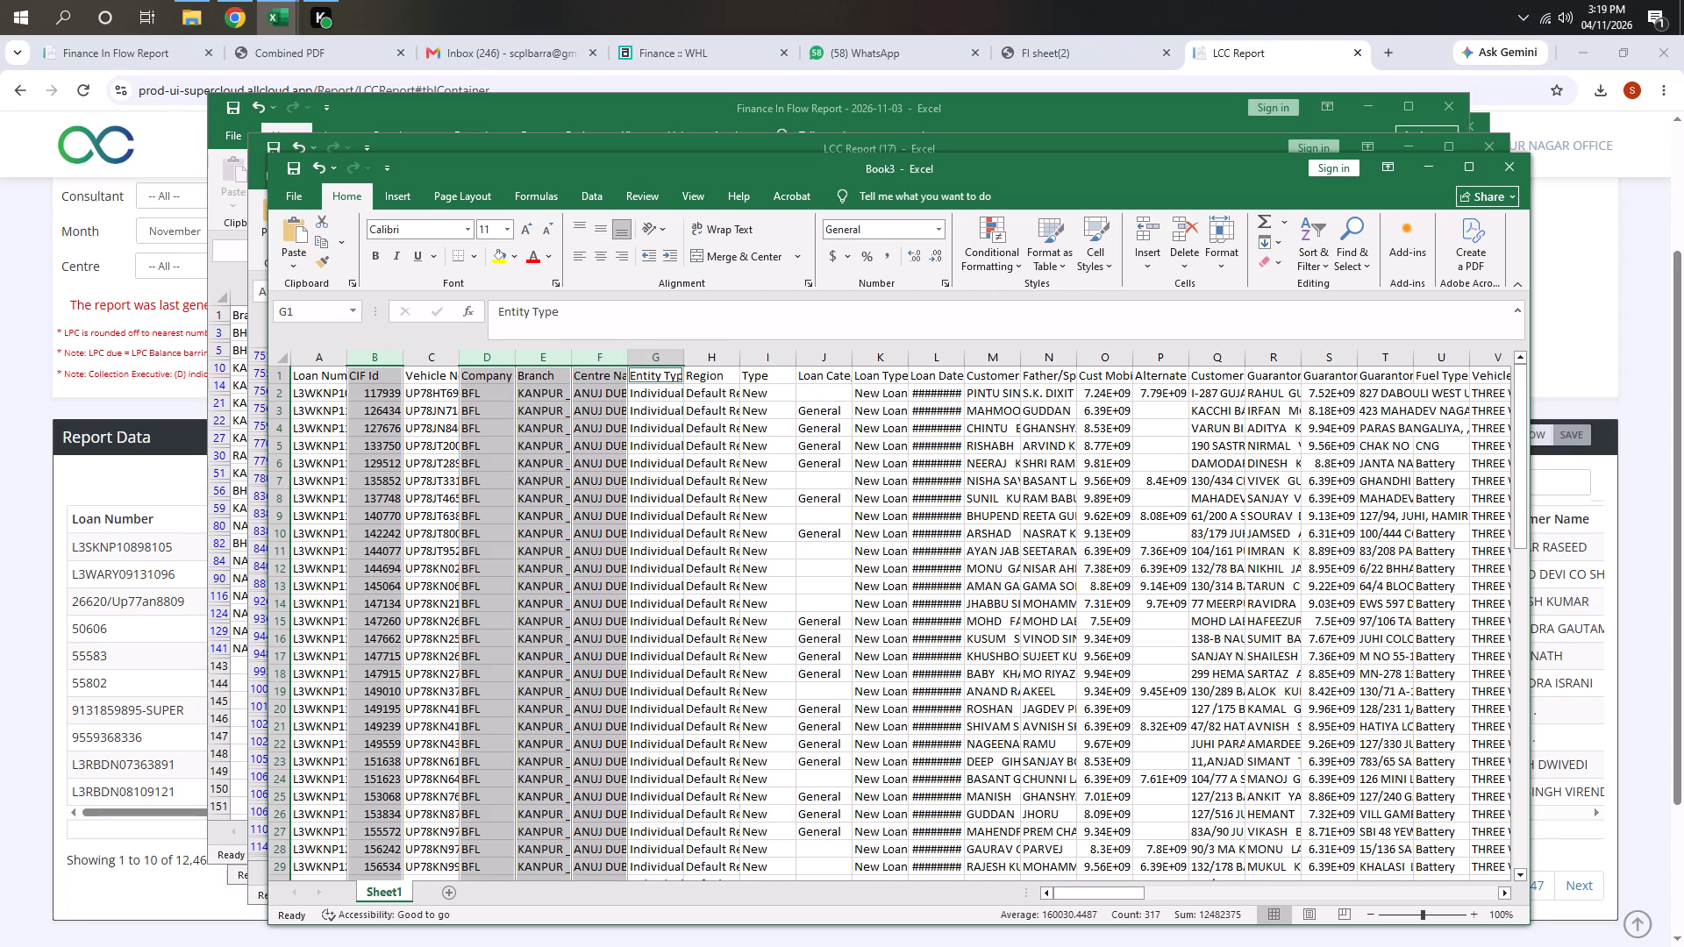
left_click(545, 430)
Delete the CIF Id column, the columns from Company through Loan Date, and the Father/Spouse column.
left_click(373, 357)
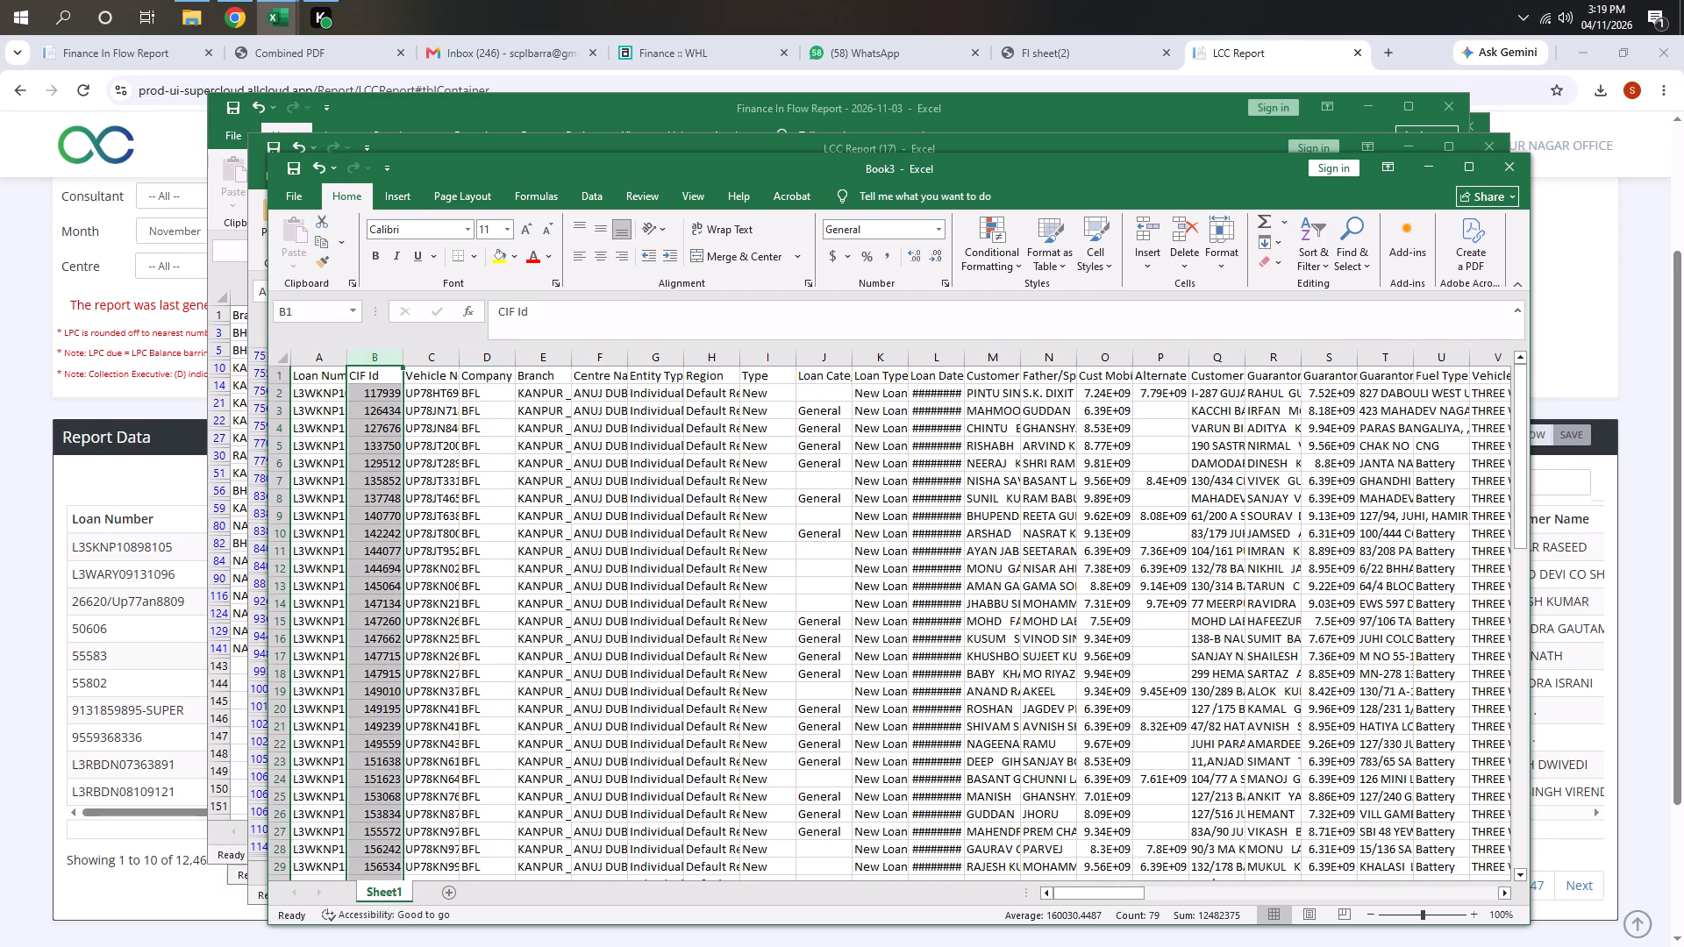
left_click(467, 360, "ctrl")
left_click(498, 358, "ctrl")
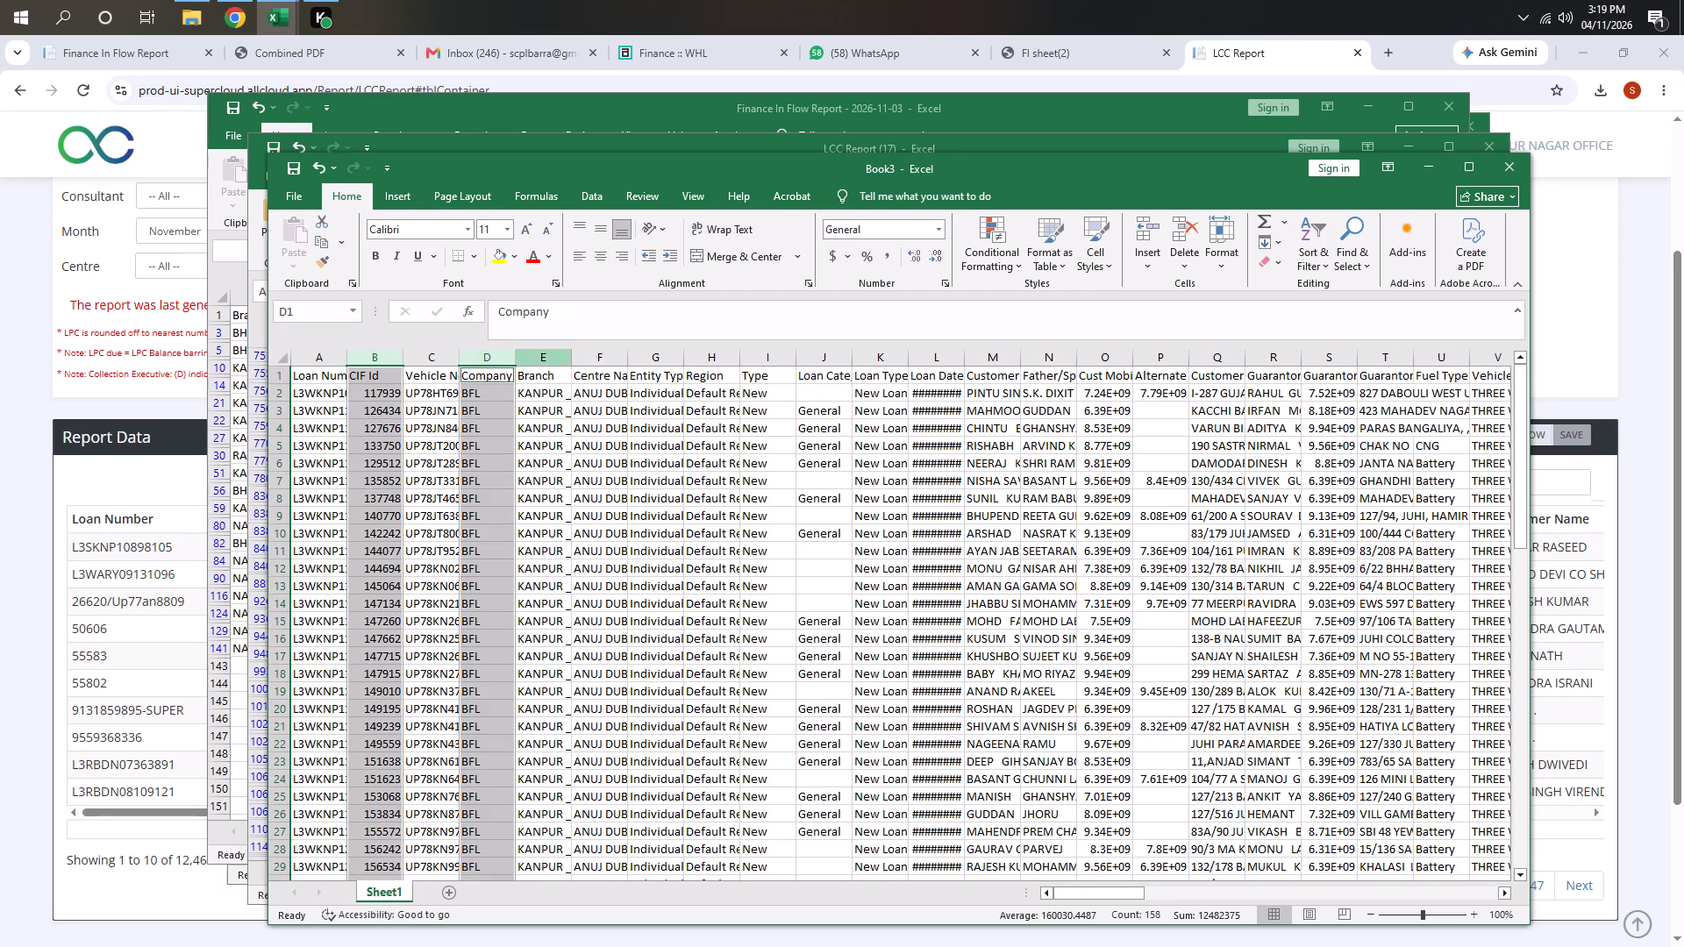
left_click(551, 356, "ctrl")
left_click(610, 362, "ctrl")
left_click(646, 361, "ctrl")
left_click(708, 359, "ctrl")
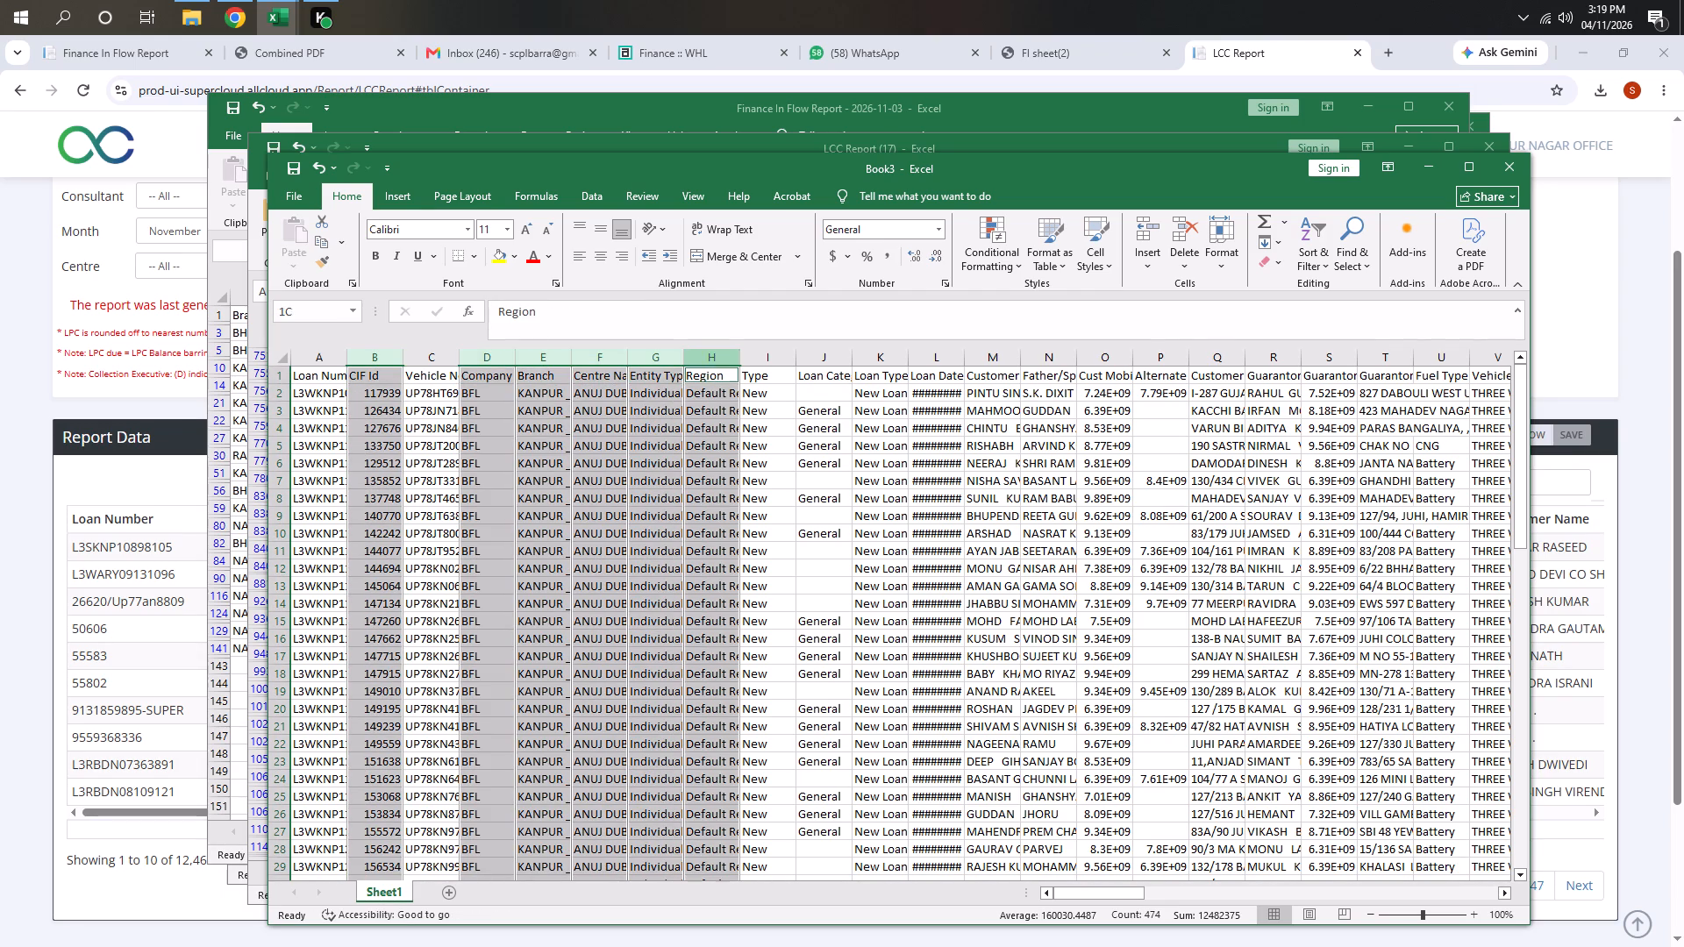
left_click(763, 362, "ctrl")
left_click(812, 360, "ctrl")
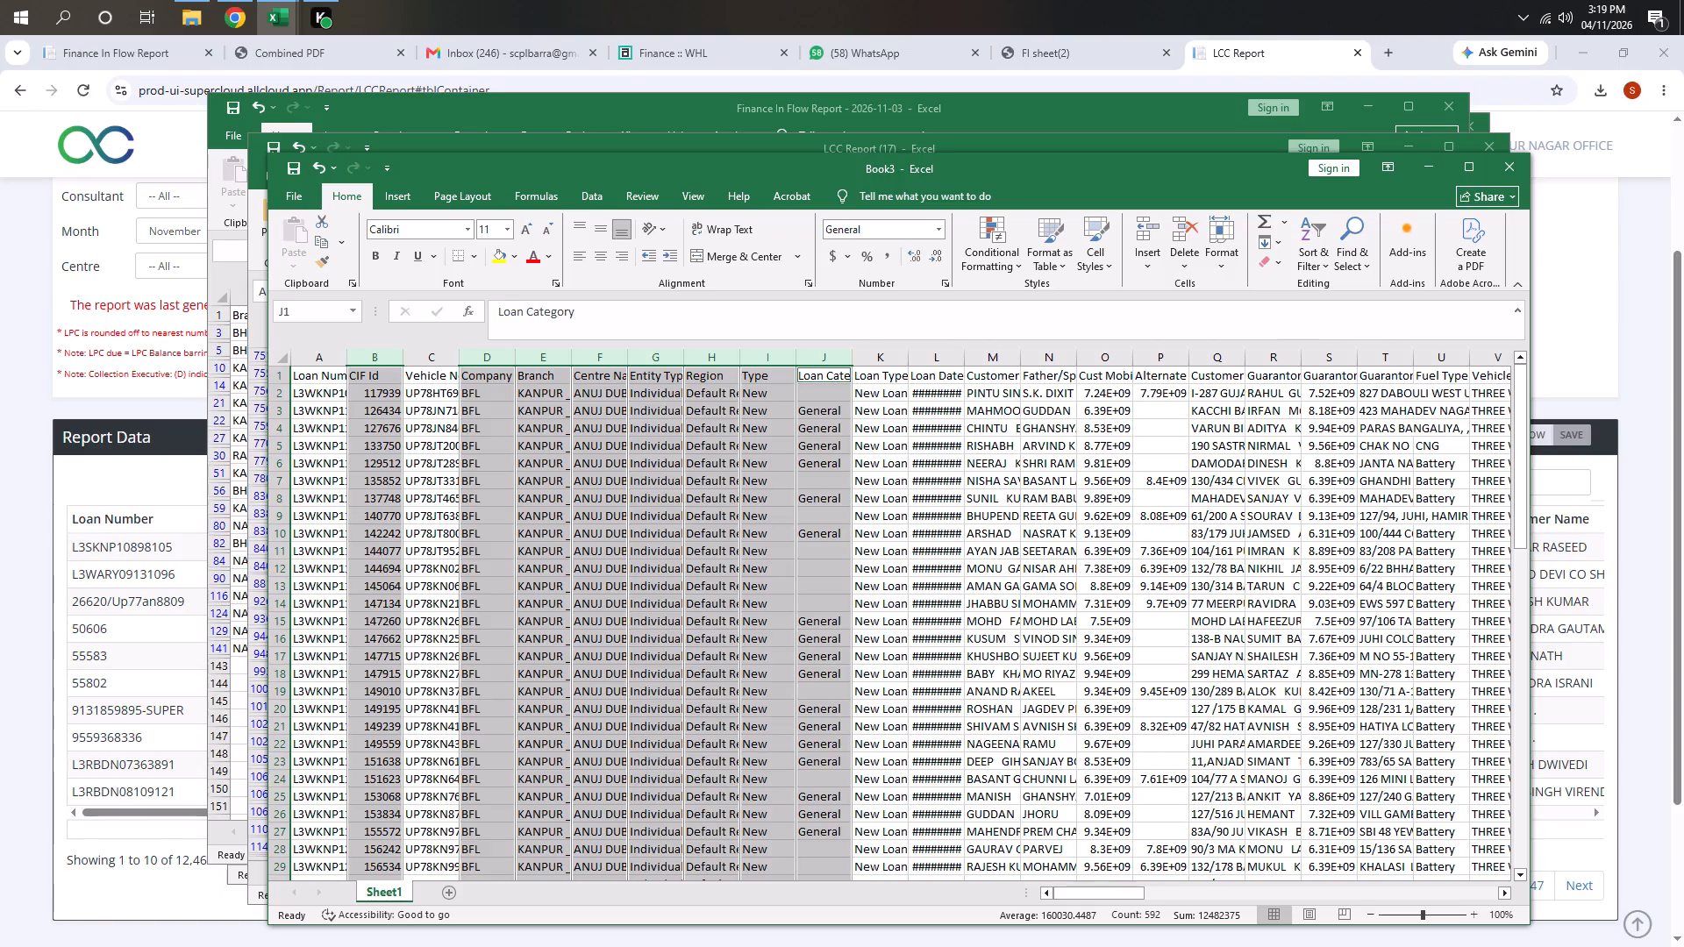
left_click(890, 363, "ctrl")
left_click(938, 361, "ctrl")
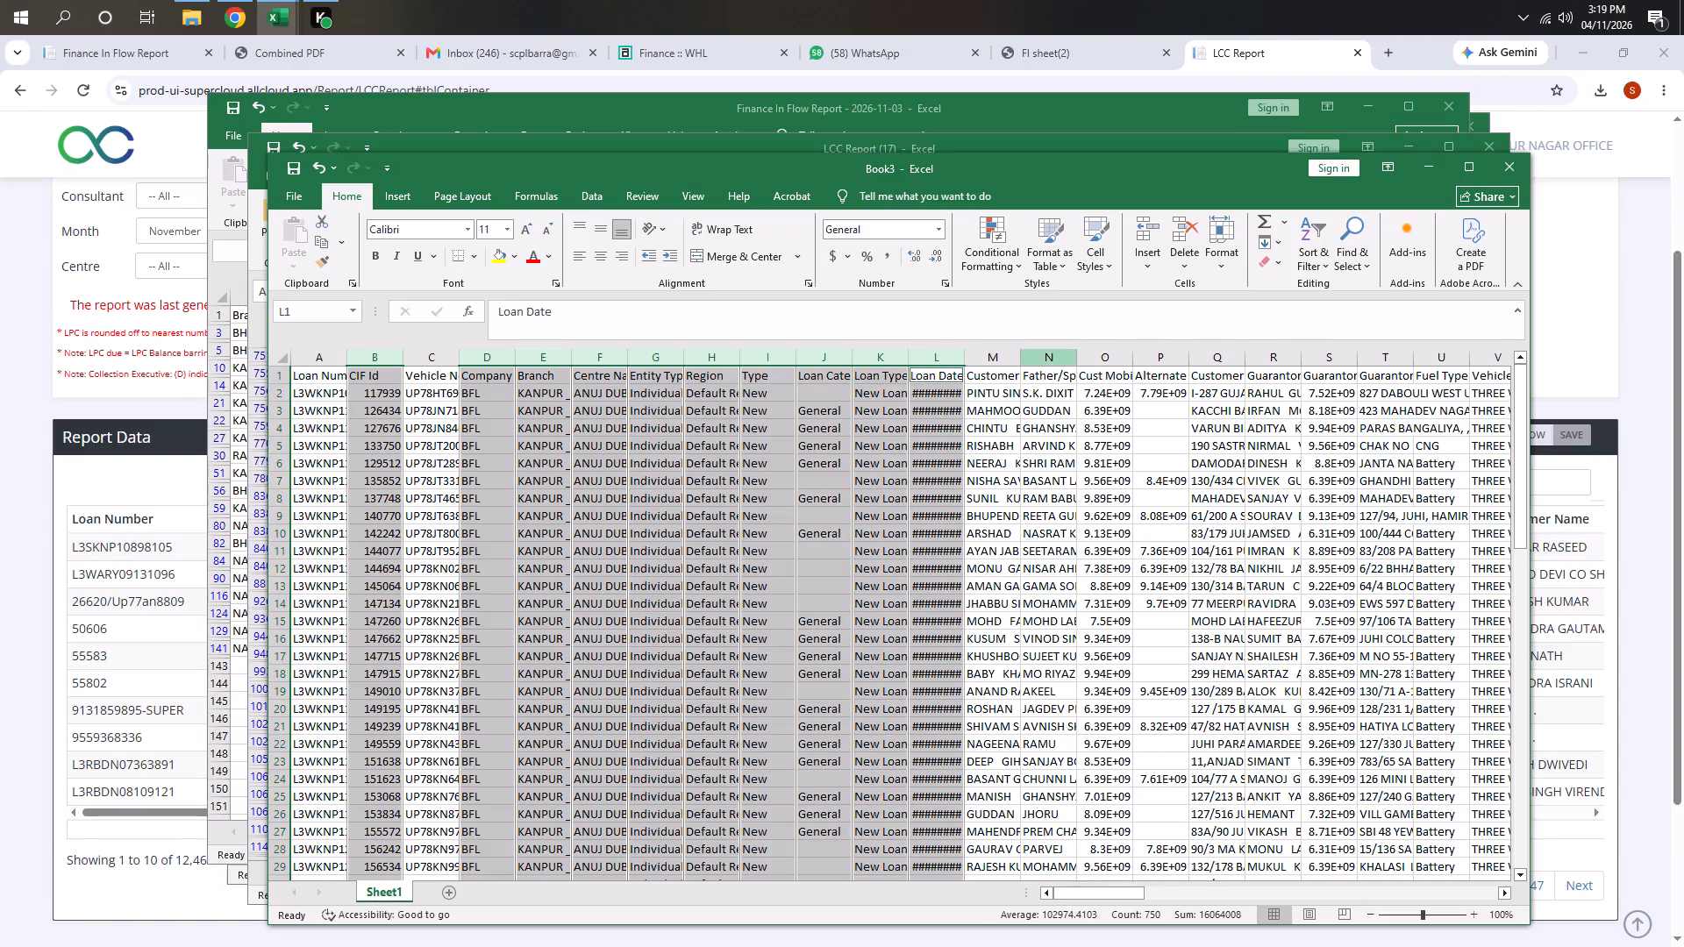
left_click(1043, 355, "ctrl")
key("ctrl+minus")
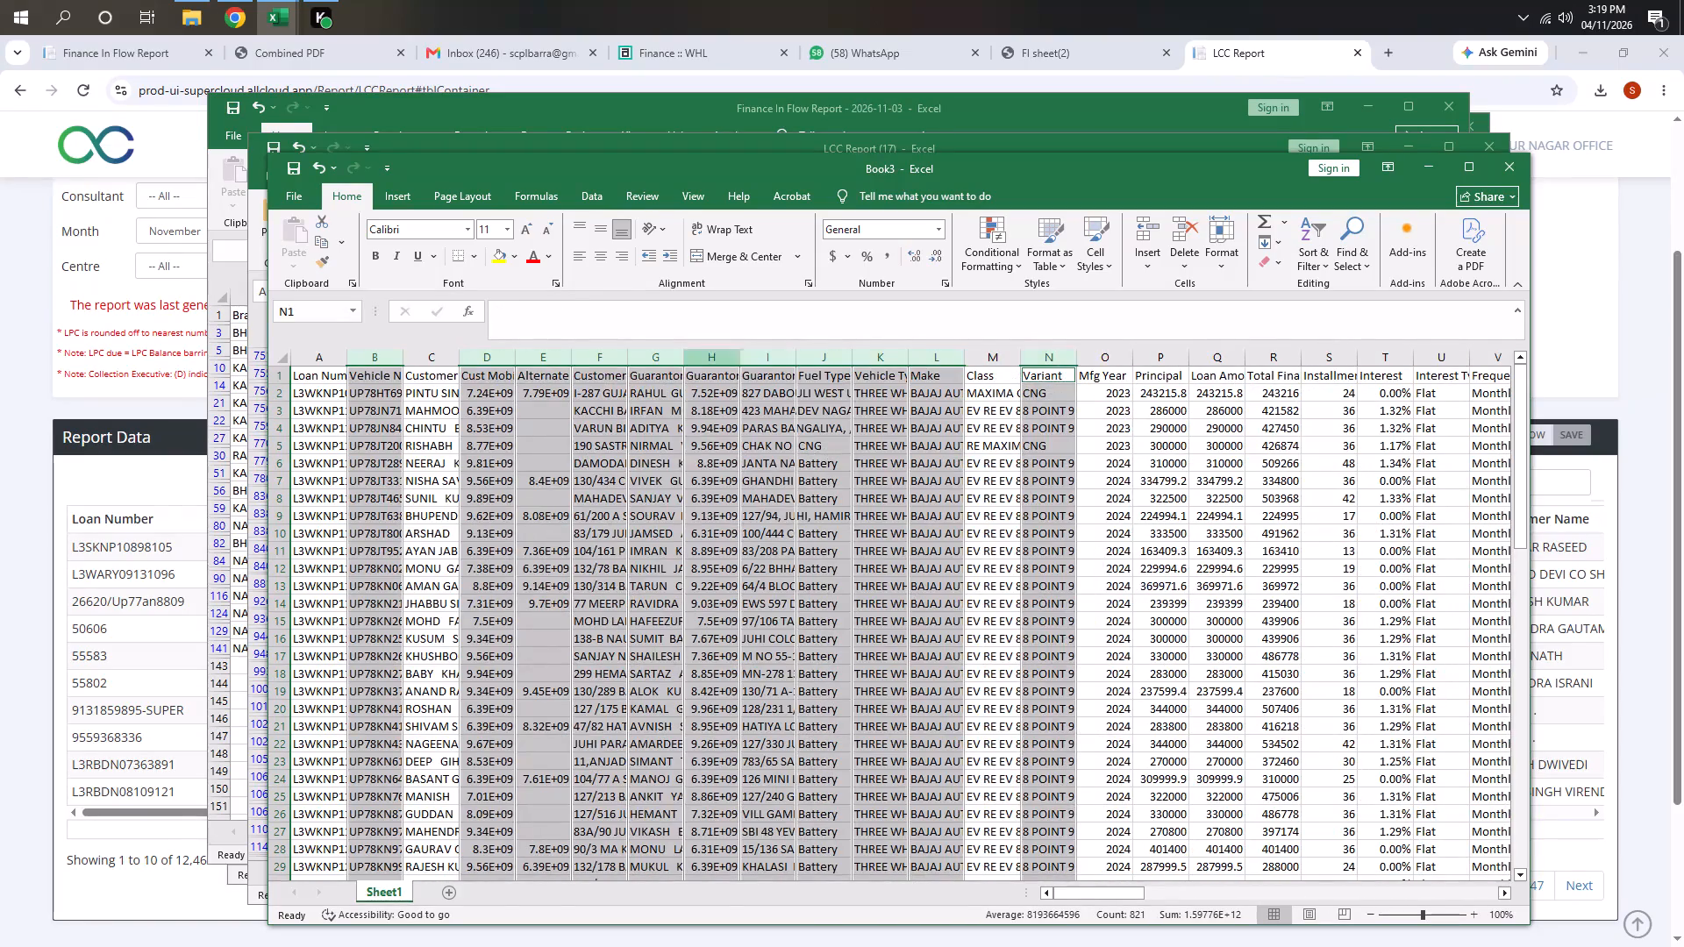
Fit the width of the Cust Mobile column to its contents.
left_click(579, 374)
double_click(517, 362)
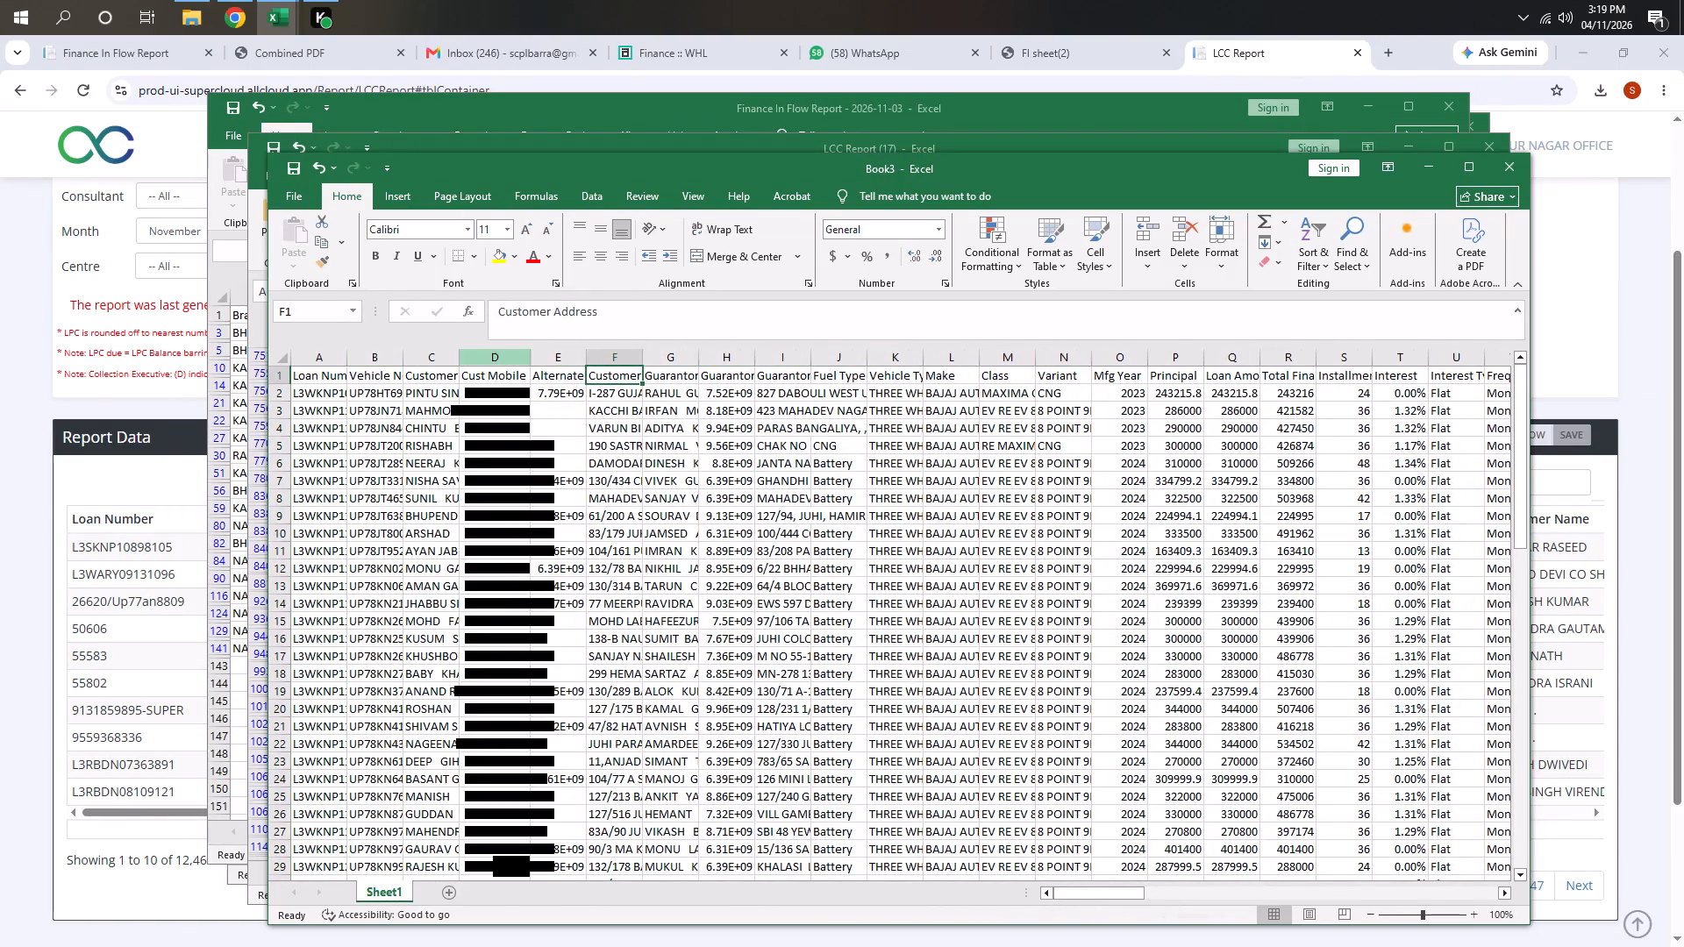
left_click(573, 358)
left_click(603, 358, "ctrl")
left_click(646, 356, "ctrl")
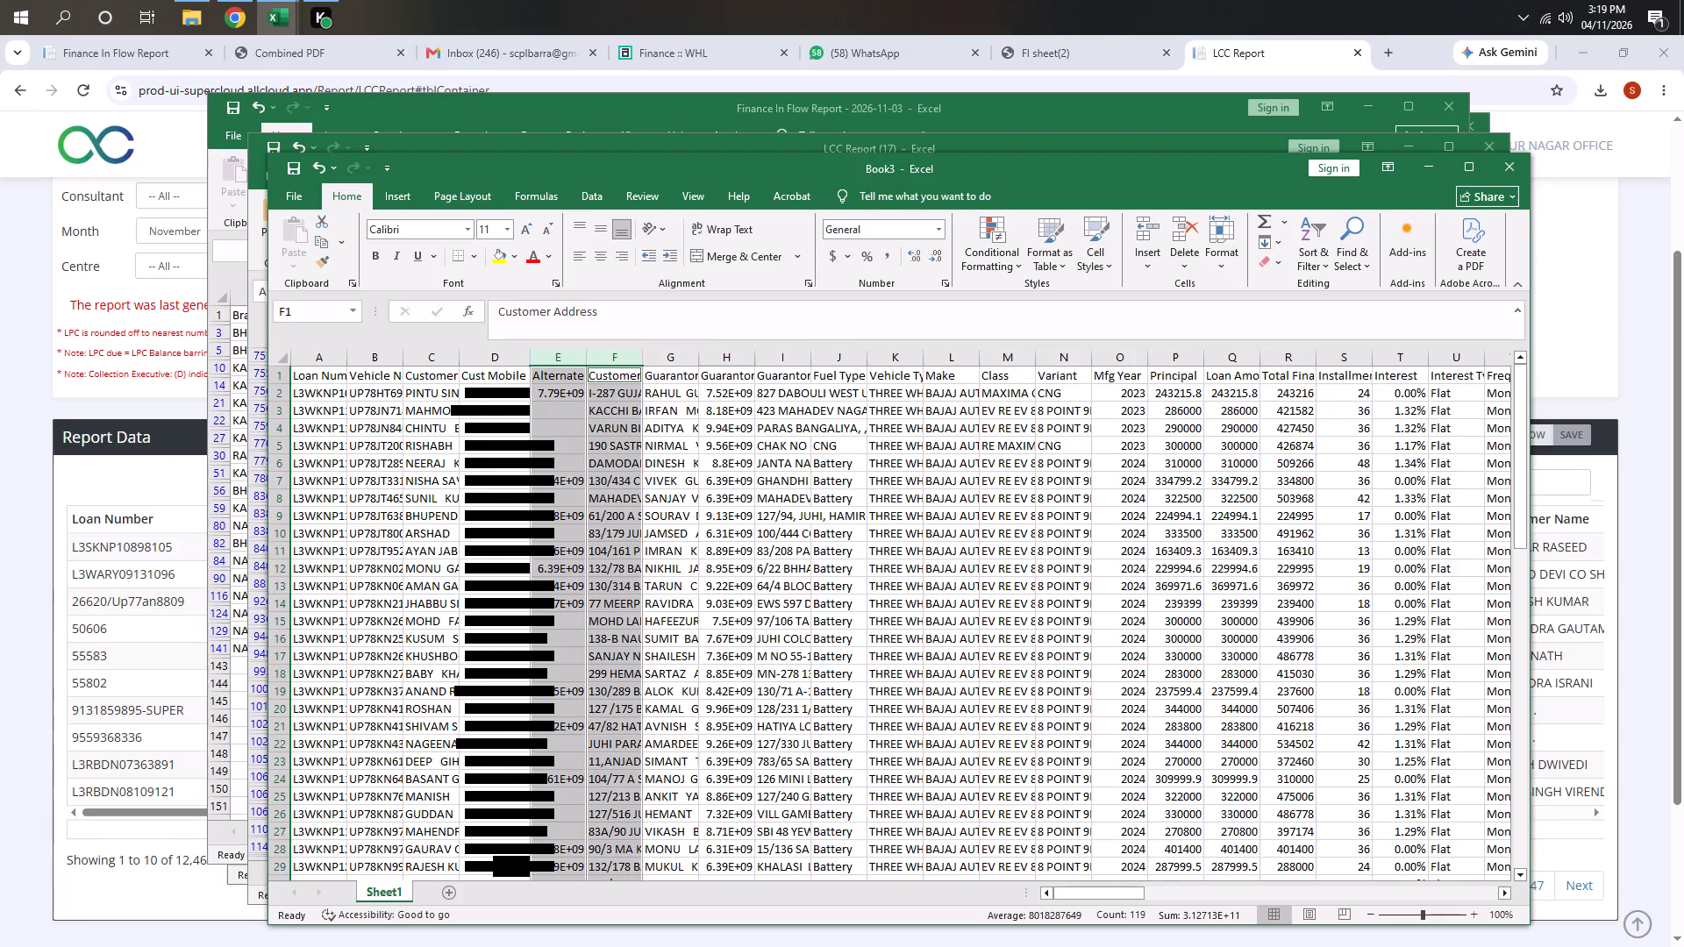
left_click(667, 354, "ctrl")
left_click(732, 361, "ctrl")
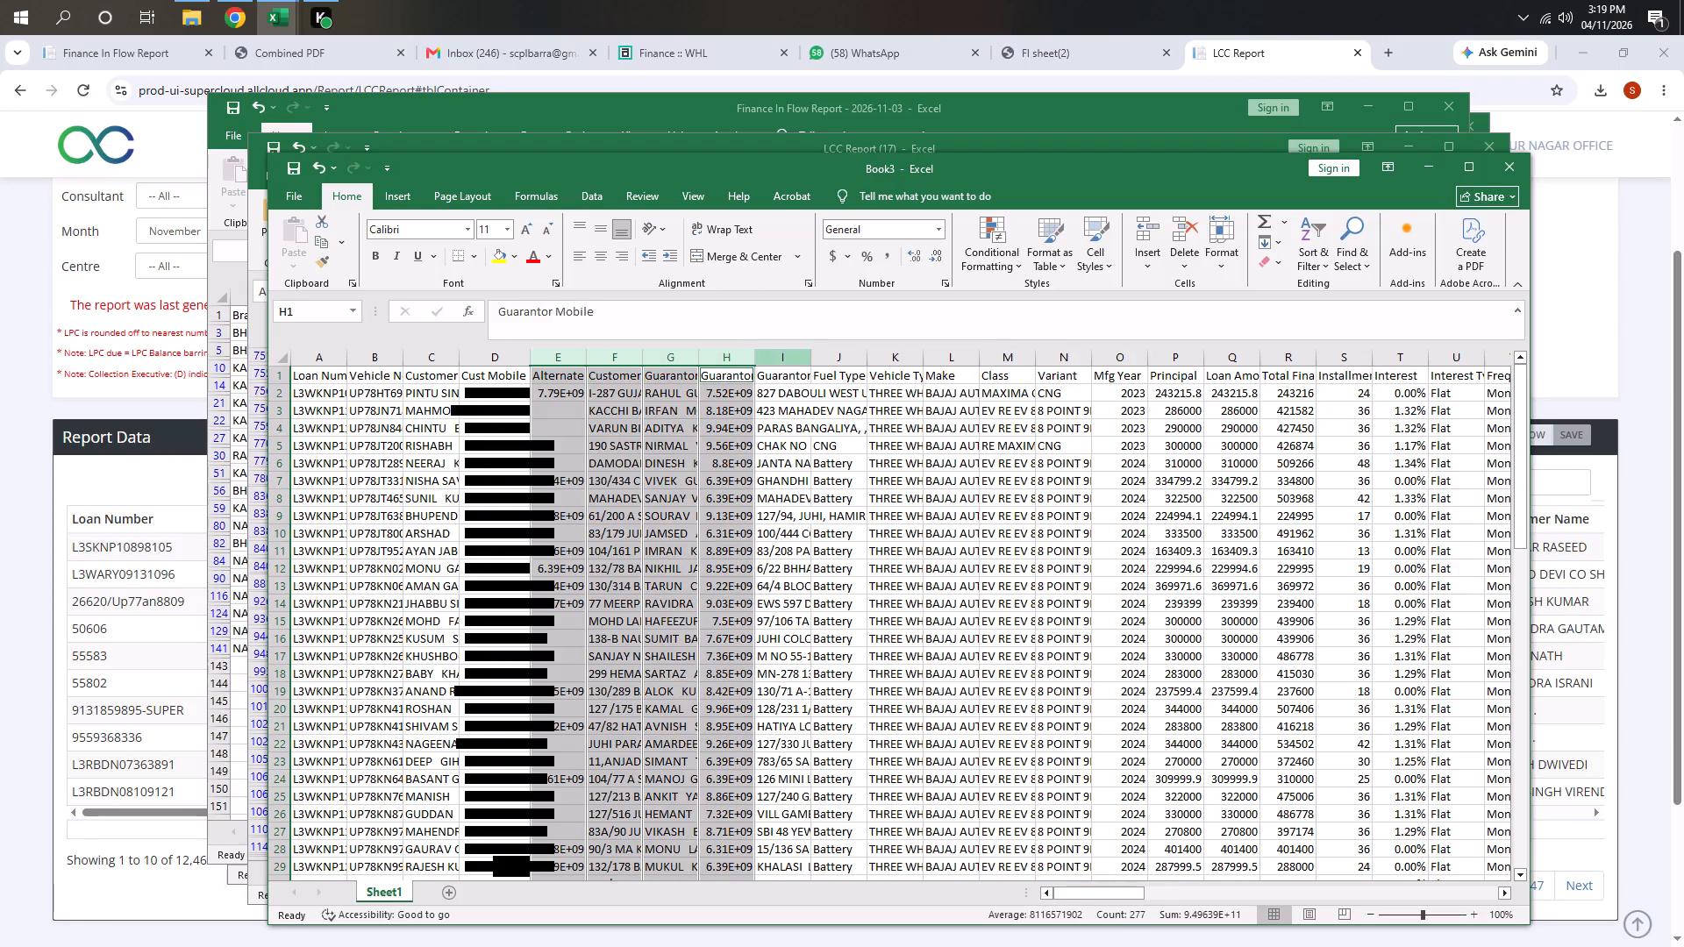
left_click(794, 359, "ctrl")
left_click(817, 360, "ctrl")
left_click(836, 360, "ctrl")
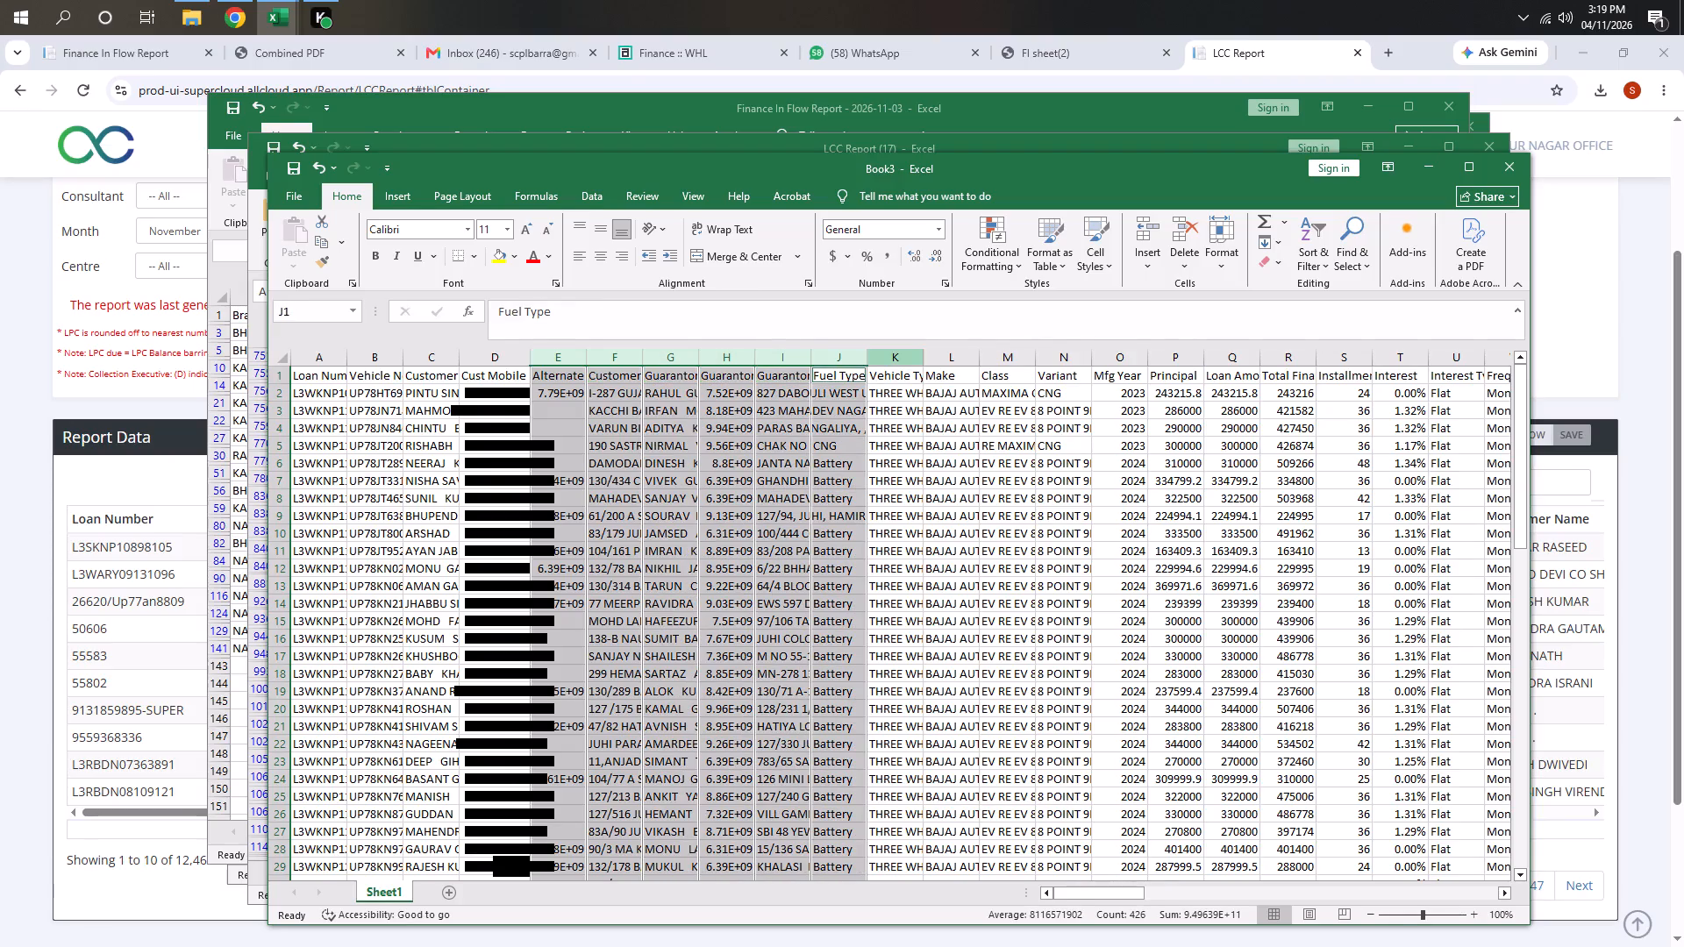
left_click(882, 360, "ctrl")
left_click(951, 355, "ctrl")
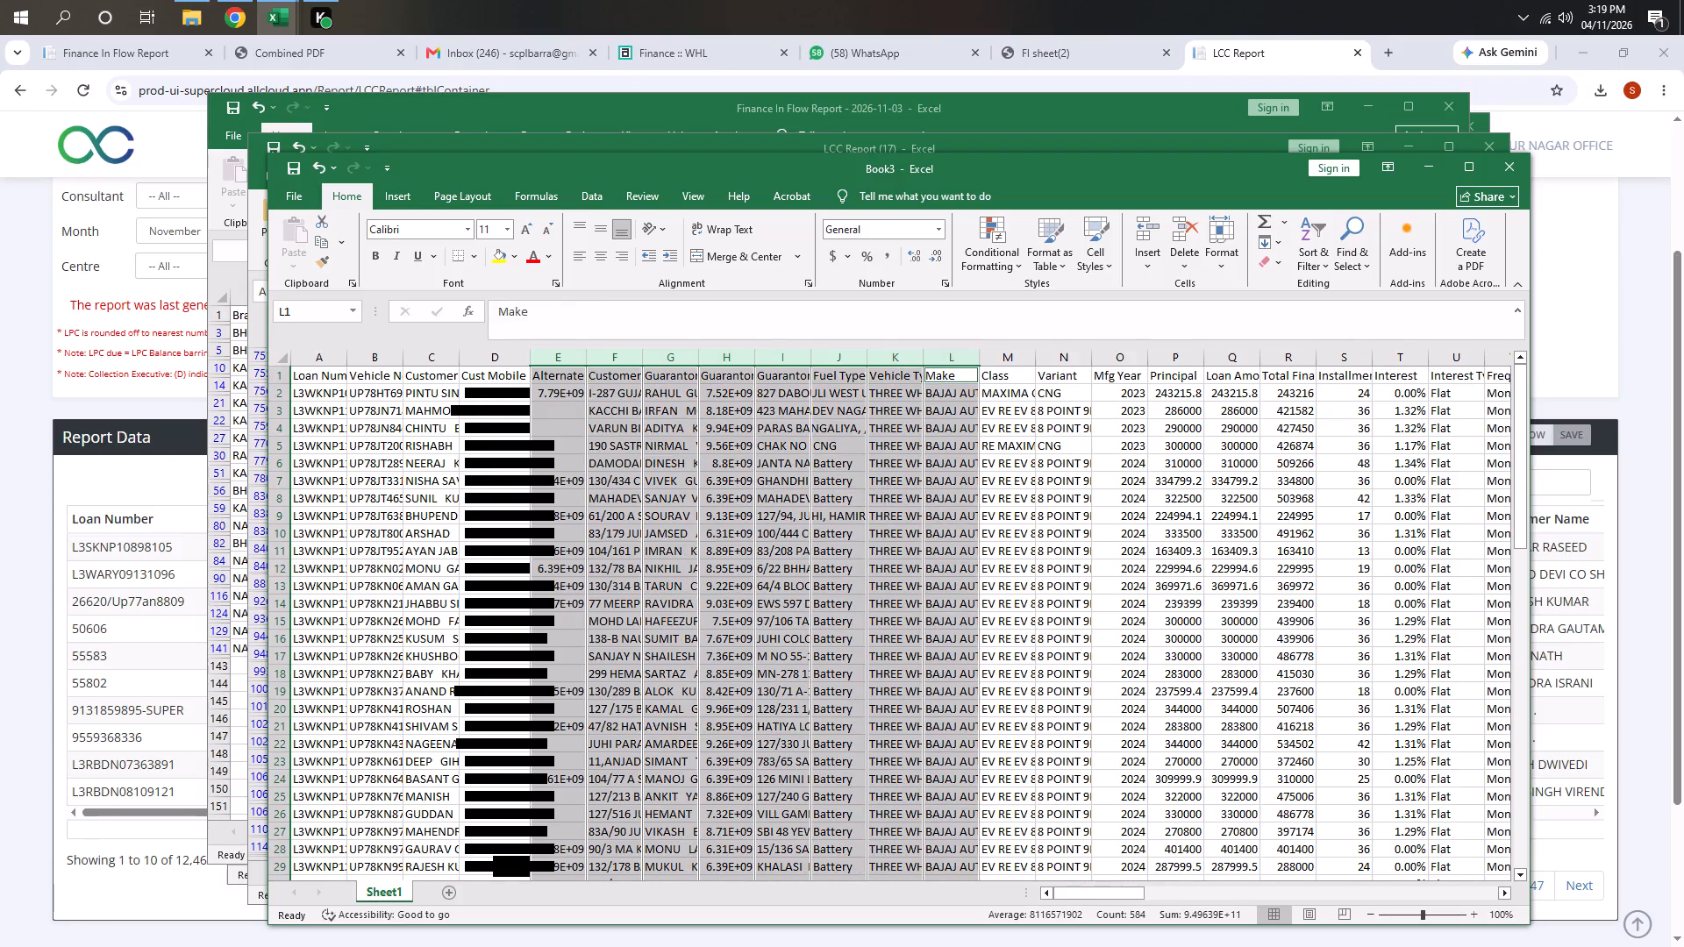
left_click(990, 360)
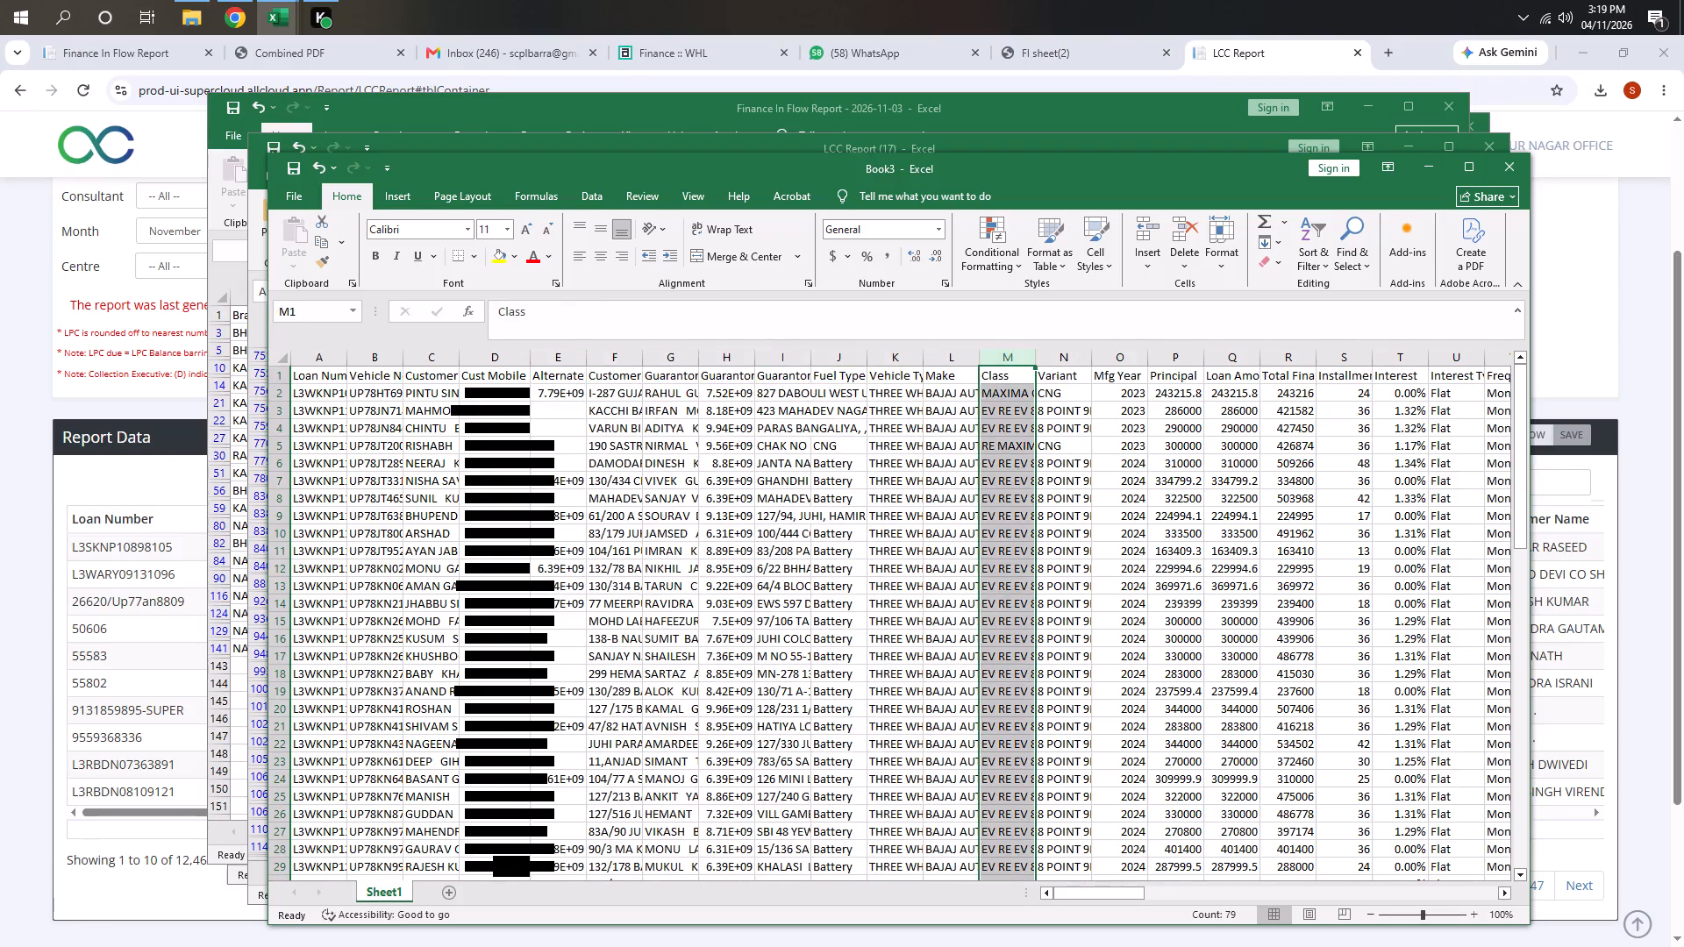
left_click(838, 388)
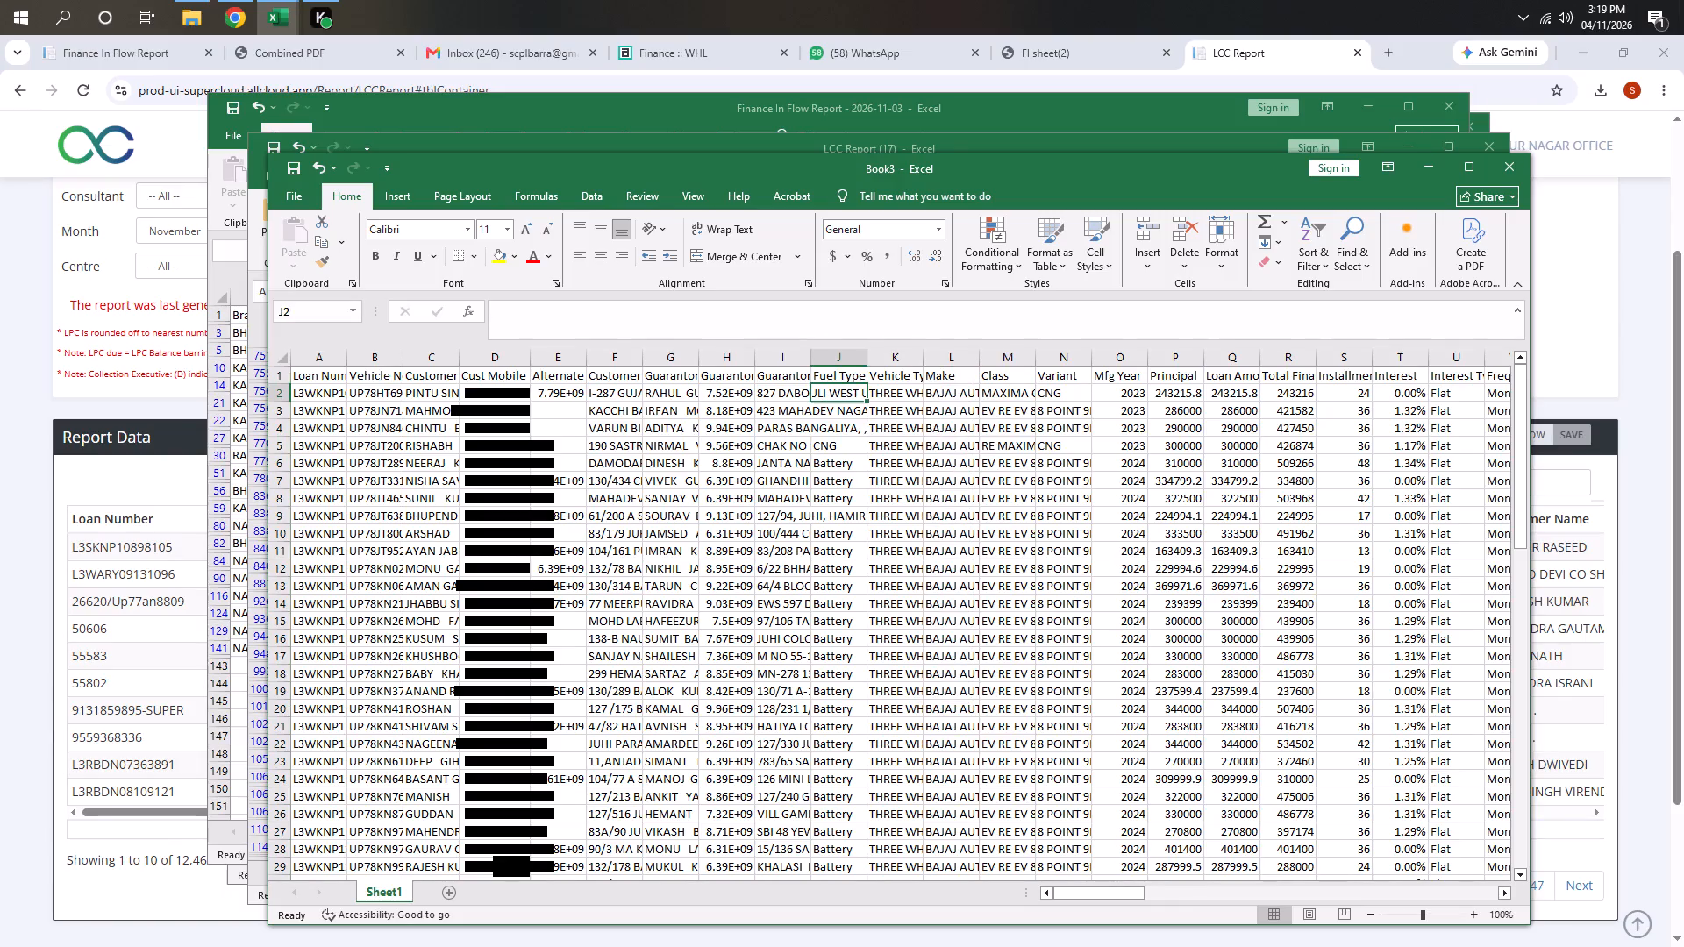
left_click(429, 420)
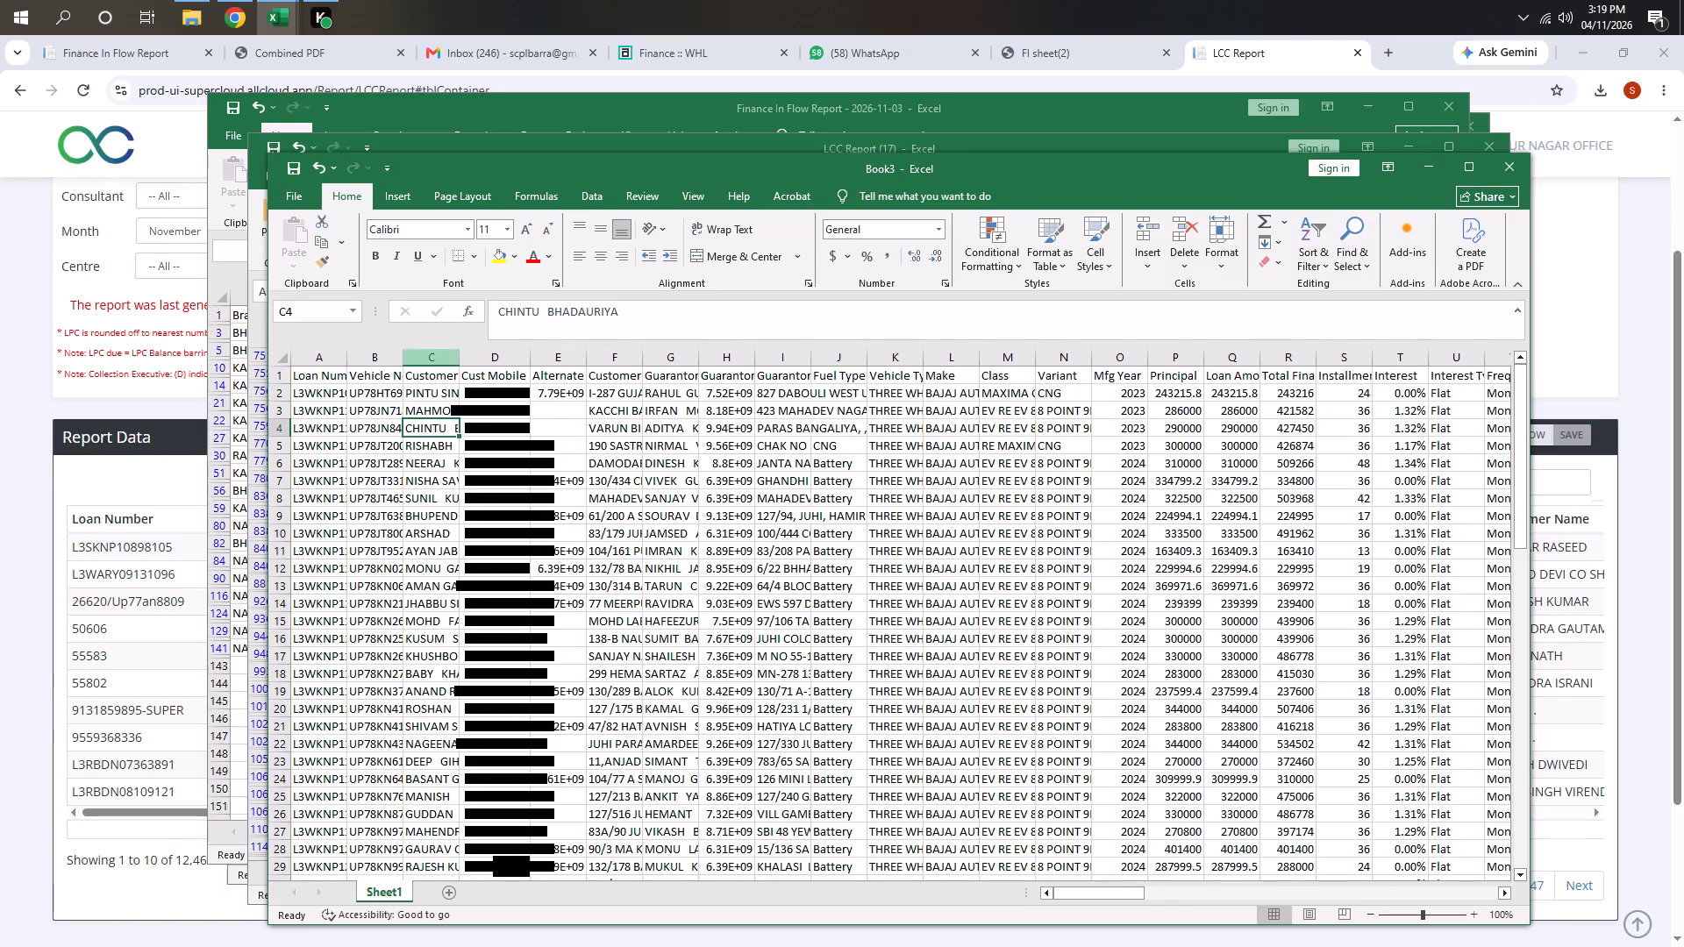
Delete the columns from Alternate Contact No through Last Due Date, keeping Cust Mobile and Installment Date.
left_click_drag(562, 359, 620, 363)
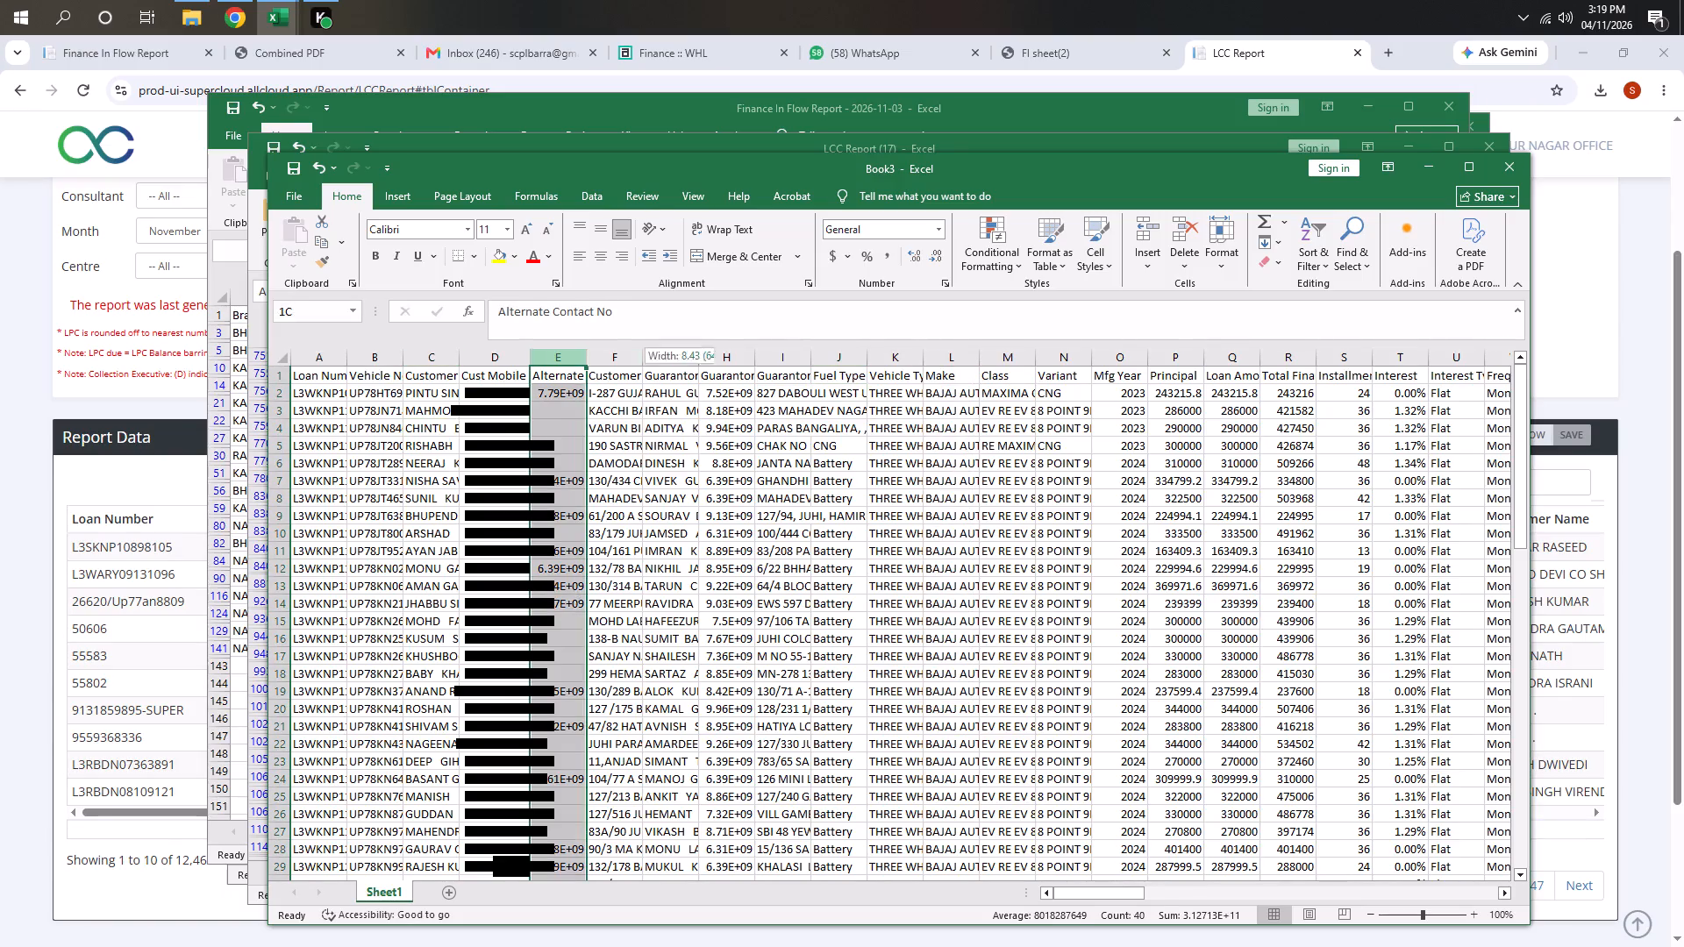
left_click_drag(620, 363, 1117, 354)
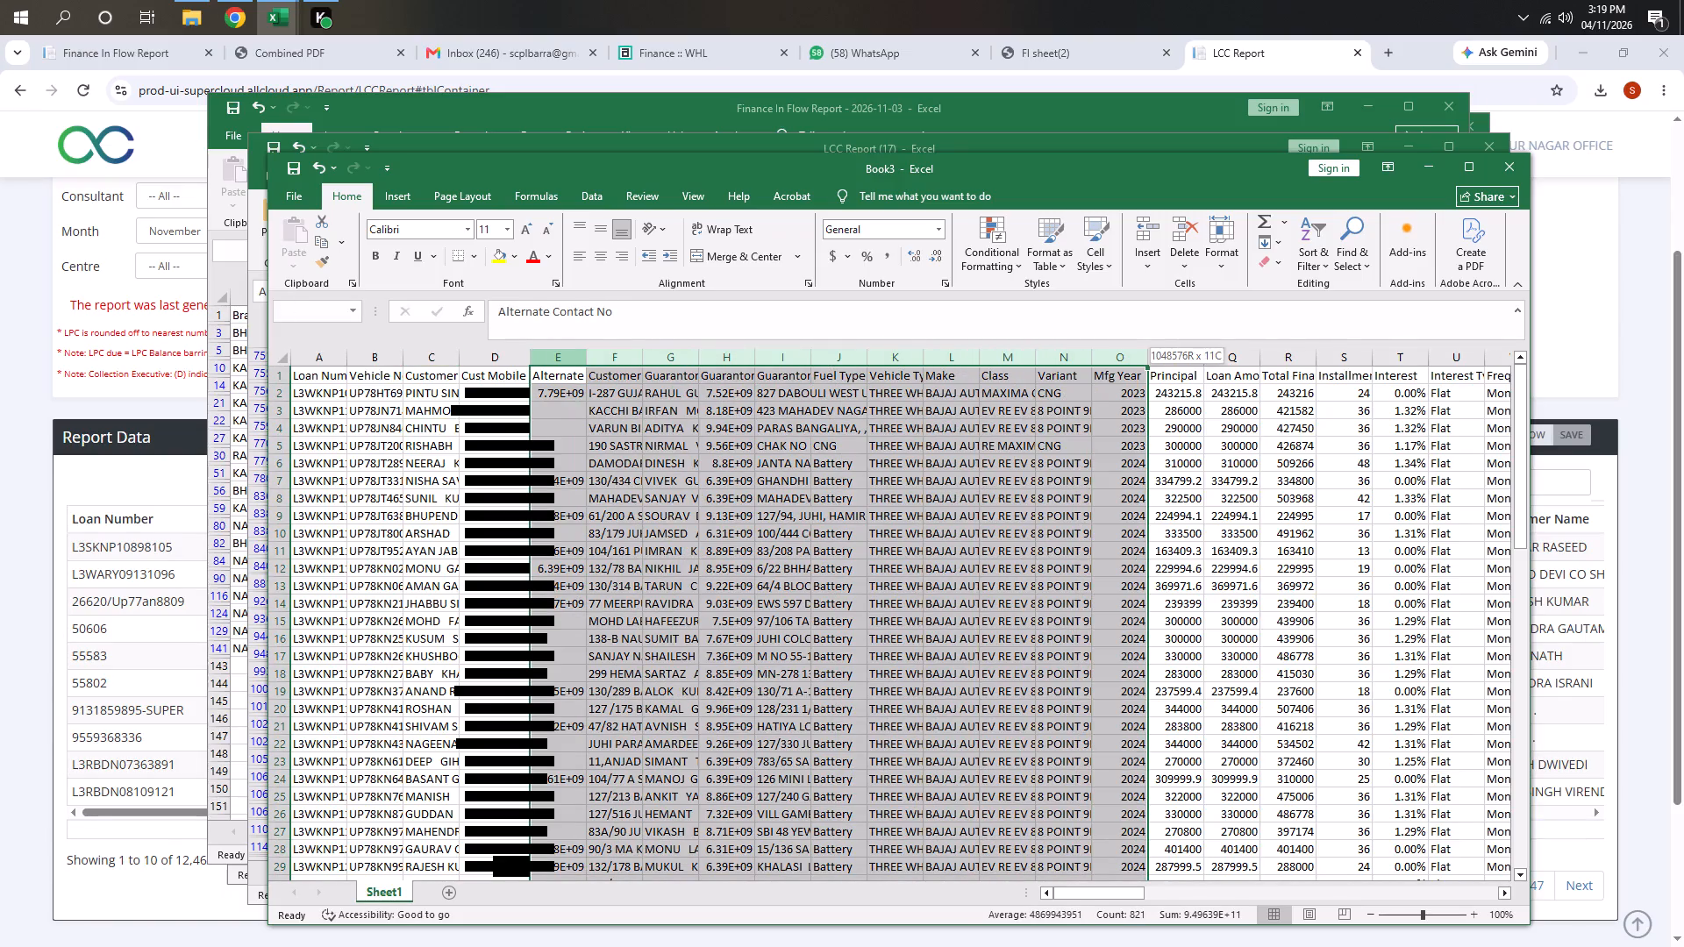
left_click_drag(1117, 354, 1141, 353)
key("ctrl+minus")
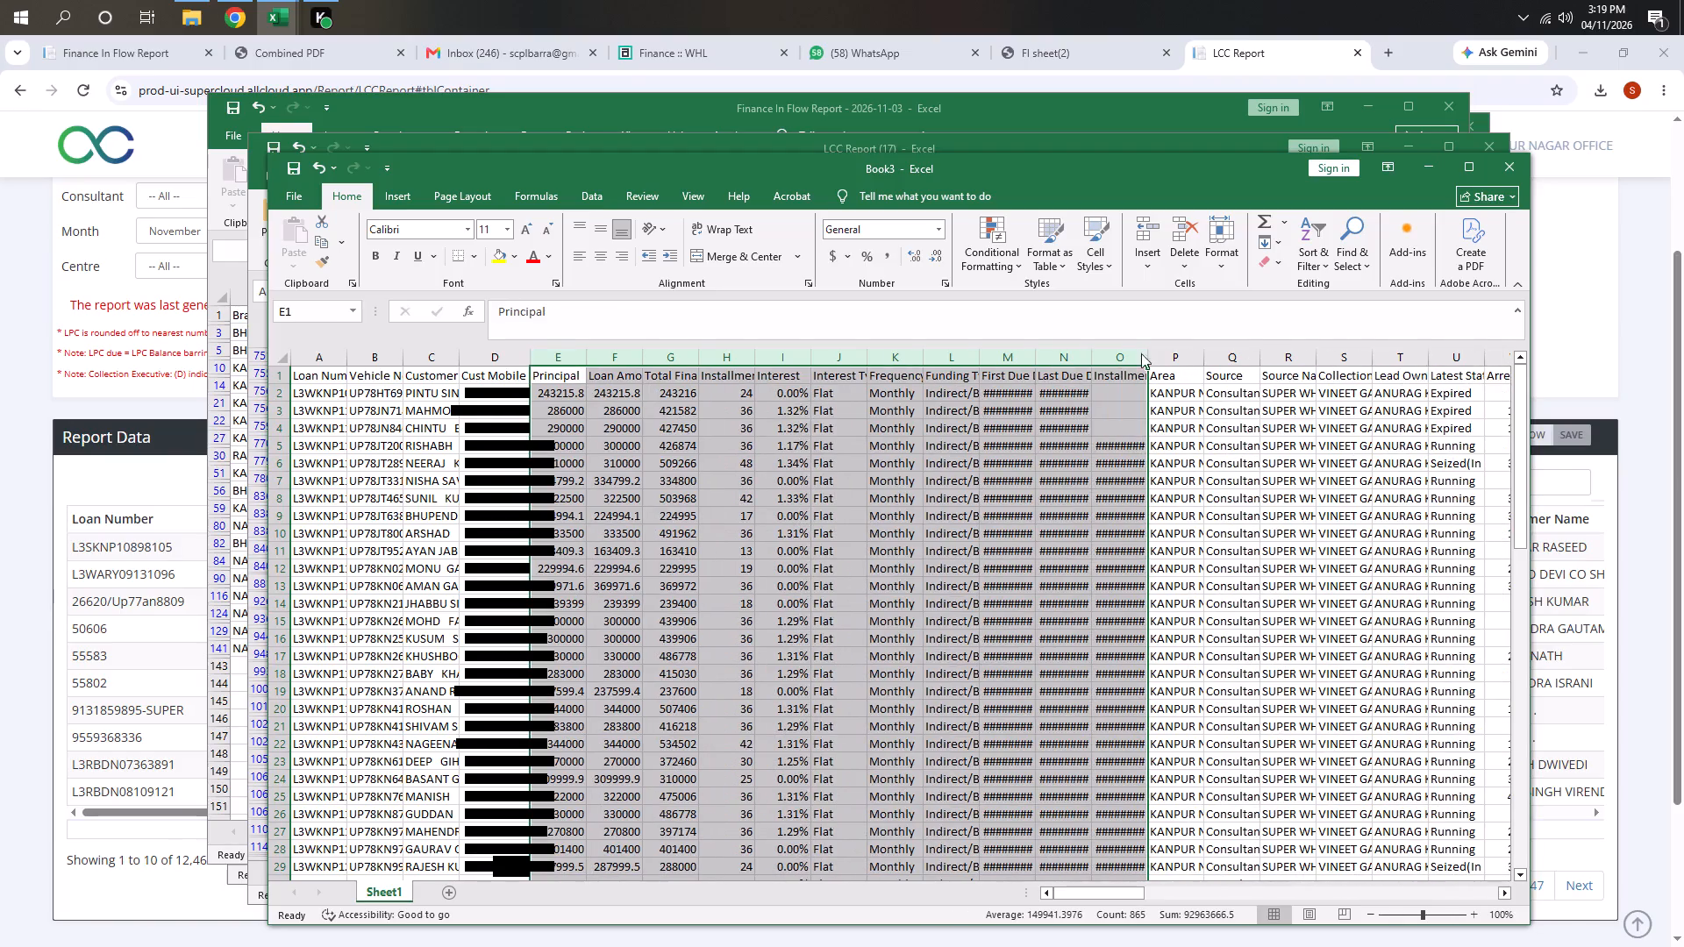
left_click_drag(567, 351, 1050, 339)
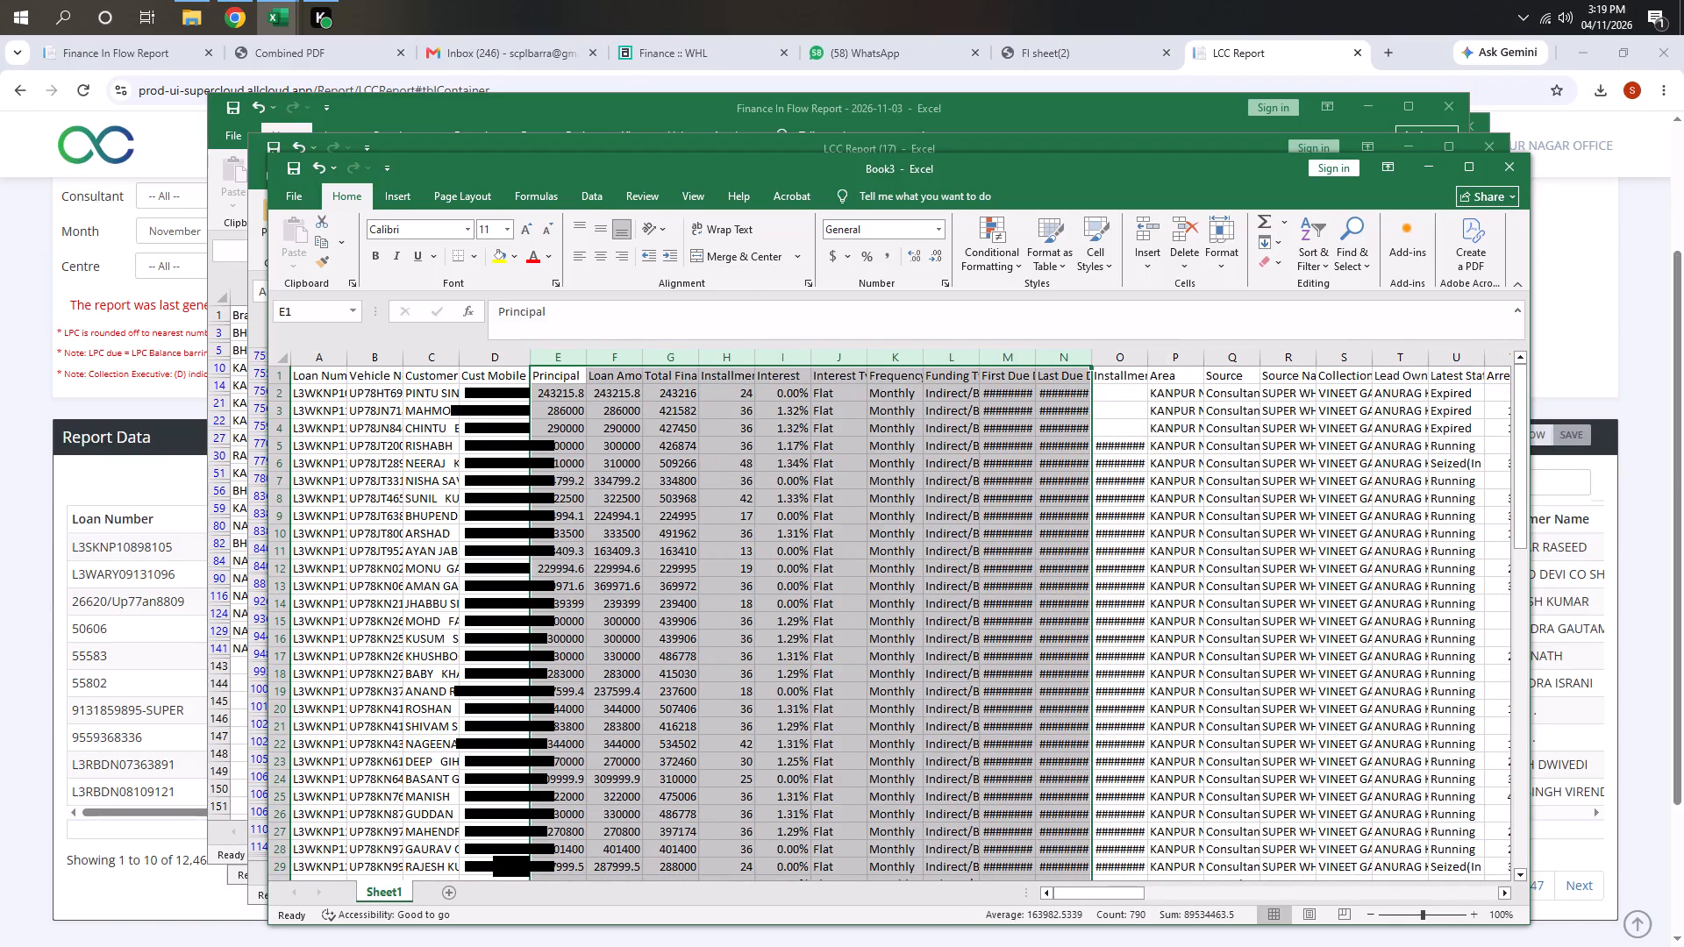
key("ctrl+minus")
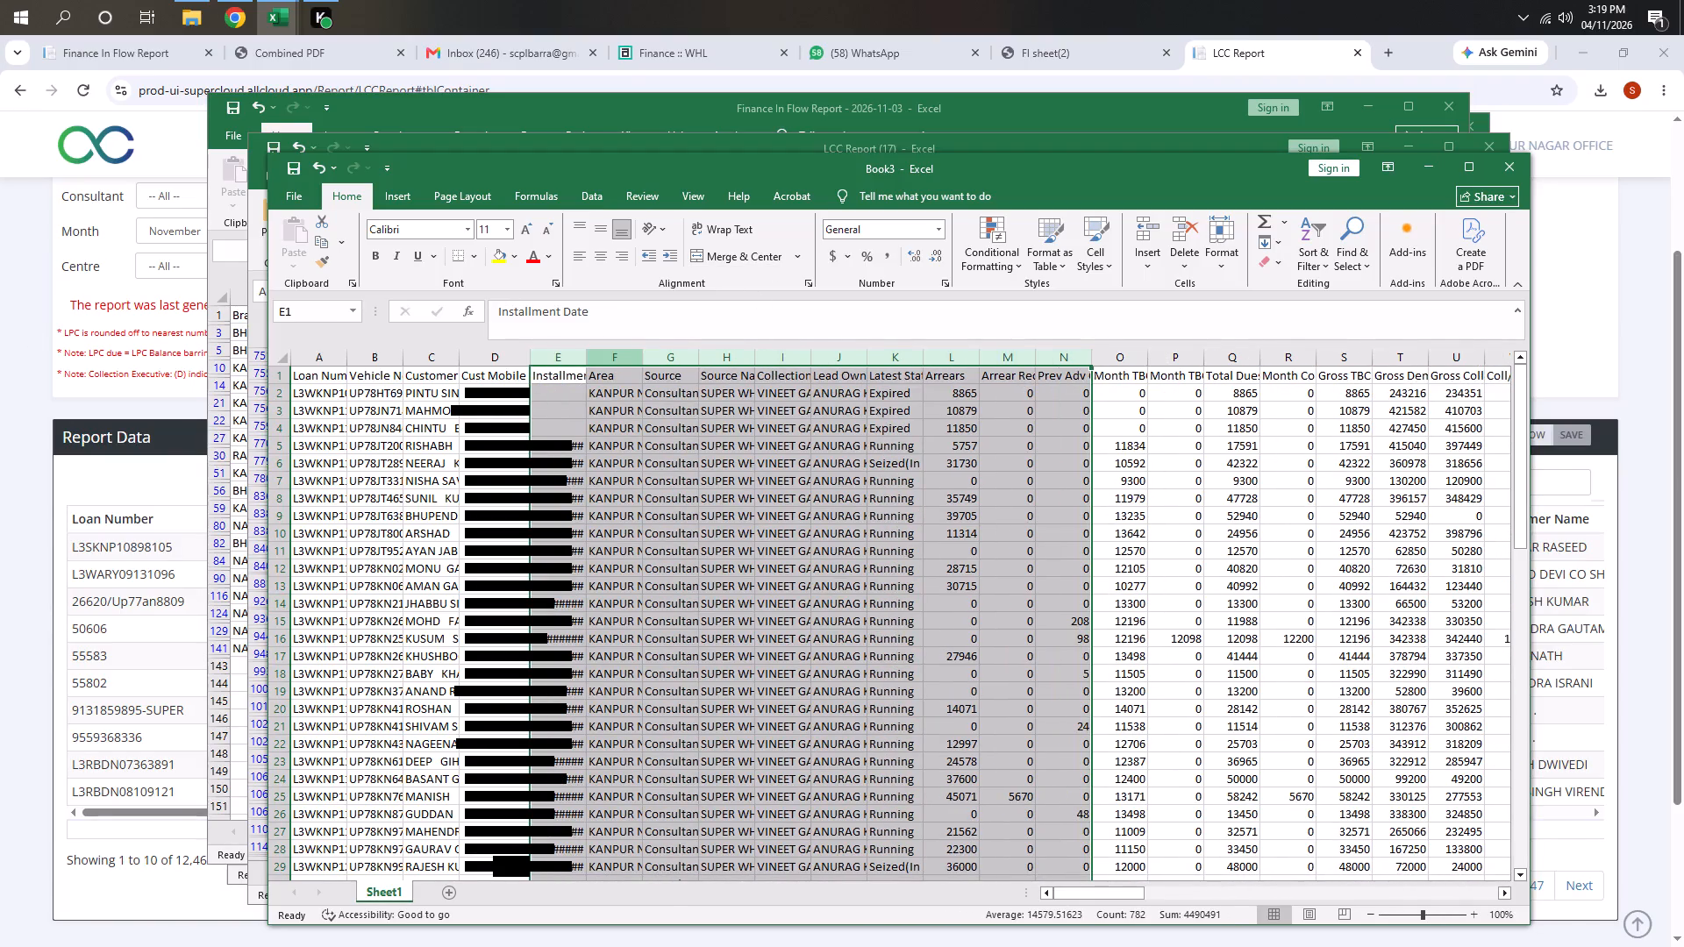
Delete the columns from Area through Lead Owner and from Arrears through Bucket, keeping Latest Status and Last Rcvd Date.
left_click(617, 361)
left_click_drag(624, 360, 872, 413)
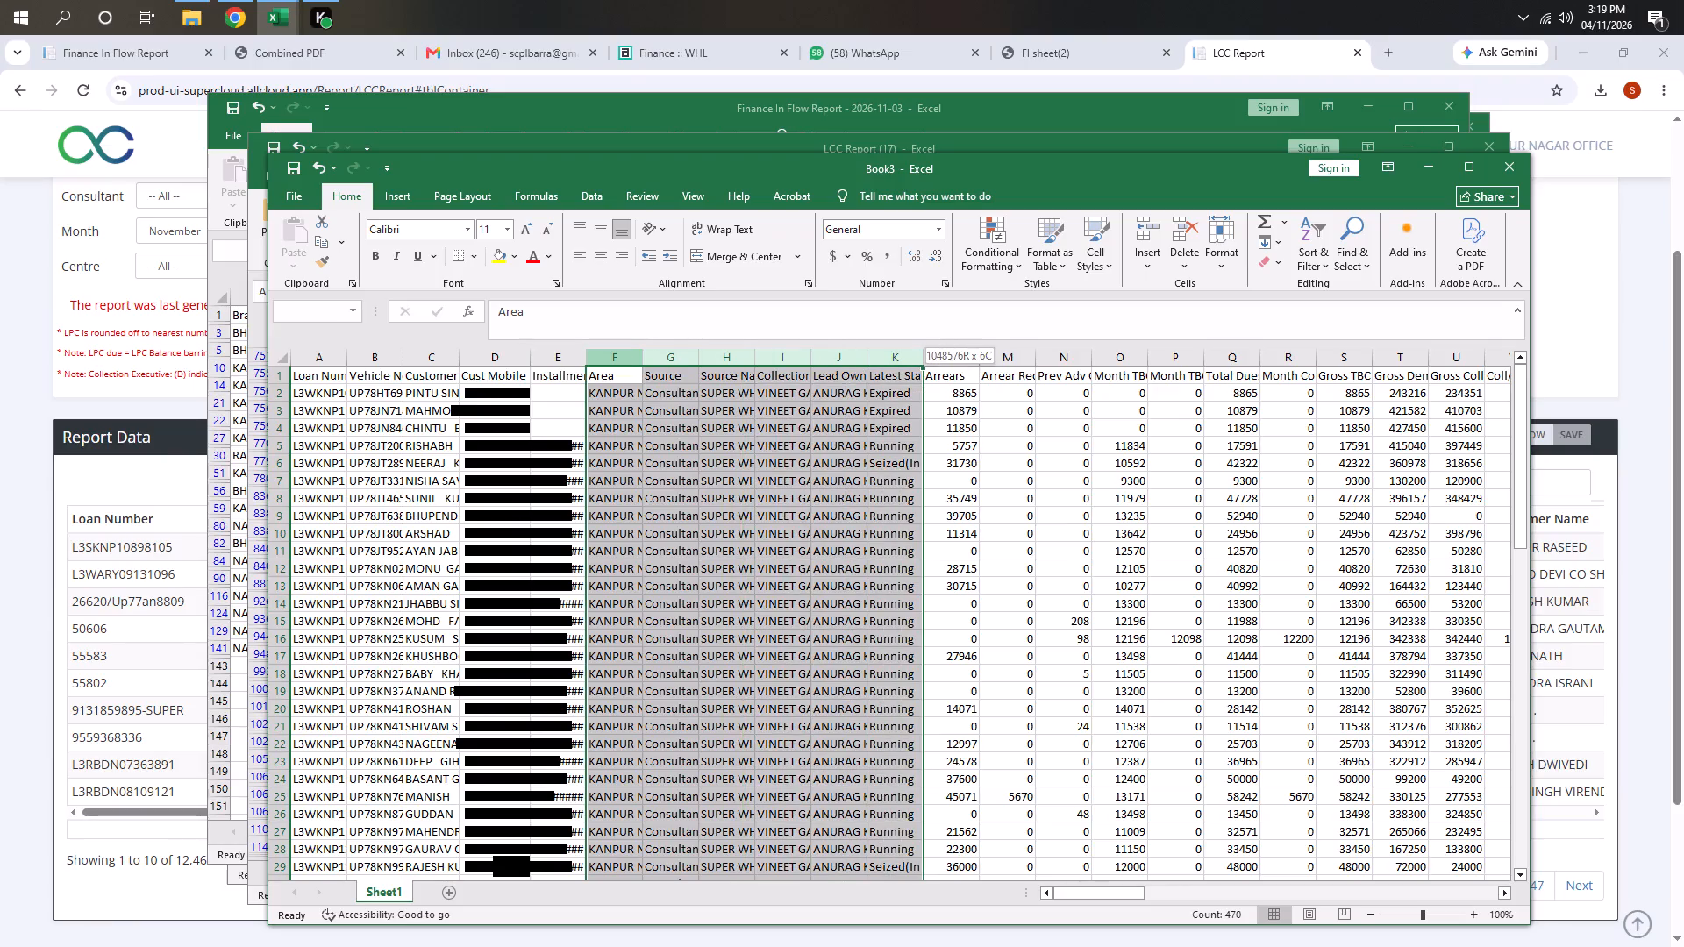
left_click_drag(872, 413, 851, 420)
key("ctrl+minus")
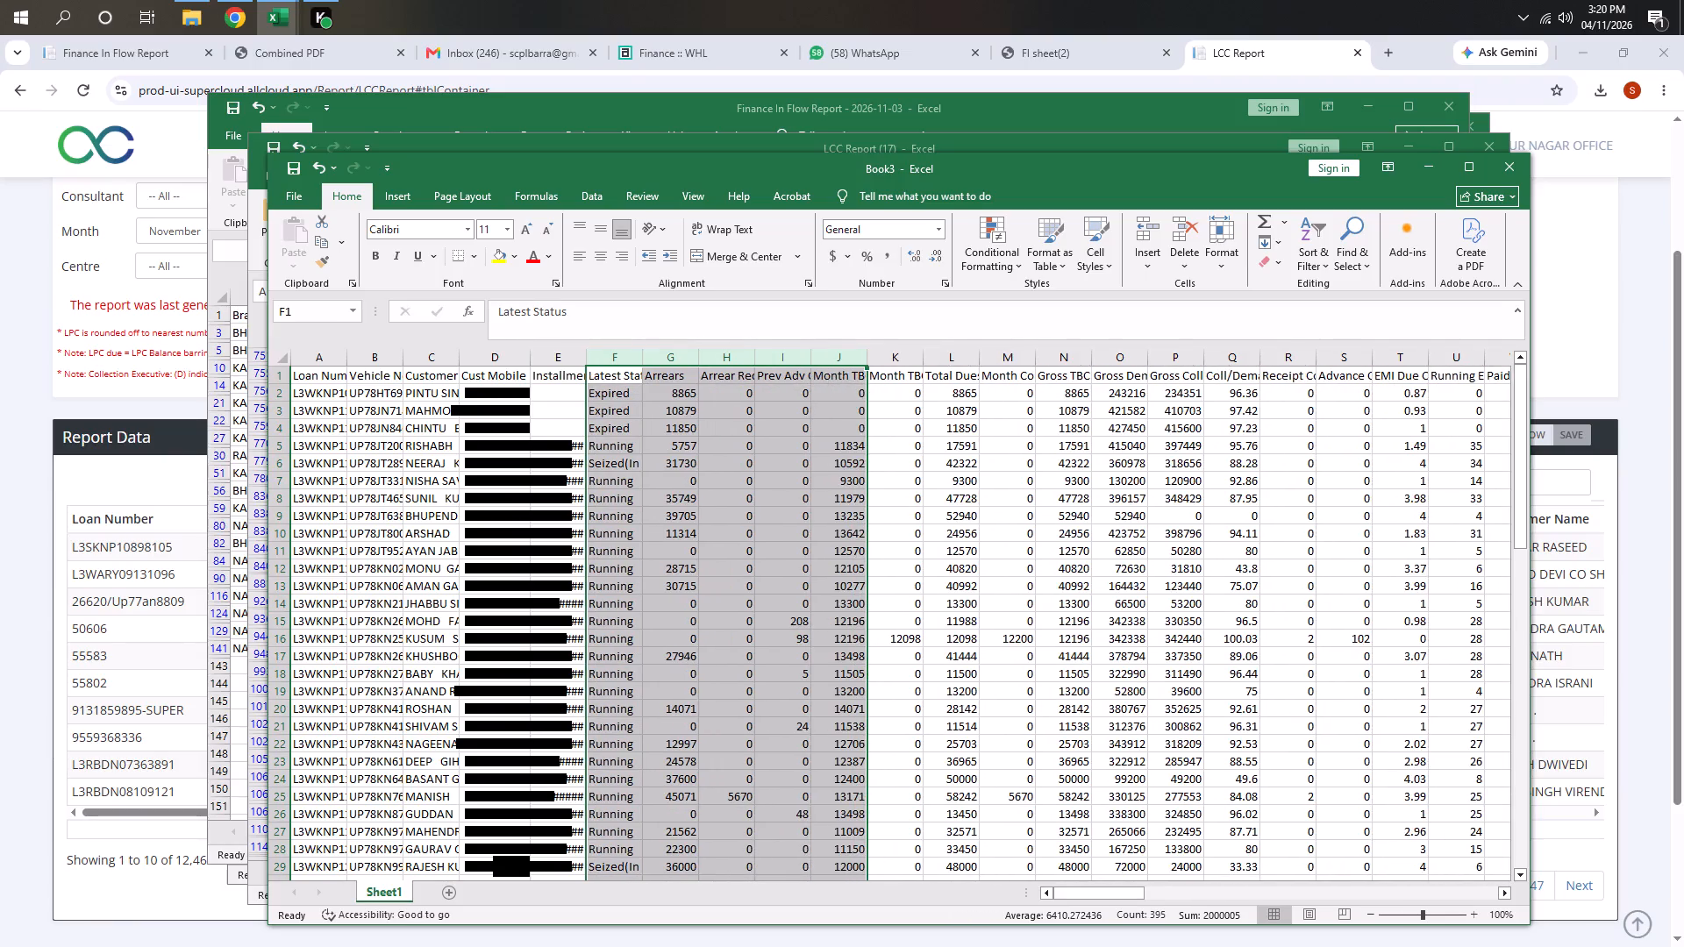
left_click_drag(685, 358, 1601, 402)
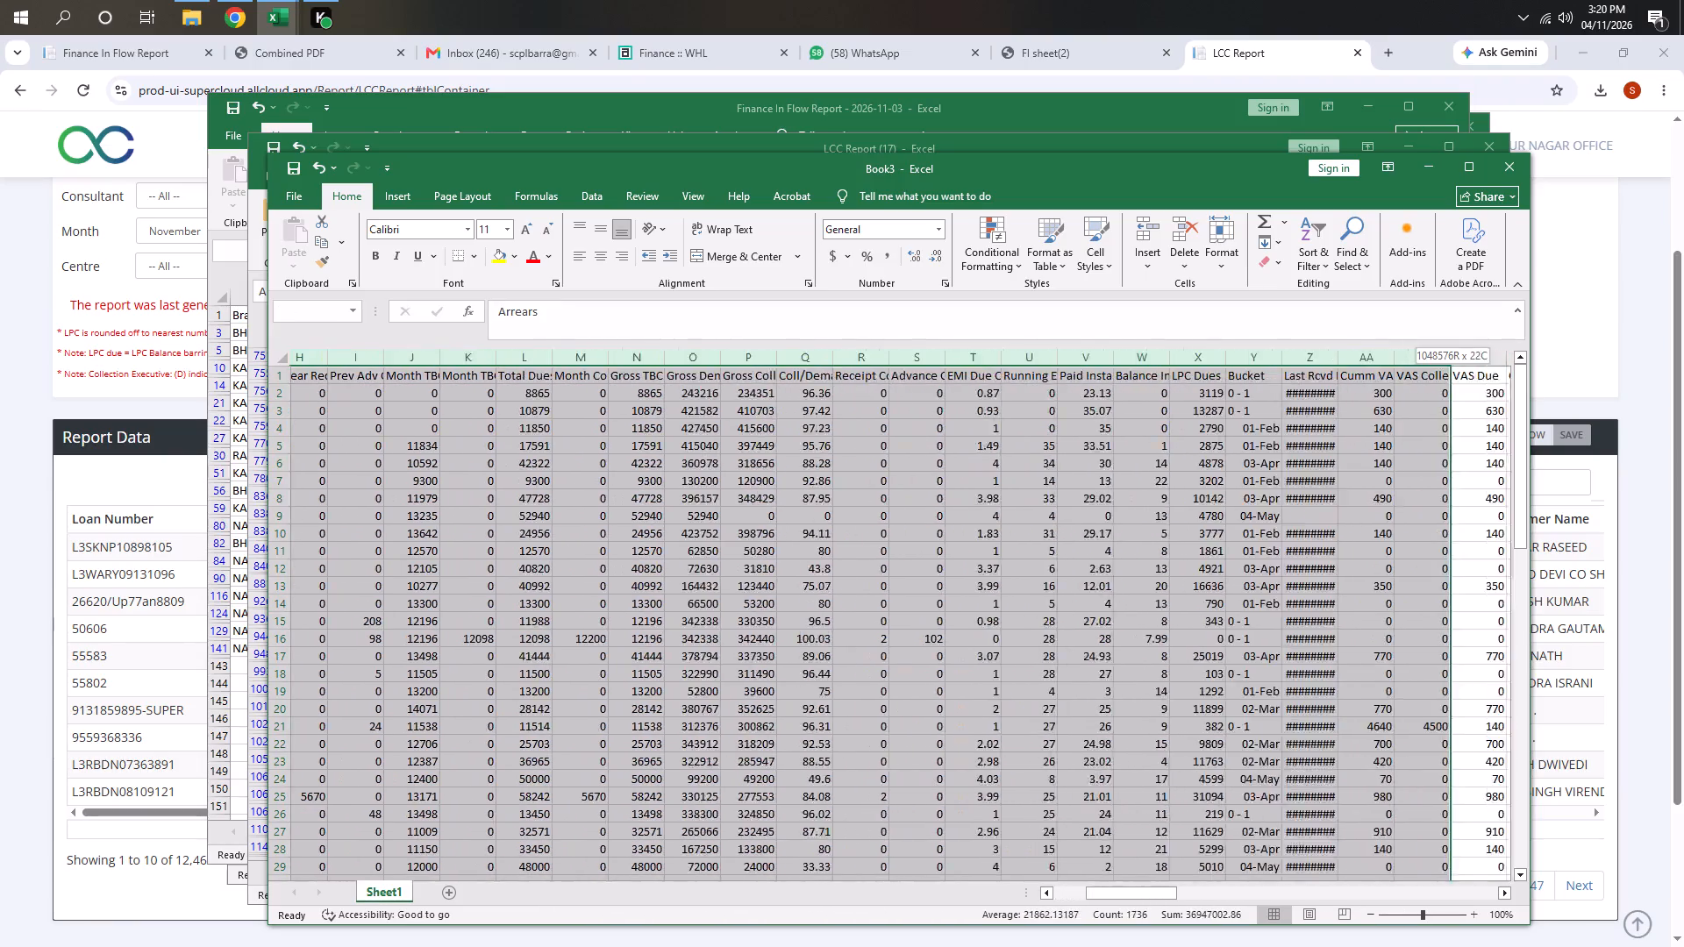
left_click_drag(1601, 402, 909, 541)
key("ctrl+minus")
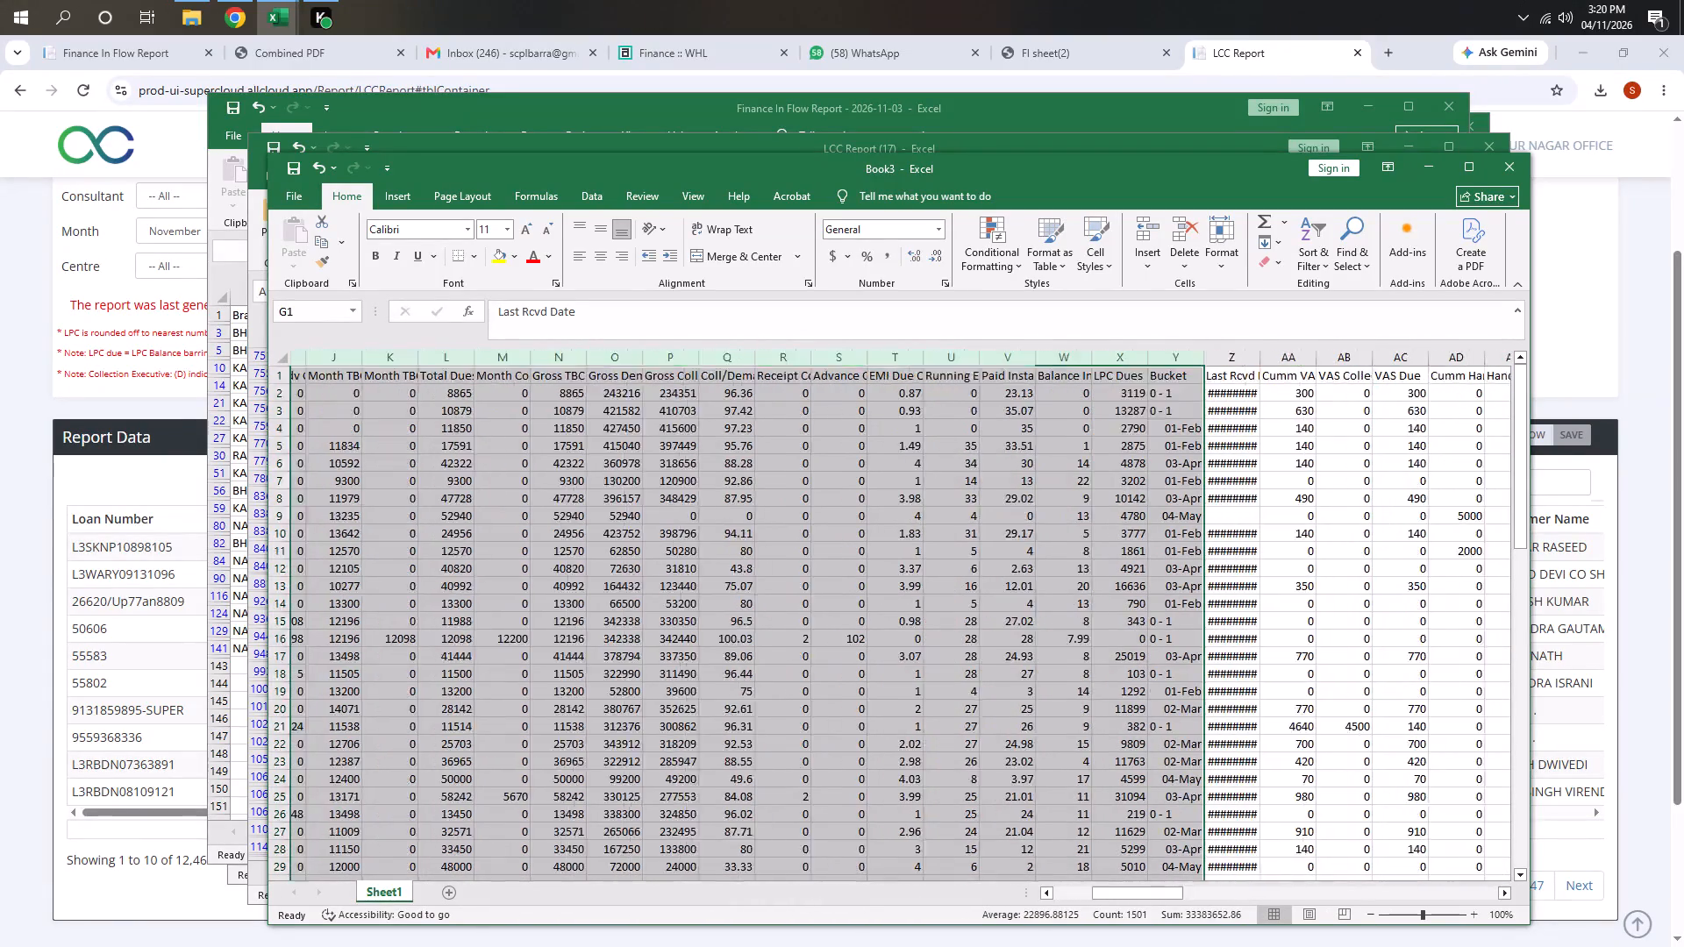
Delete all columns from Cumm VAS onward, leaving Last Rcvd Date as the last column.
left_click_drag(732, 361, 1372, 433)
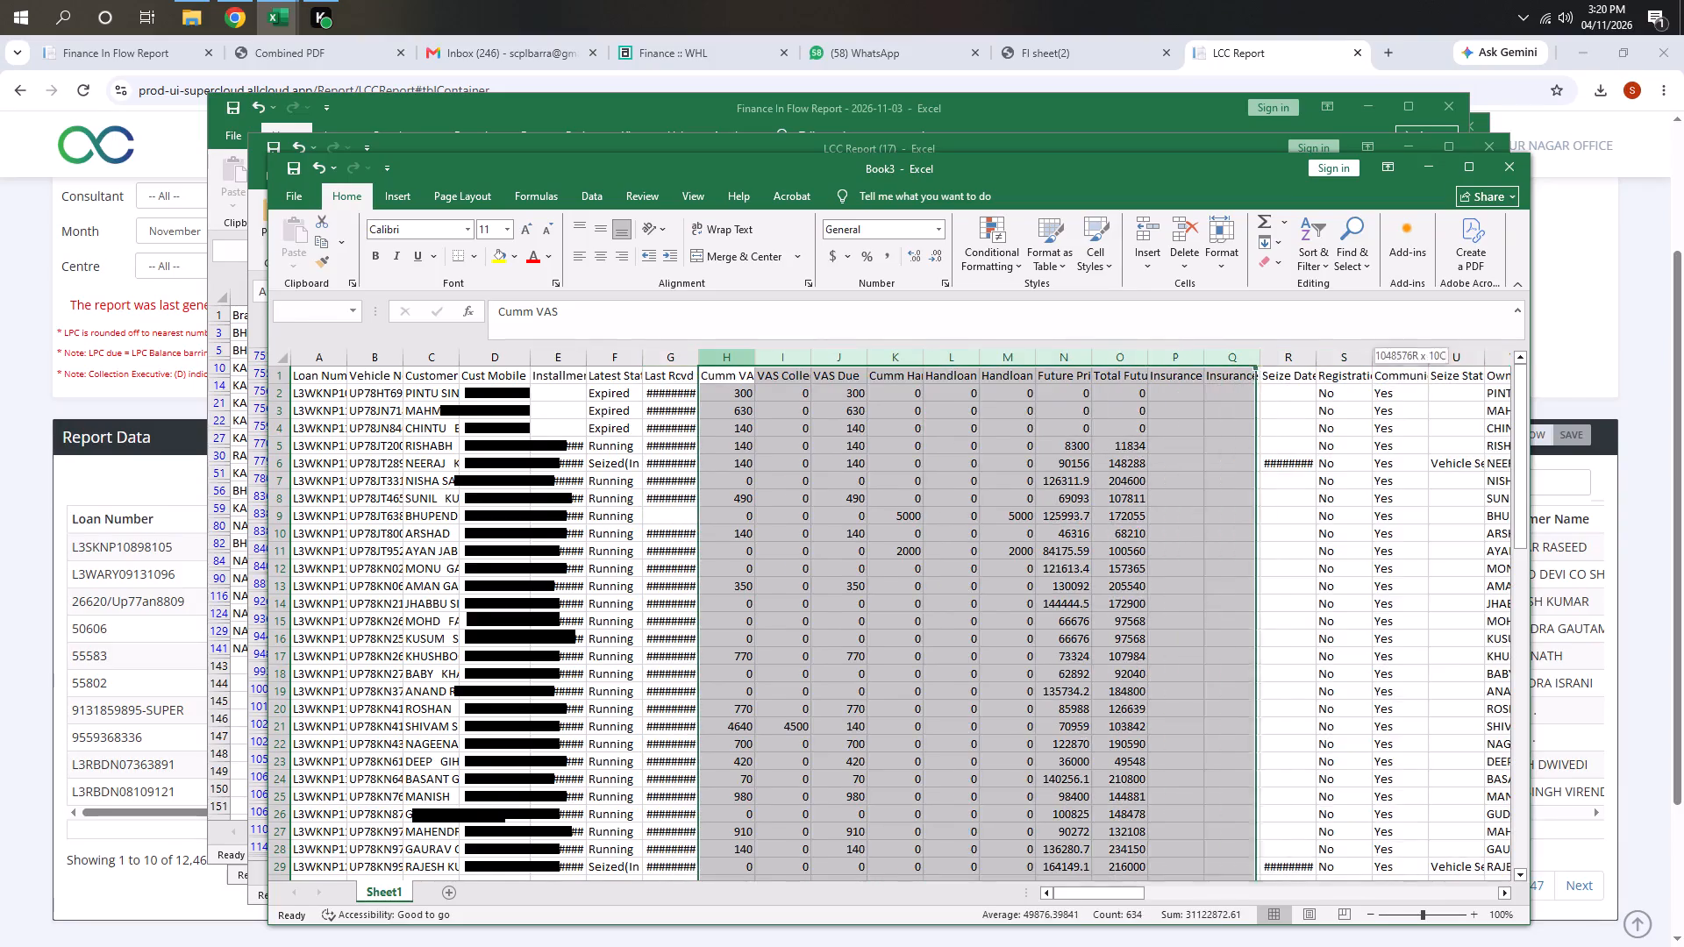
left_click_drag(1372, 433, 1670, 409)
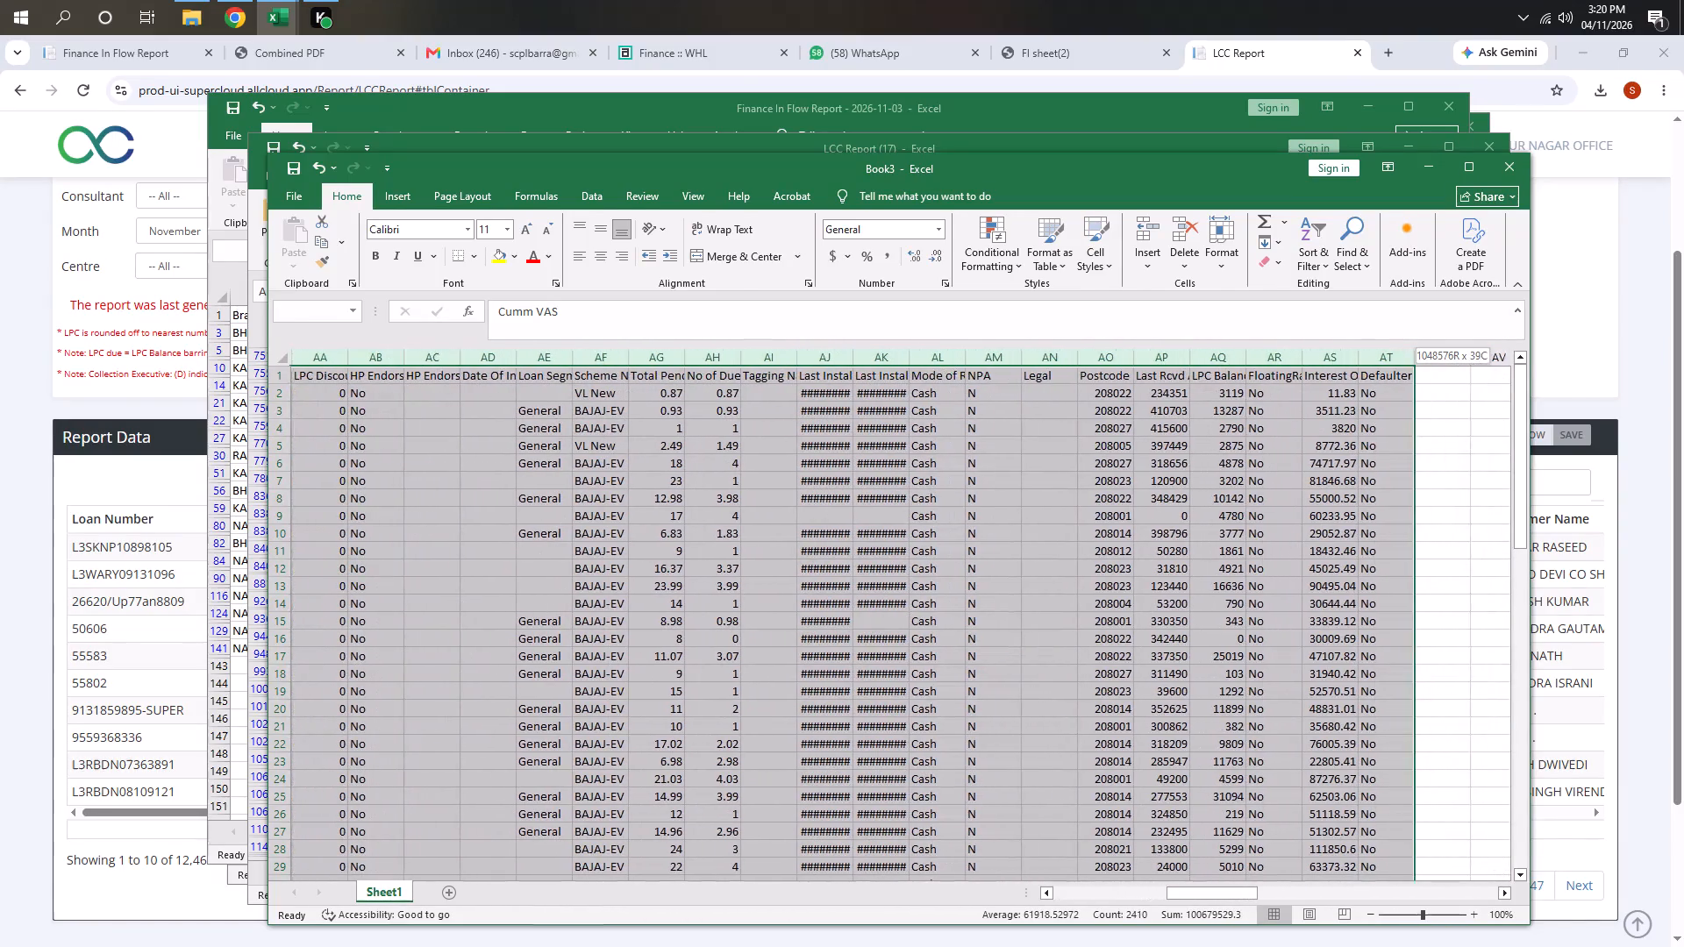
left_click_drag(1670, 409, 1385, 470)
key("ctrl+minus")
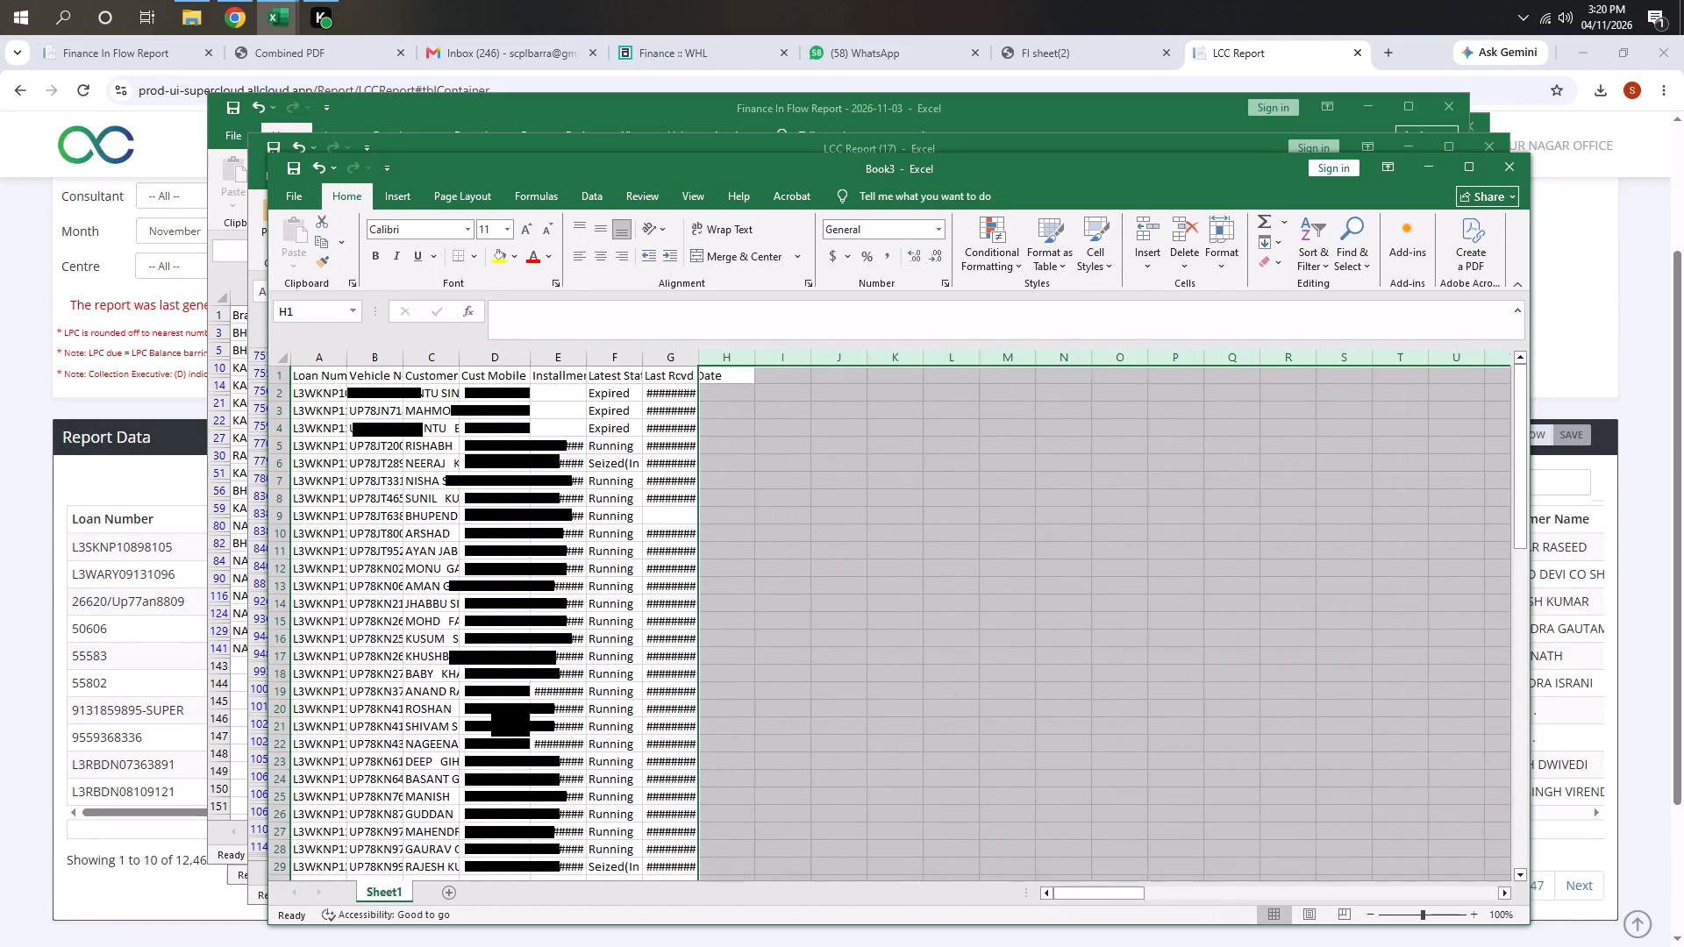
Add filters to the header row, starting from the Loan Number column.
key("Left")
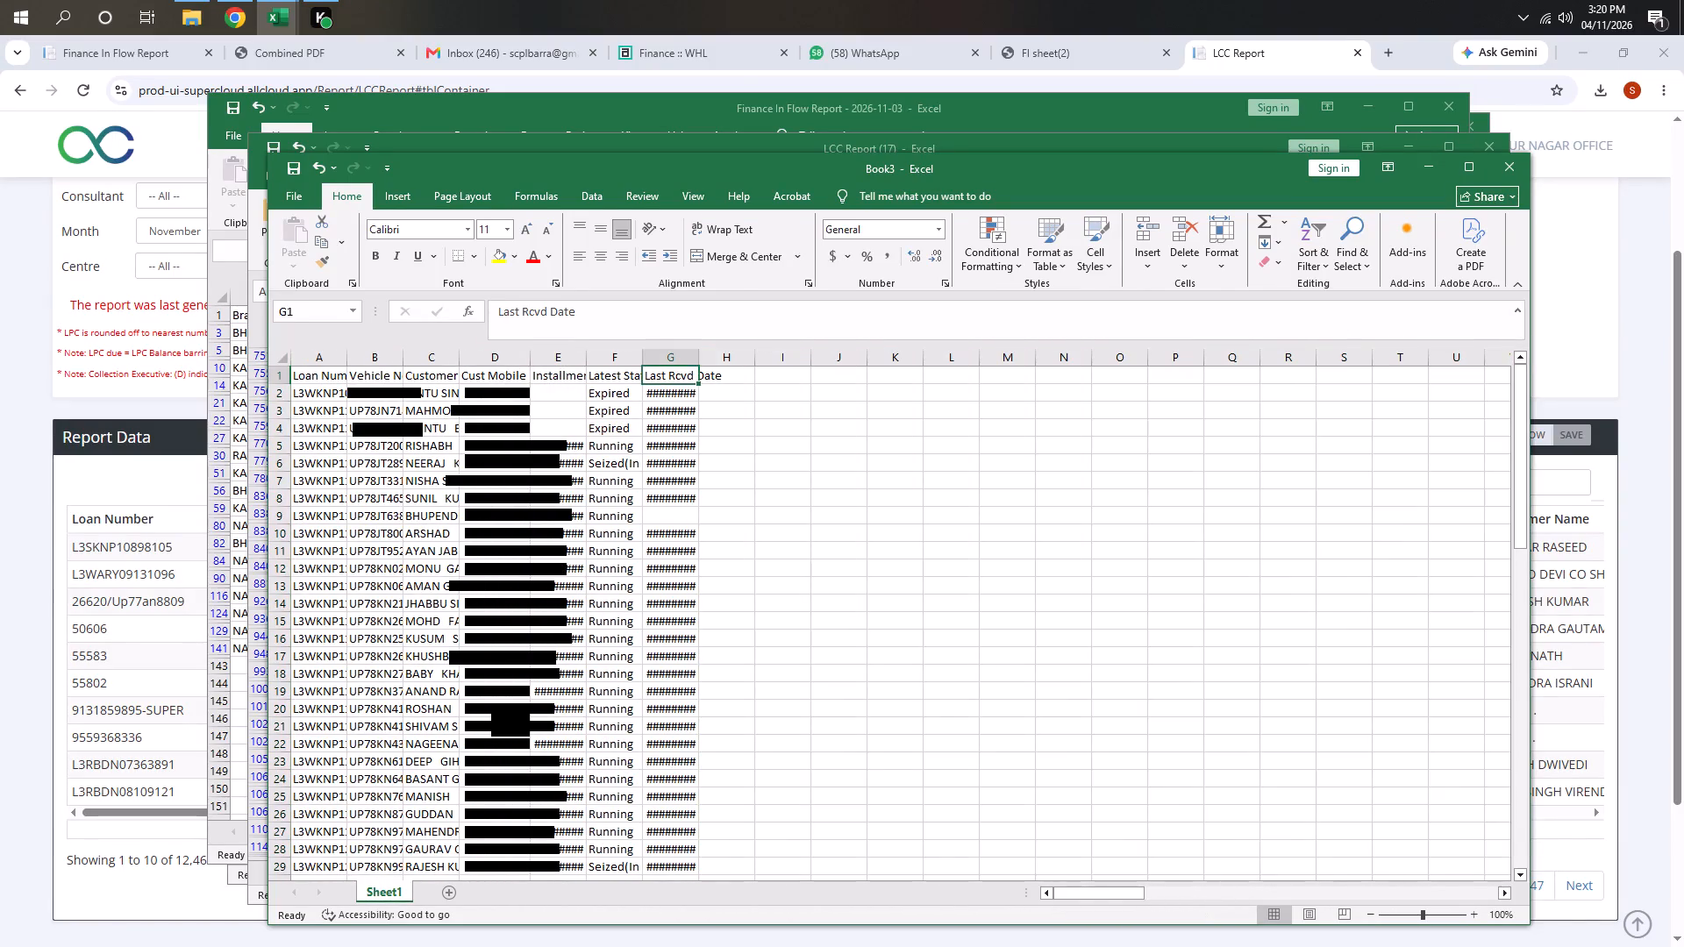
key("Left")
key("Left")
key("Left")
key("Left")
key("Left")
key("Left")
key("Left")
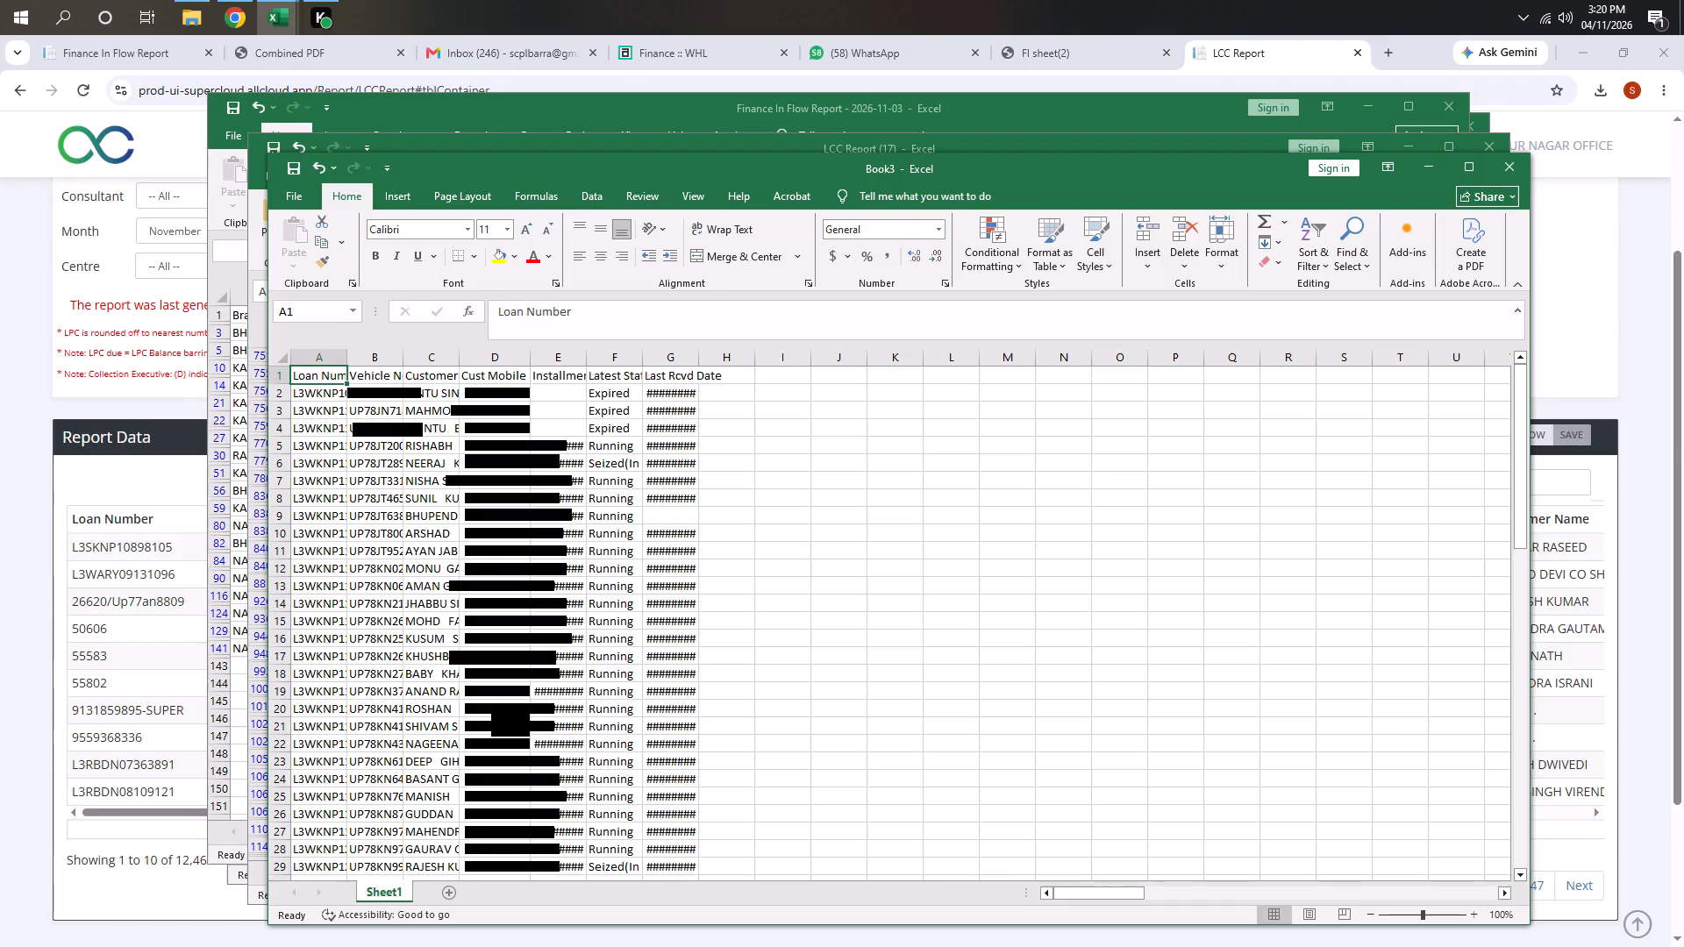
key("ctrl+shift+l")
Filter the Latest Status column to show only Expired and Seized(In Garage), leaving out Running.
key("Right")
key("Right")
key("Right")
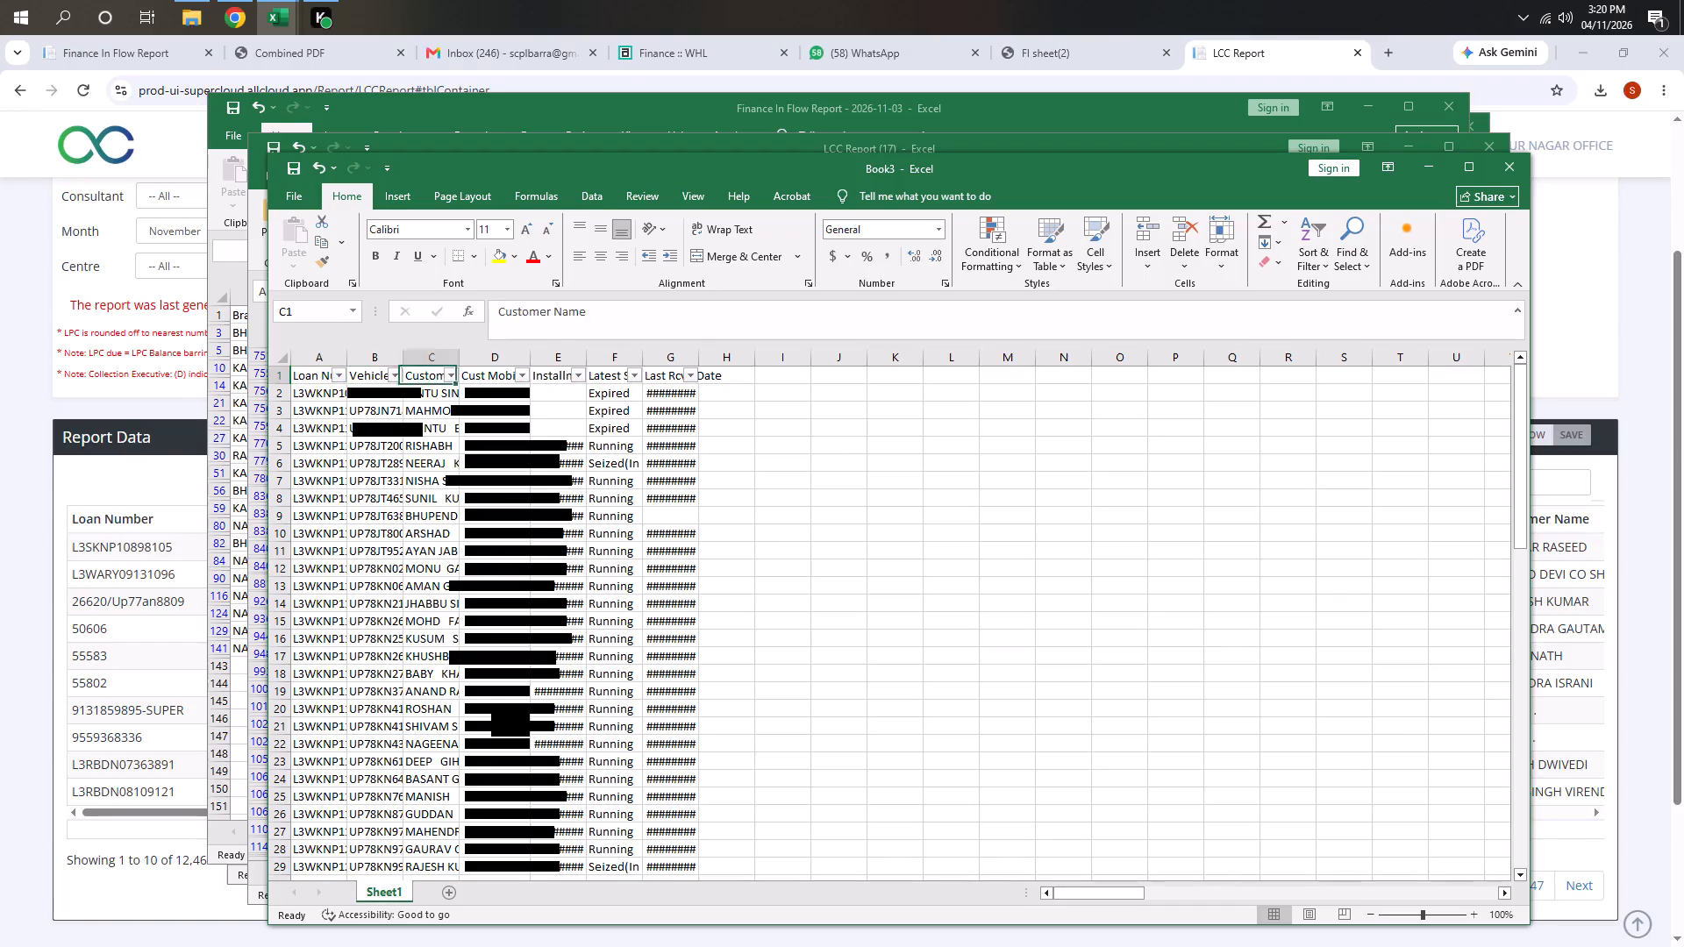
key("Right")
key("Right")
key("Down")
key("Escape")
key("Up")
key("Down")
key("Up")
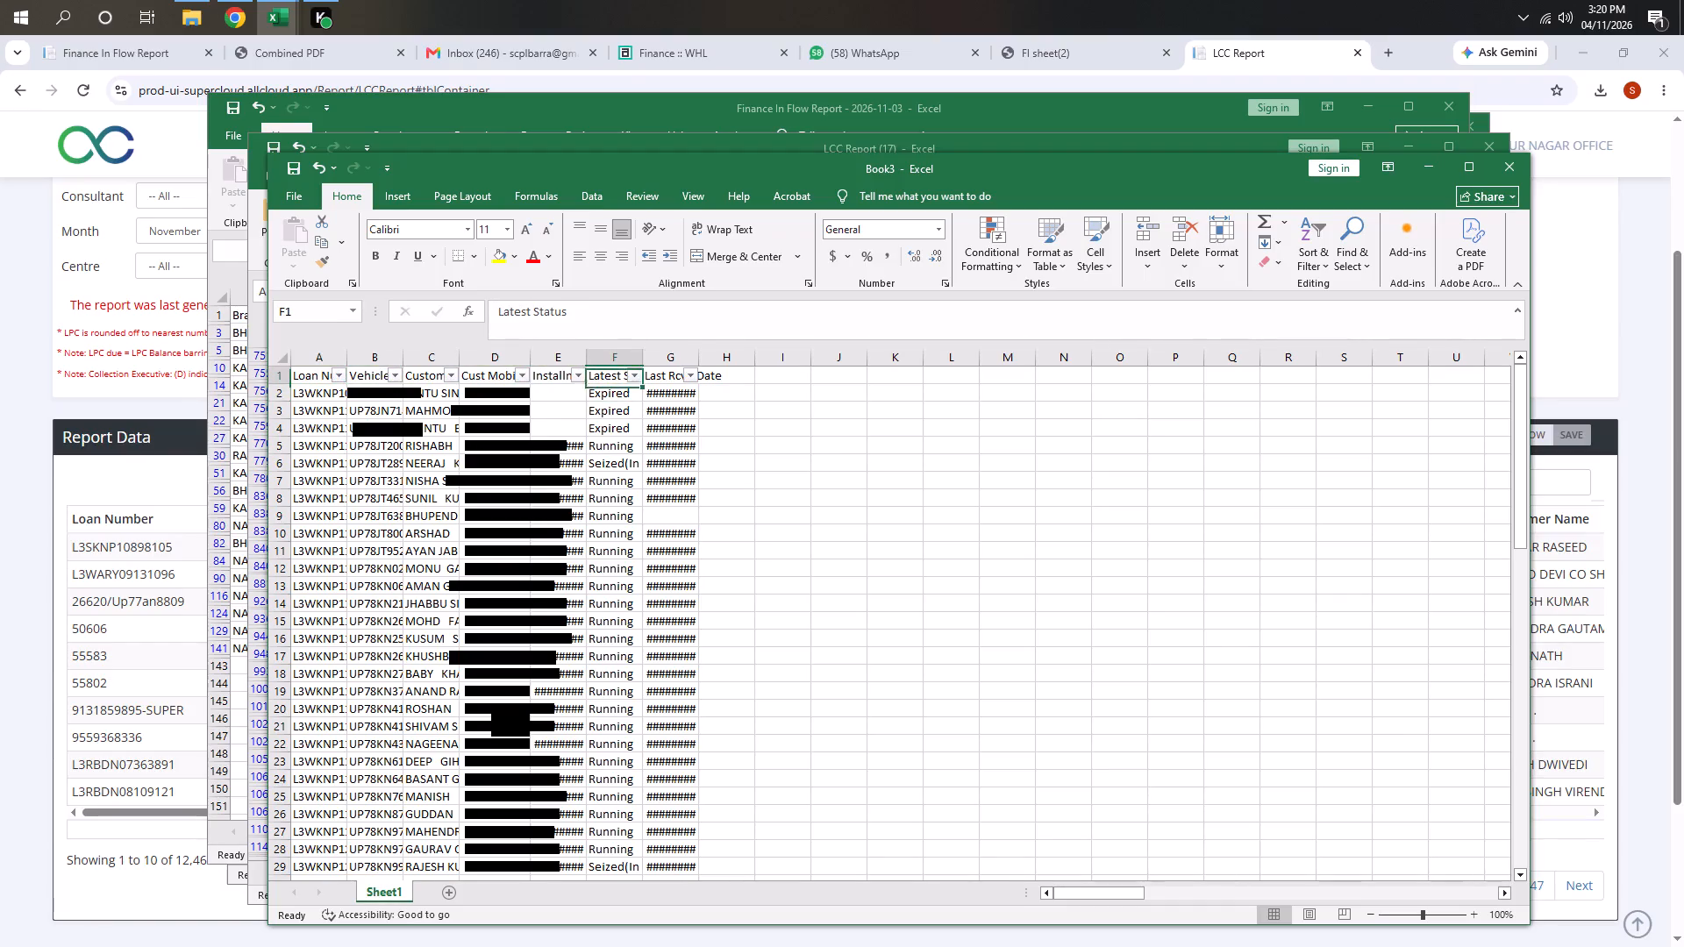
key("alt+Down")
key("Down")
key("Down")
key("Down")
key("Down")
key("Down")
key("Down")
key("Down")
key("Down")
key("Down")
key("space")
key("Down")
key("space")
key("Down")
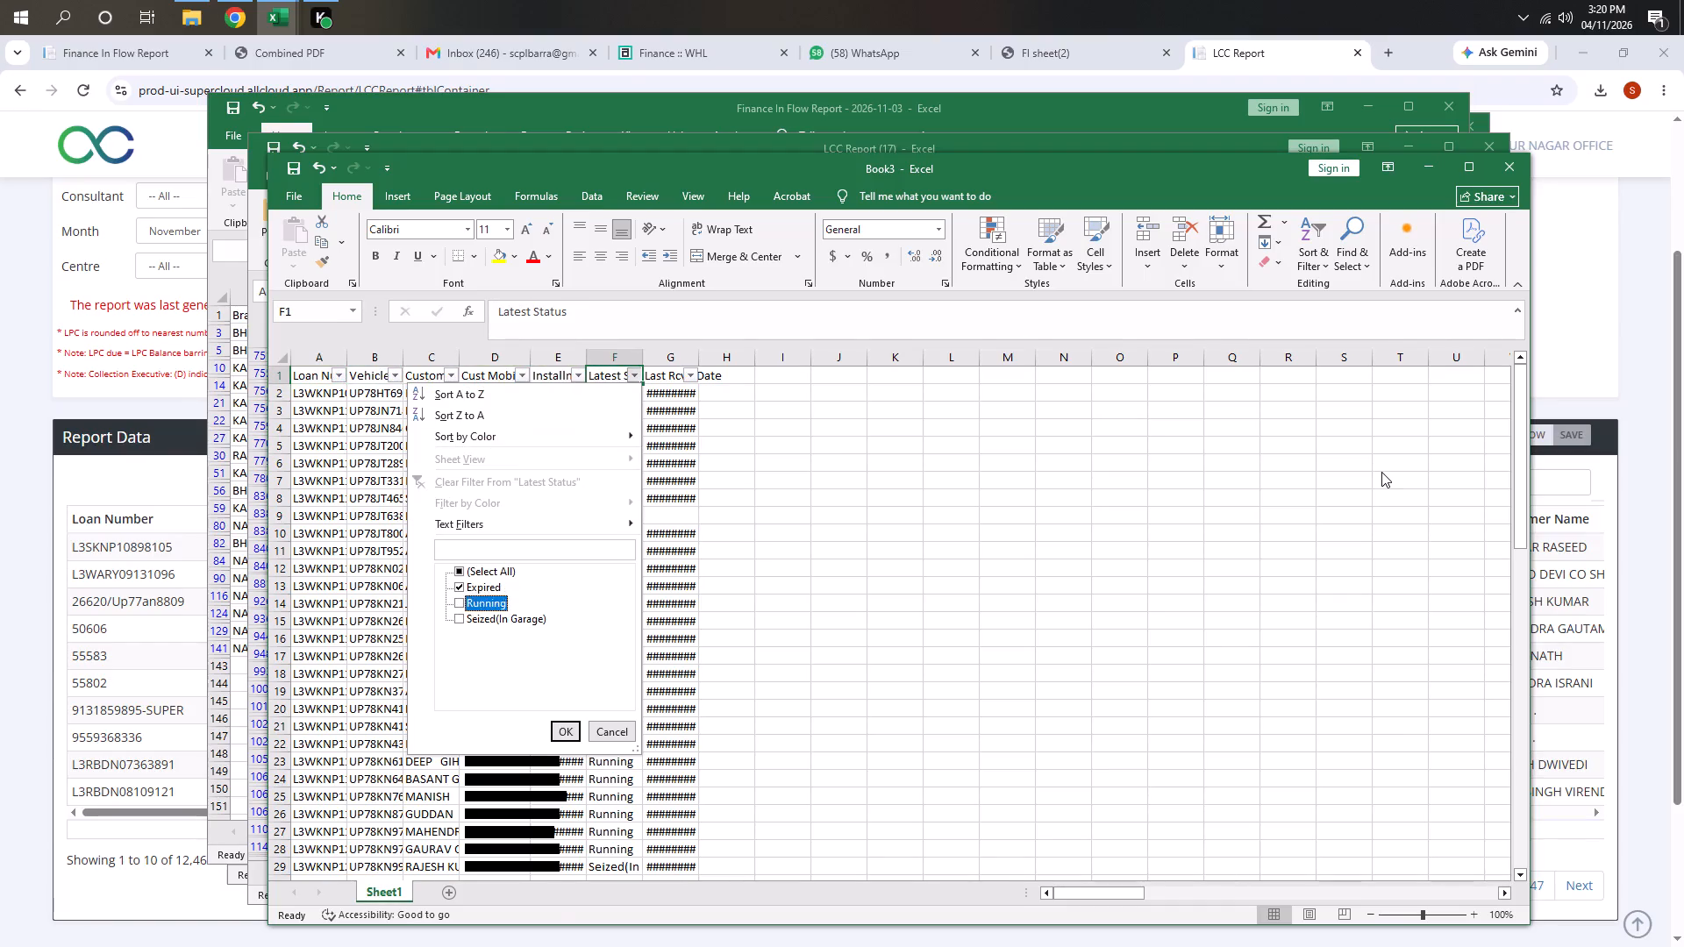
key("Down")
key("space")
key("Return")
Delete all the filtered Expired and Seized(In Garage) rows and clear the filter so all remaining rows show.
key("Down")
key("shift+space")
key("ctrl+shift+Down")
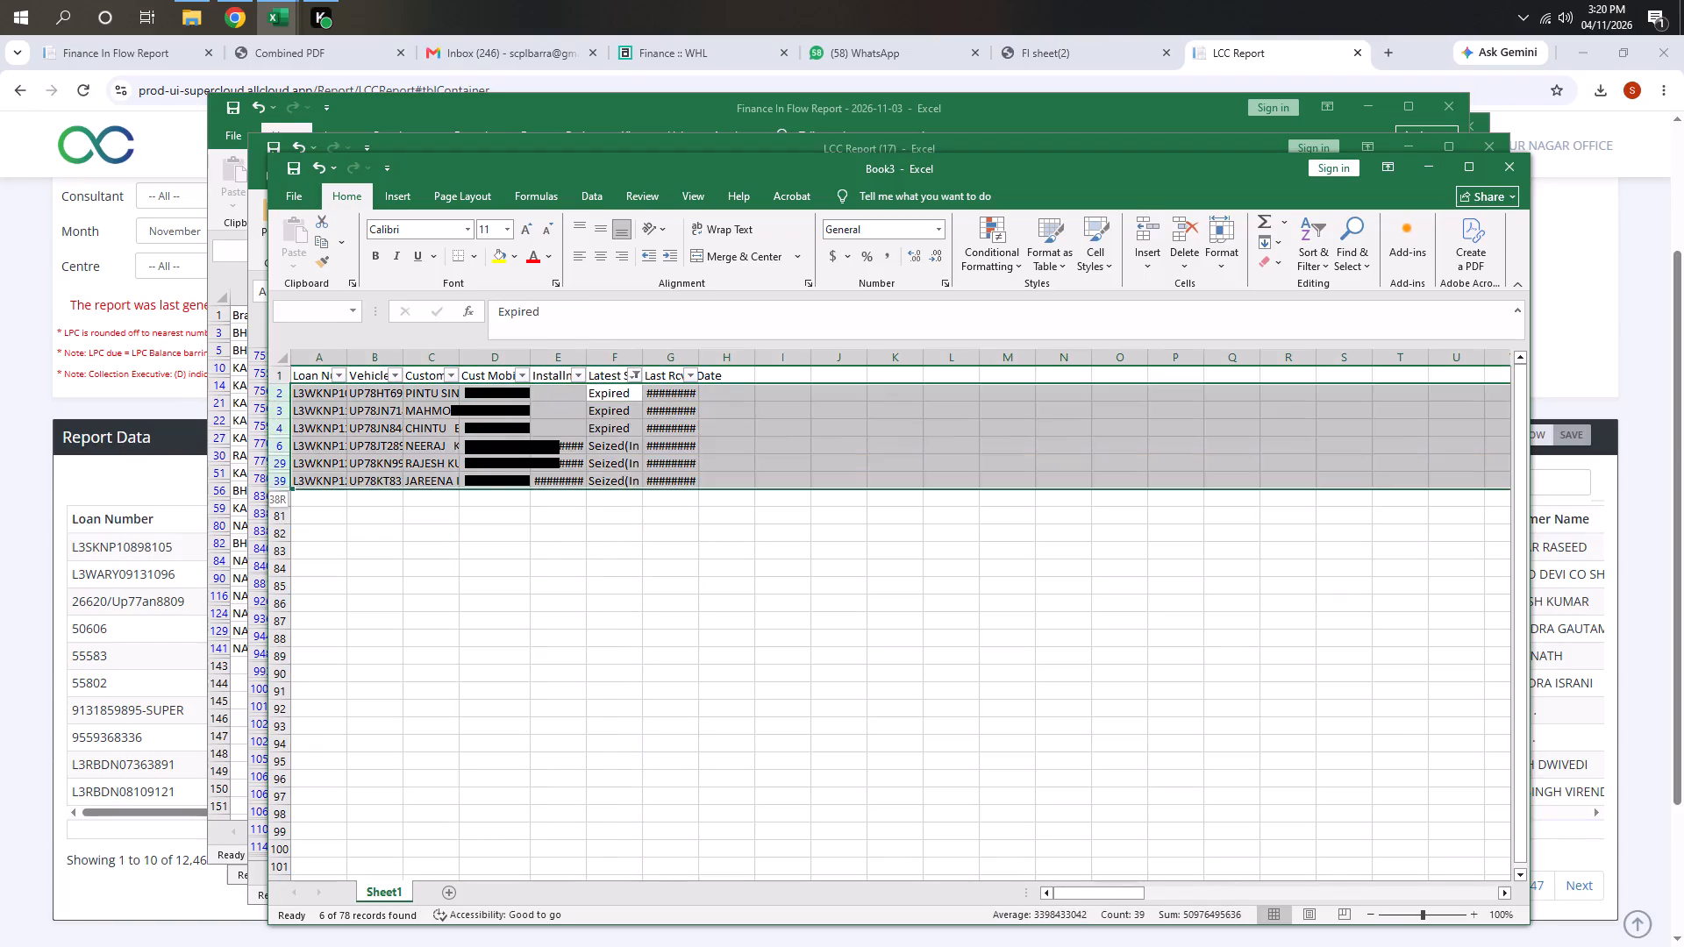
key("ctrl+minus")
key("alt+d")
type("FS")
key("ctrl+Up")
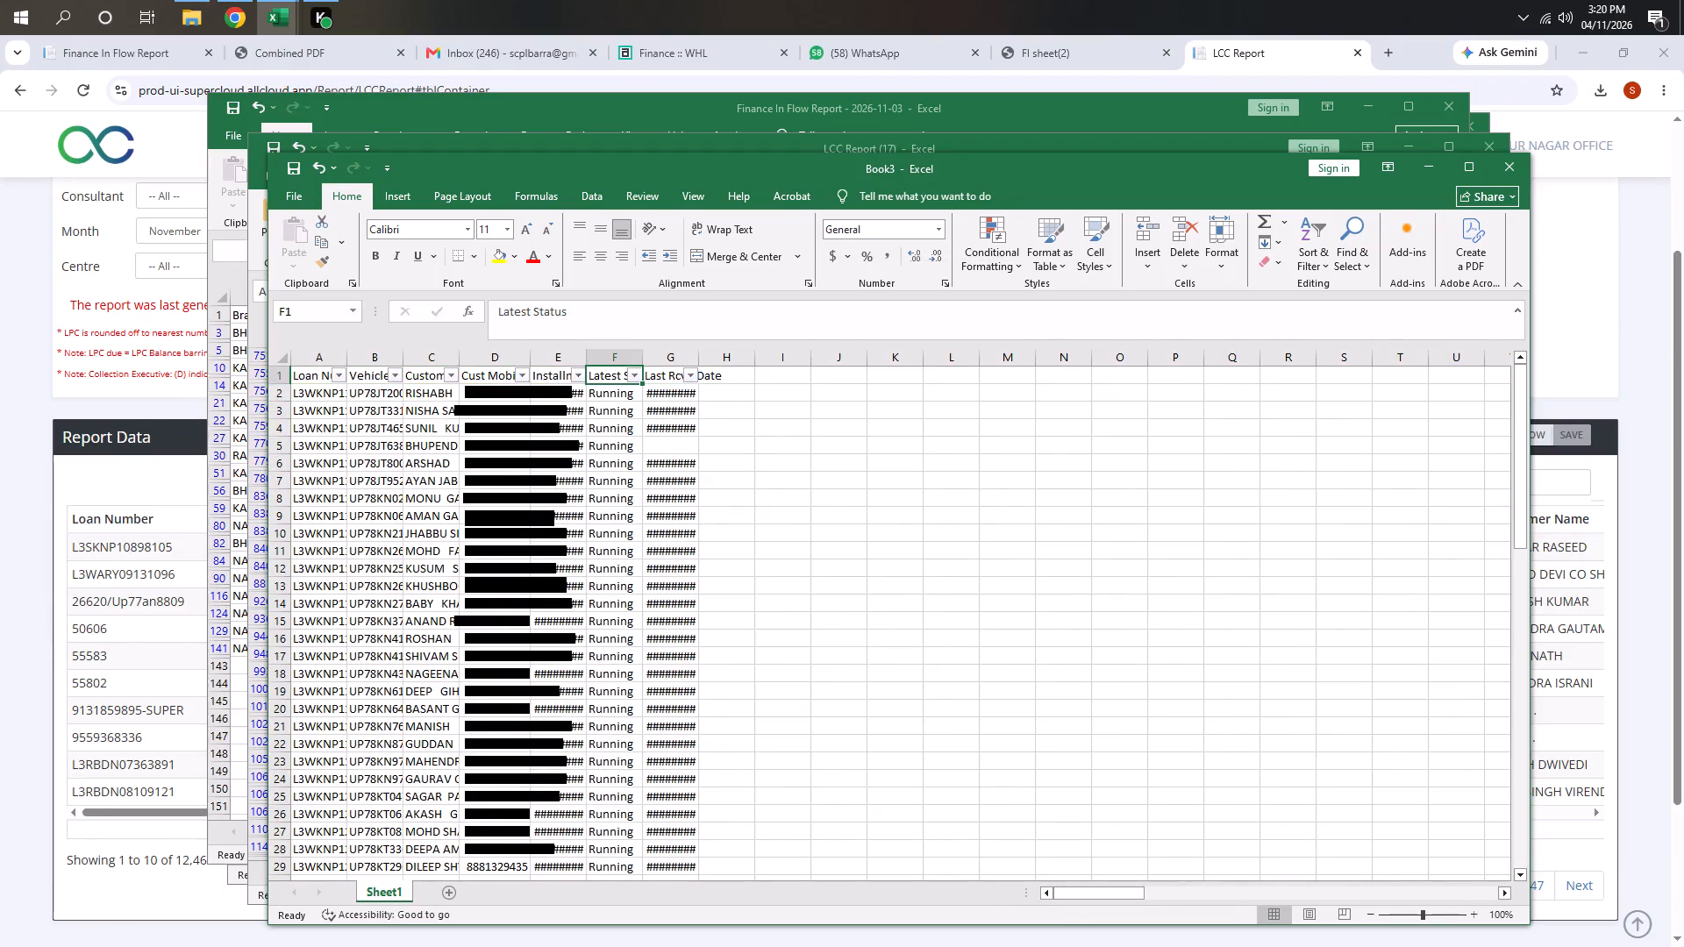
Delete the Latest Status column.
left_click(631, 359)
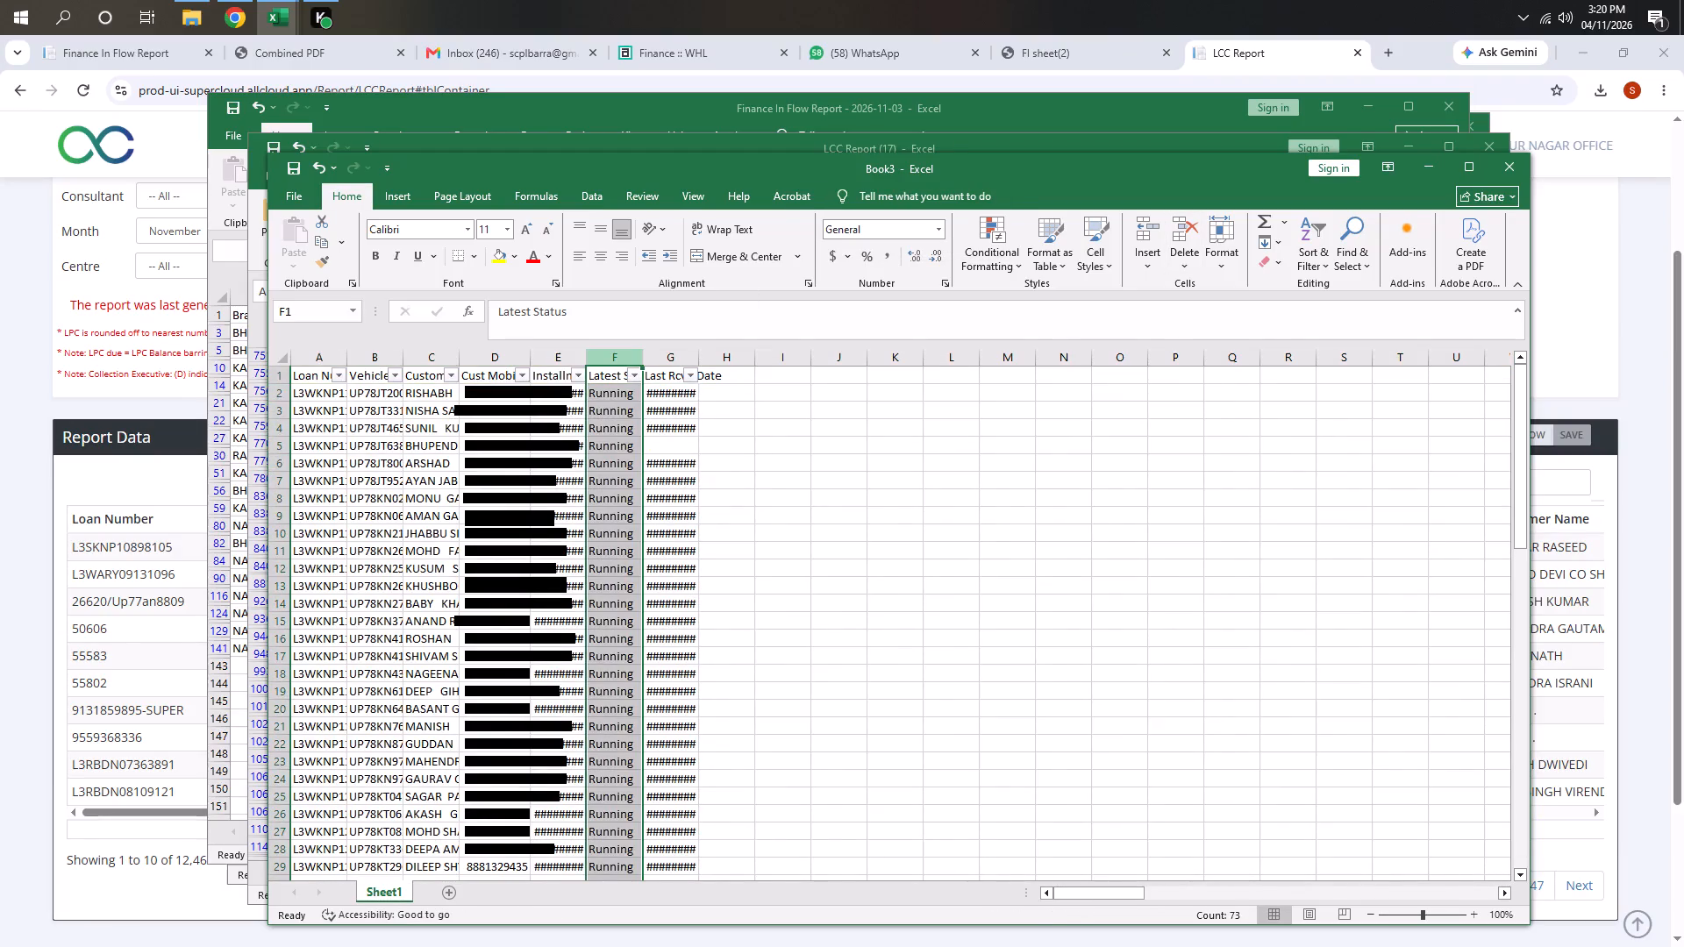
key("ctrl+minus")
Apply all borders to the whole data table from Loan Number through Last Rcvd Date.
key("ctrl+a")
key("Left")
key("ctrl+Left")
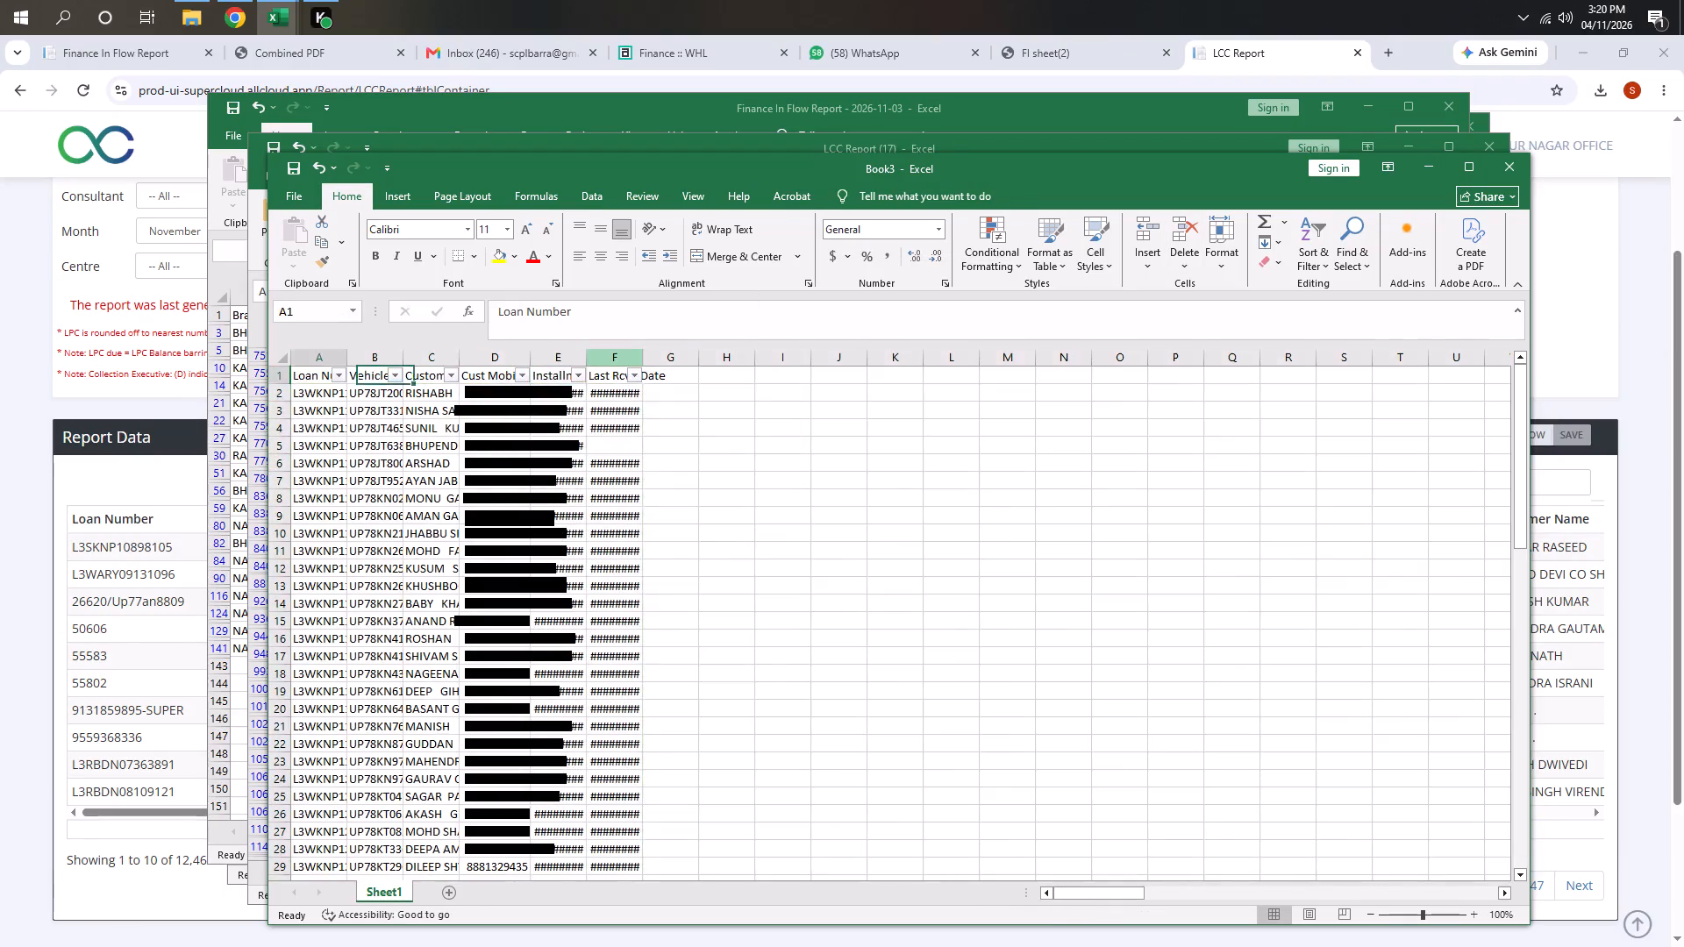
key("ctrl+a")
type("HBA")
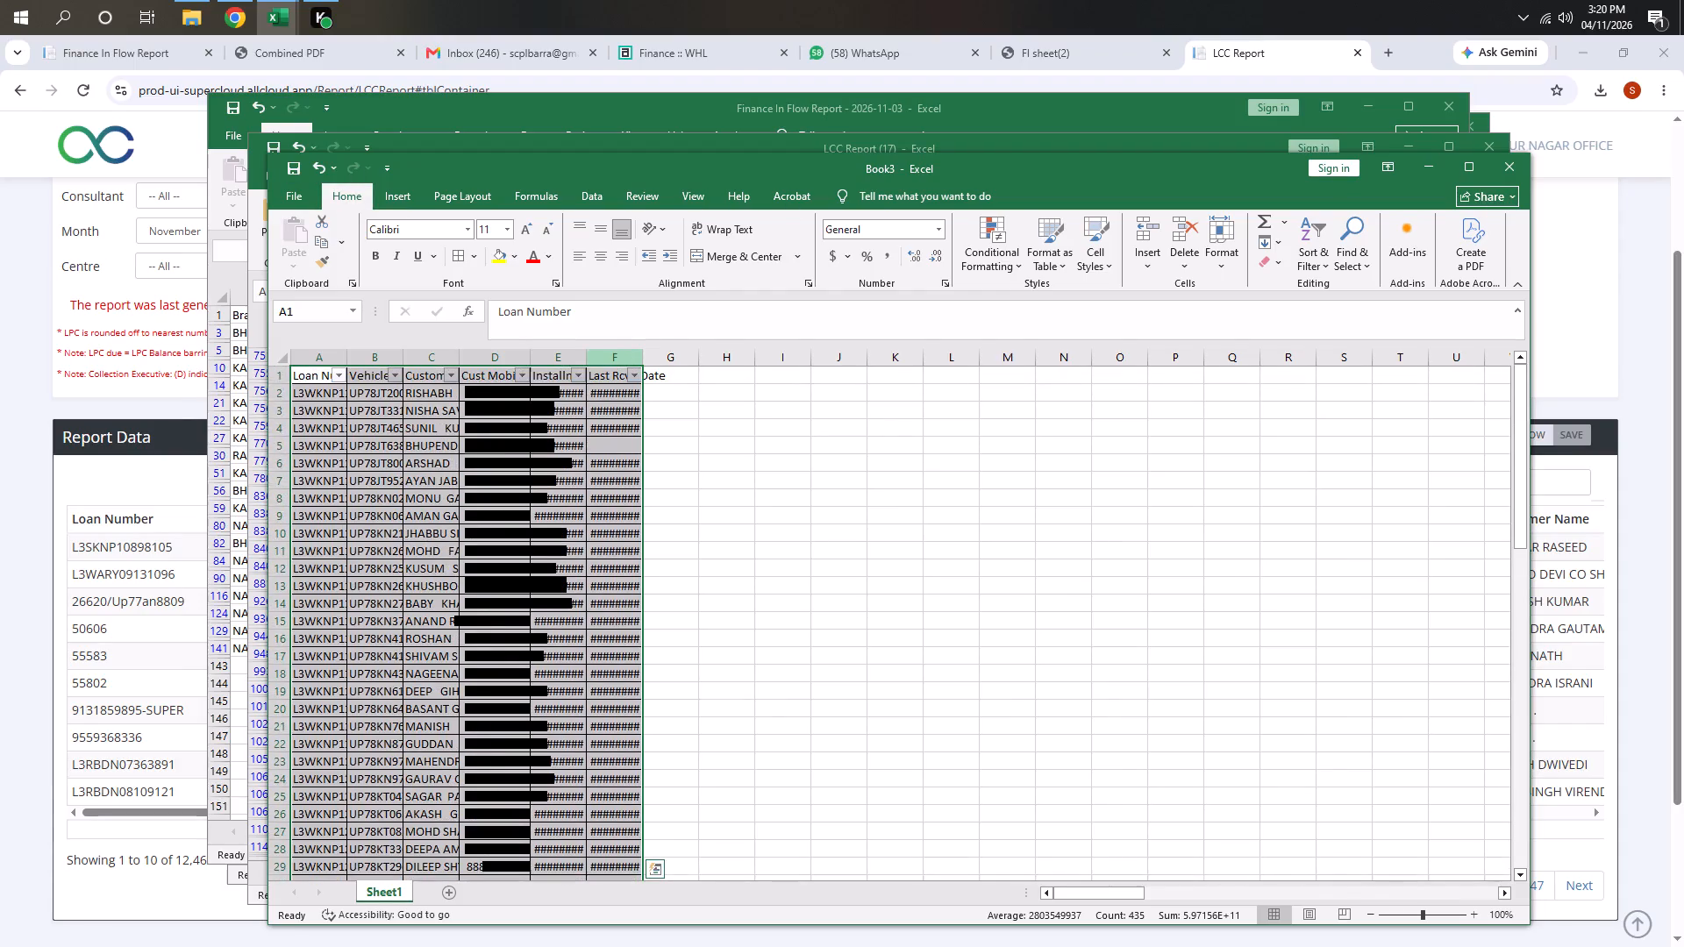
Fit the widths of all the table's columns to their contents.
key("alt+o")
type("CA")
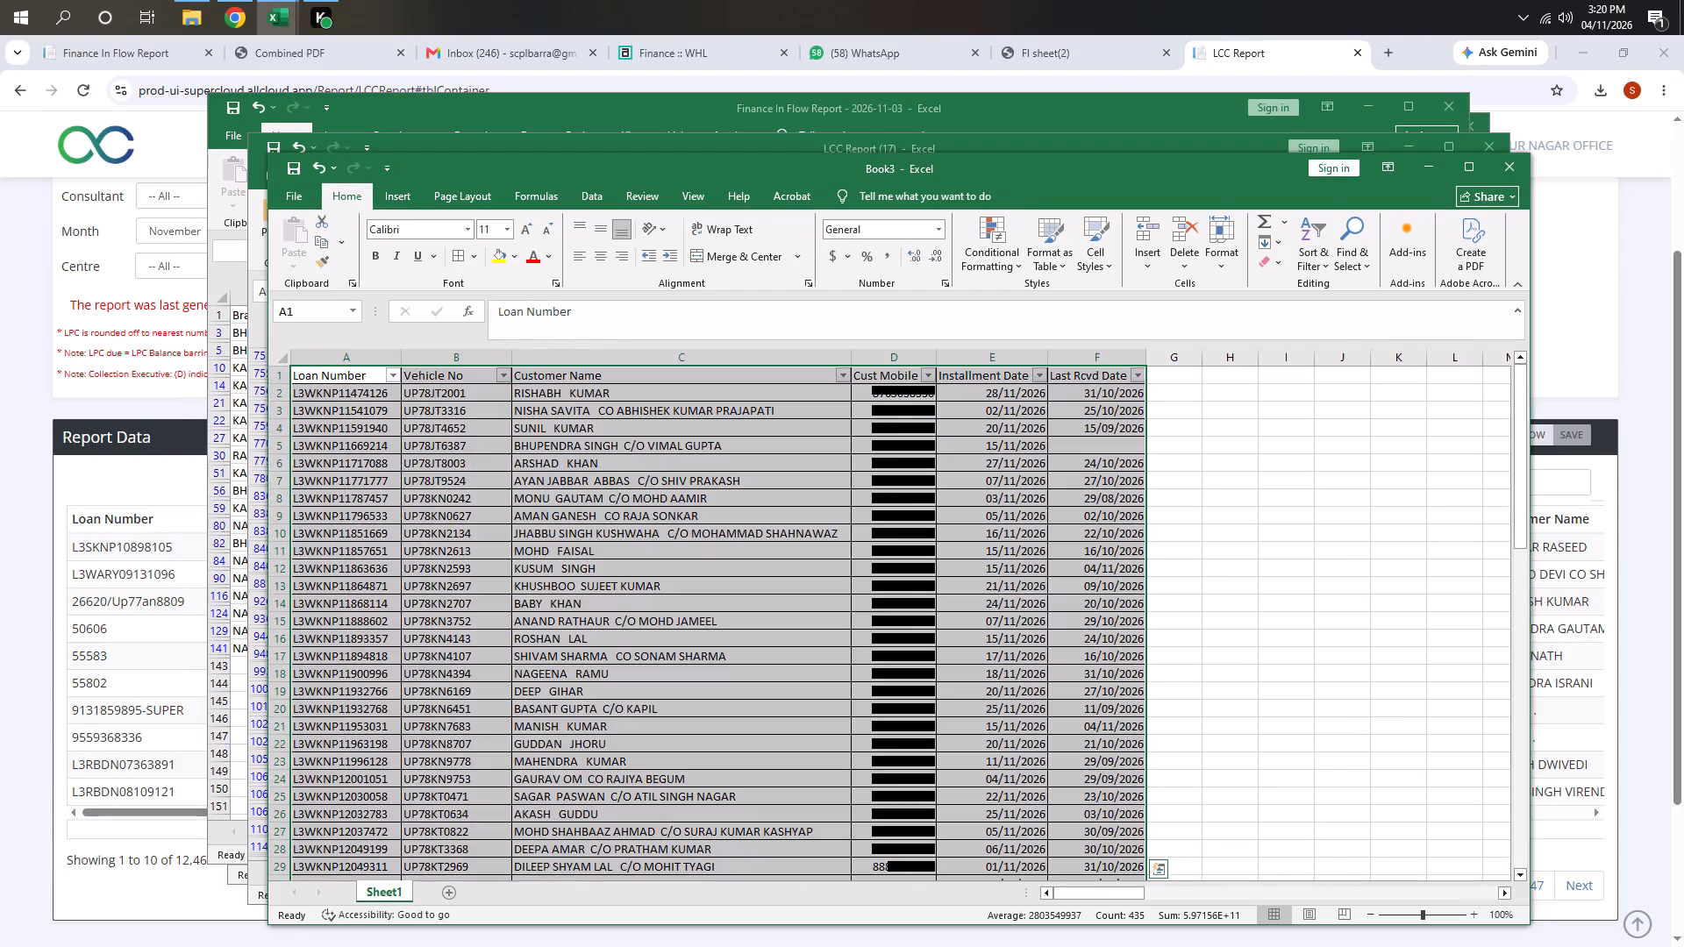
Sort the table by Installment Date from oldest to newest and look over the sorted rows.
left_click(967, 421)
left_click(1036, 374)
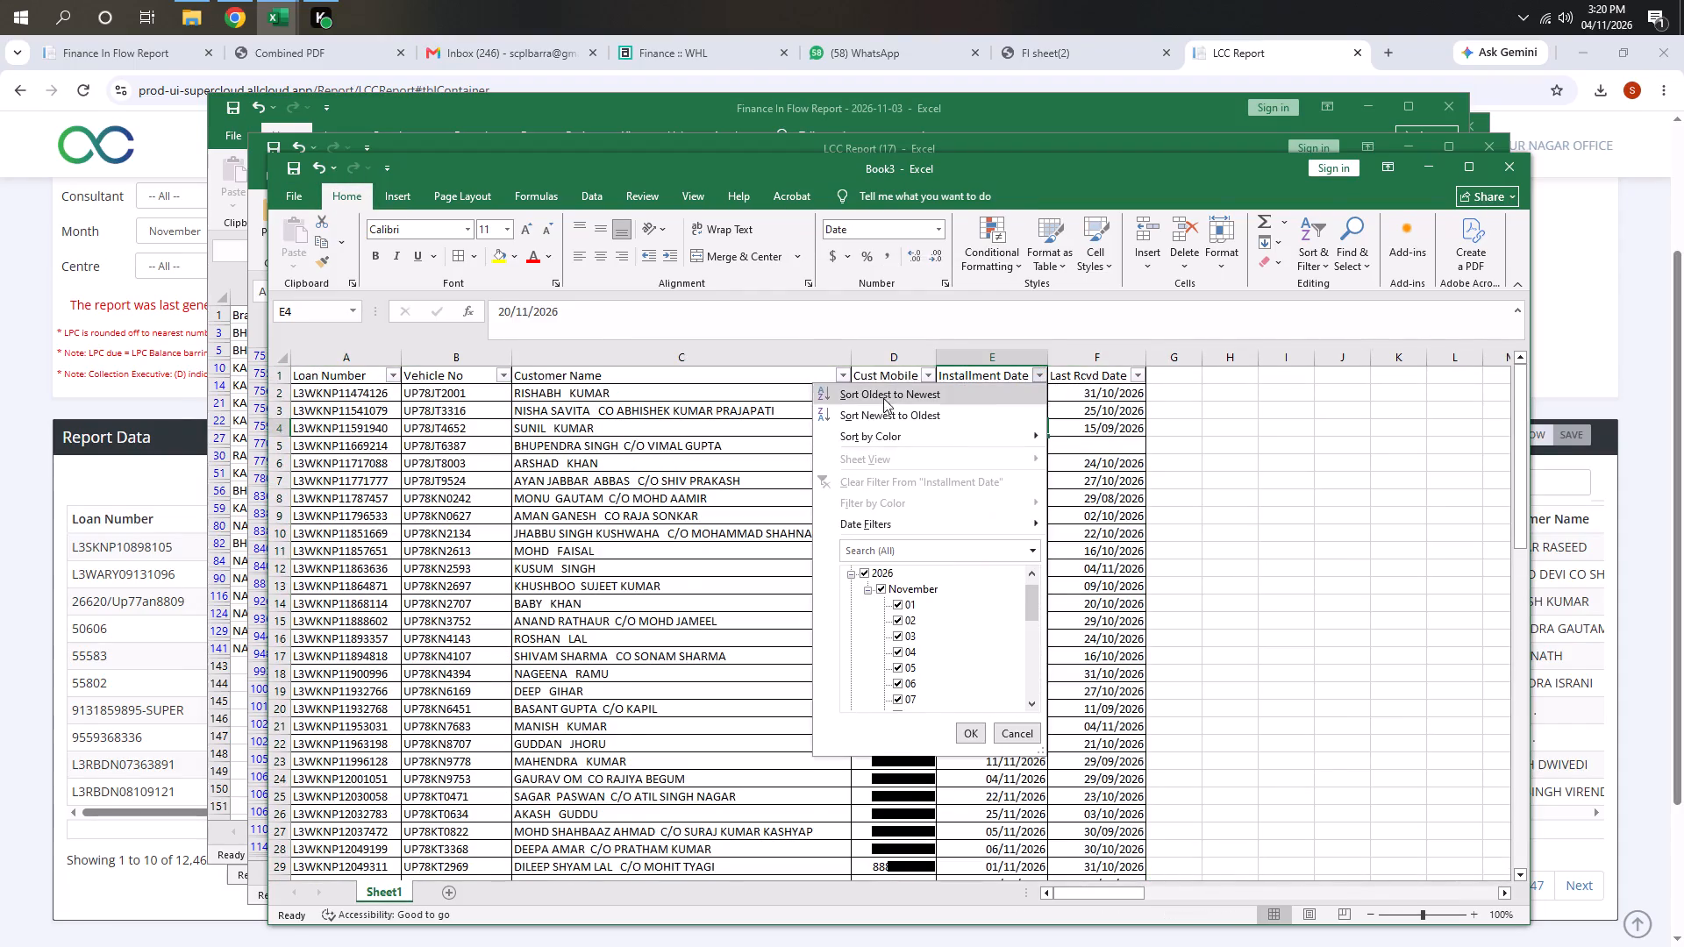
left_click(883, 392)
left_click(917, 522)
scroll(967, 496, "down", 2)
scroll(957, 545, "up", 2)
scroll(954, 554, "down", 3)
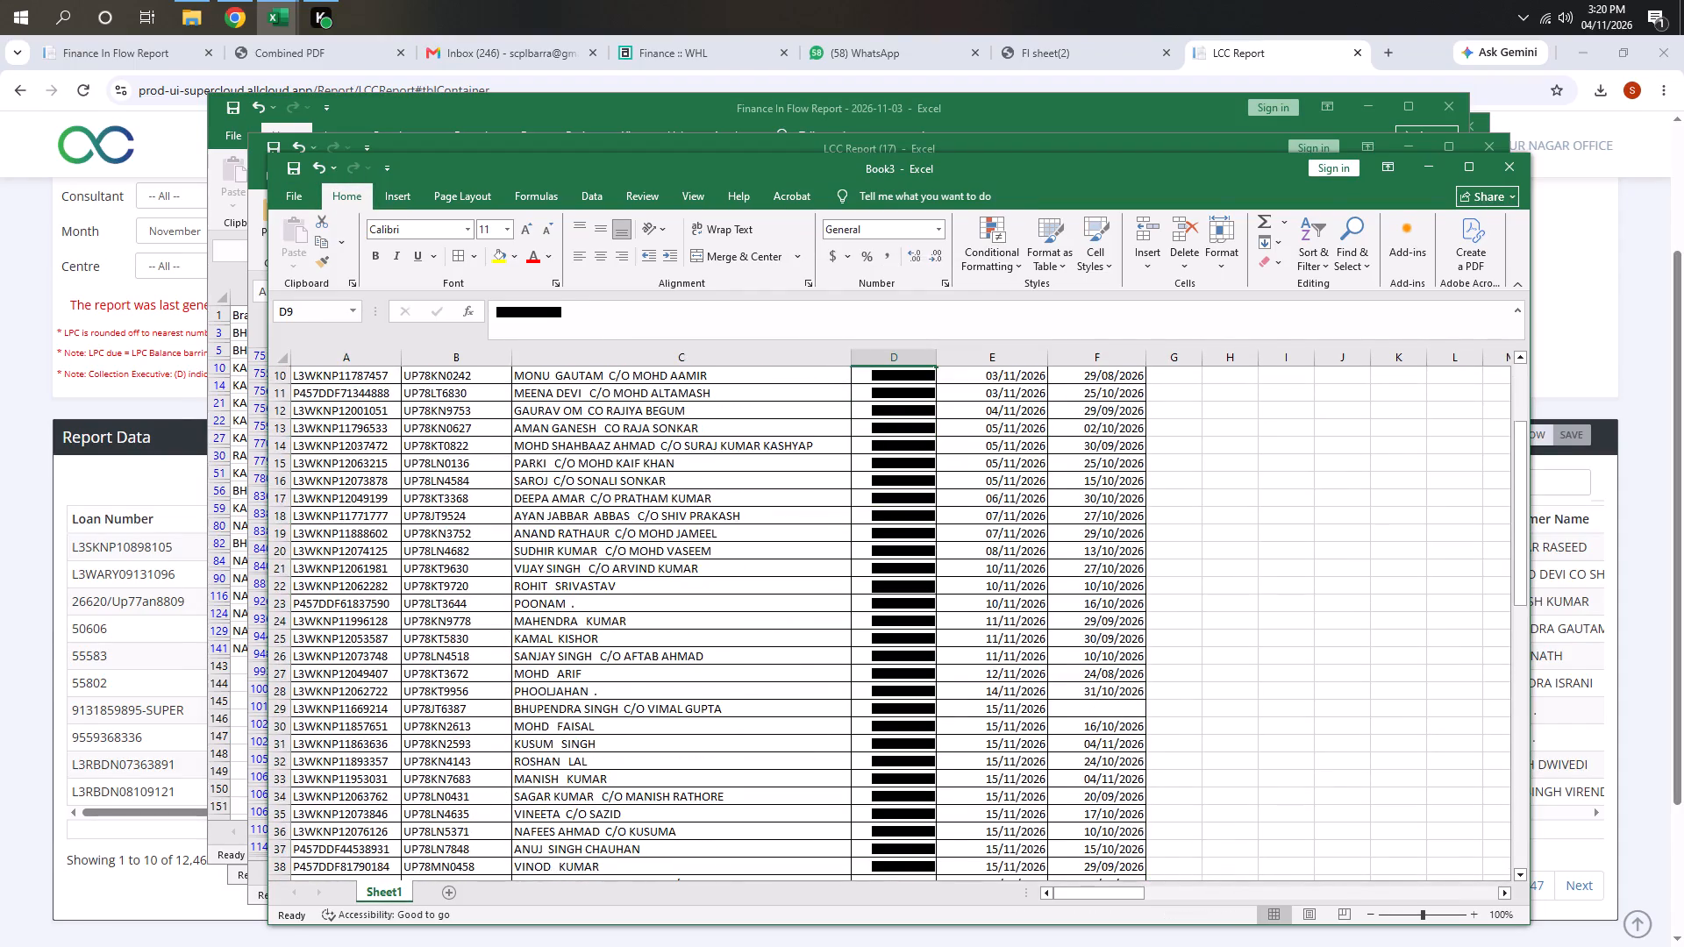
scroll(463, 677, "up", 7)
scroll(362, 410, "up", 2)
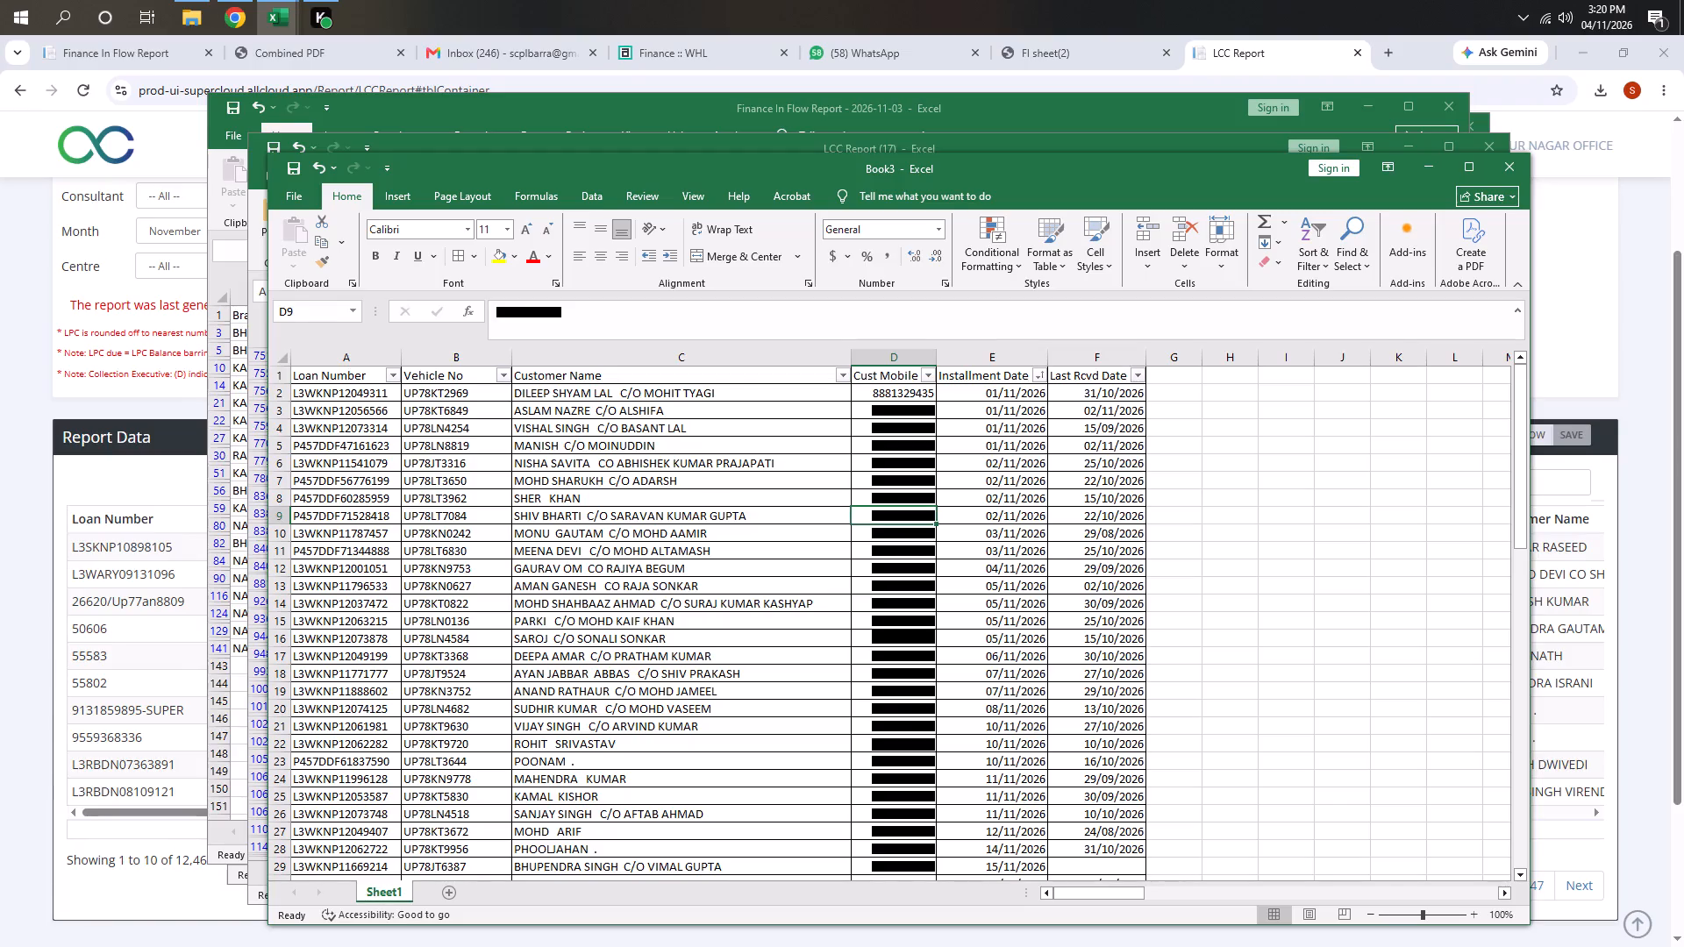
Select the whole table, open the print settings and set the page to landscape orientation.
left_click(382, 381)
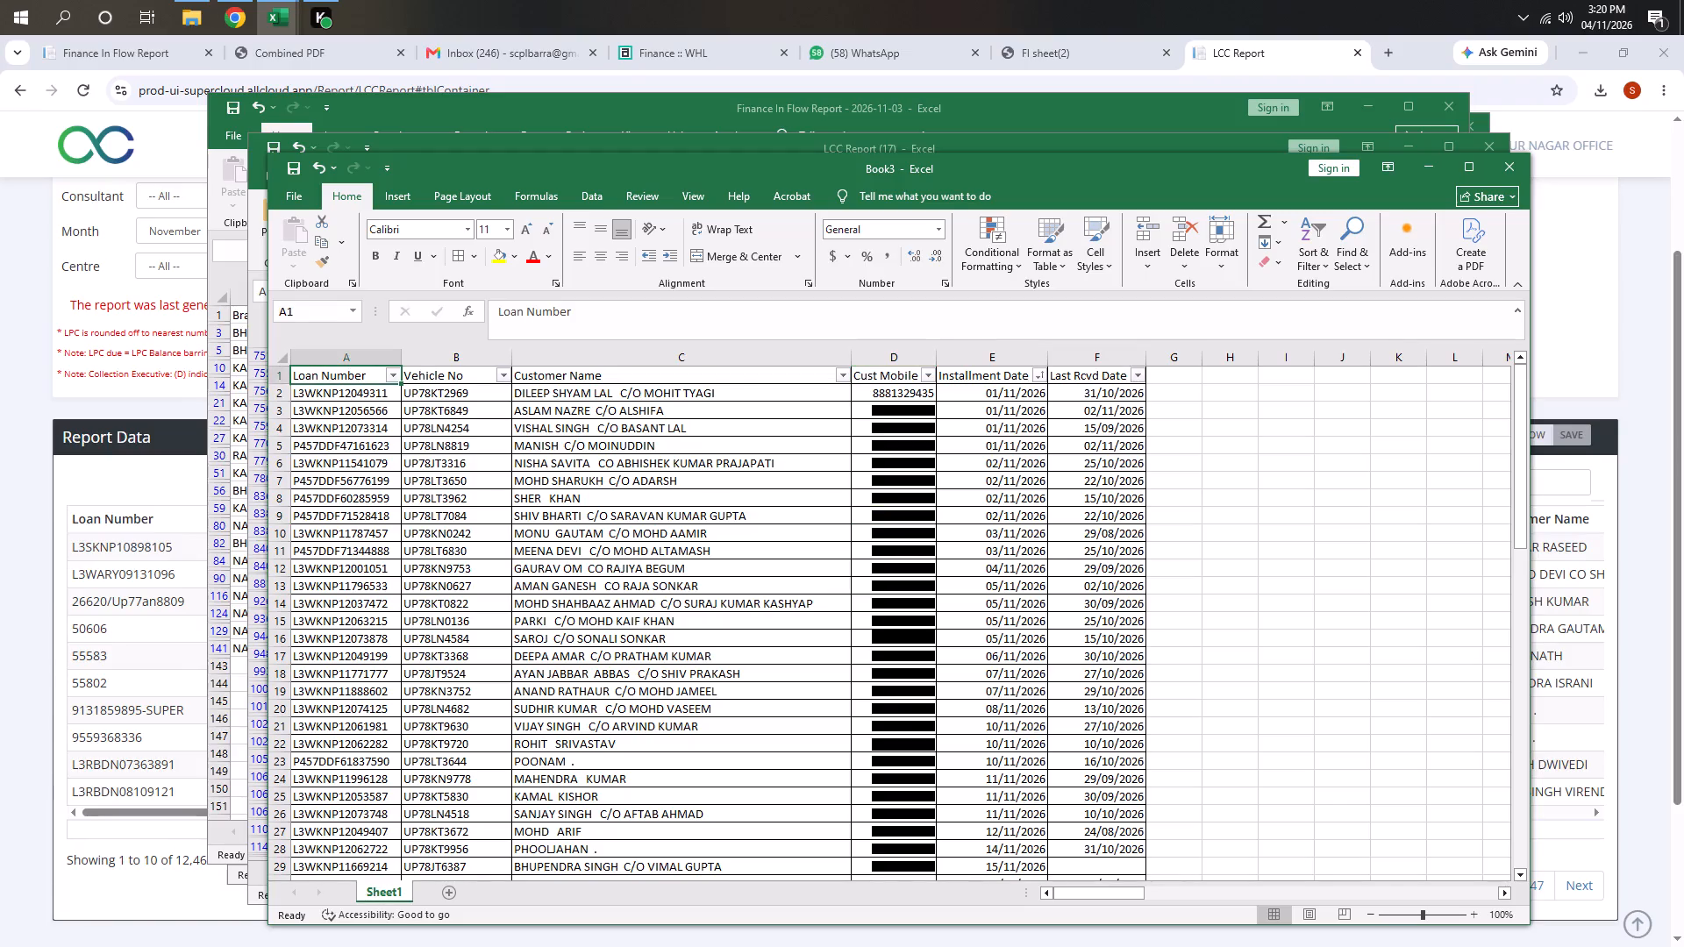
key("ctrl+a")
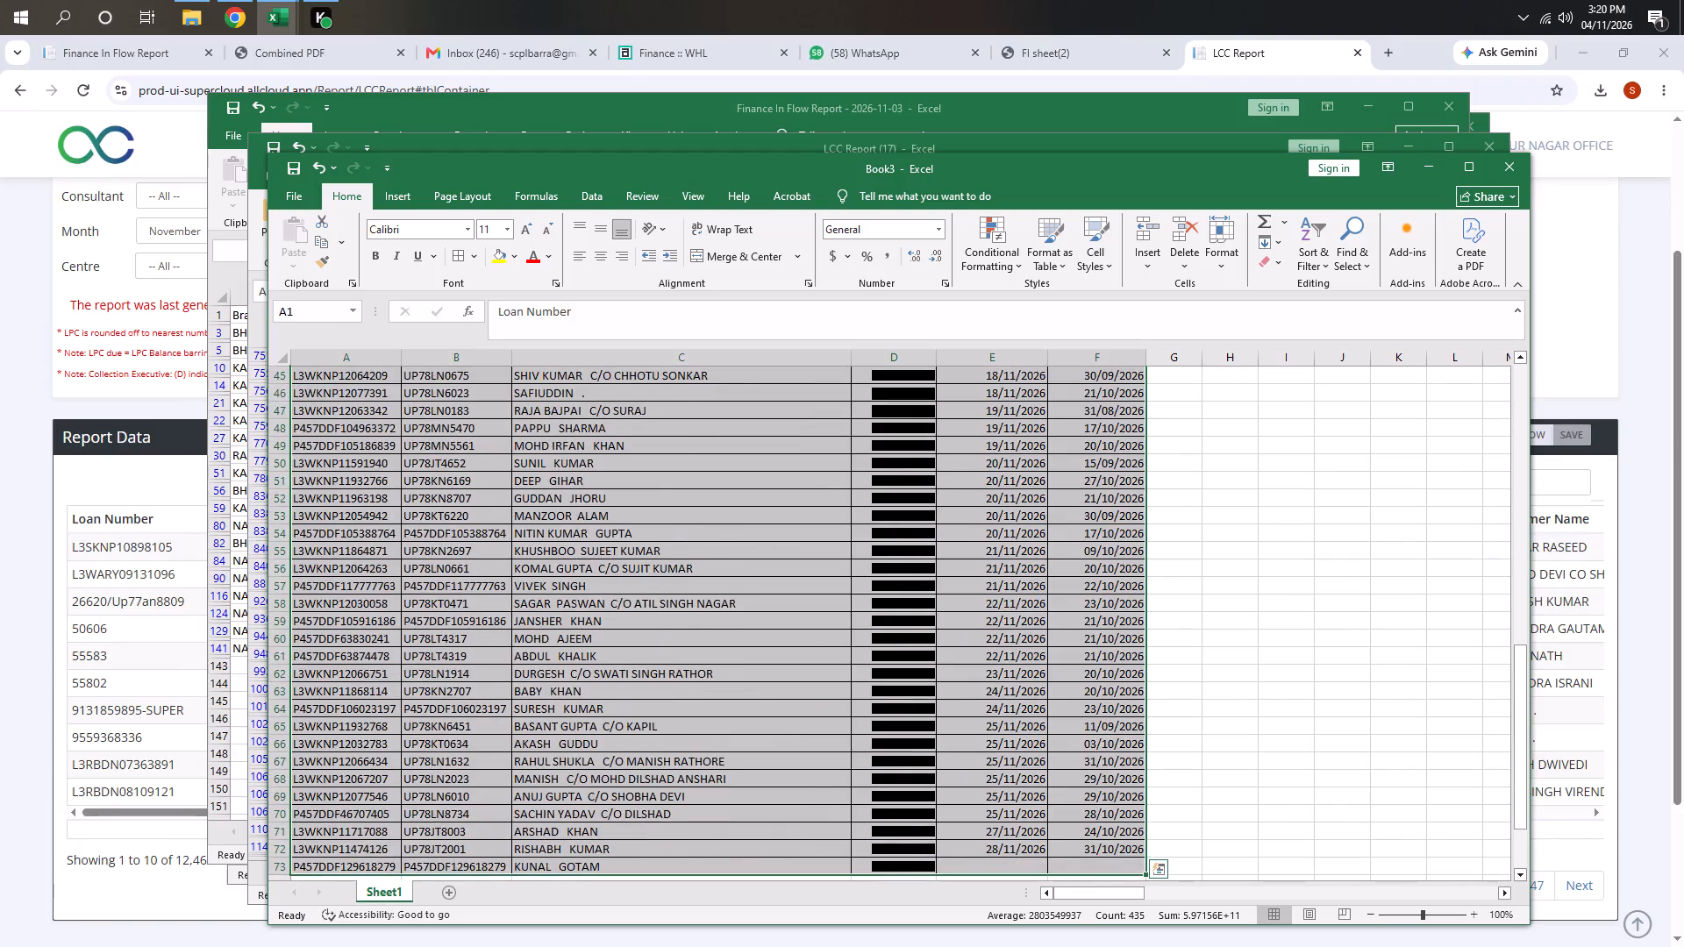
key("ctrl+p")
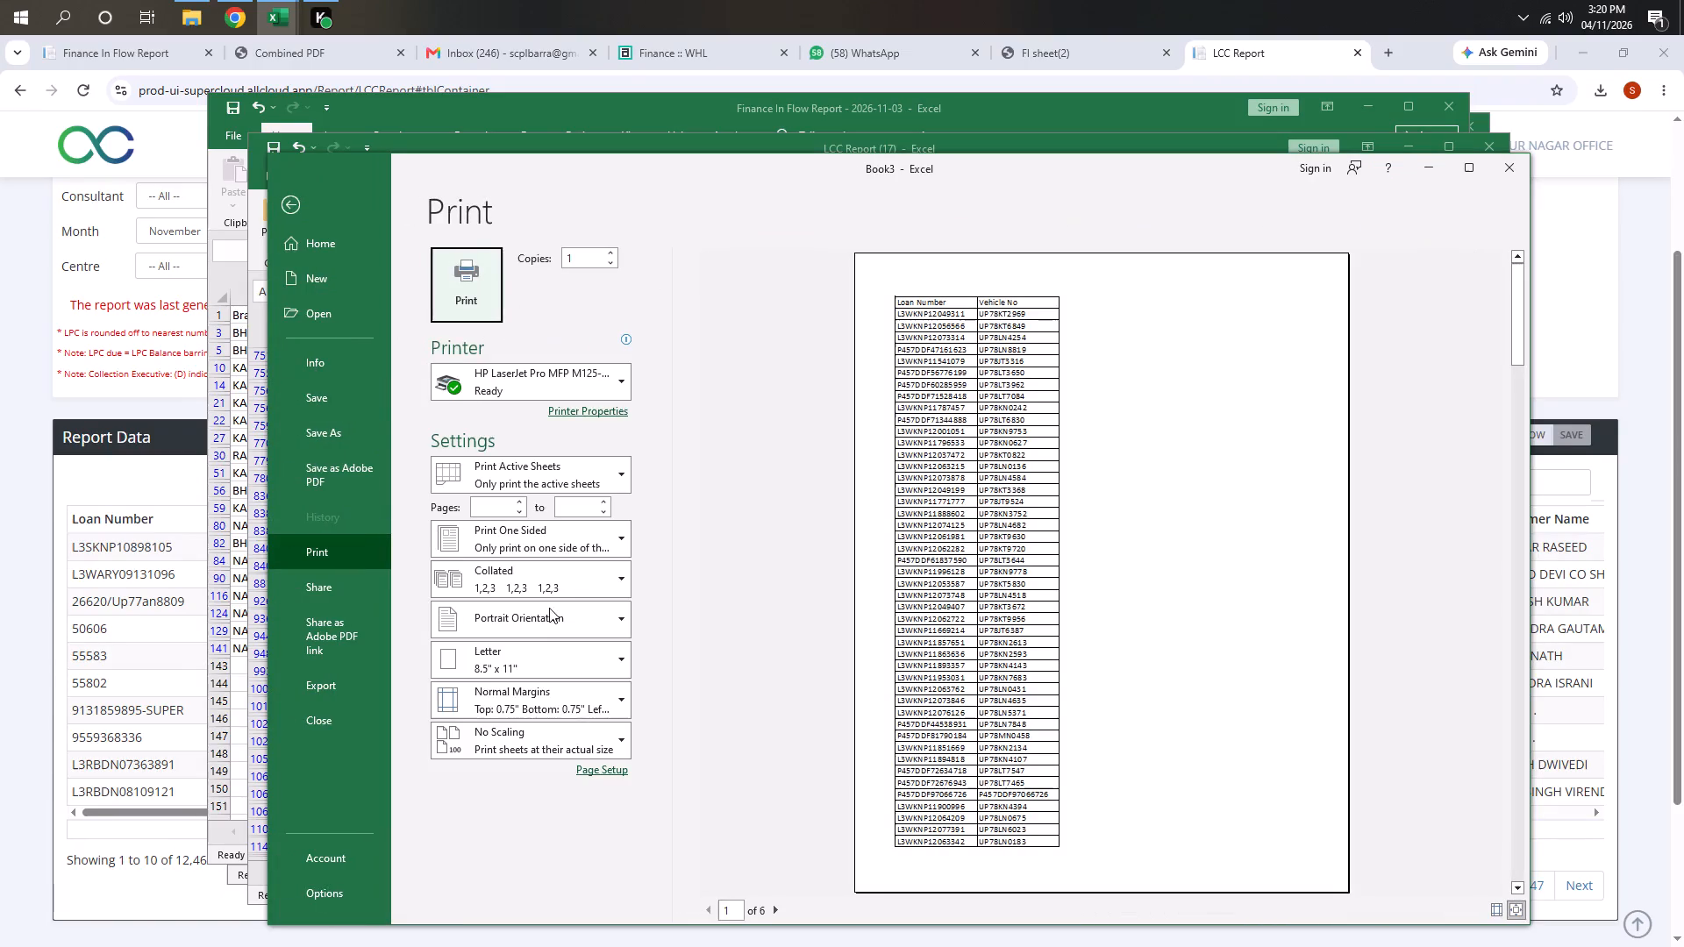
left_click(539, 622)
left_click(552, 684)
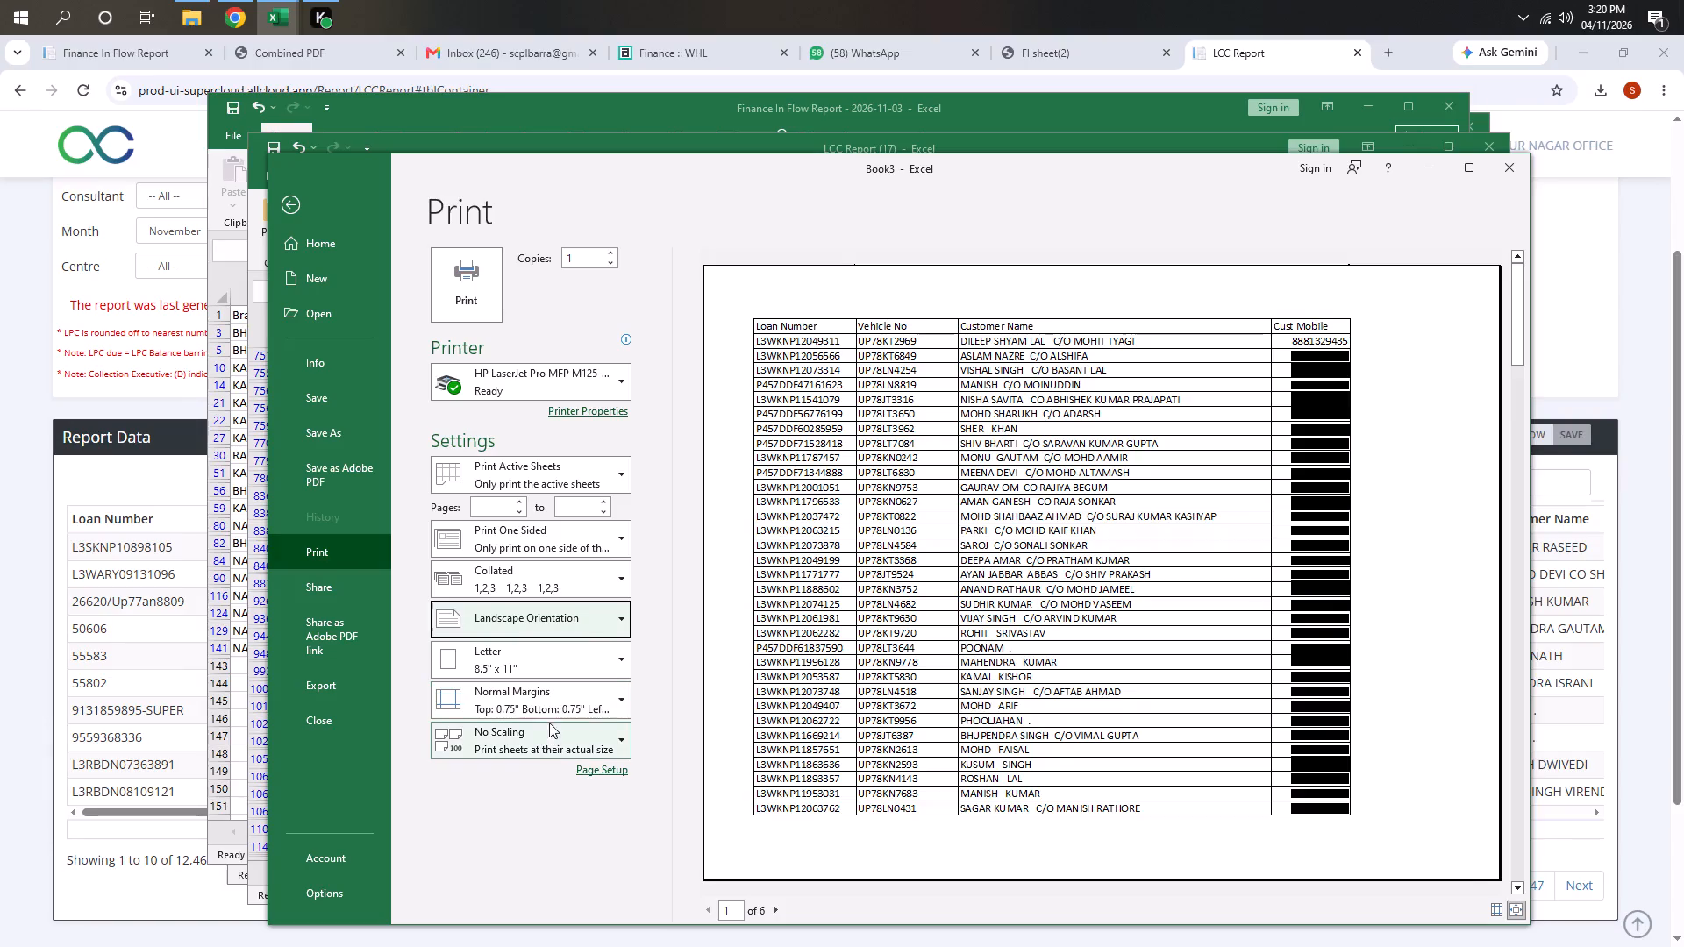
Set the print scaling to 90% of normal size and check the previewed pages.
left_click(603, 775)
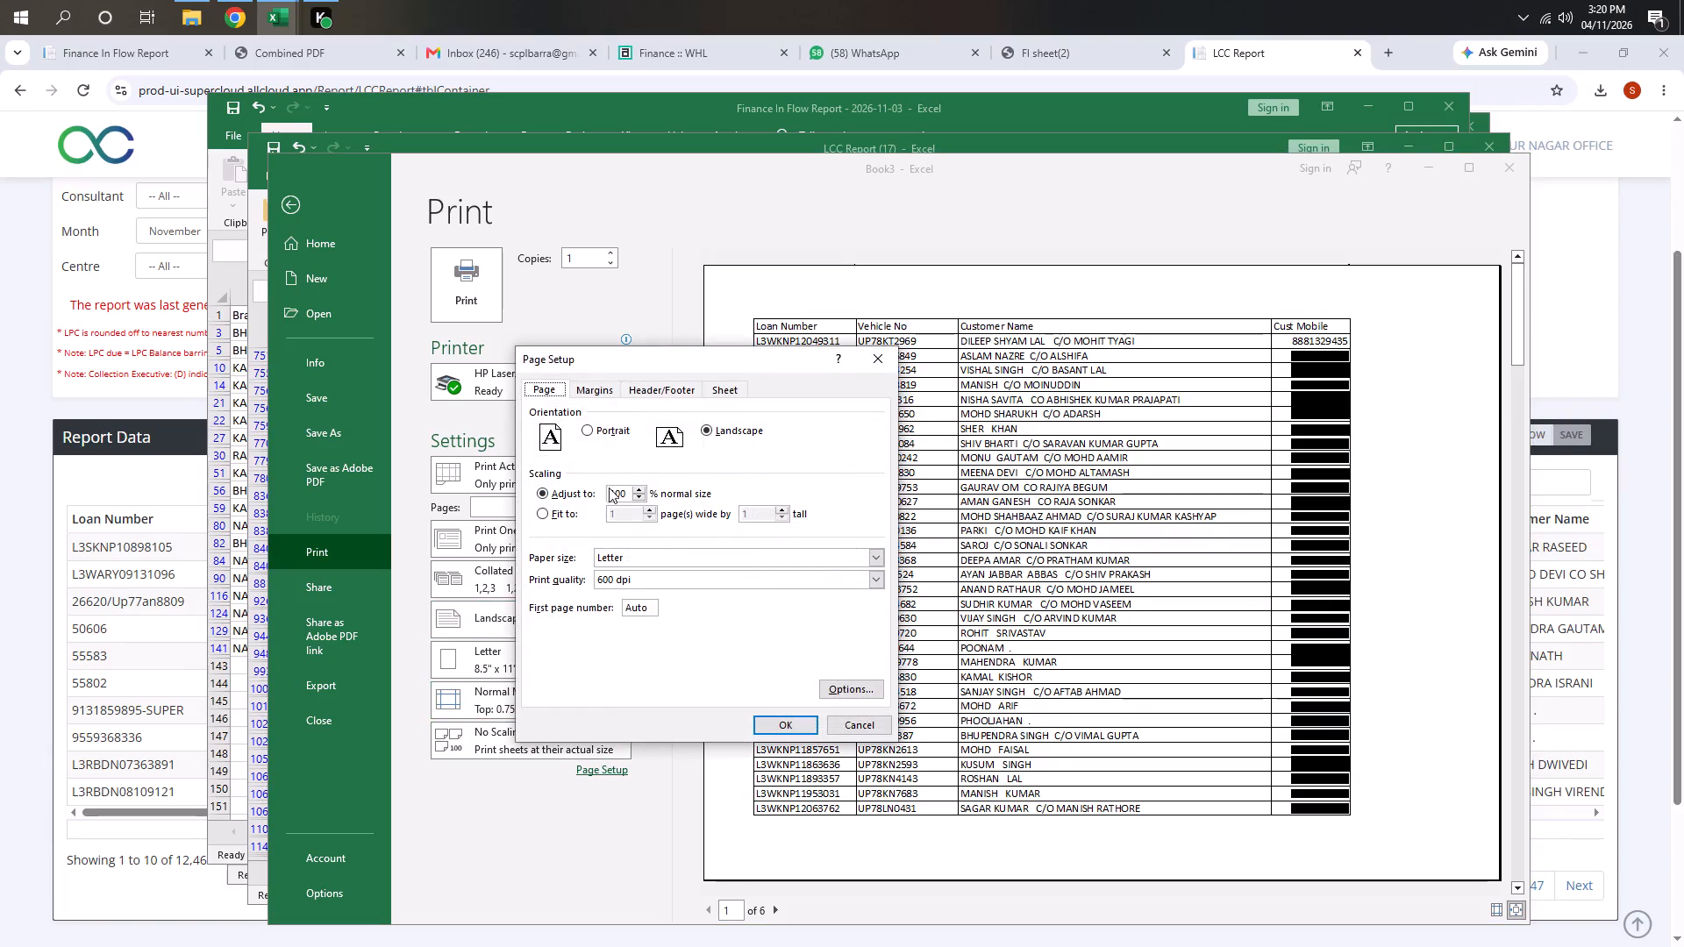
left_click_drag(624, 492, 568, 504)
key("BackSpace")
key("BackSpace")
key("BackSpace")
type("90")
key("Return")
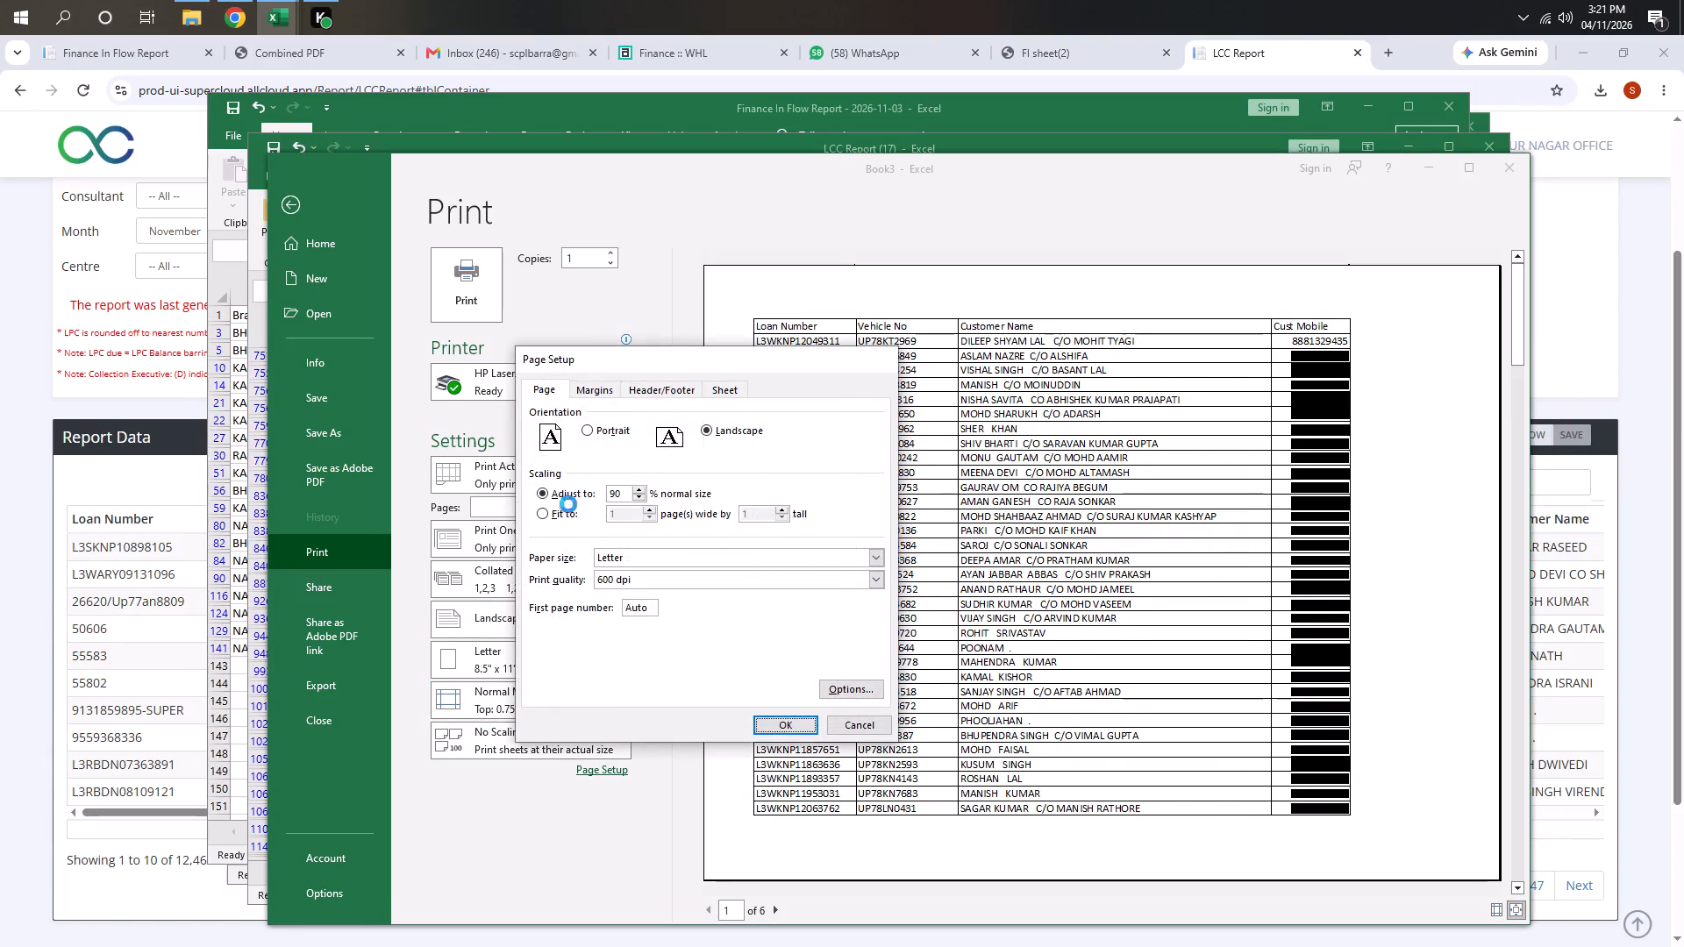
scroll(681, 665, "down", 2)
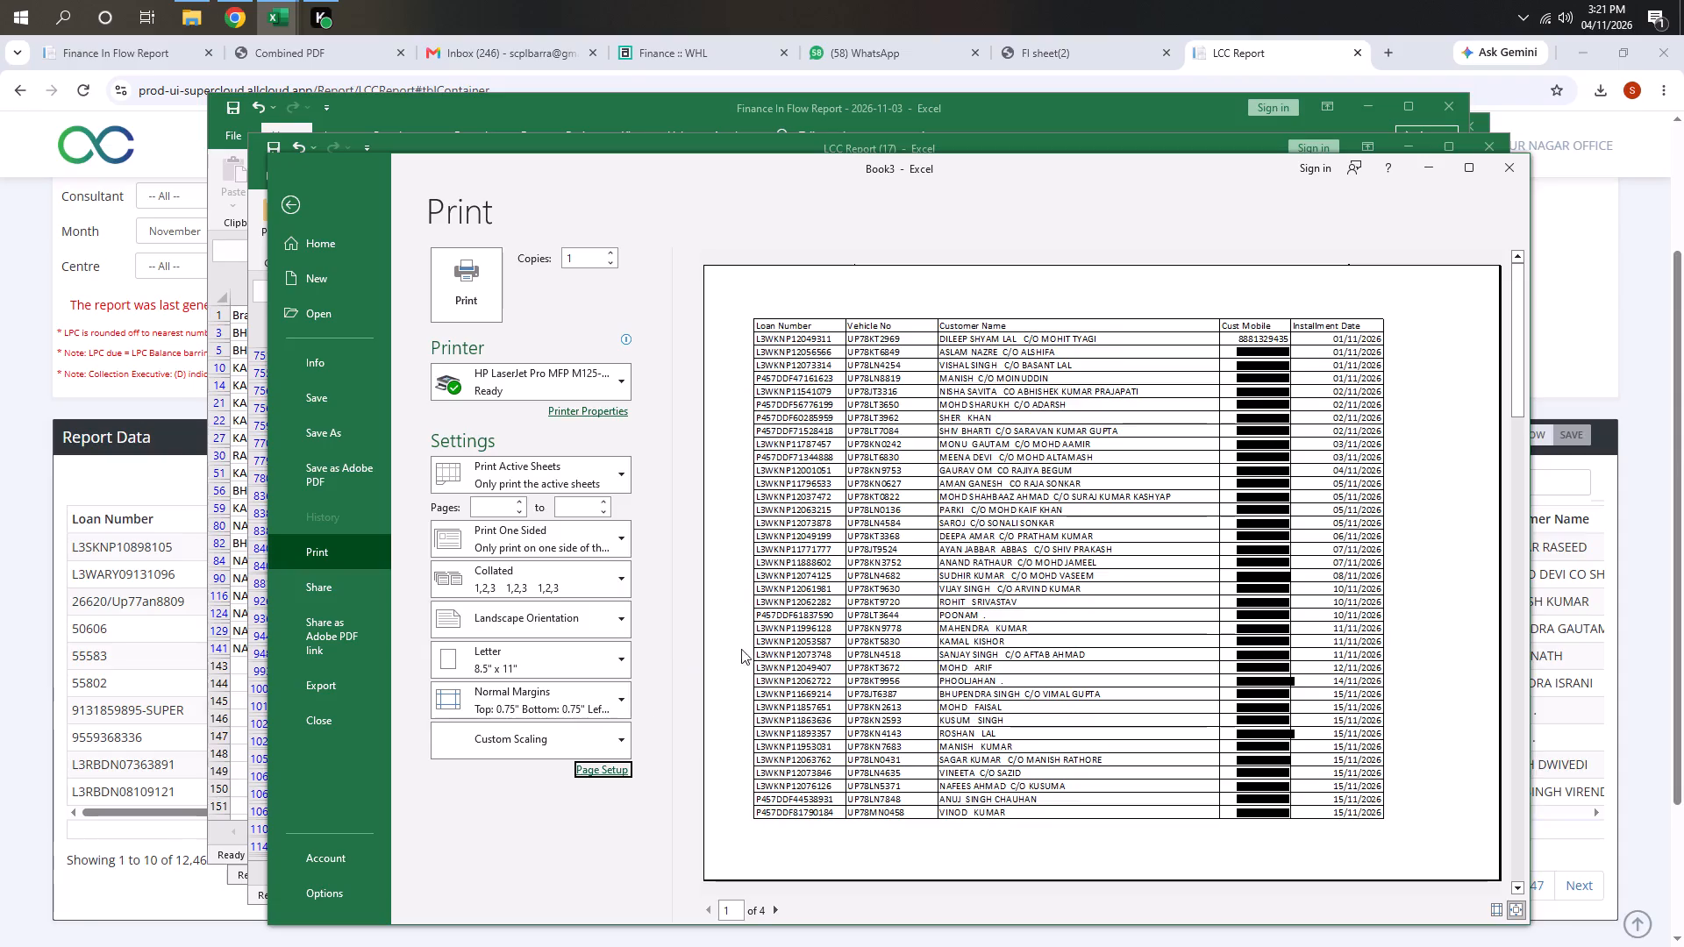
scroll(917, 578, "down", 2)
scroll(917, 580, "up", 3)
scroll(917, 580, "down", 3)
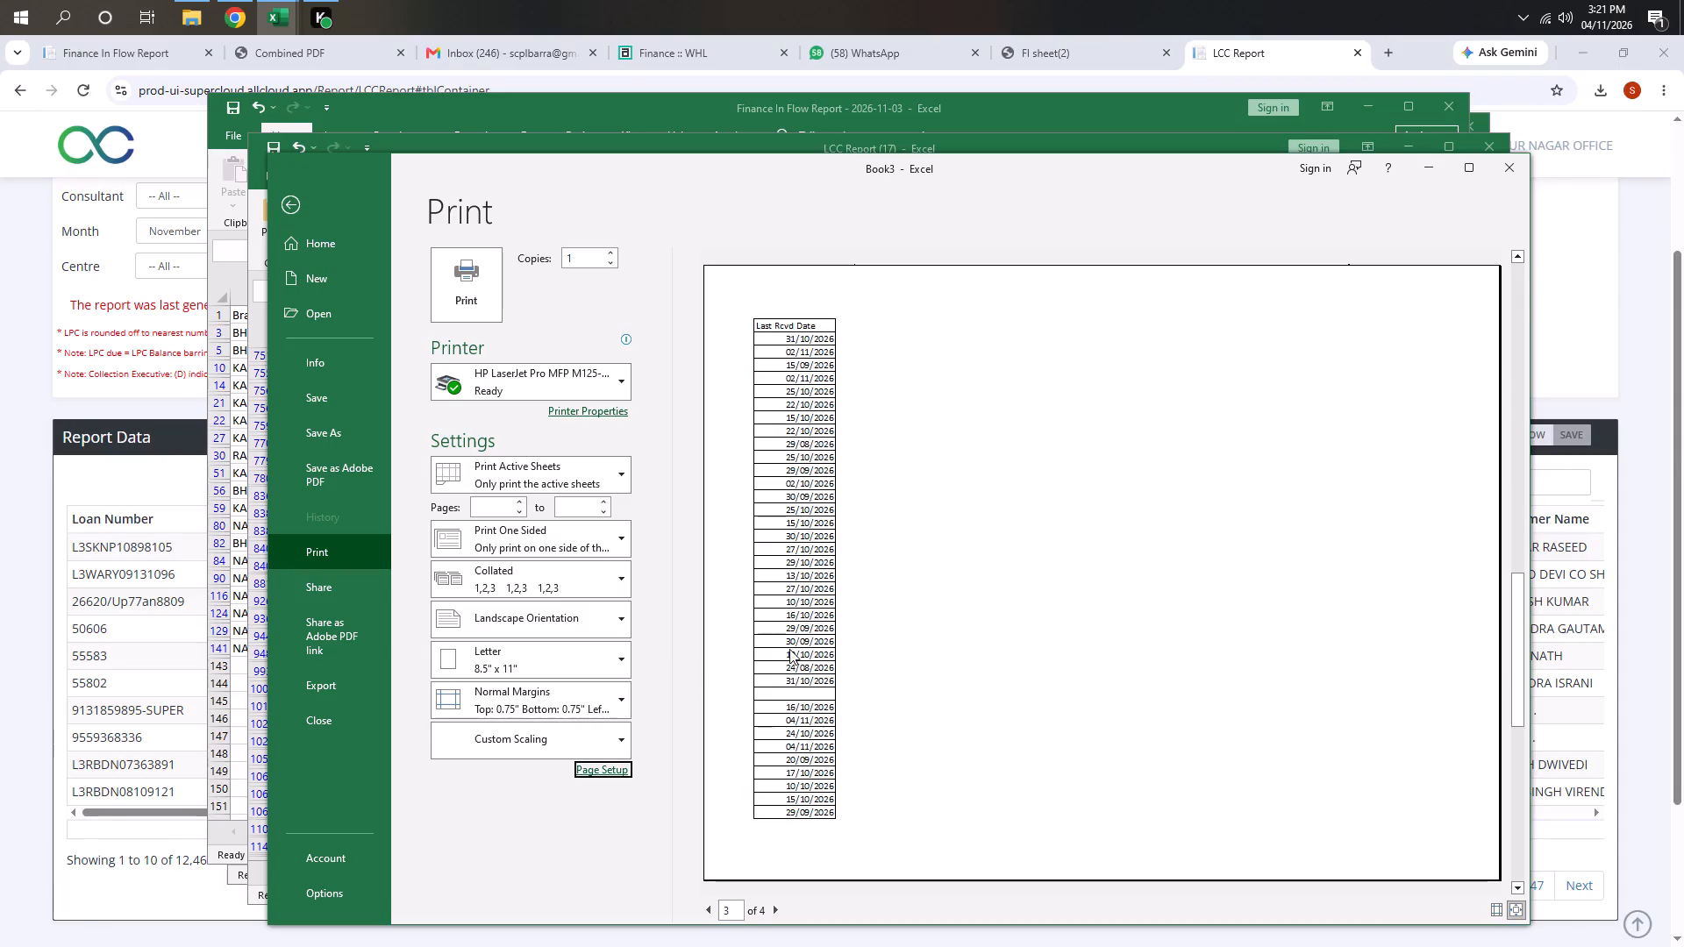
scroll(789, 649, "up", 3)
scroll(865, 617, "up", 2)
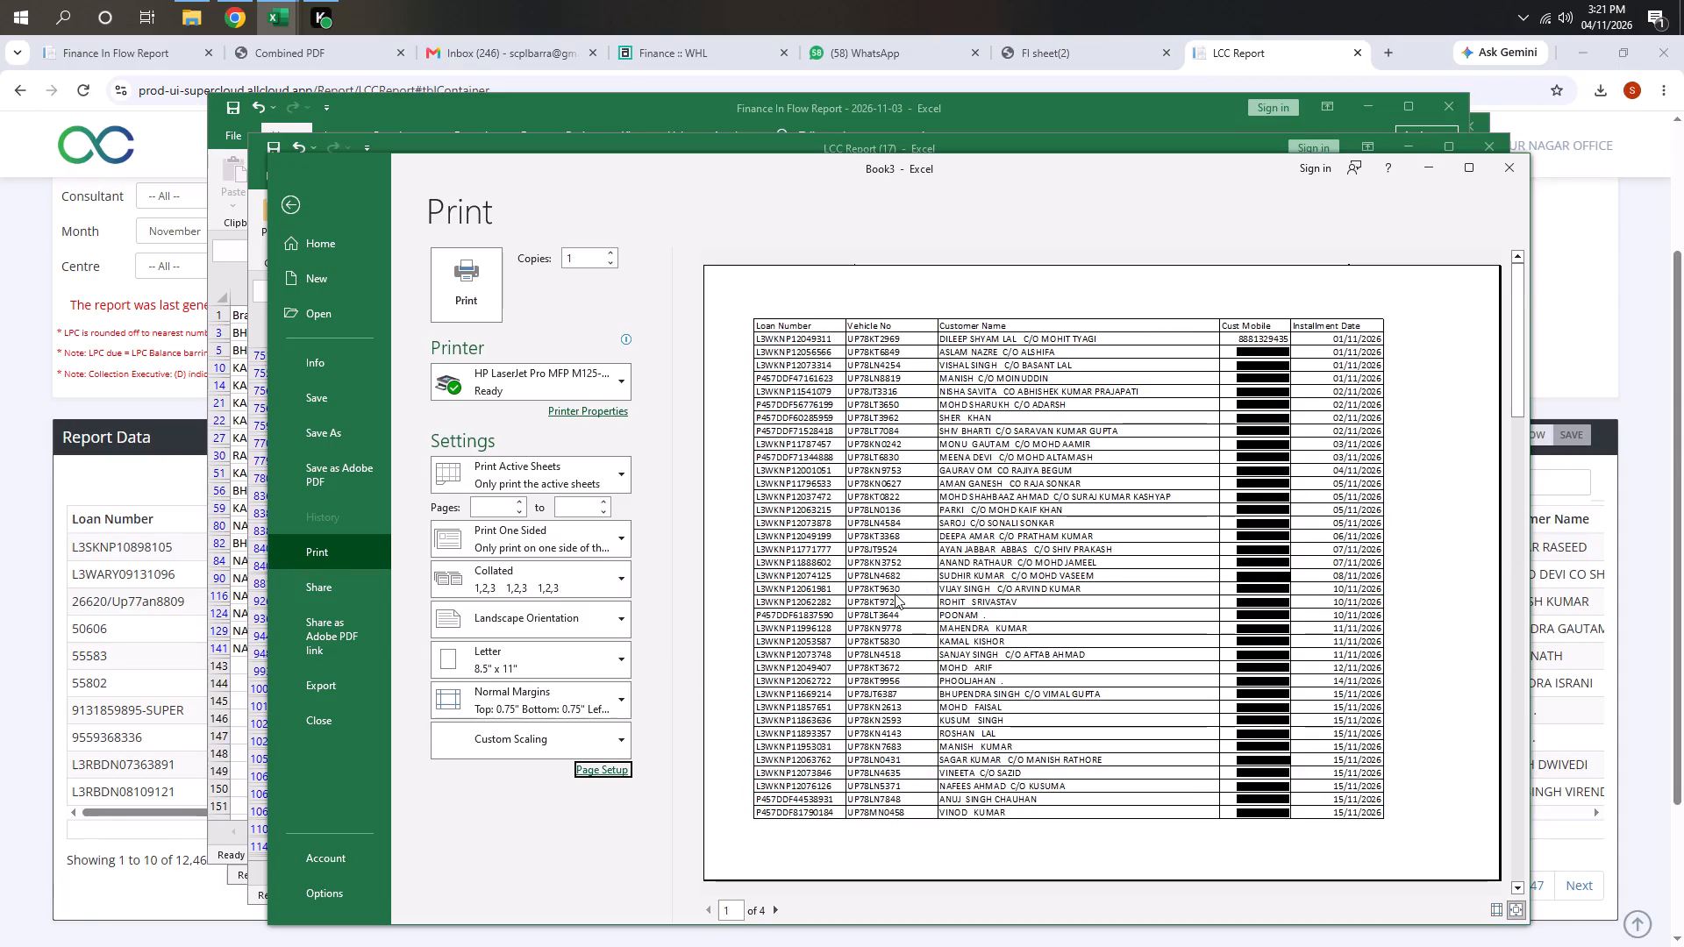
Set the print scaling to 80% of normal size and check the previewed pages.
left_click(612, 776)
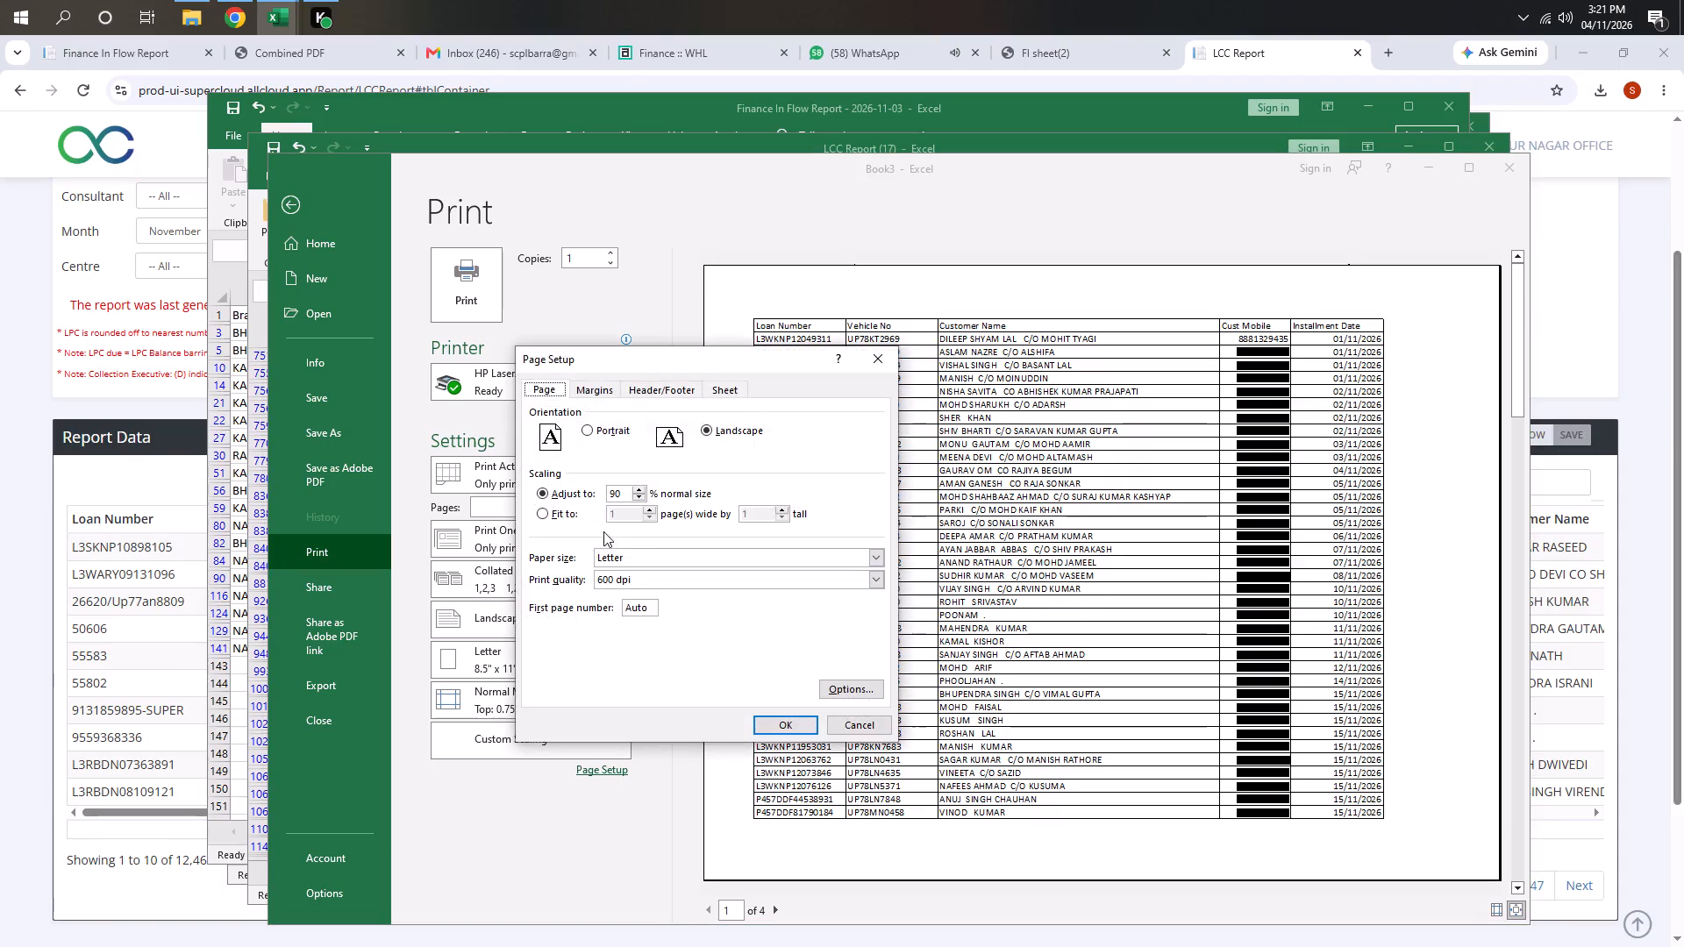
left_click_drag(617, 488, 606, 493)
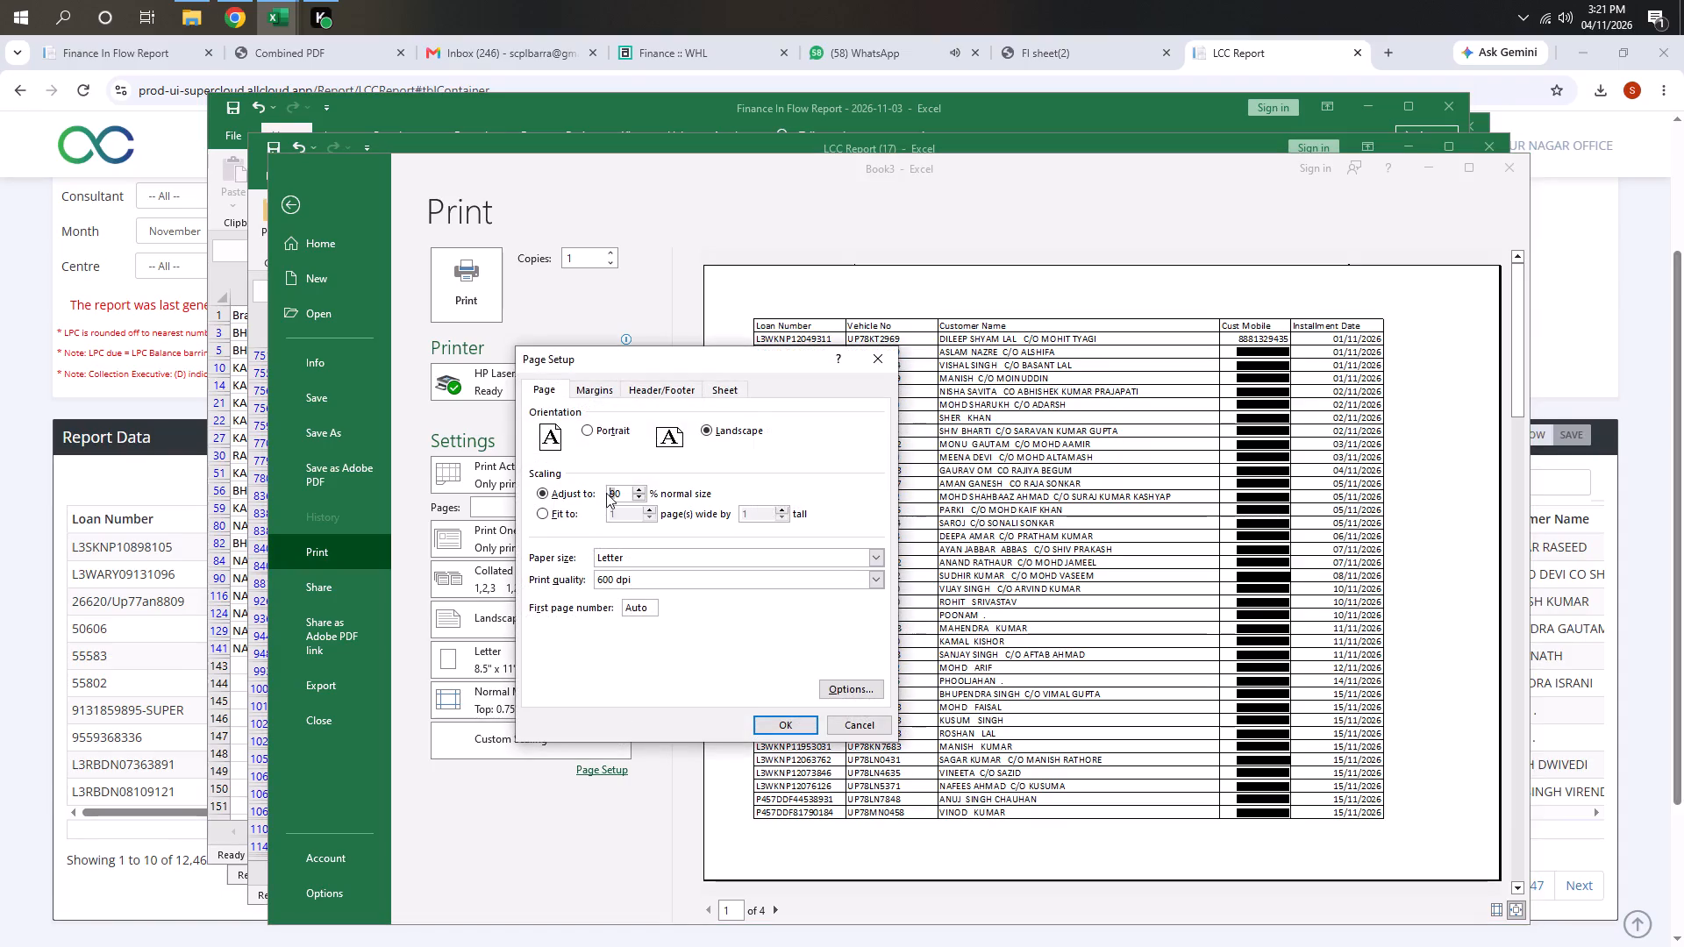
key("8")
key("Return")
scroll(1330, 379, "down", 3)
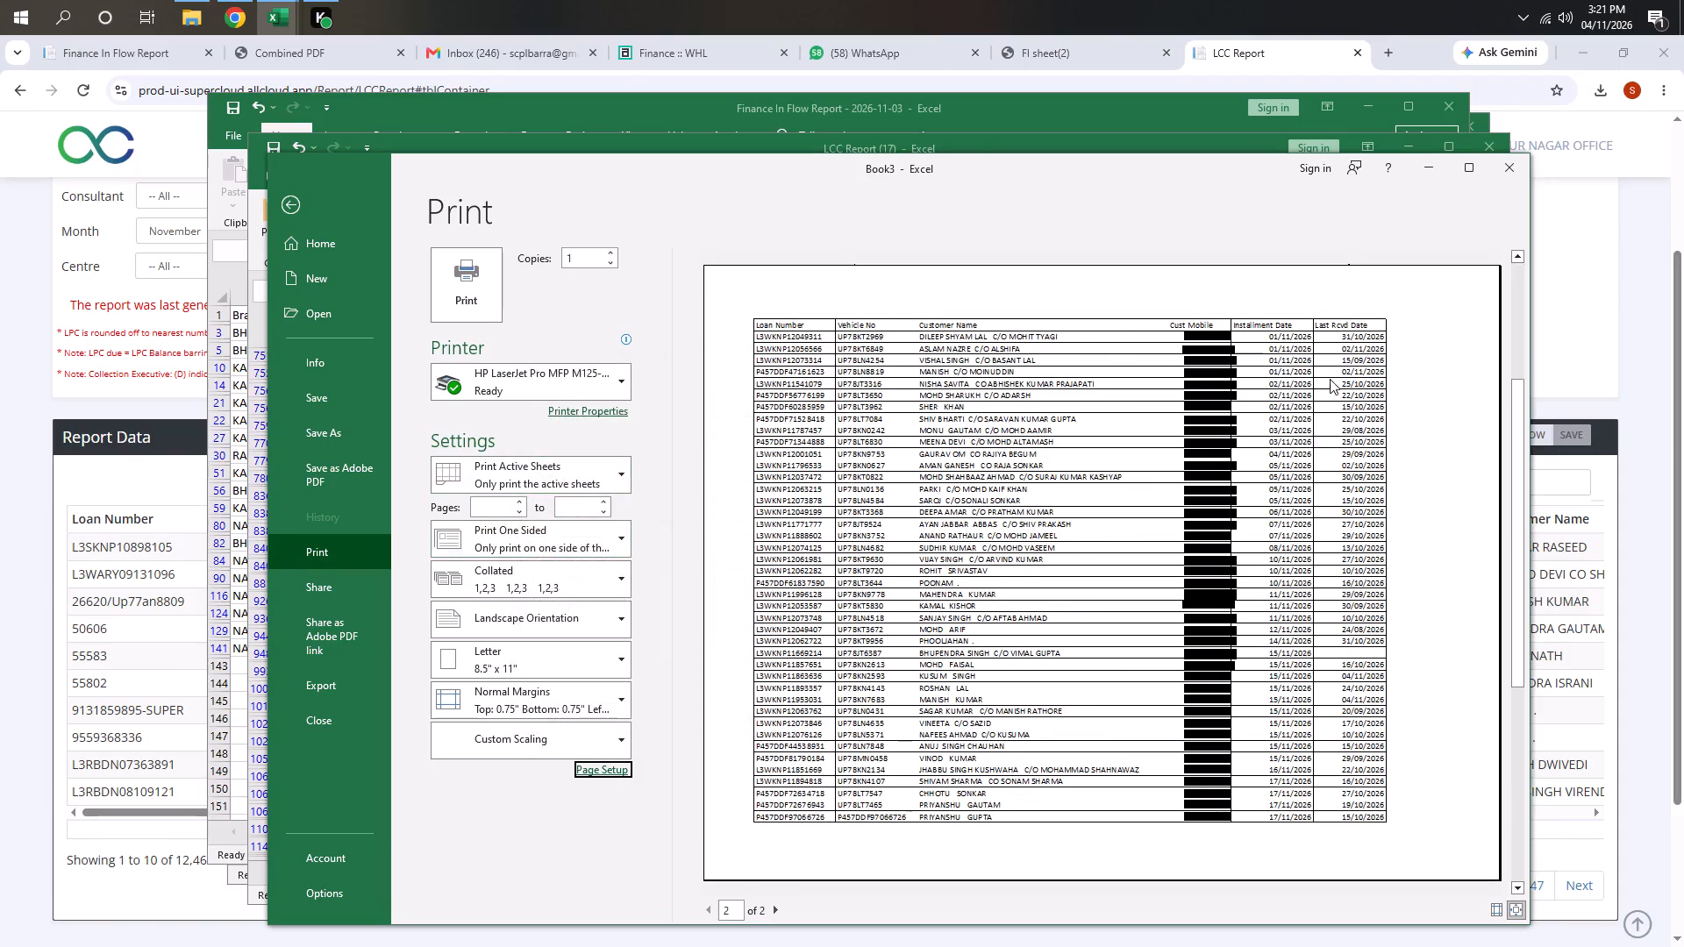
scroll(1330, 379, "down", 2)
scroll(1121, 491, "up", 5)
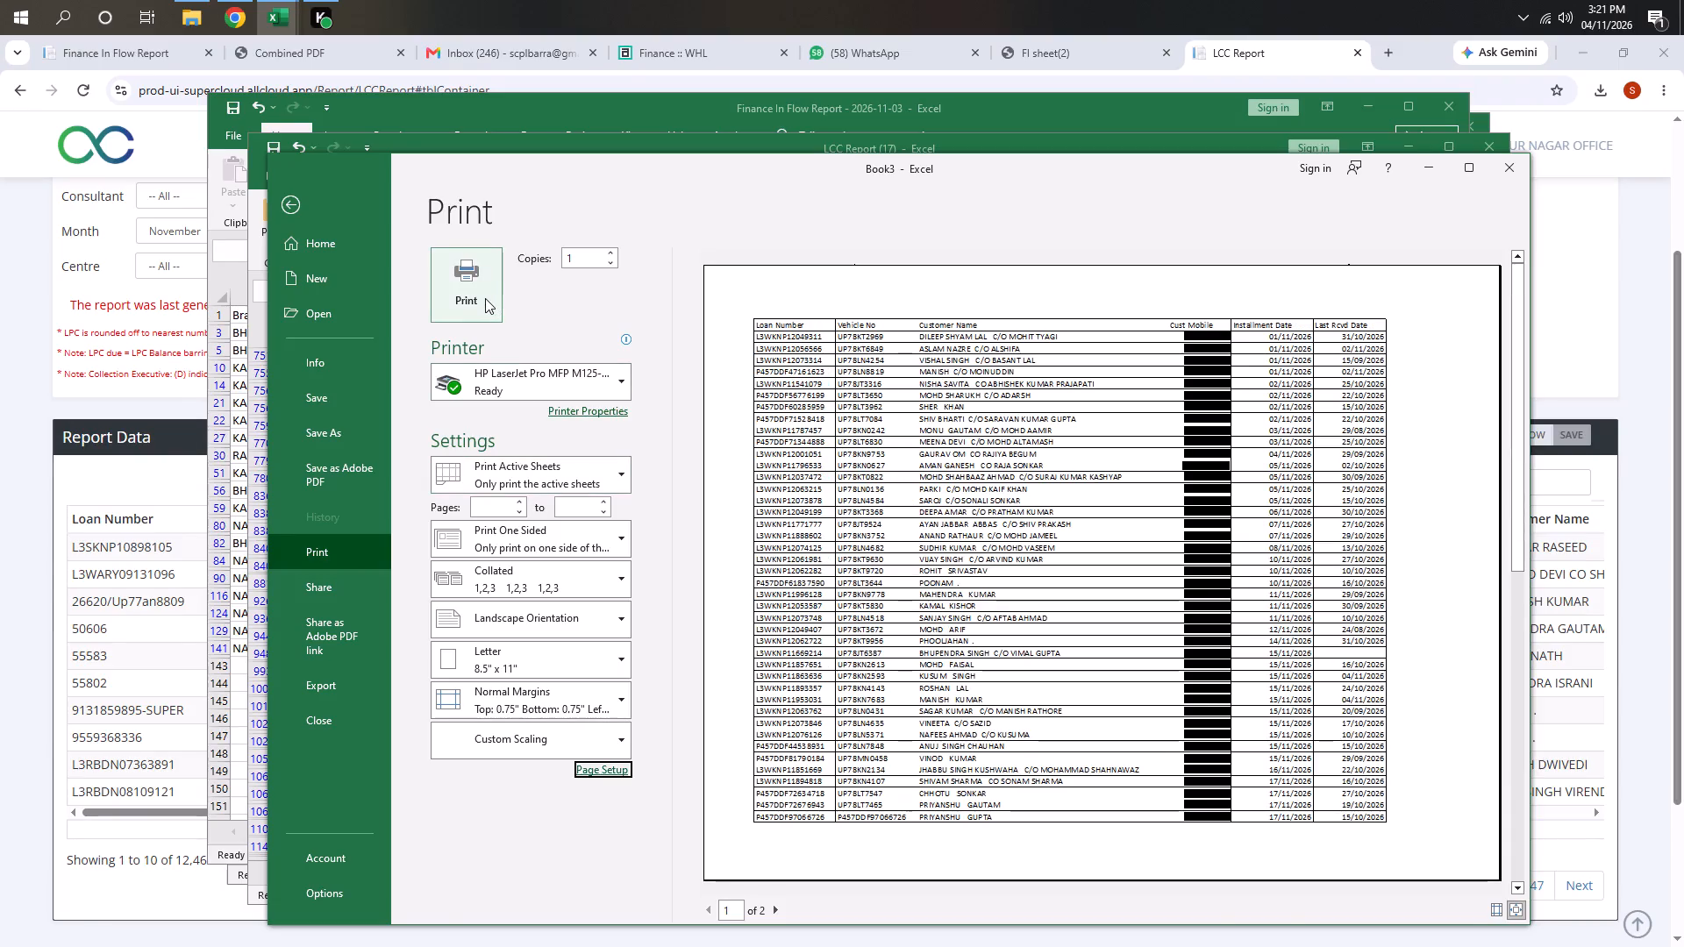
Print one copy of the active sheet on the HP LaserJet Pro printer.
left_click(485, 298)
Start saving the printed workbook under a new name and enter the file name VINEET LCC NOV.
scroll(1138, 523, "up", 10)
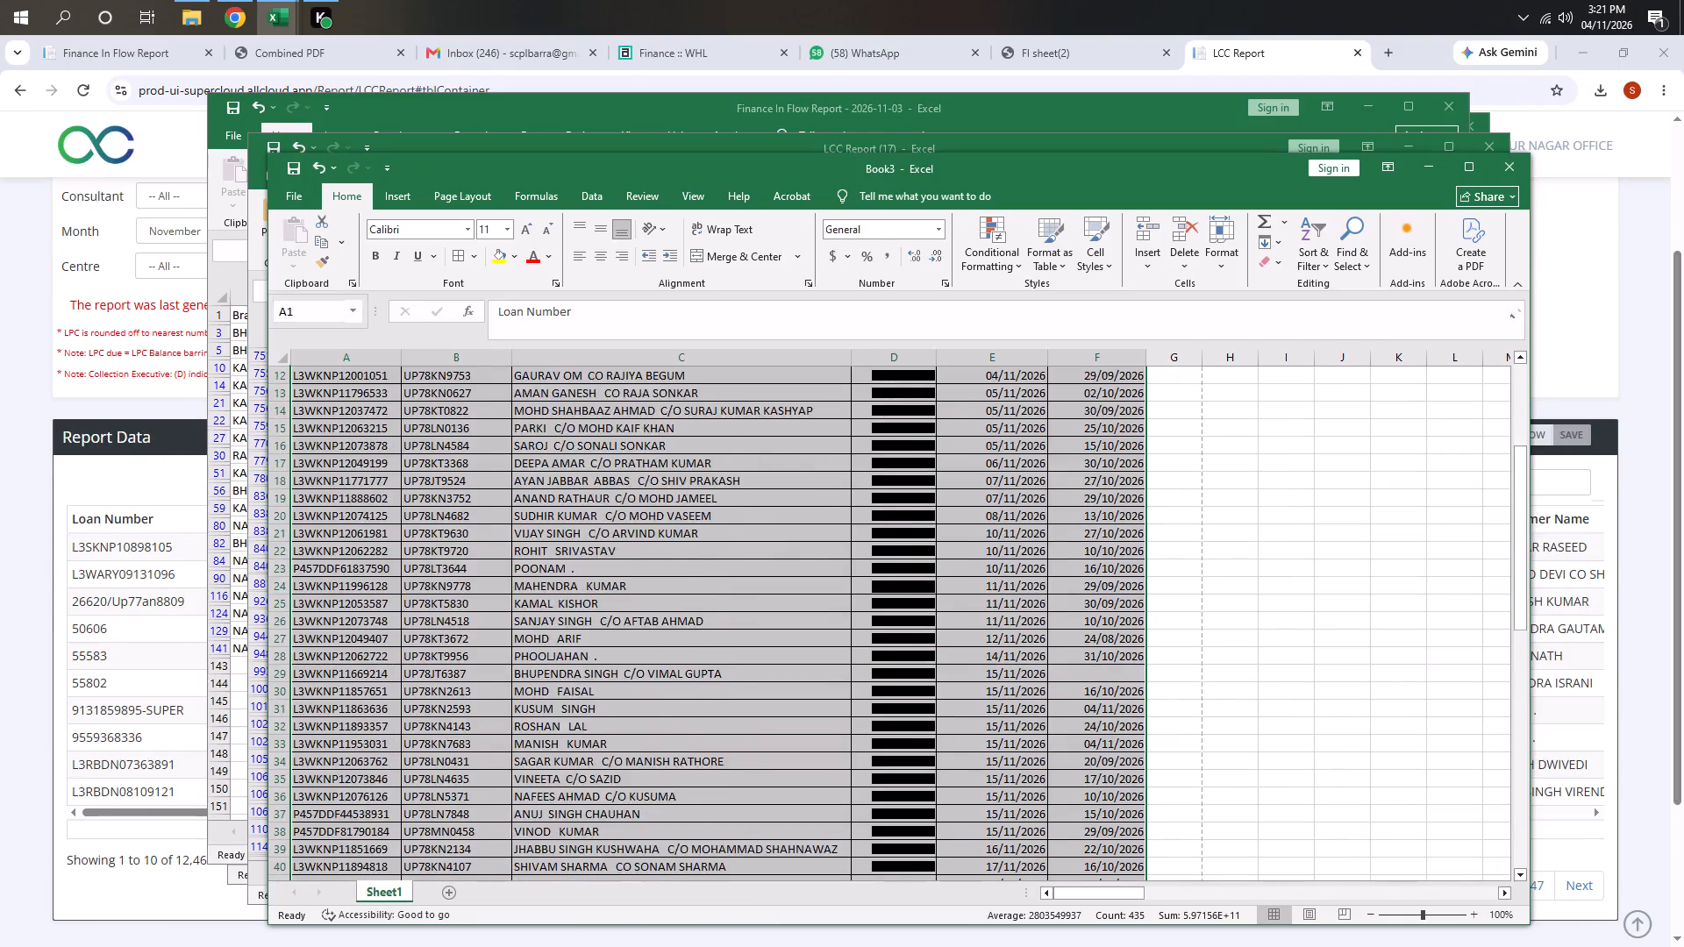
scroll(1138, 523, "up", 12)
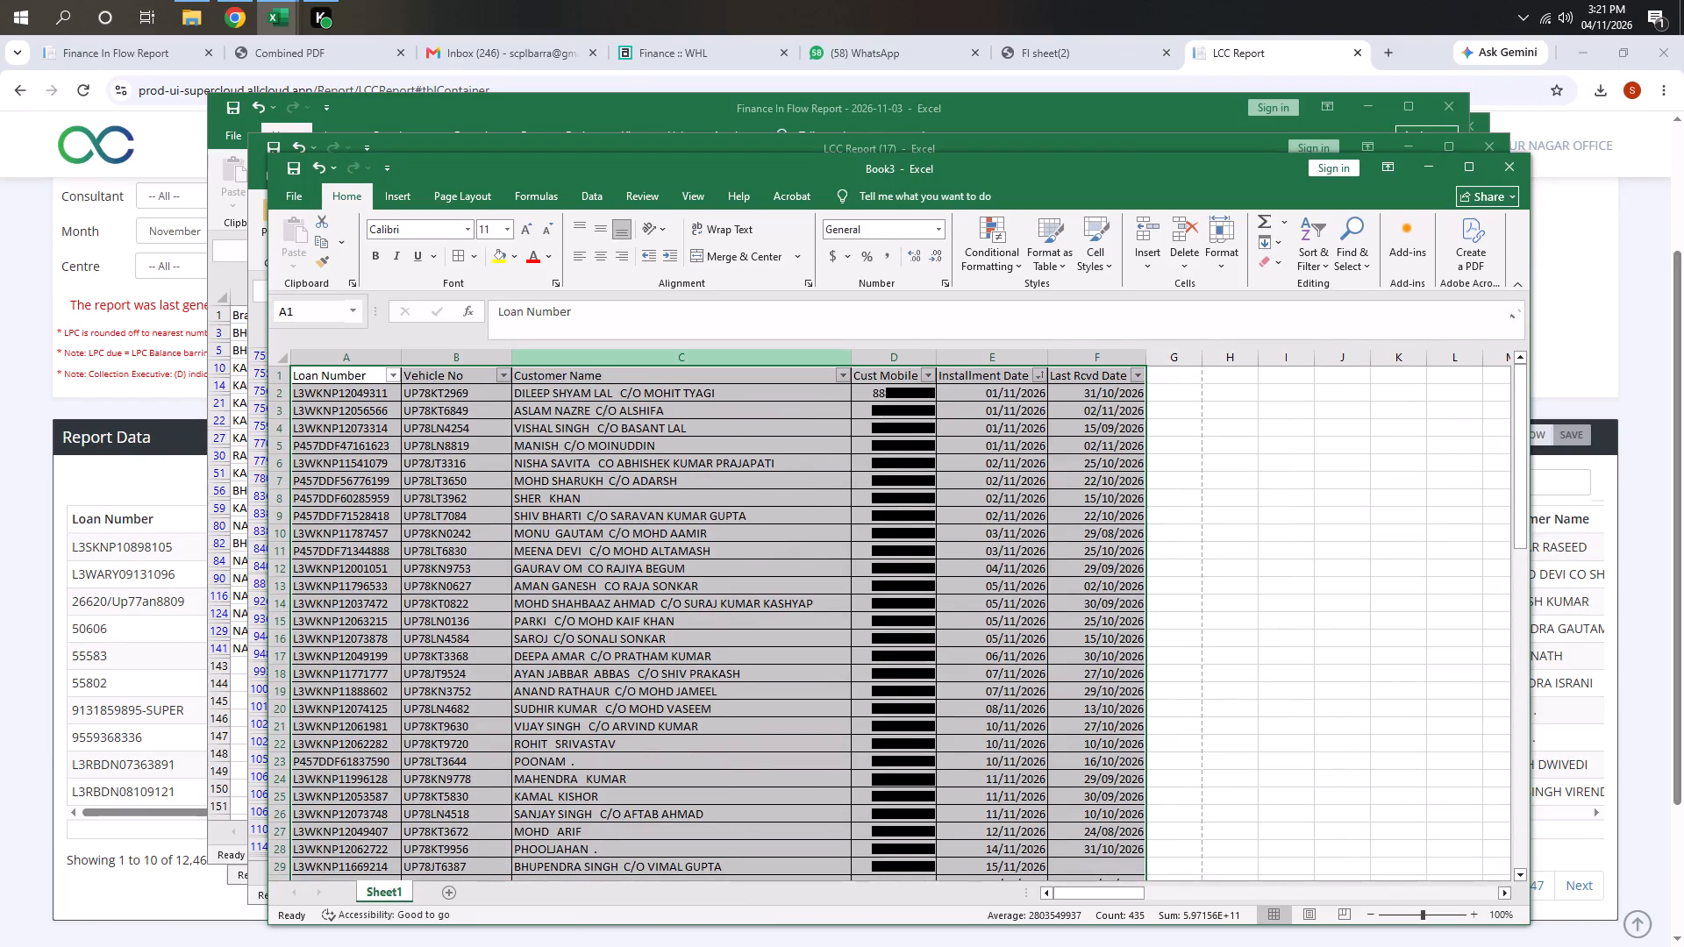
left_click(288, 198)
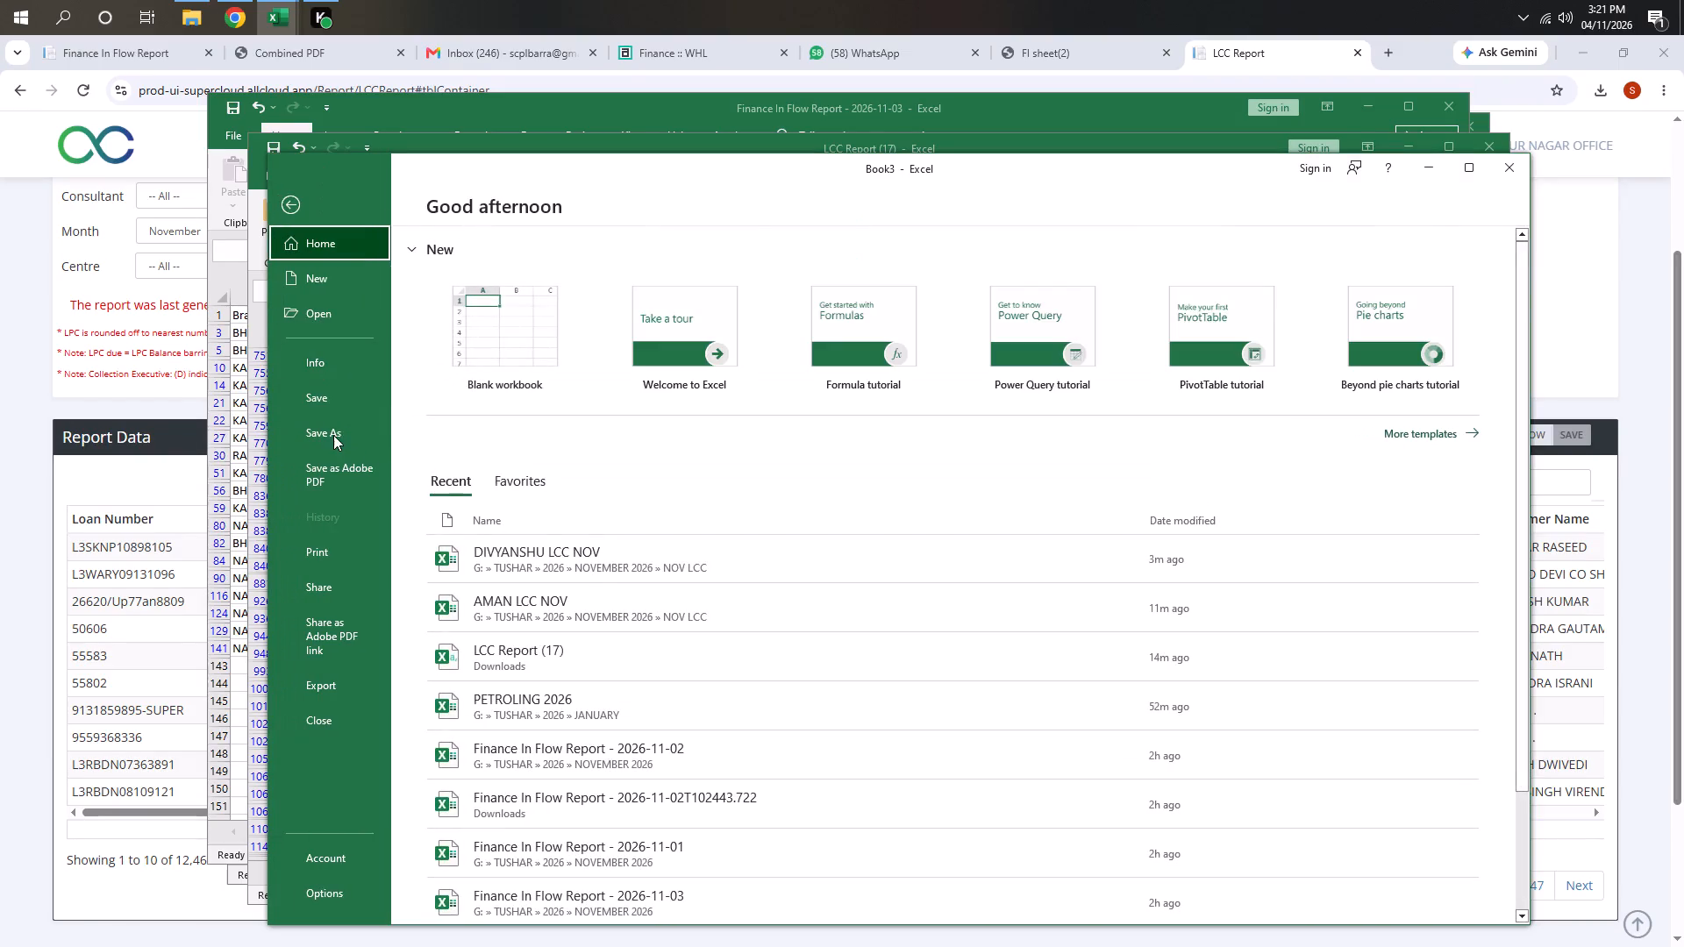
left_click(333, 435)
left_click(524, 572)
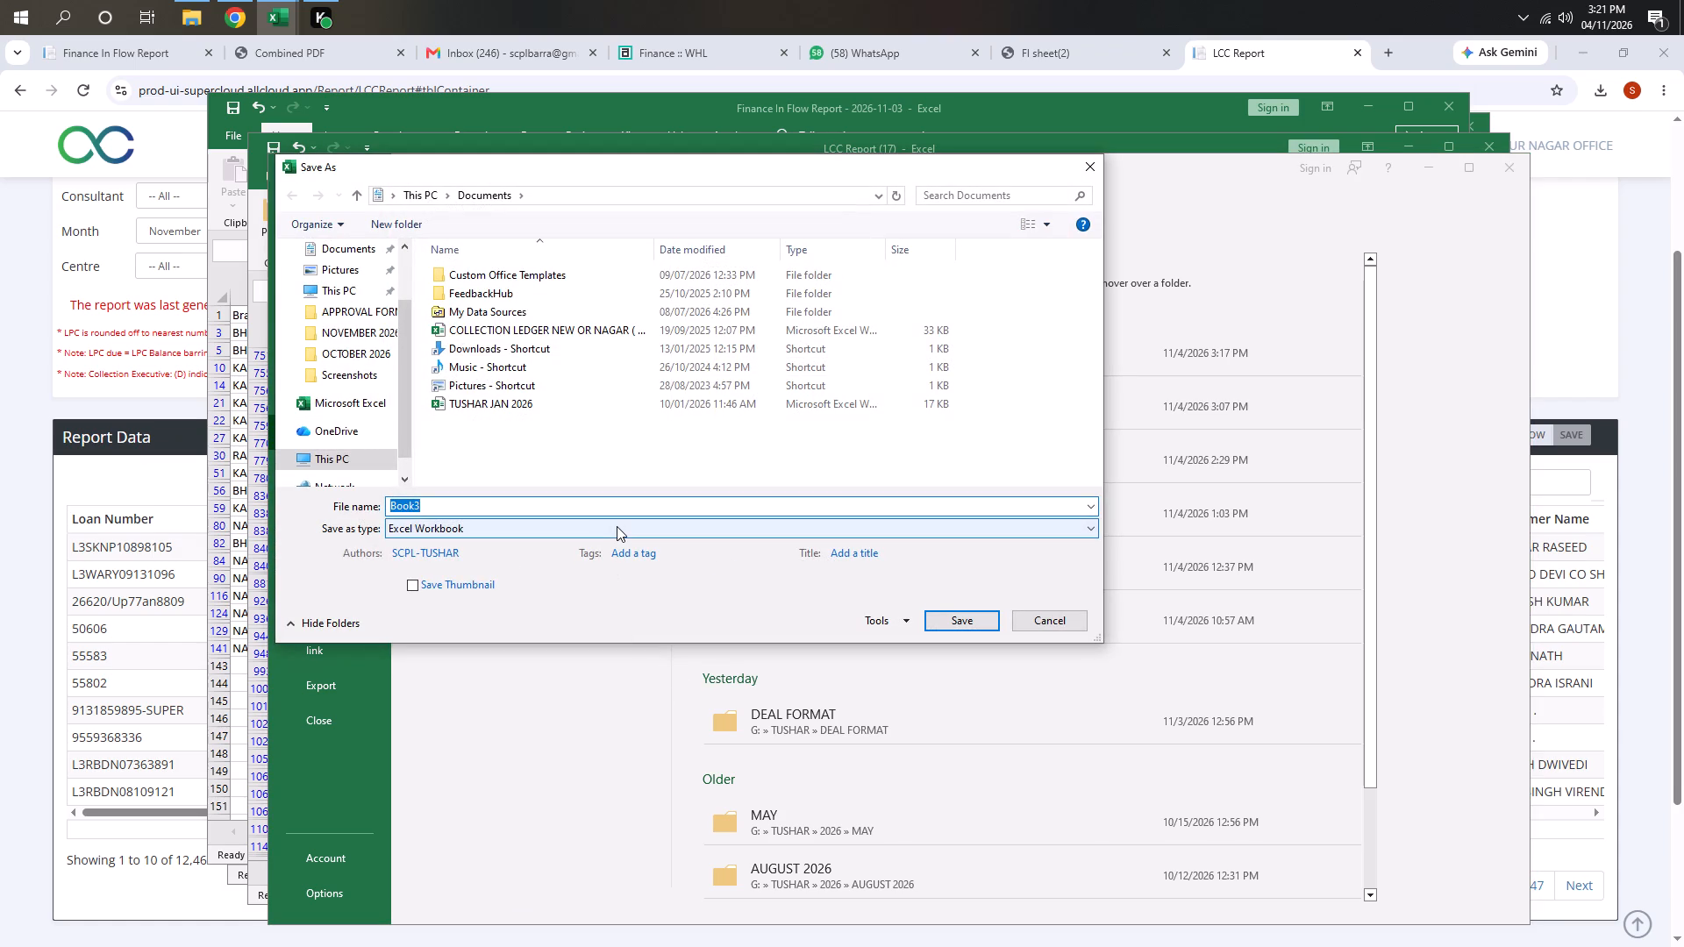
type("VINEE")
type("T")
key("space")
type("LC")
key("space")
key("BackSpace")
type("C")
key("space")
type("NOV")
key("space")
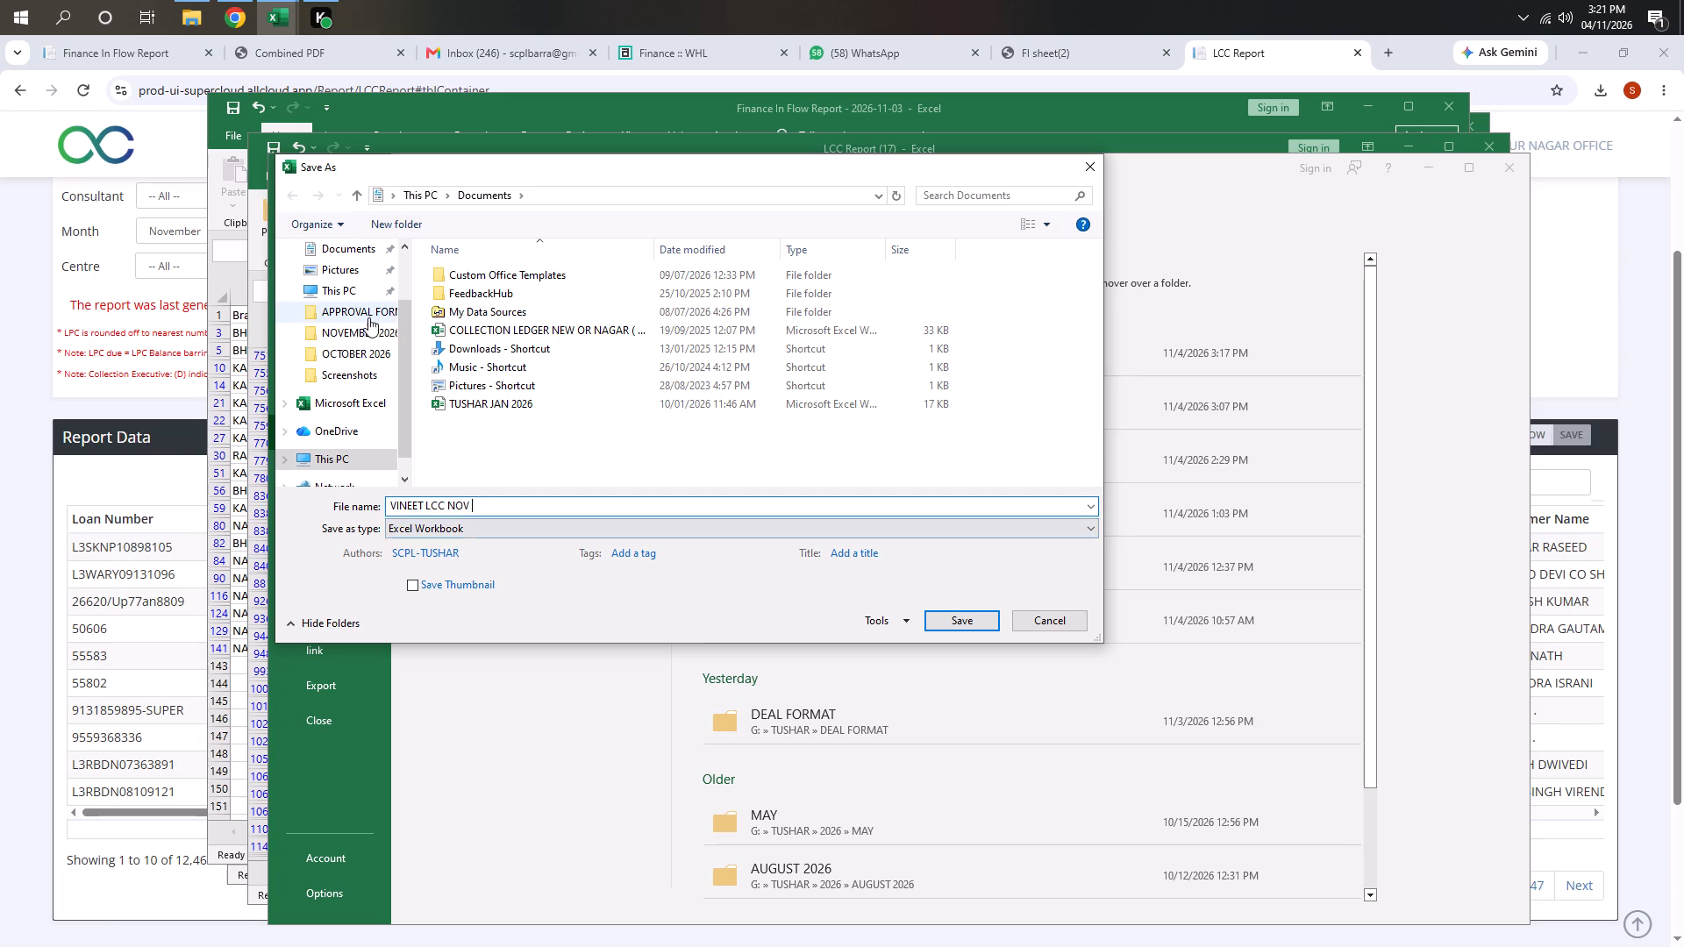
Save the workbook in the NOV LCC folder of NOVEMBER 2026 under the picked name AMAN UNPAID OCT, and close it.
left_click(363, 347)
left_click(515, 274)
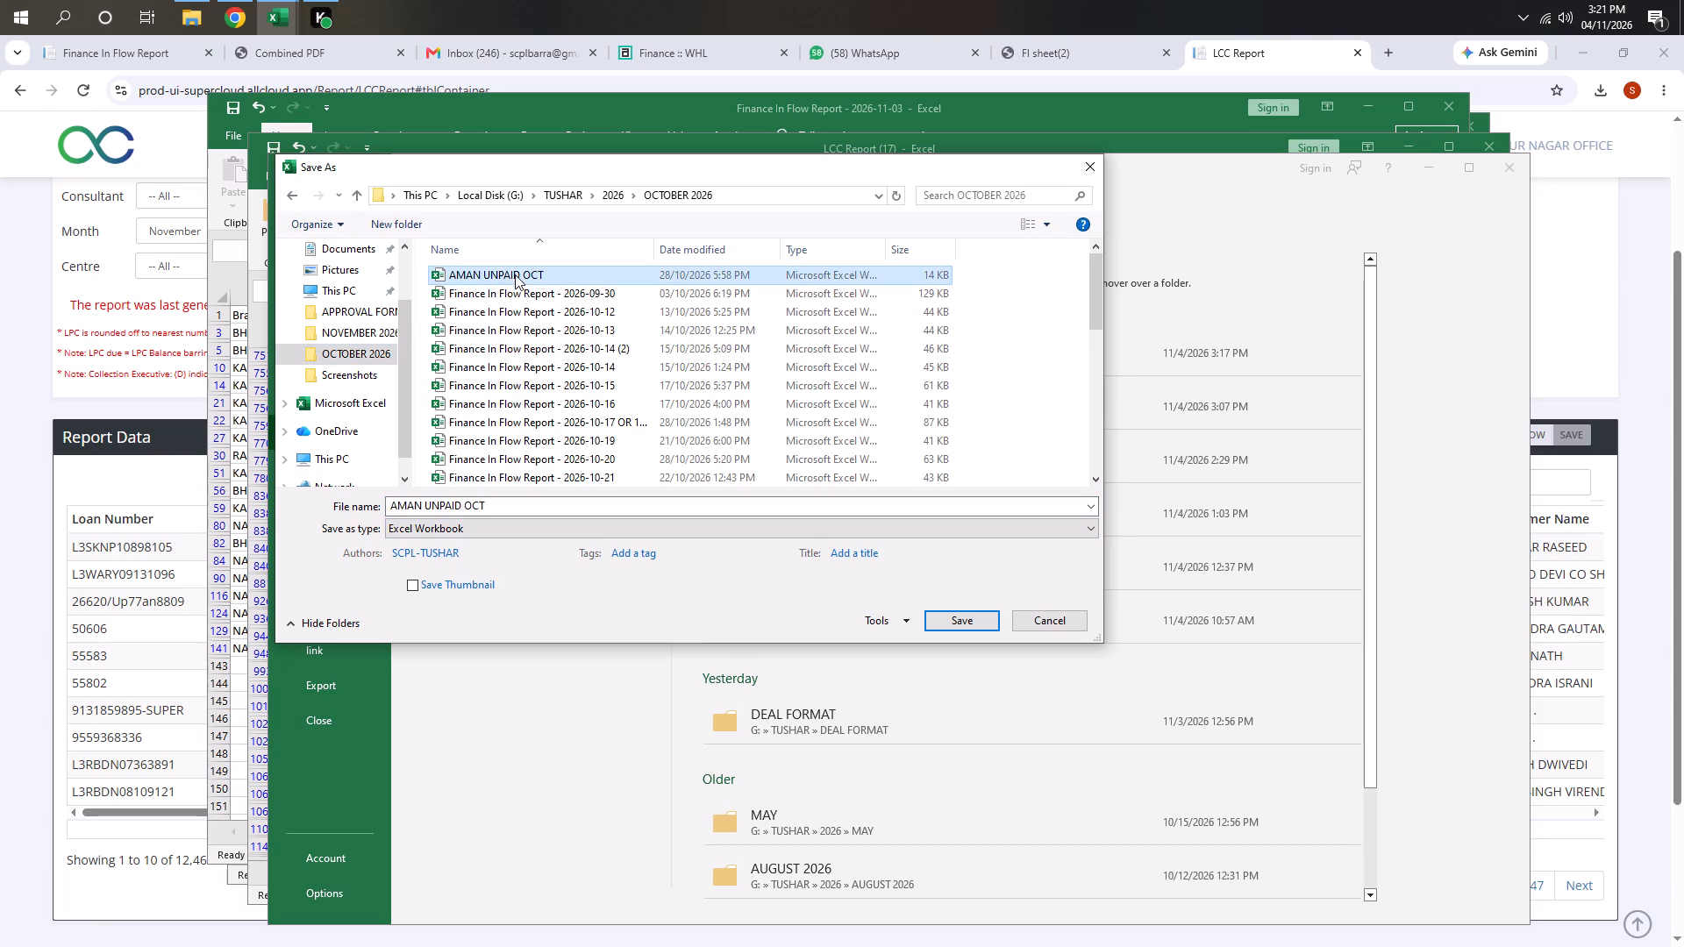
scroll(567, 369, "down", 8)
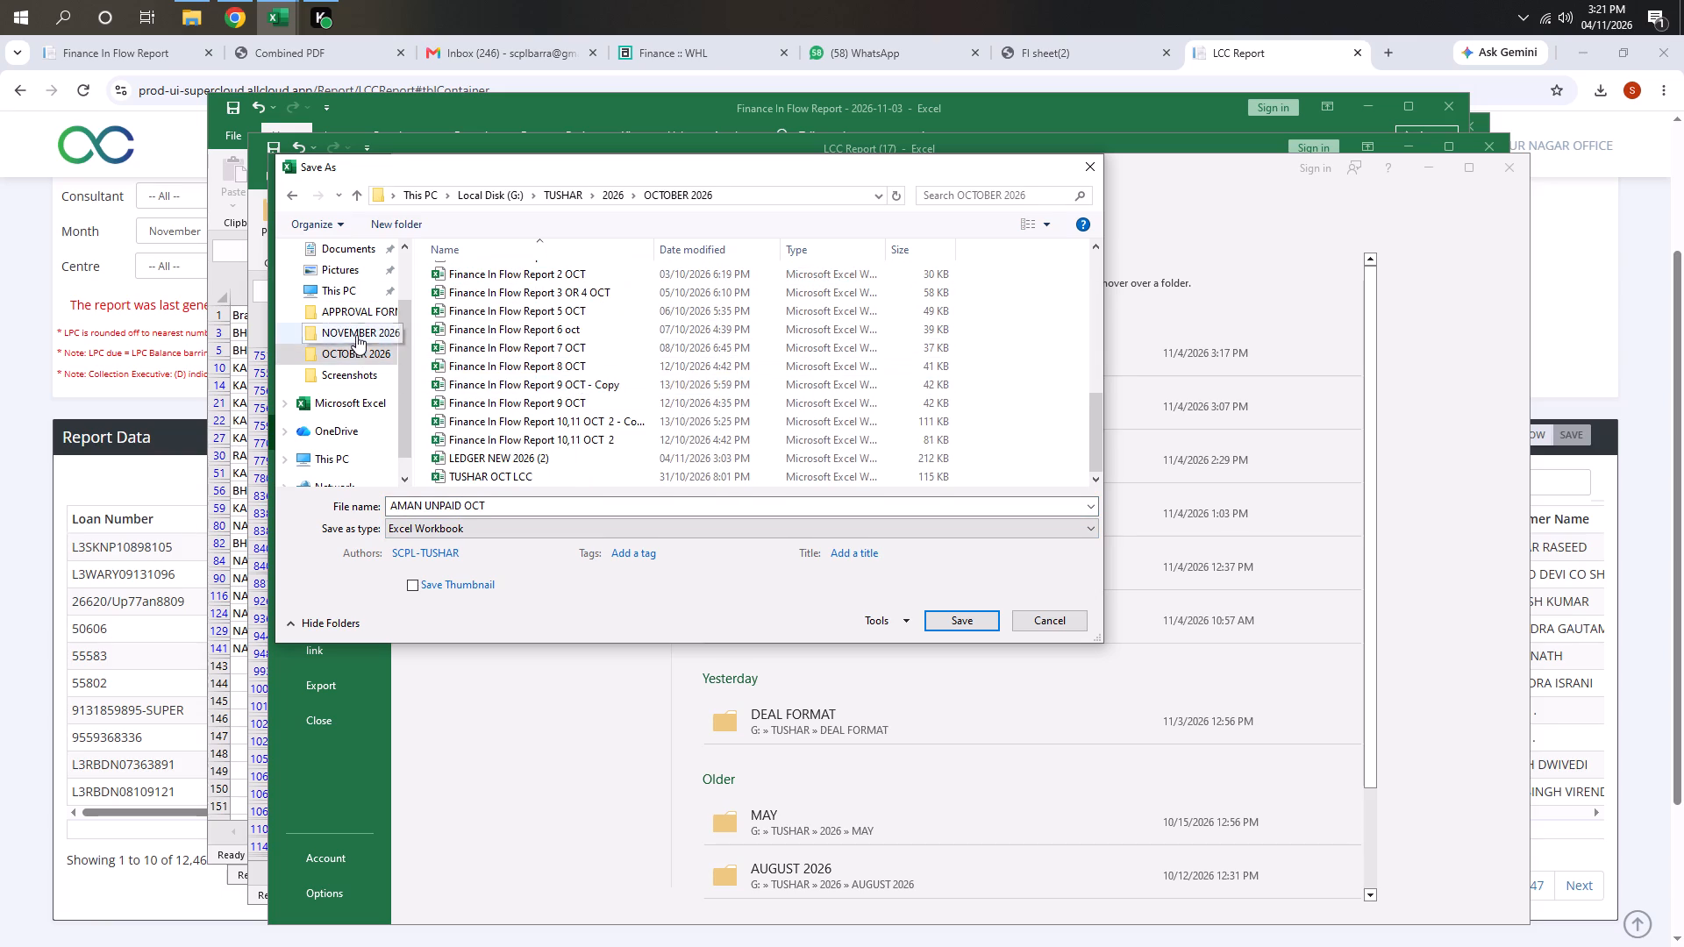
left_click(356, 335)
double_click(502, 283)
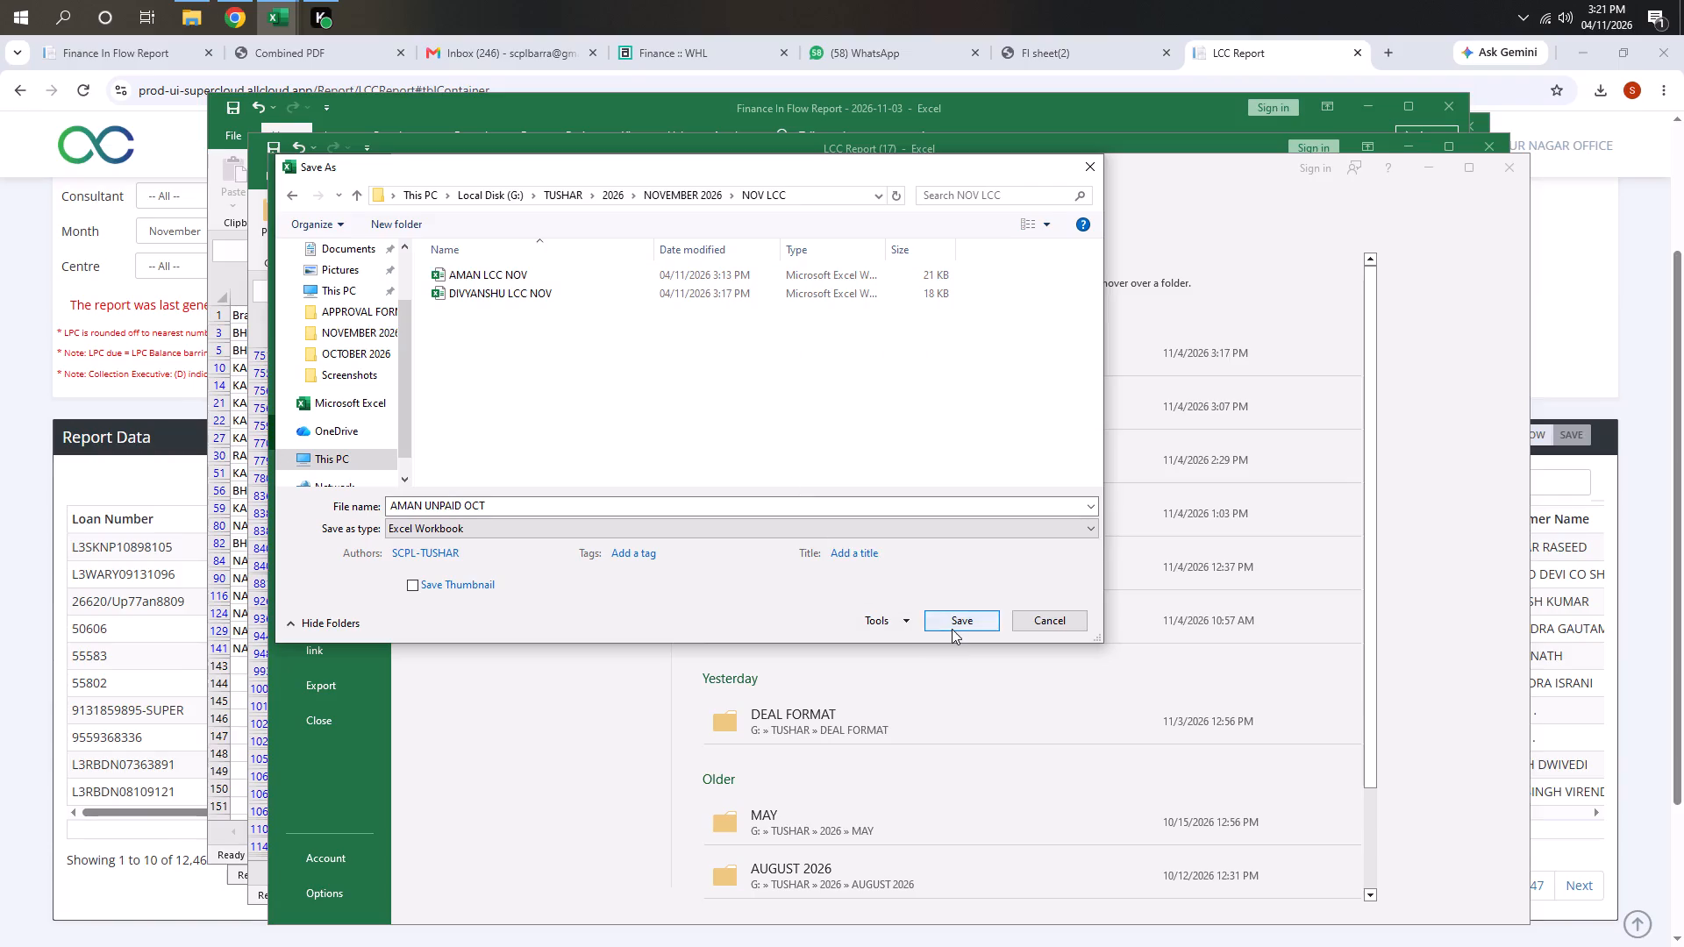
left_click(952, 629)
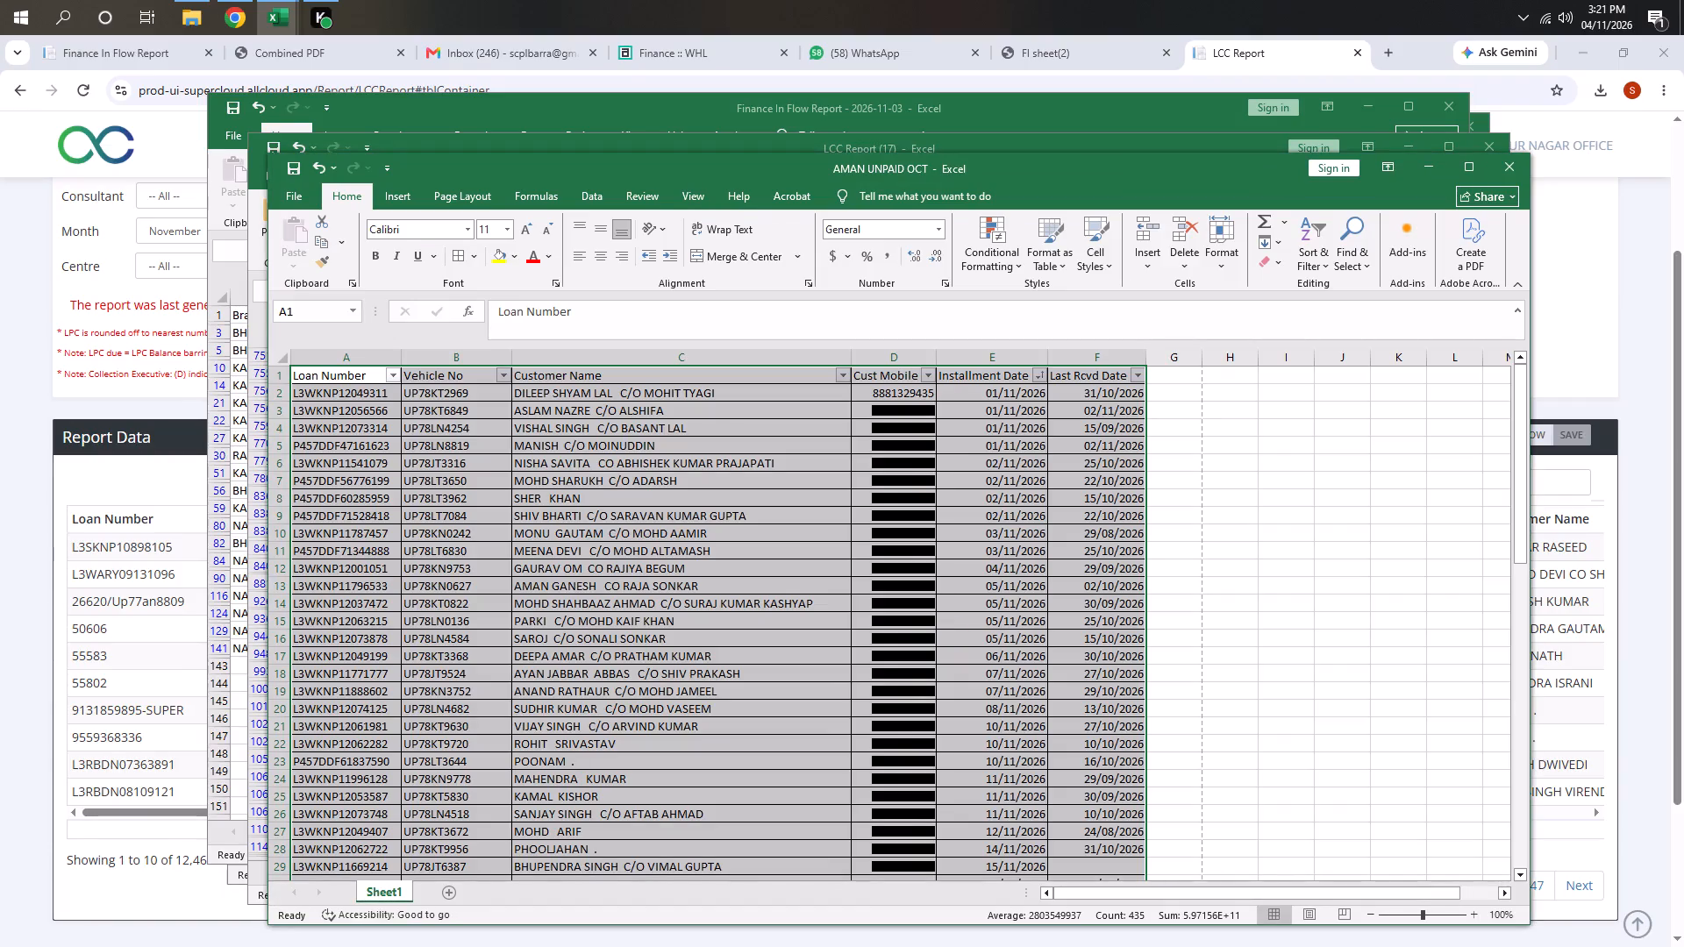
left_click(1513, 182)
left_click(1505, 169)
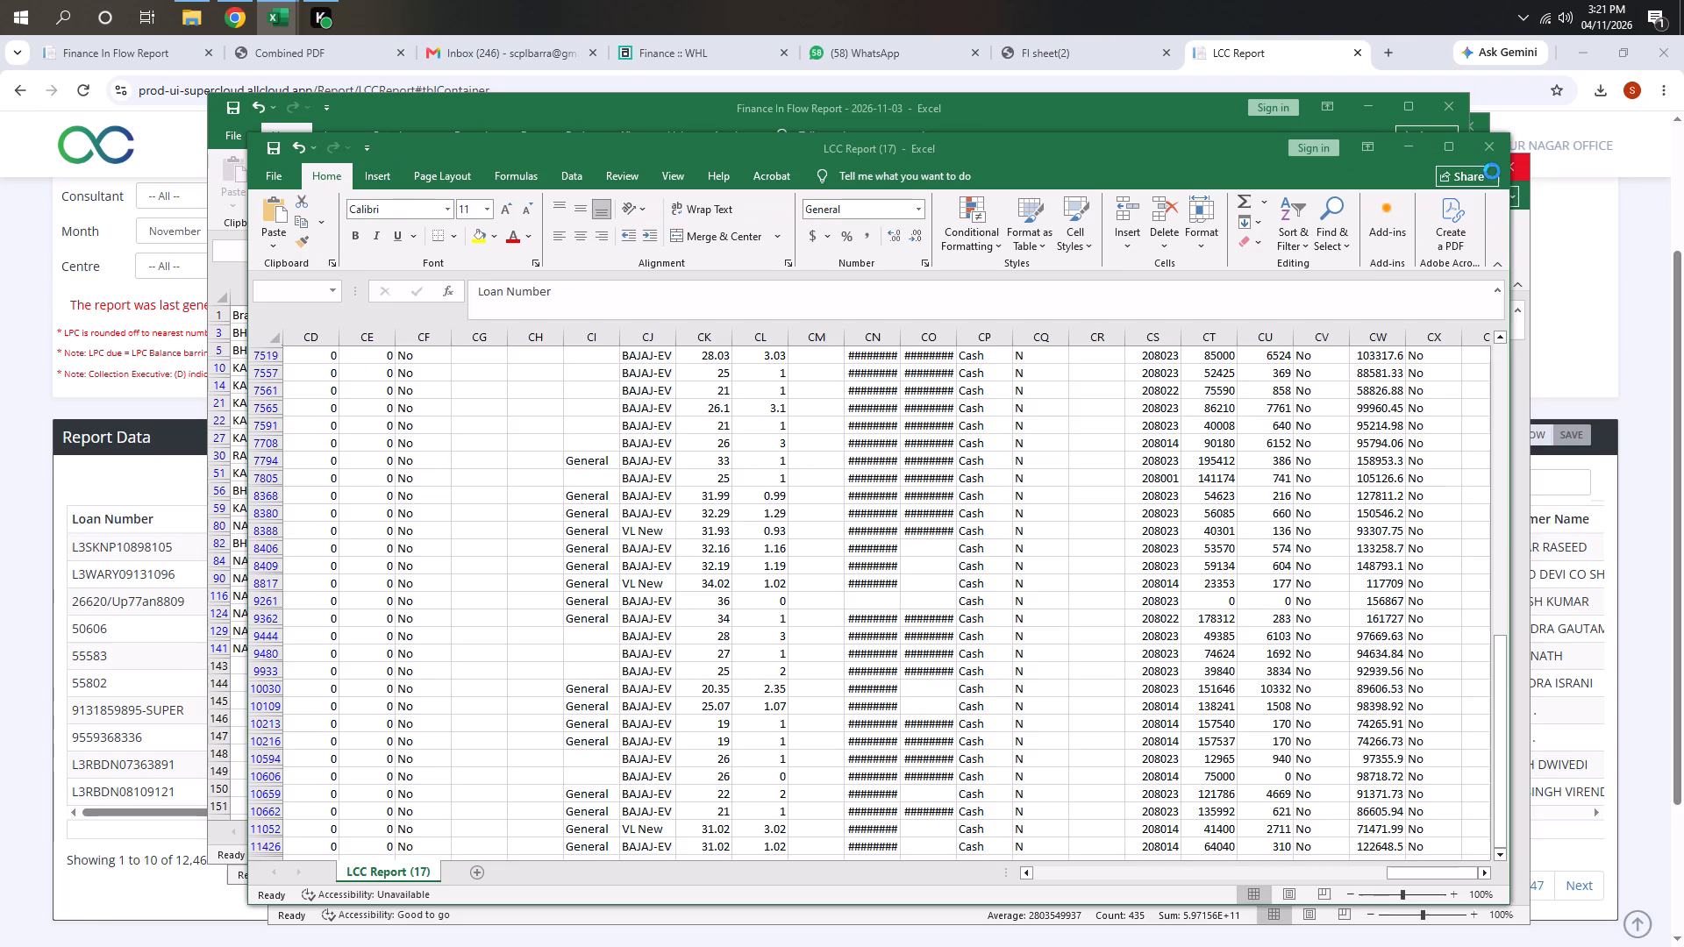
key("ctrl+Up")
key("ctrl+Left")
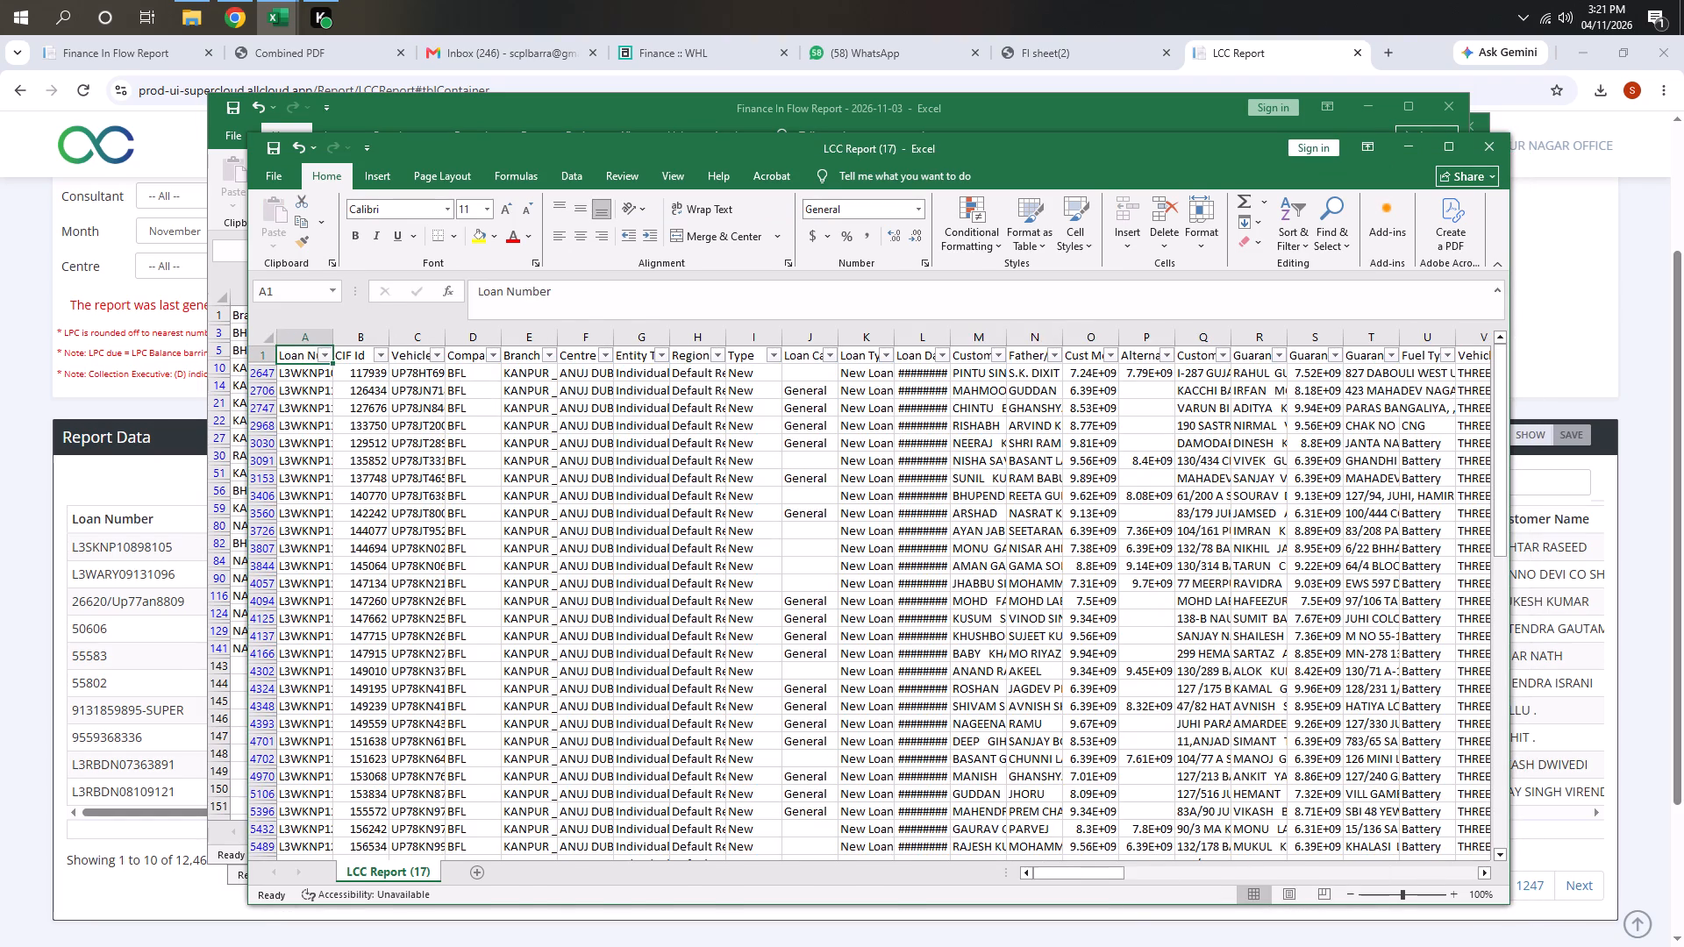
key("Right")
key("Right")
key("Right")
key("Right")
key("Right")
key("Right")
key("Right")
key("Right")
key("Right")
key("Right")
key("Right")
key("Right")
key("Right")
key("Right")
key("Right")
key("Right")
key("Right")
key("Right")
key("Right")
key("Right")
key("Right")
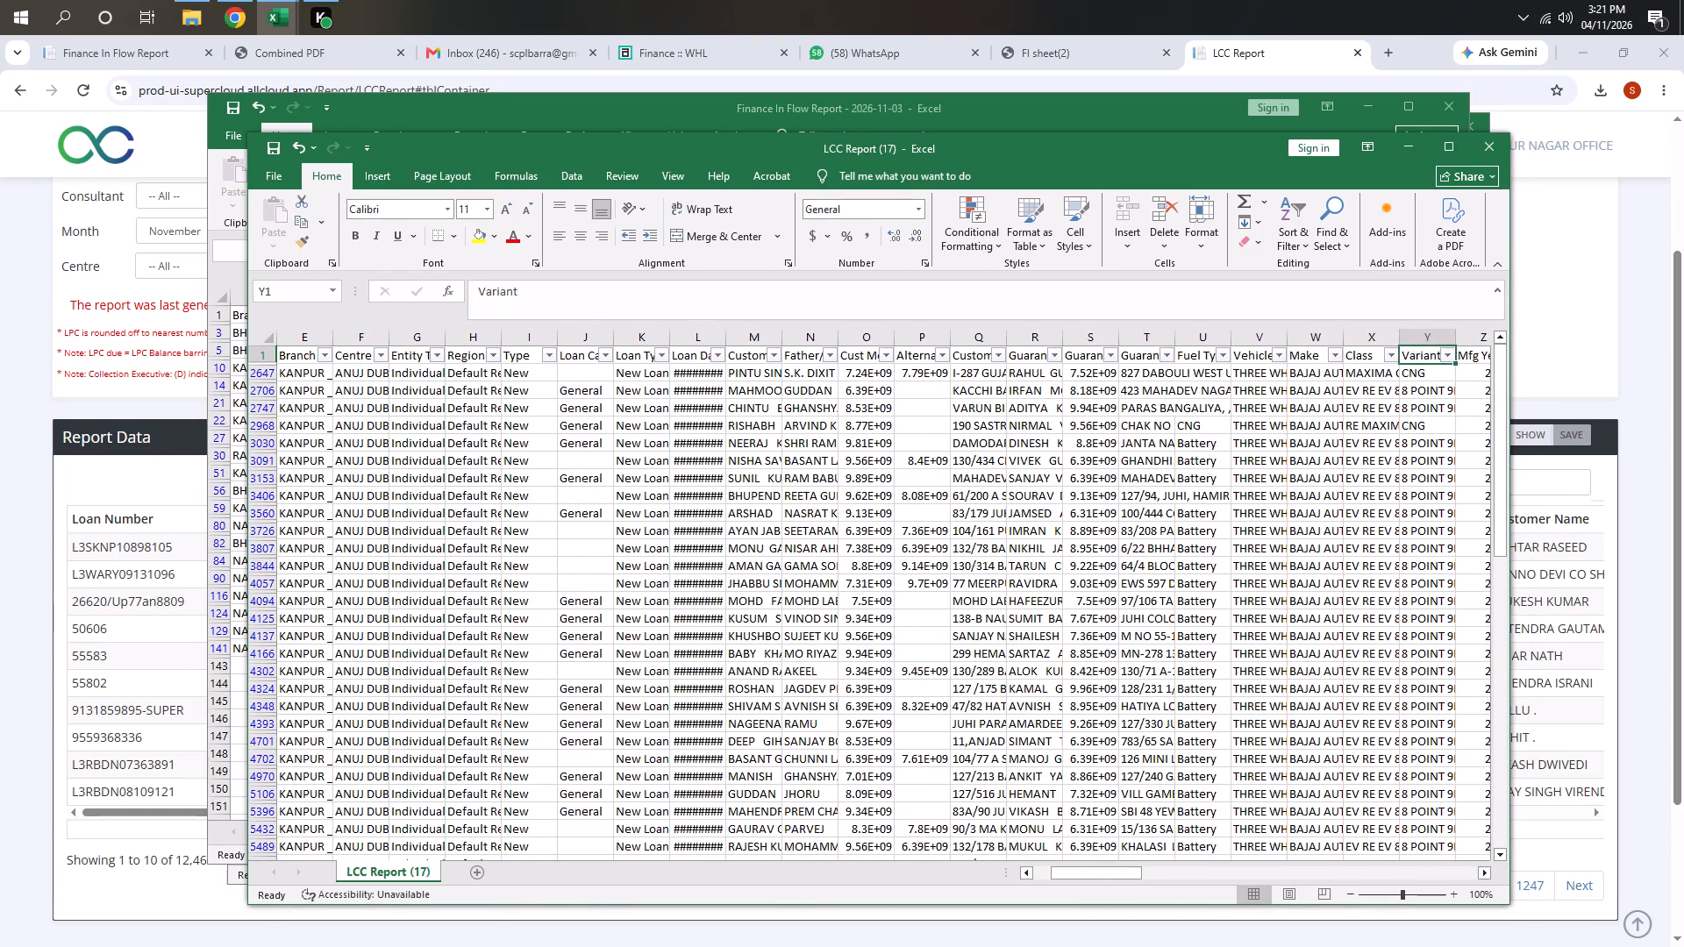
key("Left")
key("Right")
key("Right")
key("Right")
key("Right")
key("Right")
key("Right")
key("Right")
key("Right")
key("Right")
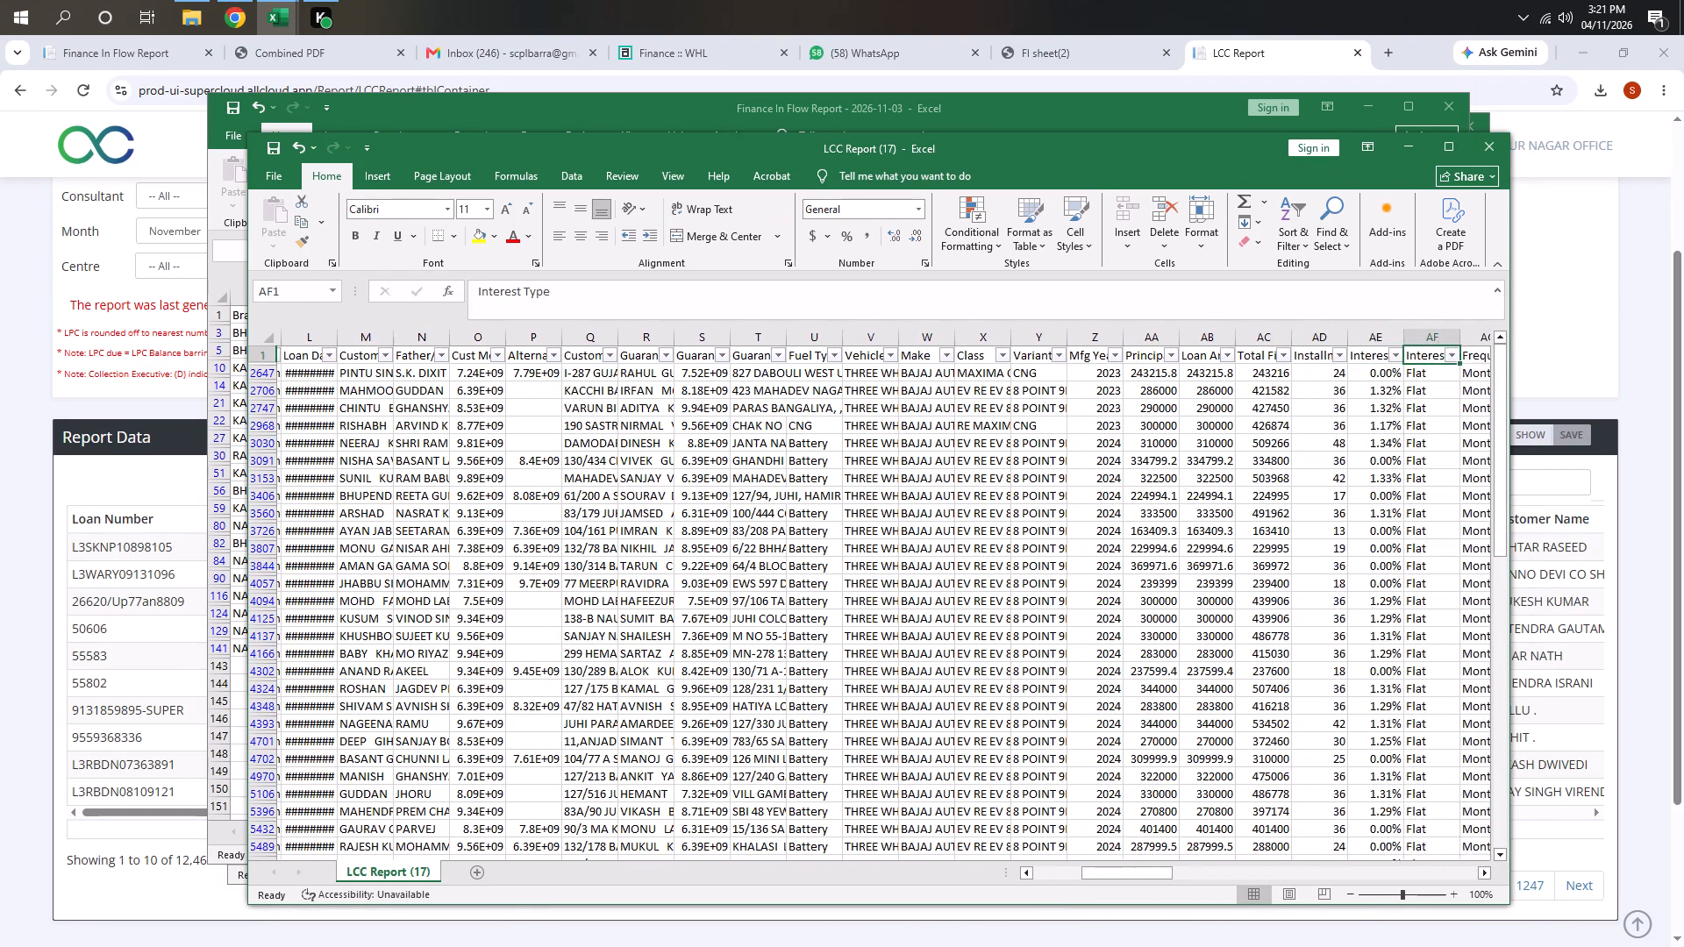
key("Right")
key("Right")
key("Right")
key("Left")
key("Left")
key("Left")
key("Left")
key("Left")
key("Left")
key("Left")
key("Left")
key("Left")
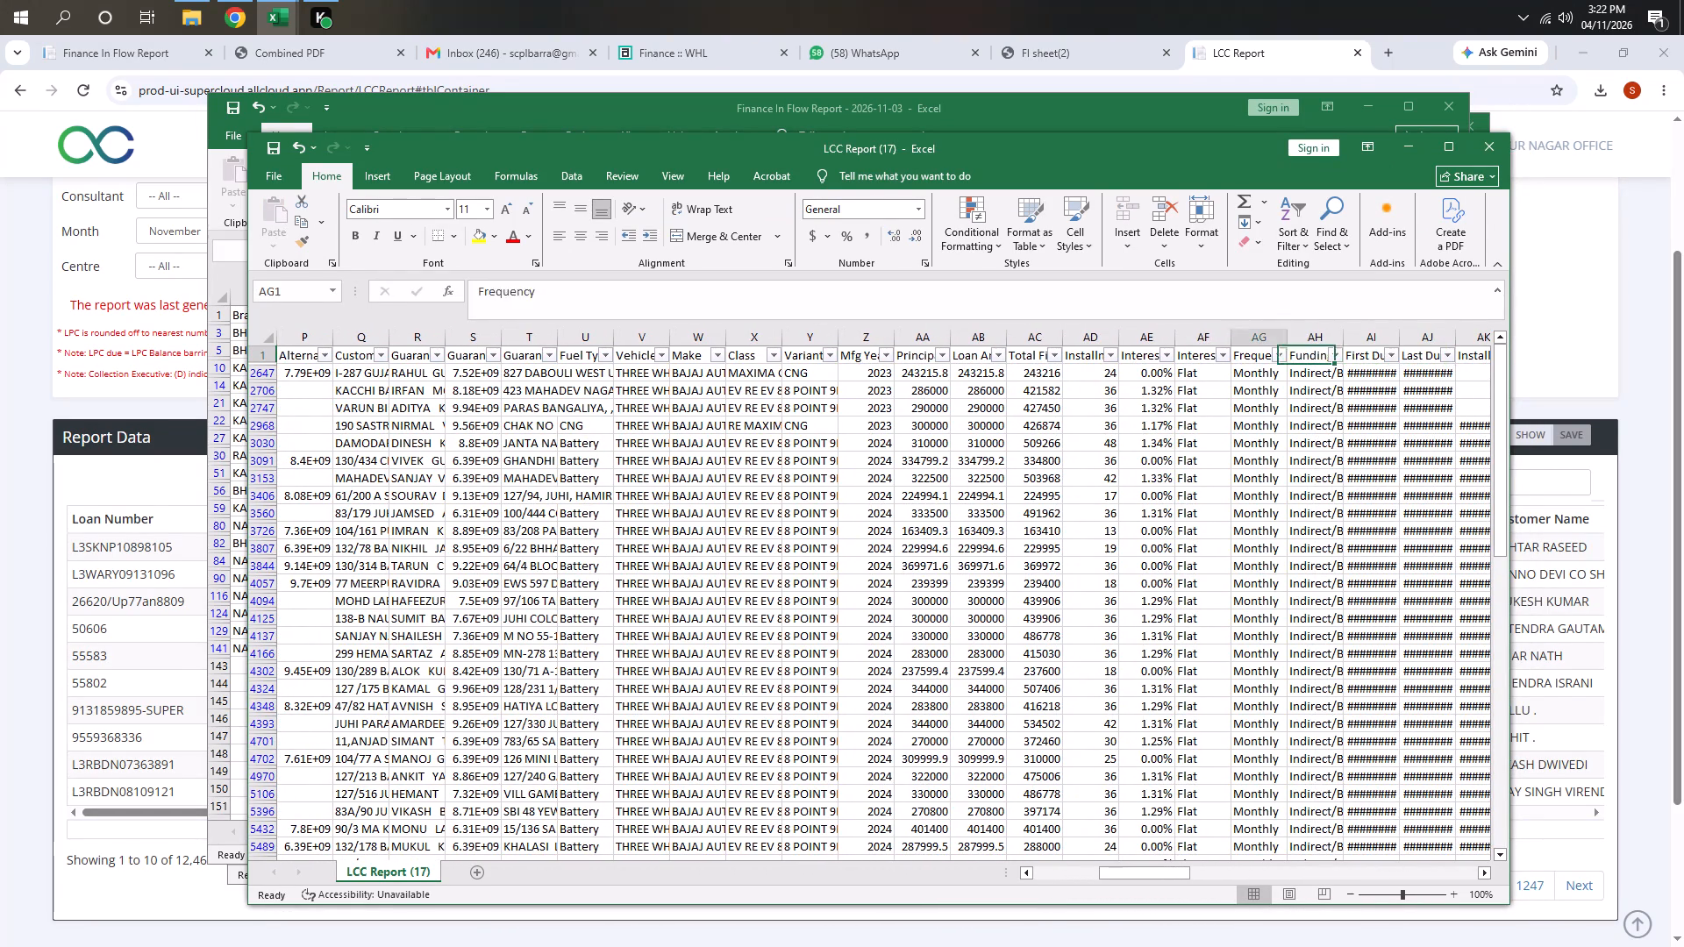
key("Right")
key("Right")
key("Right")
key("Right")
key("Right")
key("Right")
key("Right")
key("Right")
key("Right")
key("Right")
key("Right")
key("Right")
key("Right")
key("Right")
key("Right")
key("Right")
key("Right")
key("Right")
key("Right")
key("Right")
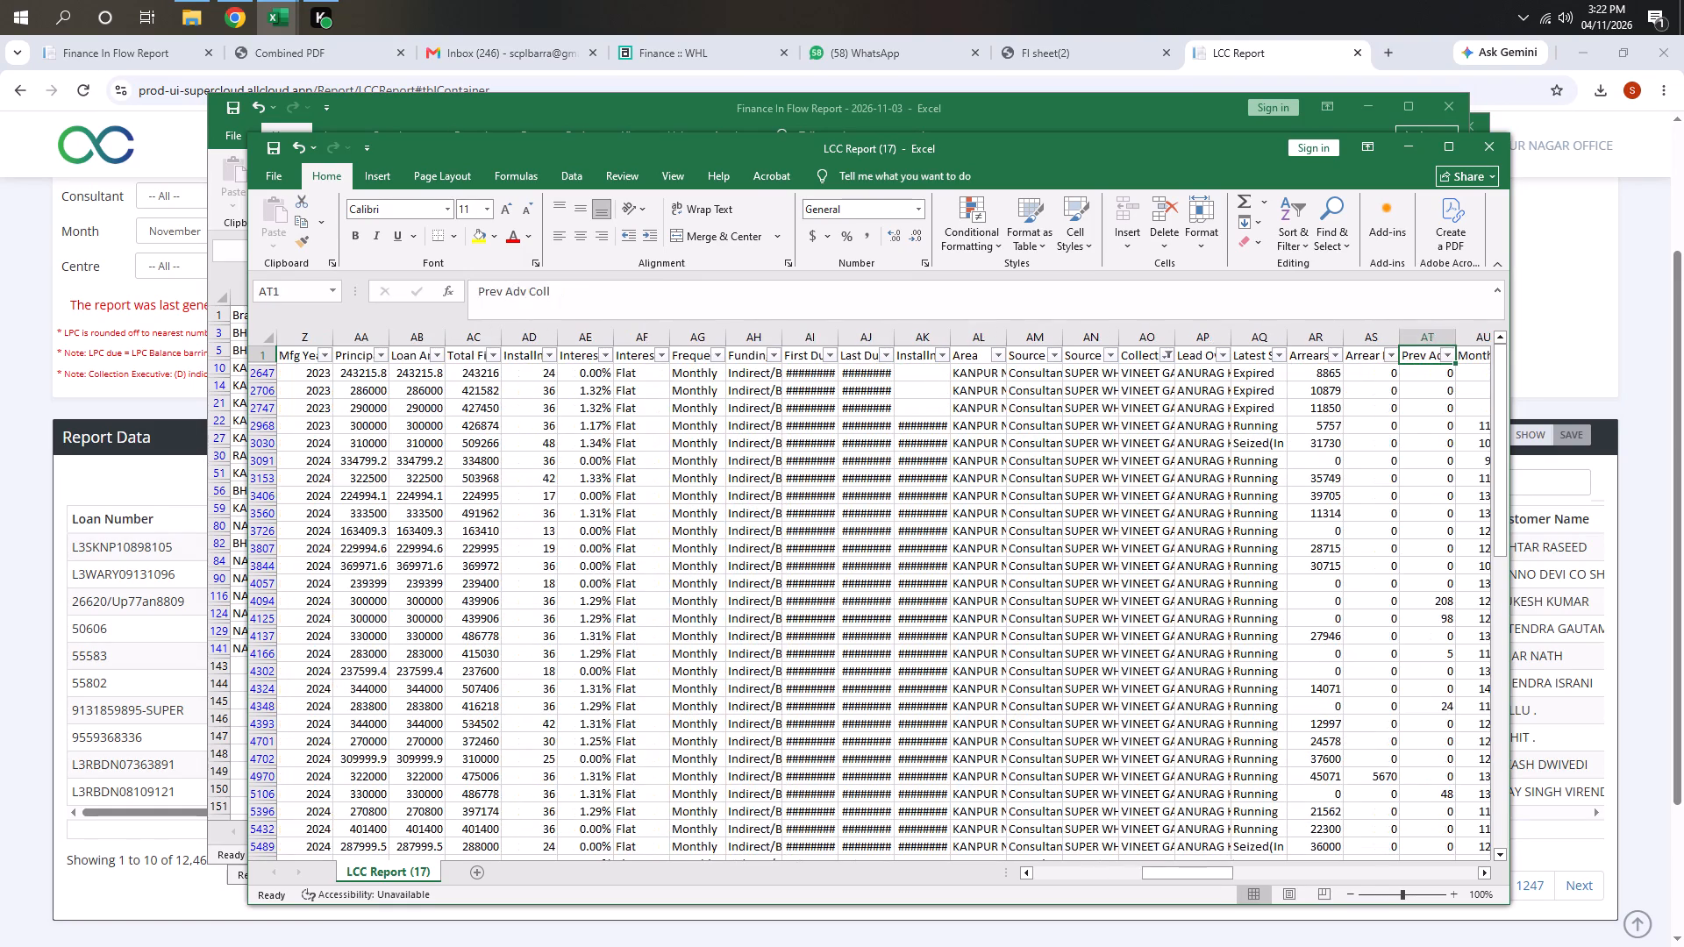
key("Left")
key("Left")
key("Left")
key("Left")
key("Left")
key("Left")
key("Left")
key("Left")
key("Left")
key("Left")
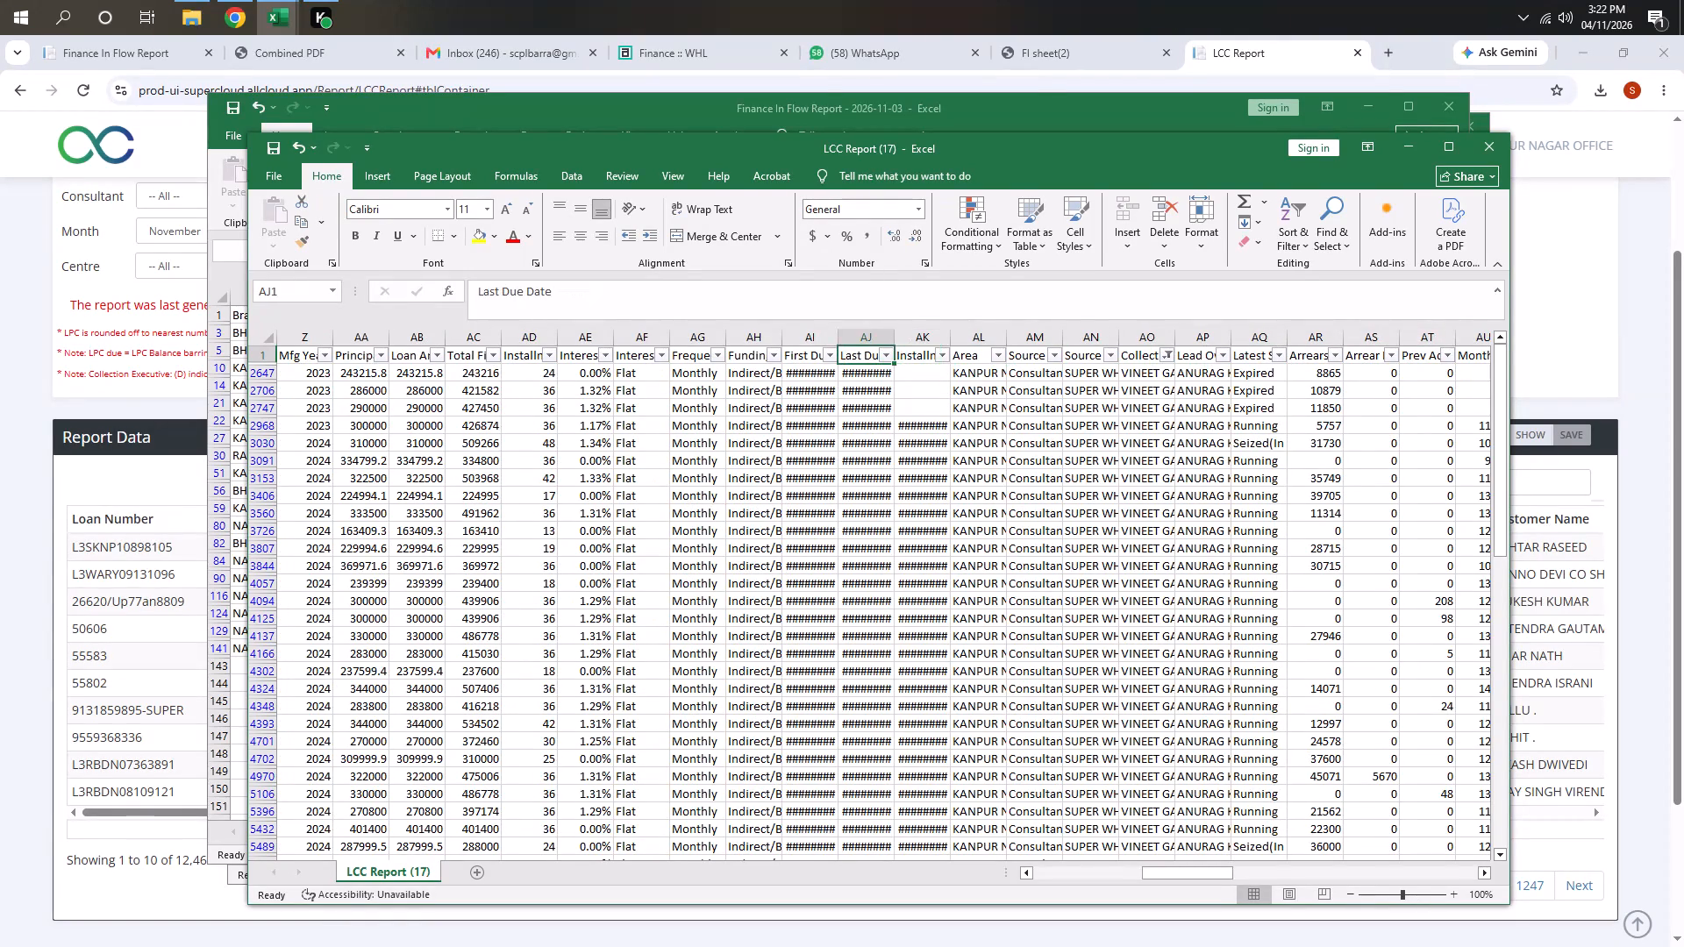
key("Left")
key("Right")
key("Left")
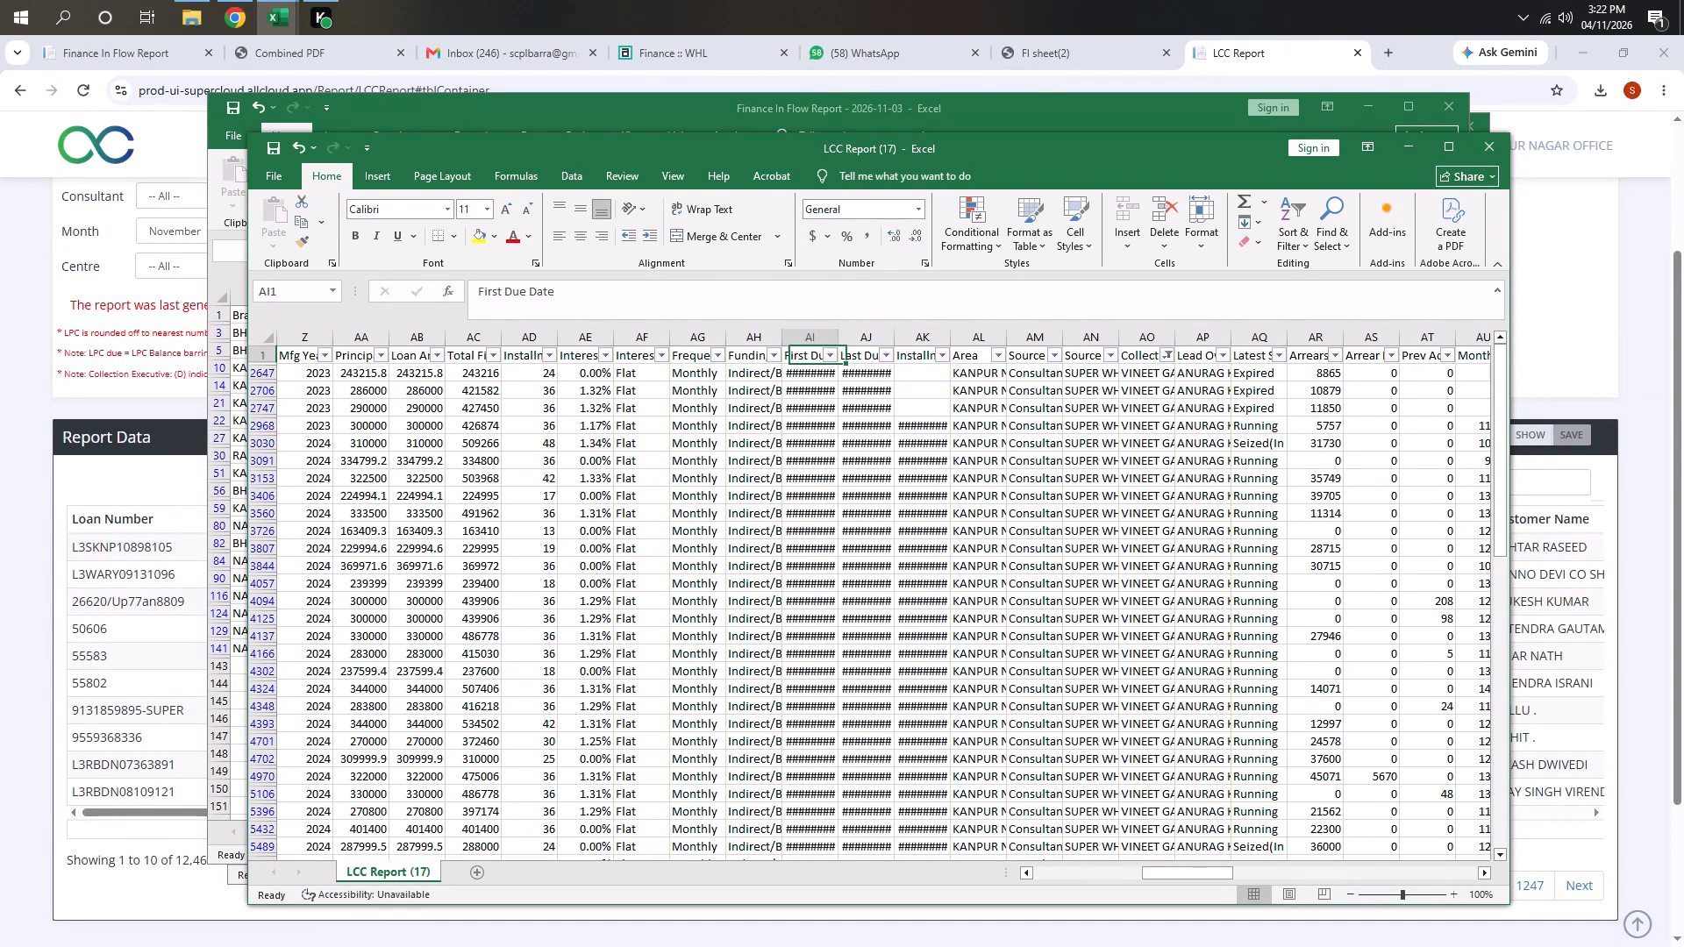
key("Right")
key("Right")
key("Right")
key("Right")
key("Right")
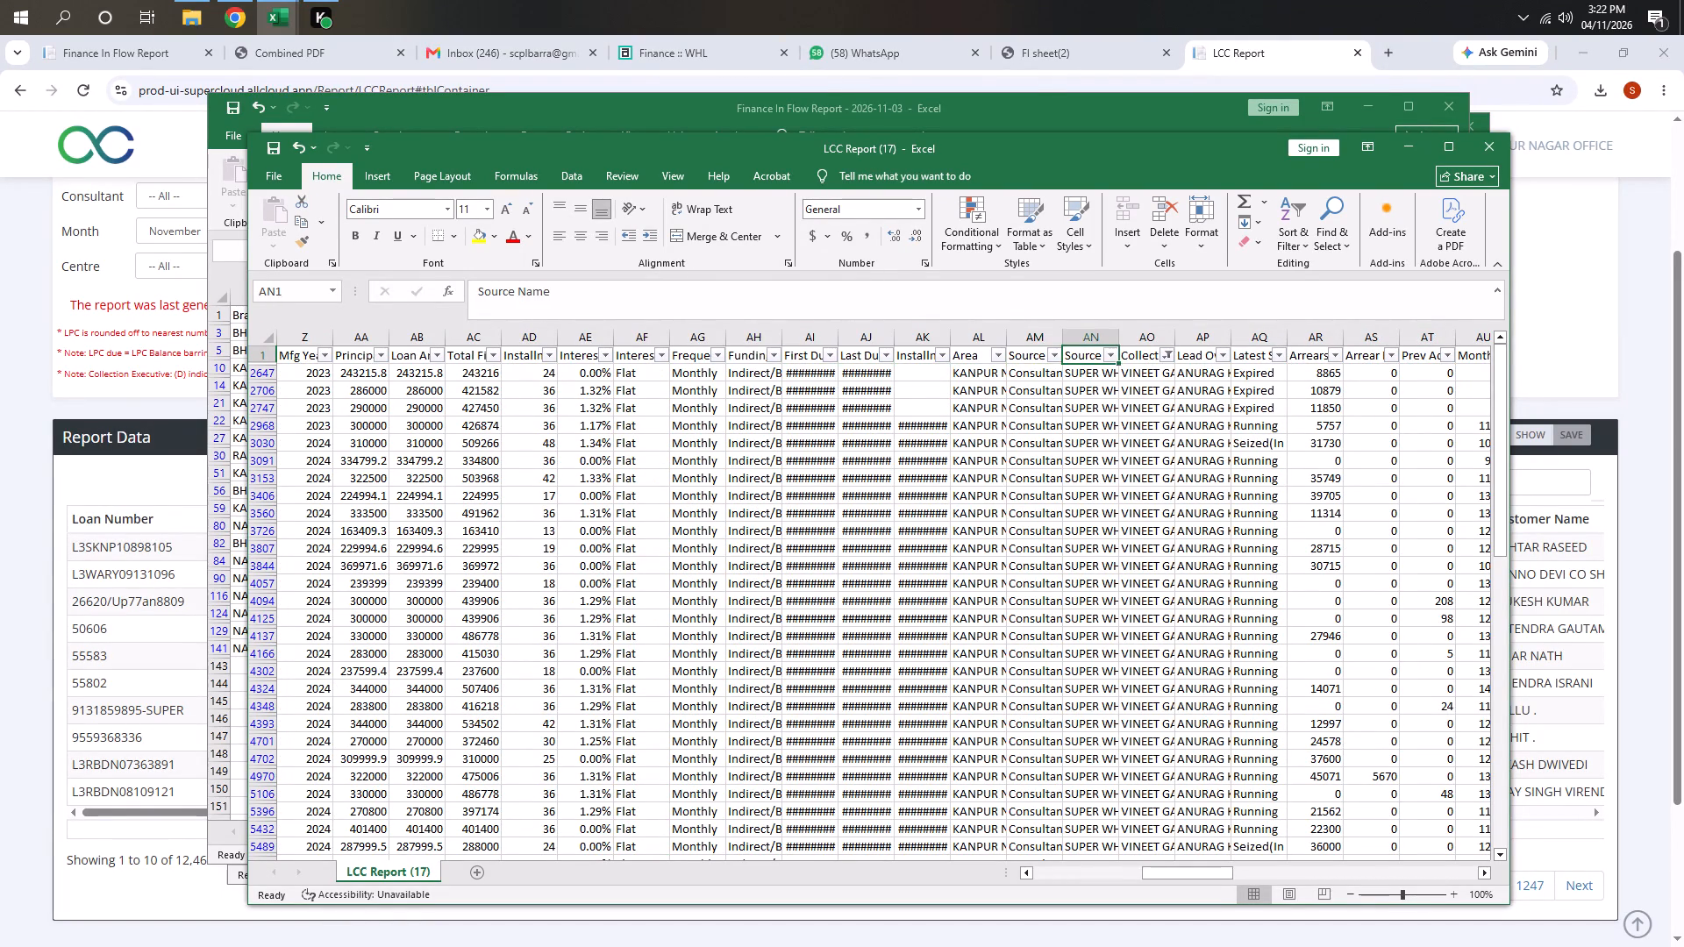
key("Right")
key("alt+Down")
key("Down")
key("Down")
key("Down")
key("Down")
key("Down")
key("Down")
key("Down")
key("Down")
key("Down")
key("space")
key("Down")
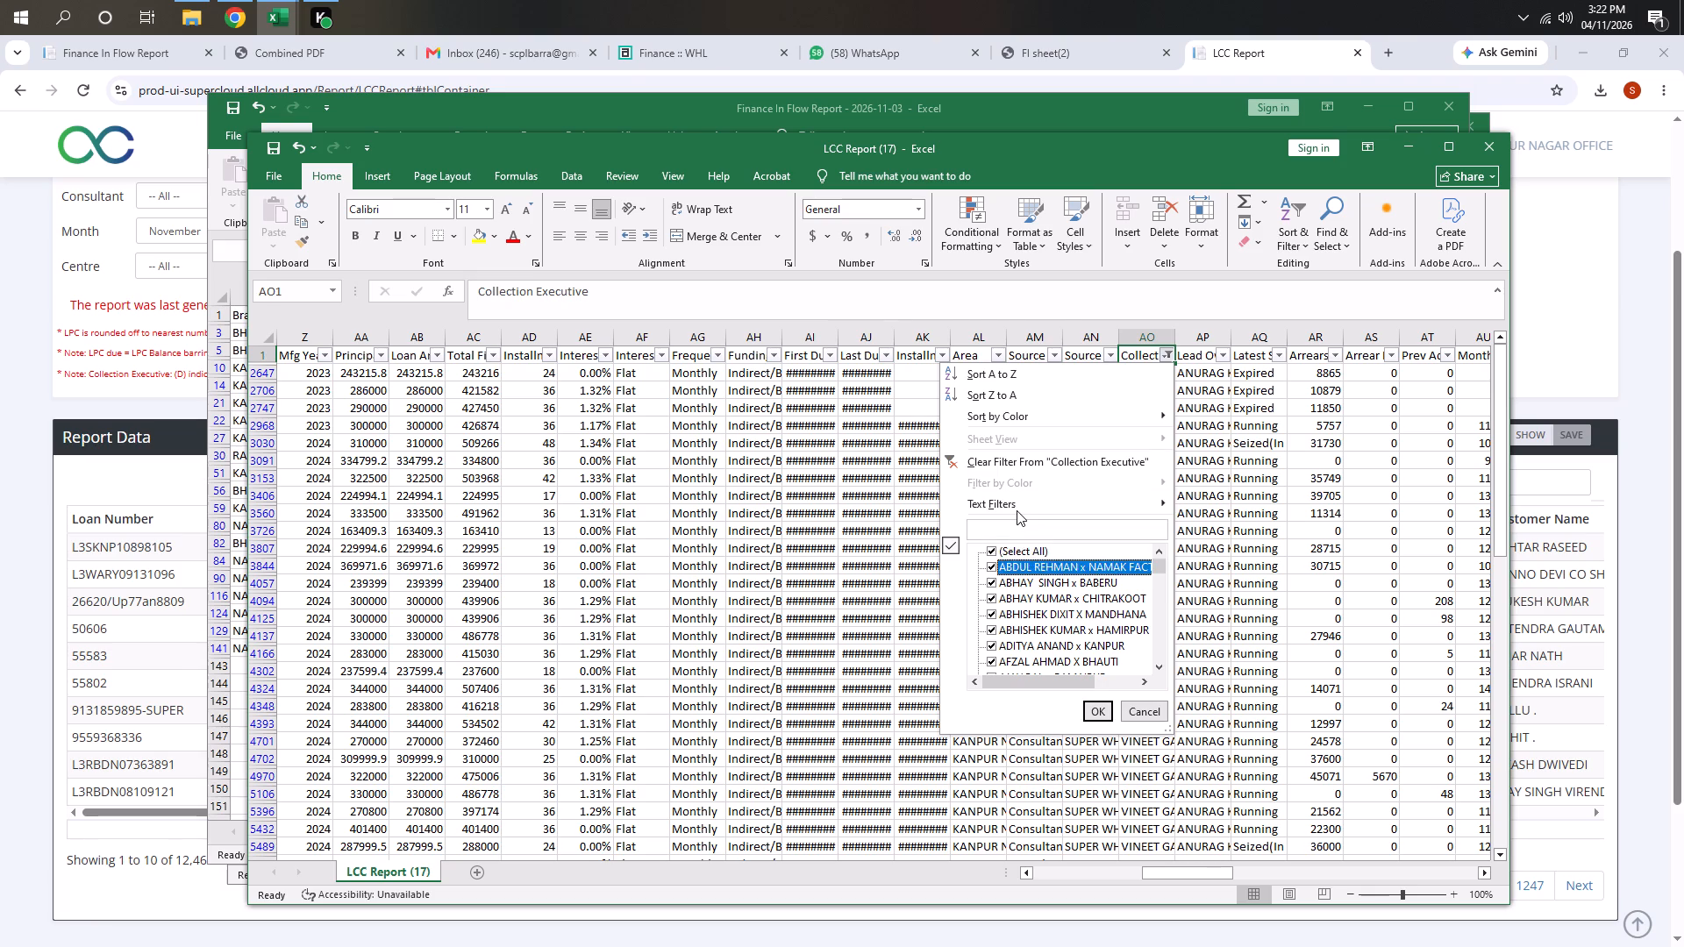
key("Up")
key("space")
key("Down")
key("Down")
key("Down")
key("Down")
key("Down")
key("Down")
key("Down")
key("Down")
key("Down")
key("Down")
key("Down")
key("Down")
key("Down")
key("Down")
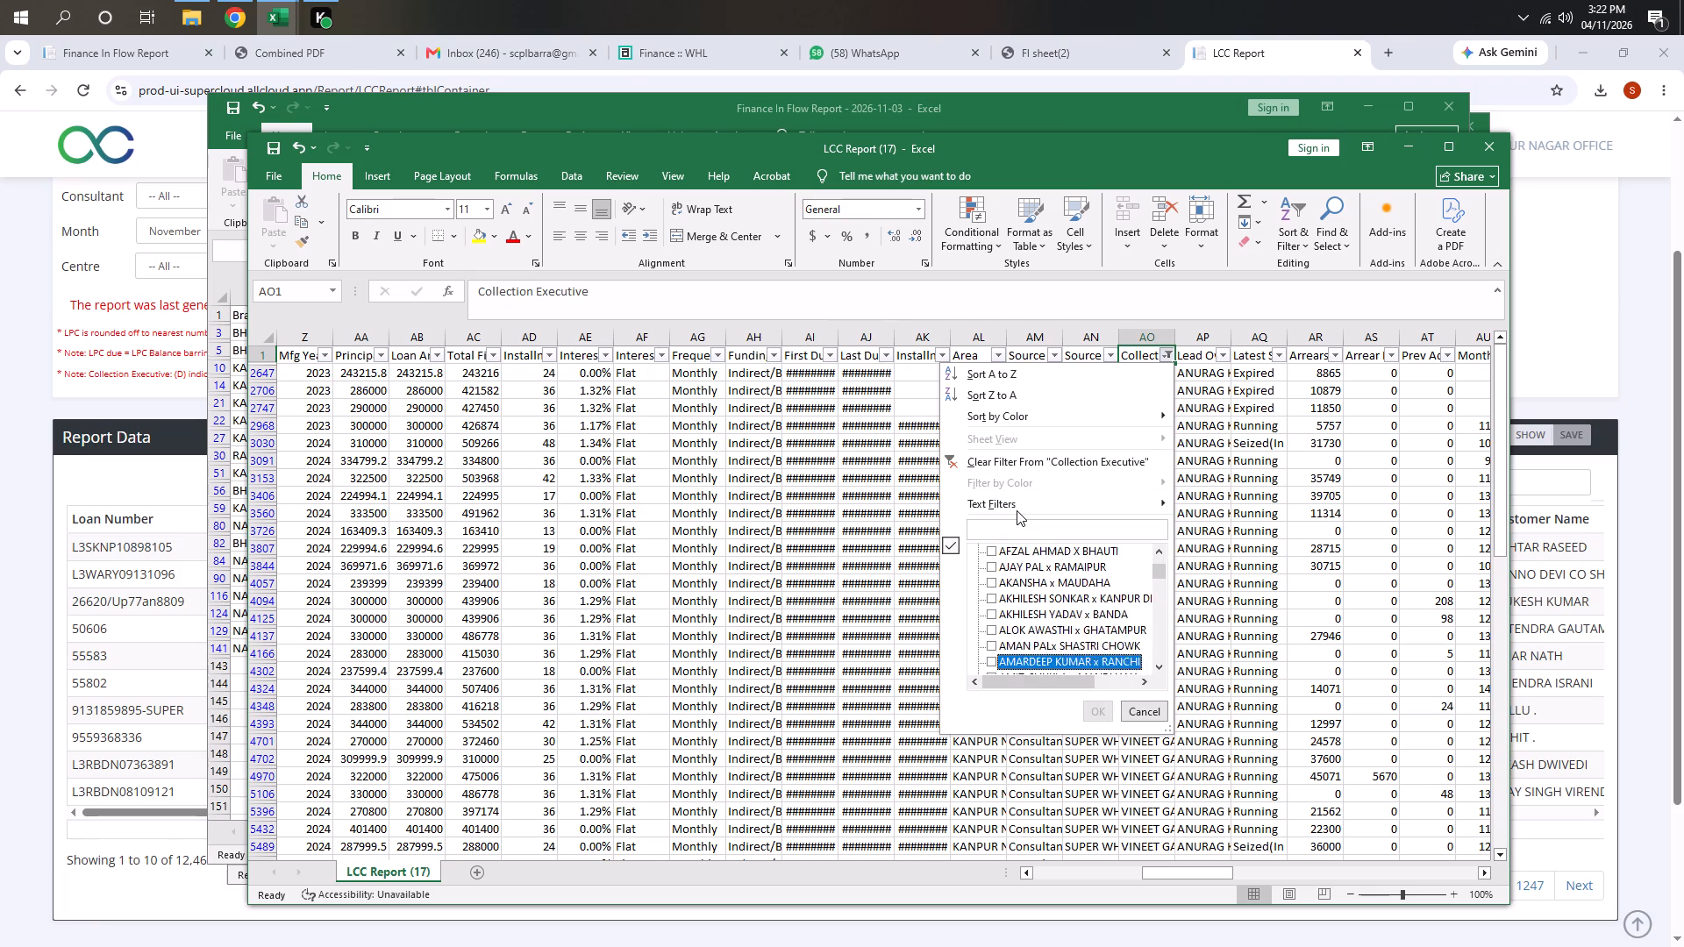
key("Down")
key("Down")
key("Down")
key("Down")
key("Down")
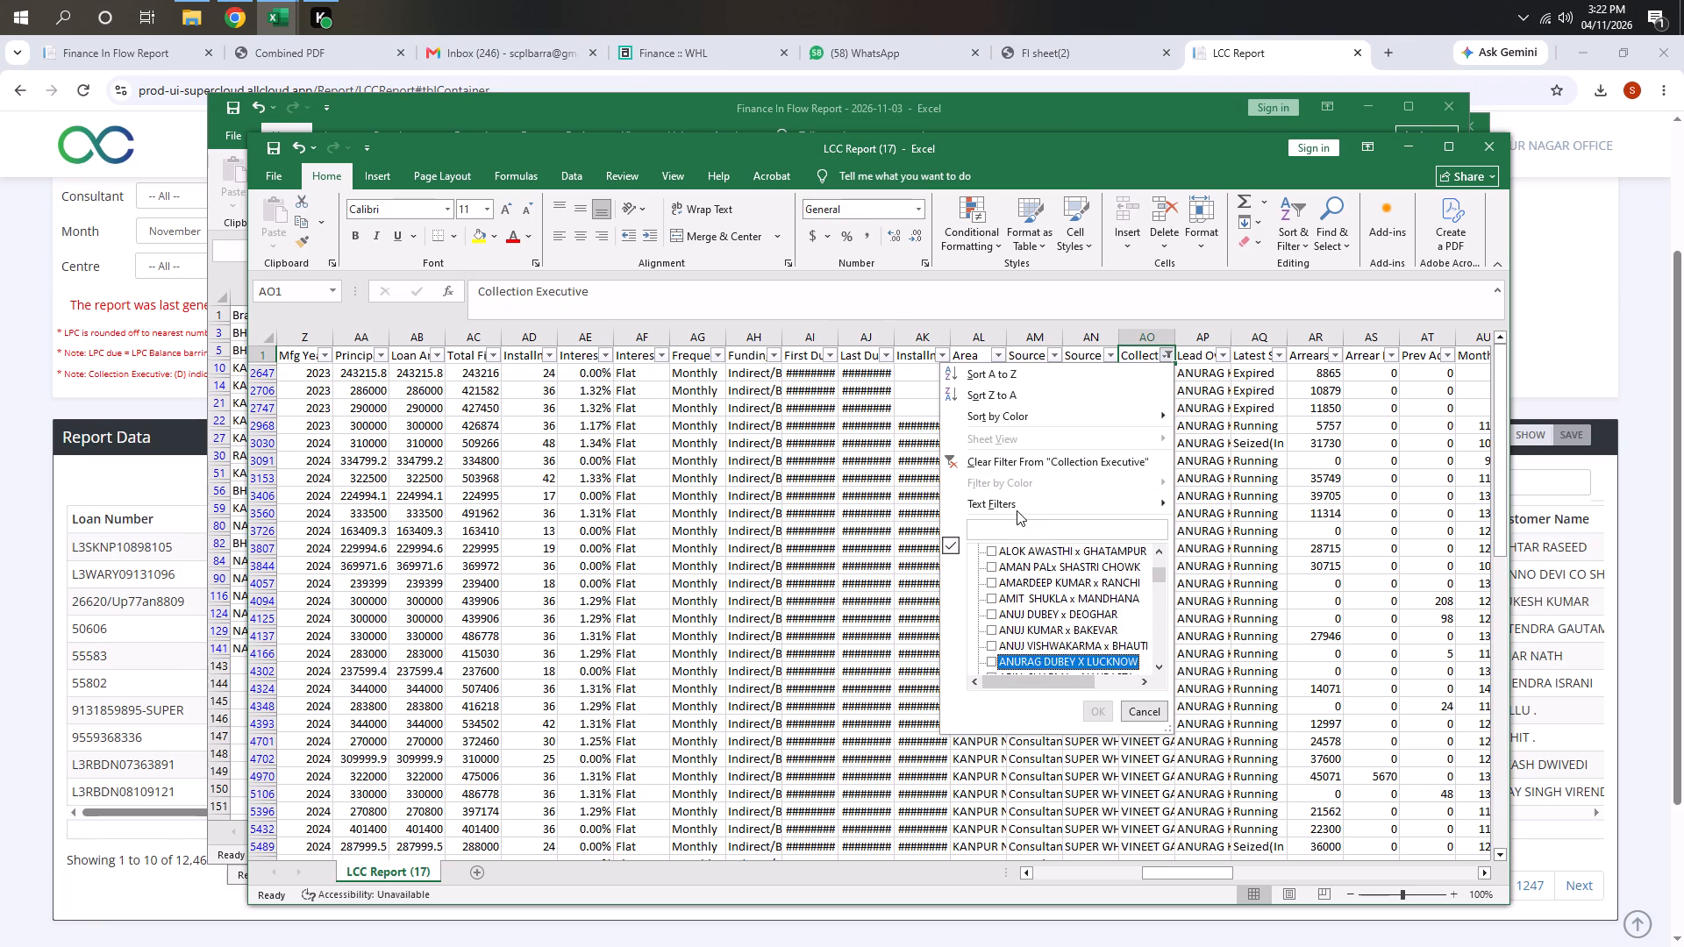
key("Down")
key("Down")
key("Up")
key("Up")
key("Up")
key("Down")
key("Down")
key("Down")
key("Down")
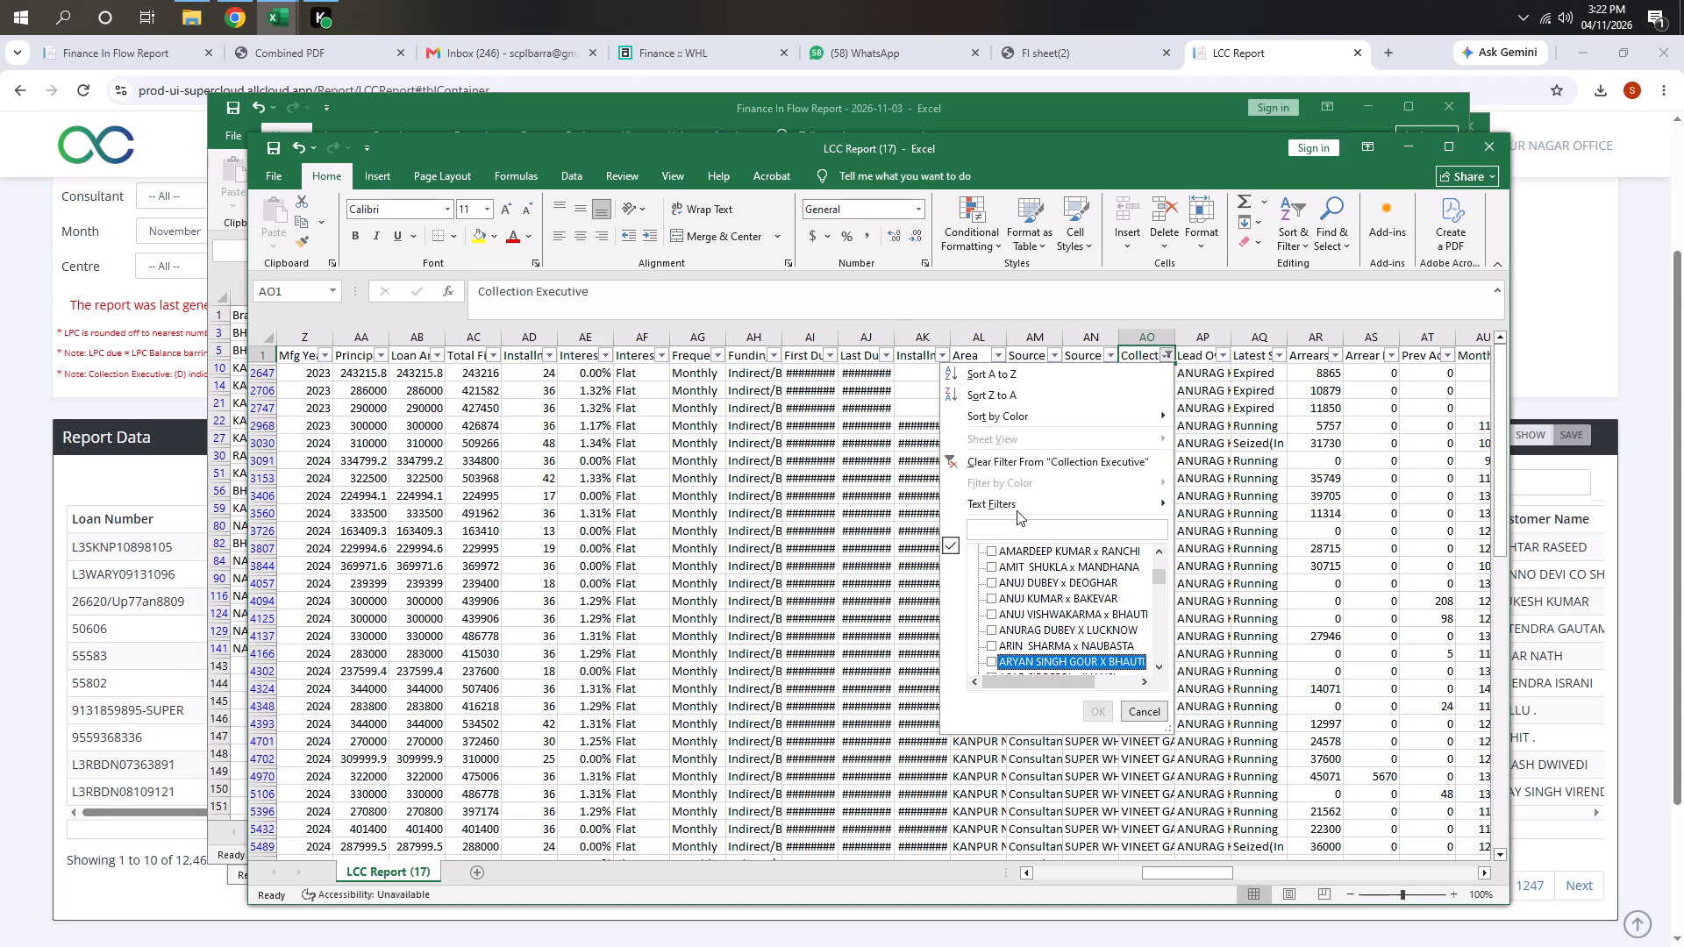
key("Down")
key("Down")
key("Up")
key("Down")
key("space")
key("Return")
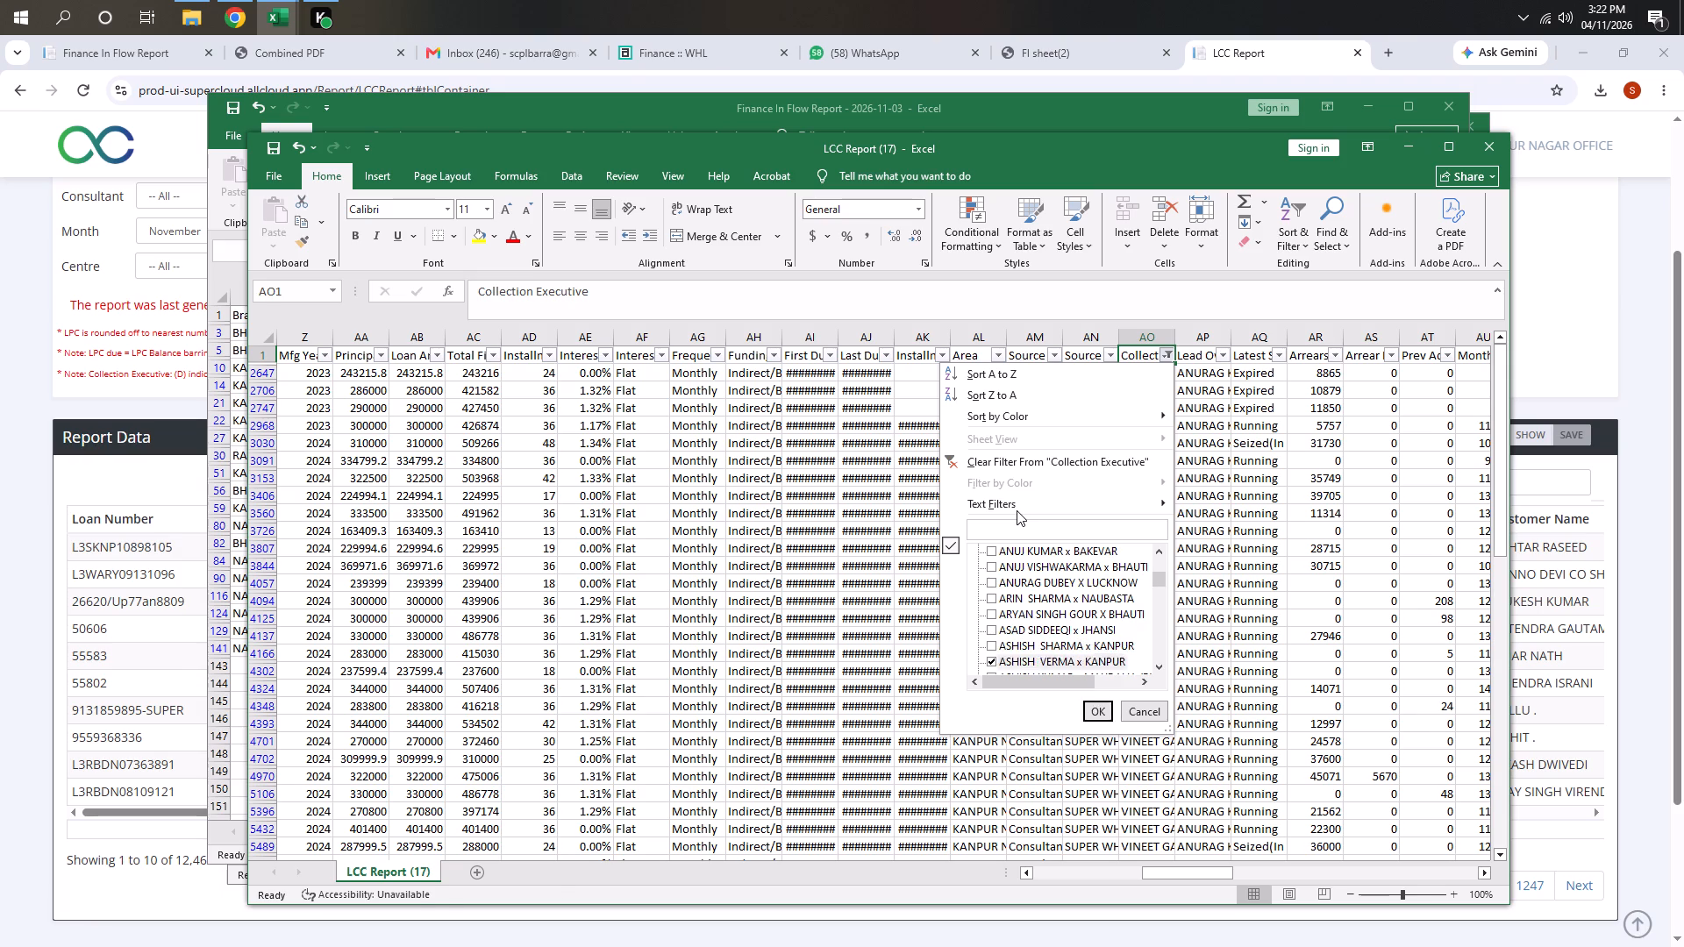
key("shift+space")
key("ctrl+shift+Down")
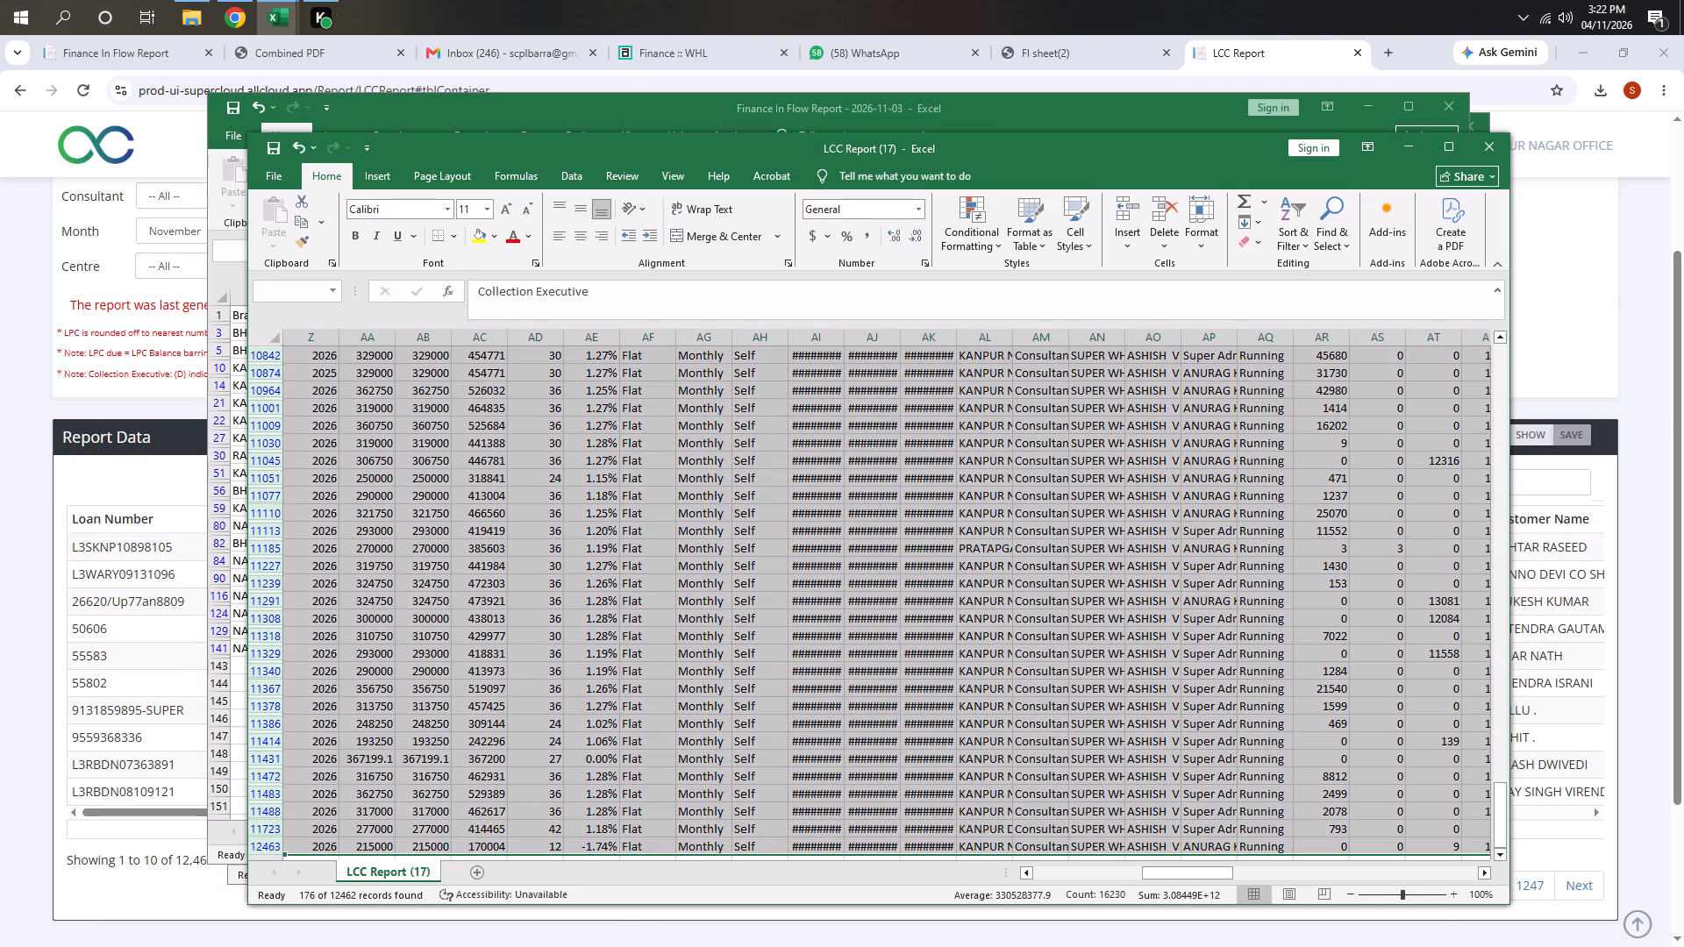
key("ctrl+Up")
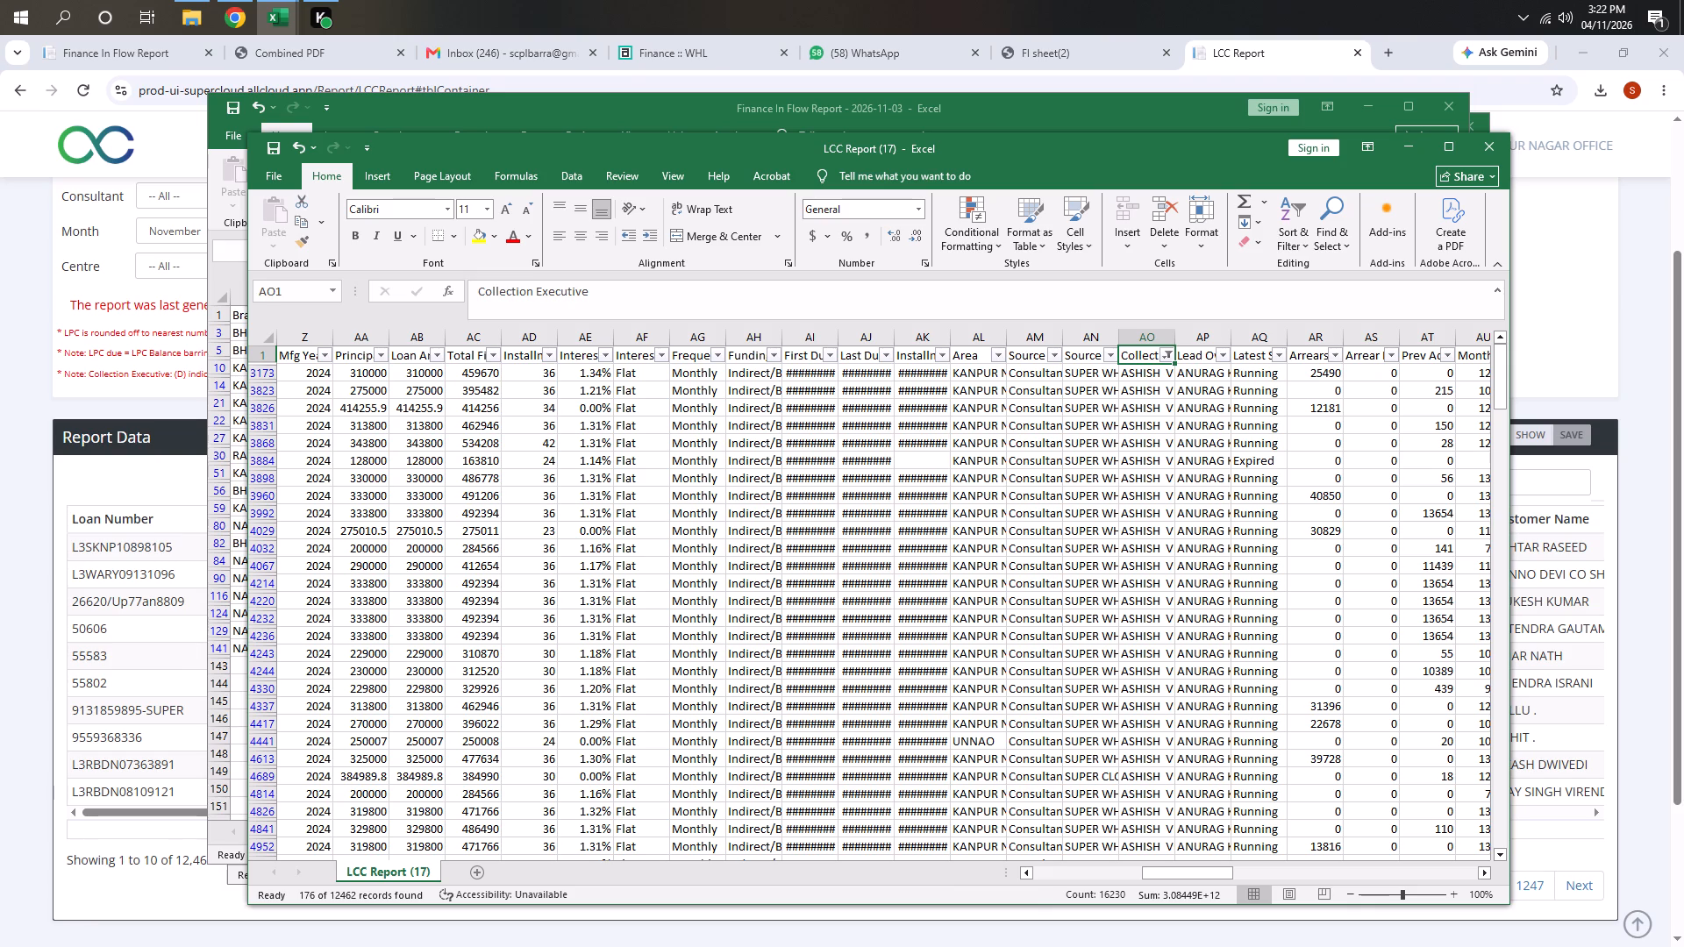
Clear every selected name in the Collection Executive filter of the LCC report.
key("alt+Down")
key("Down")
key("Down")
key("Down")
key("Down")
key("Down")
key("Down")
key("Down")
key("Down")
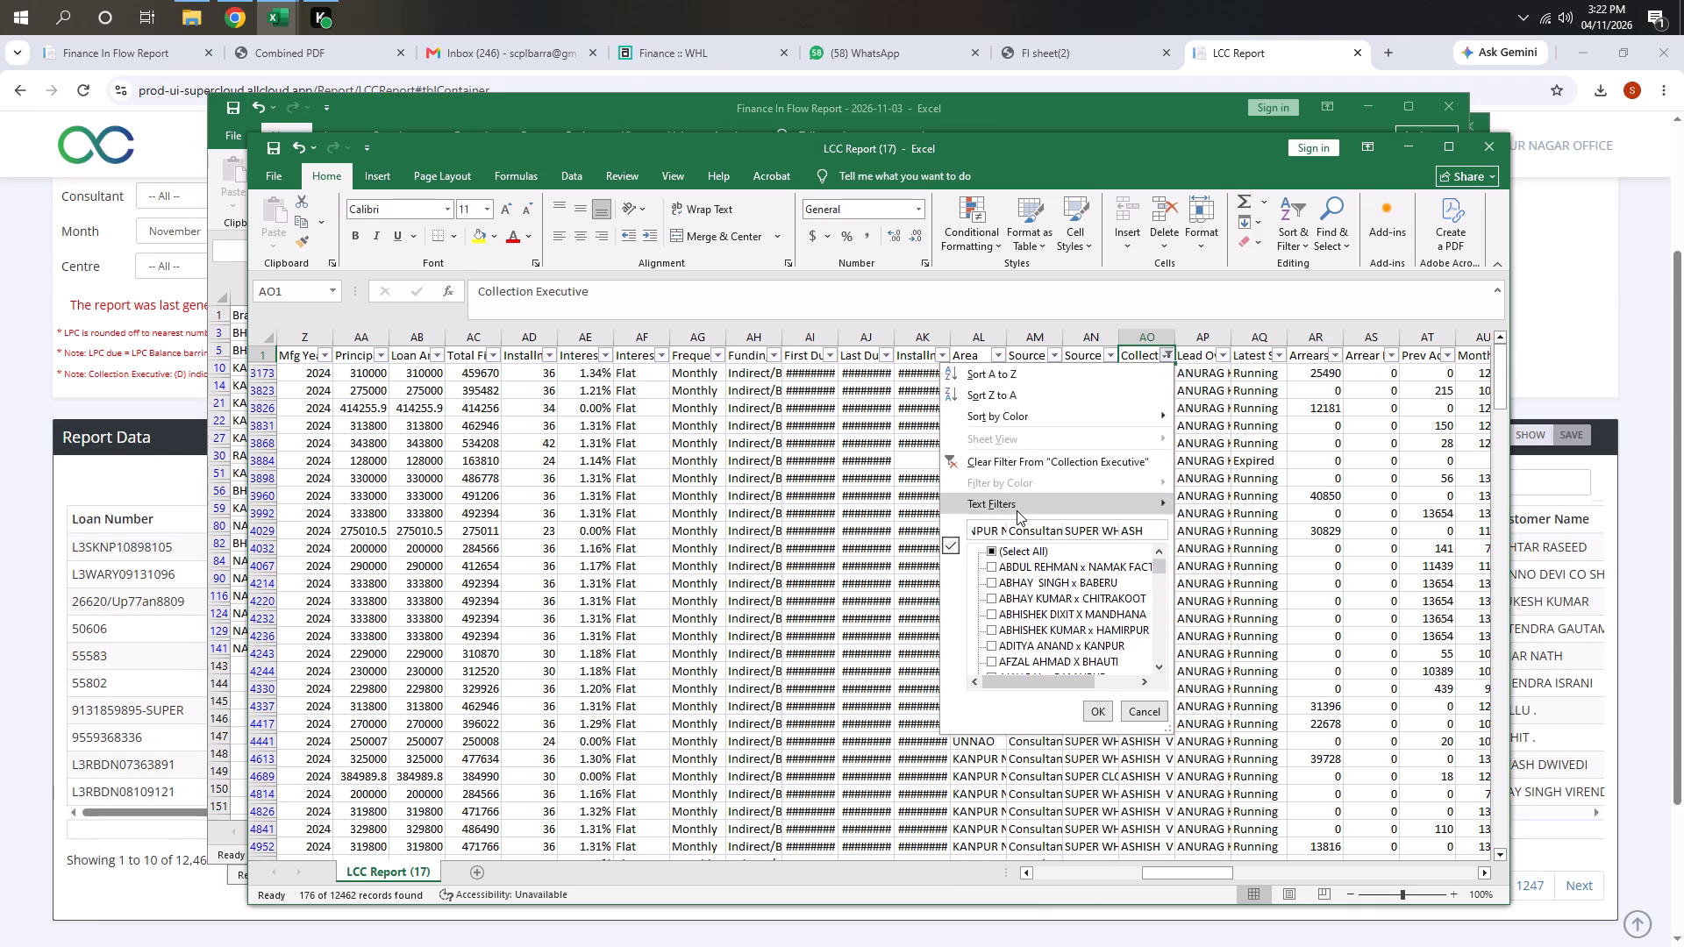
key("Down")
key("space")
key("space")
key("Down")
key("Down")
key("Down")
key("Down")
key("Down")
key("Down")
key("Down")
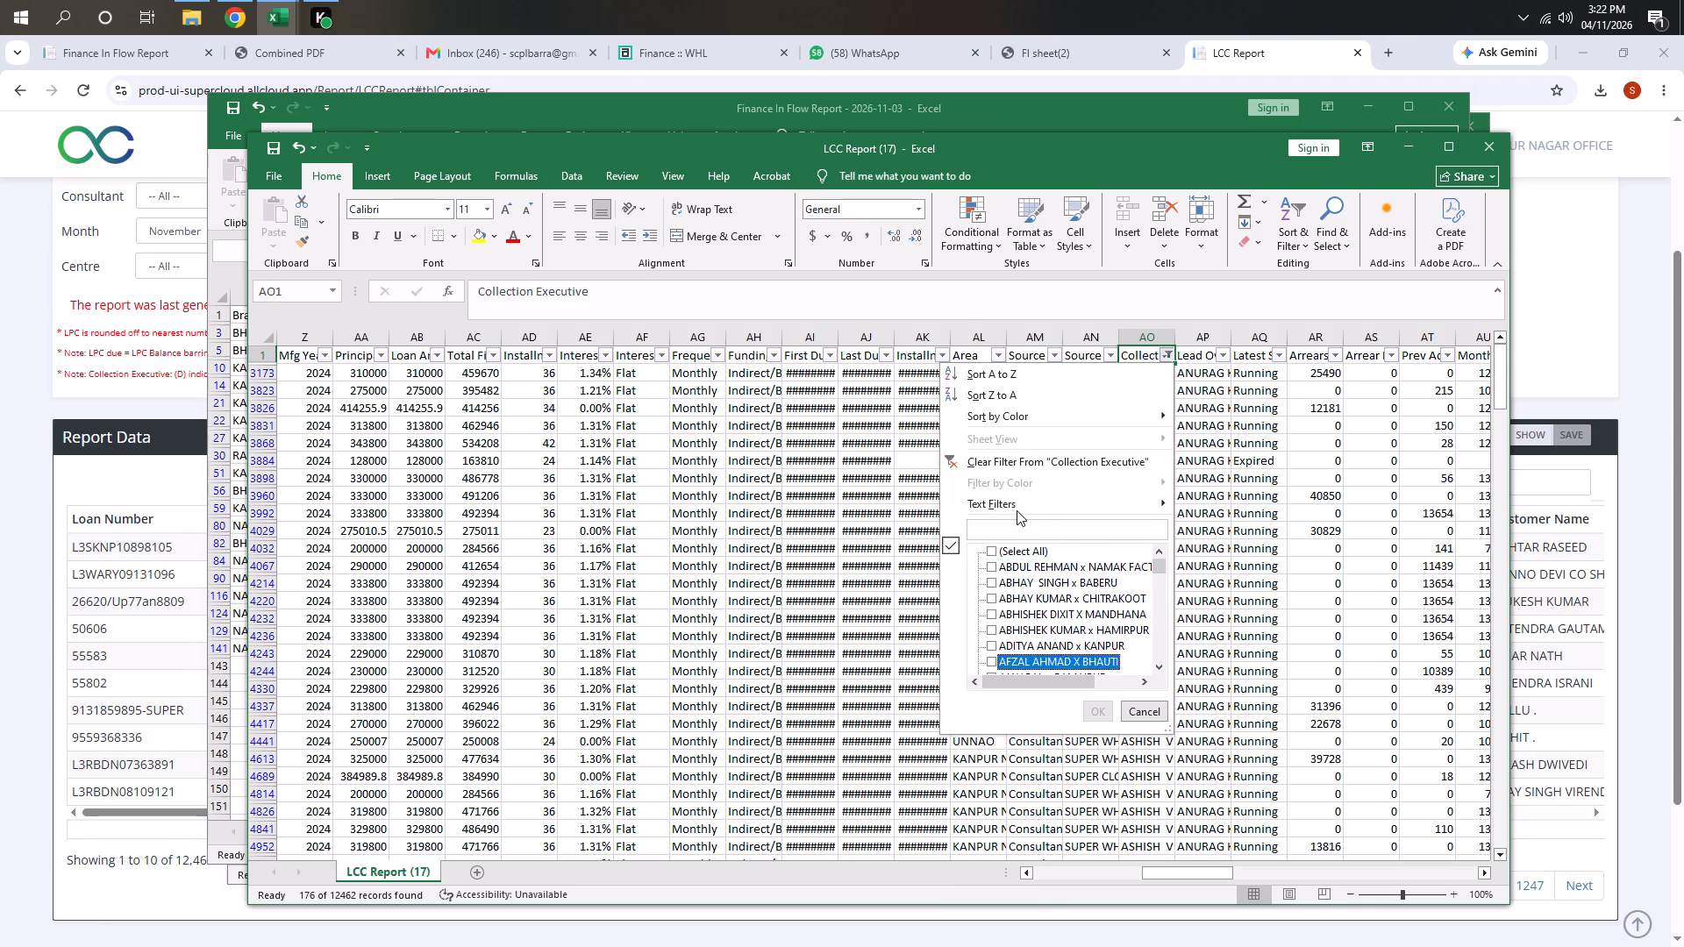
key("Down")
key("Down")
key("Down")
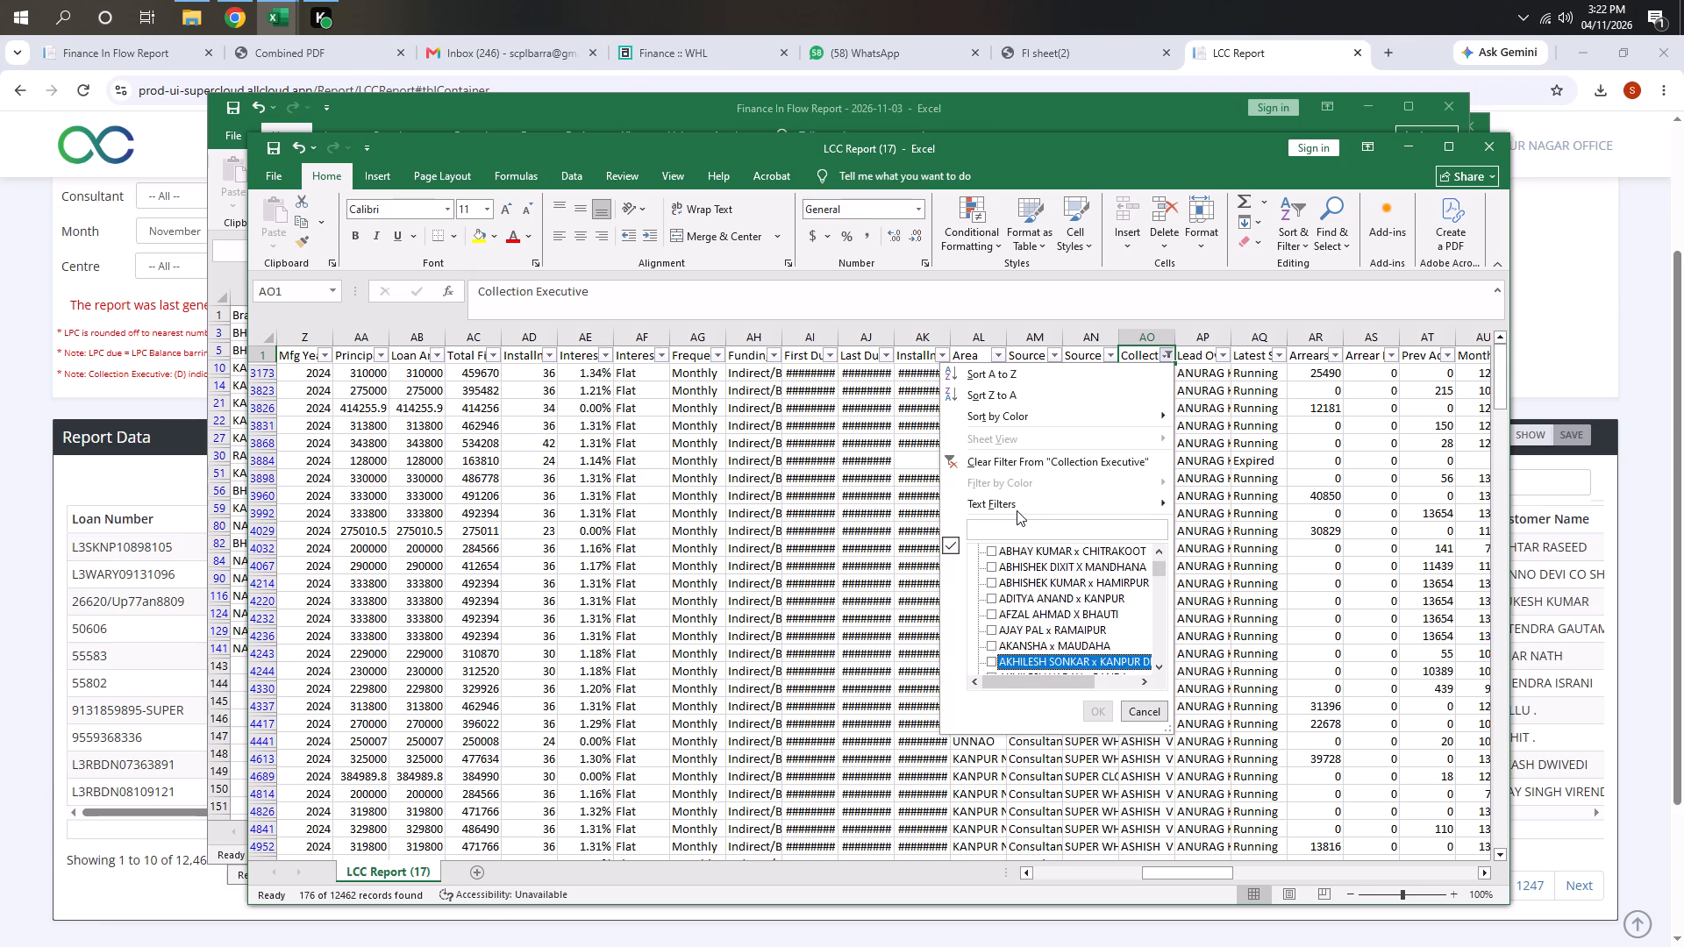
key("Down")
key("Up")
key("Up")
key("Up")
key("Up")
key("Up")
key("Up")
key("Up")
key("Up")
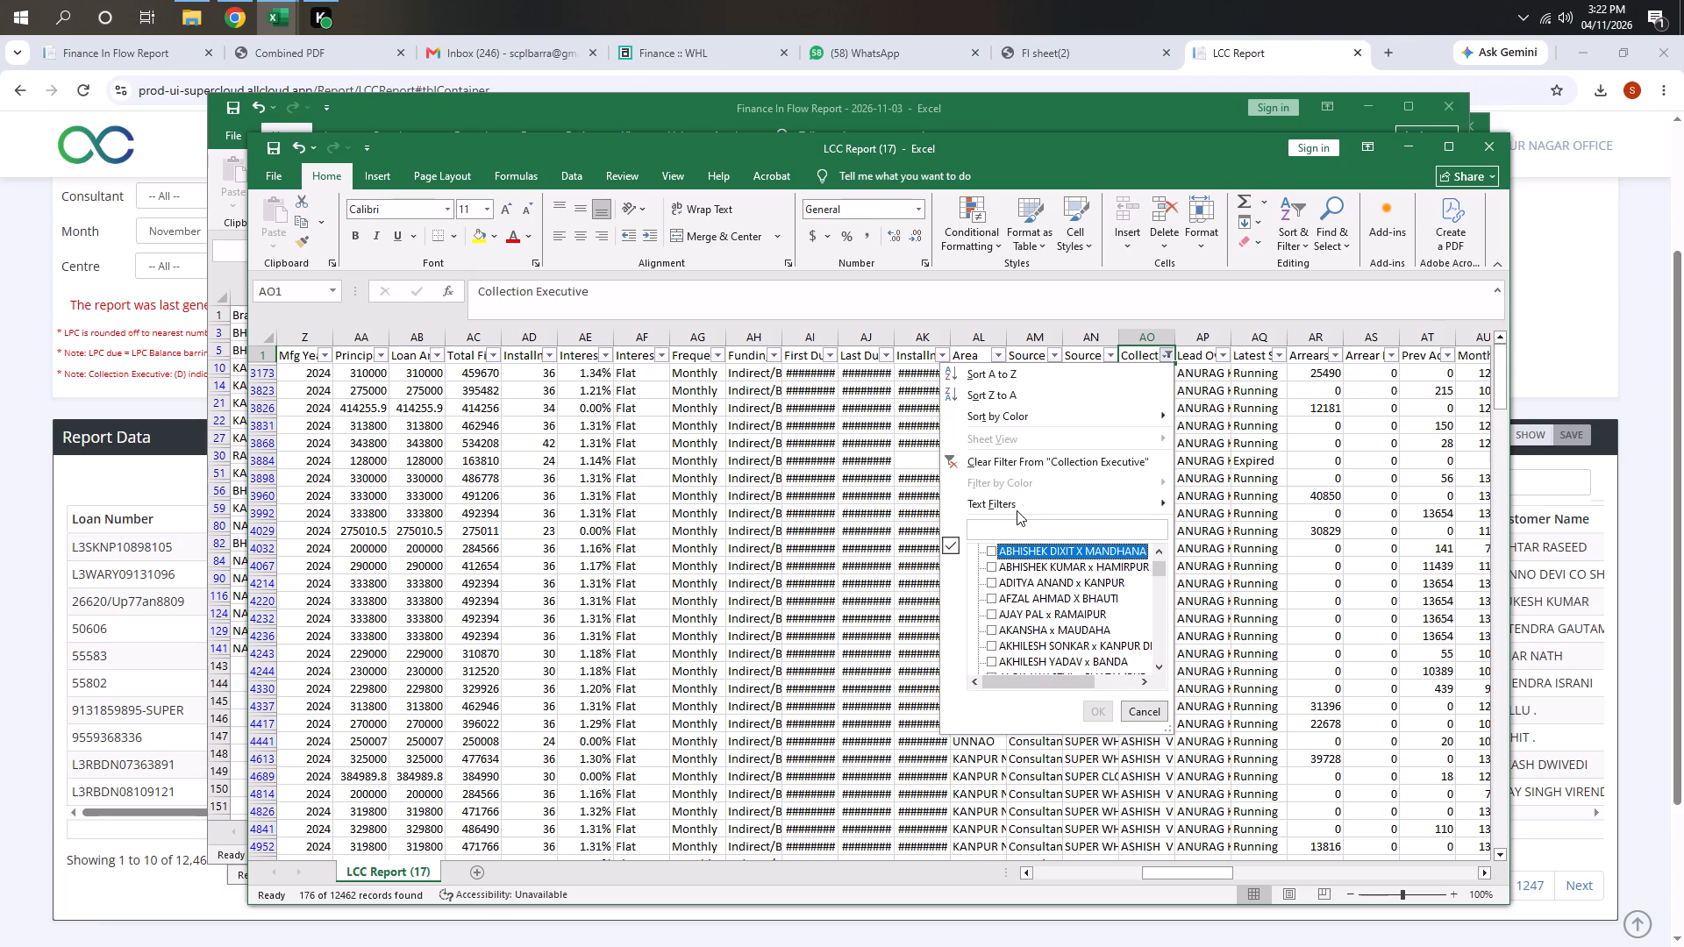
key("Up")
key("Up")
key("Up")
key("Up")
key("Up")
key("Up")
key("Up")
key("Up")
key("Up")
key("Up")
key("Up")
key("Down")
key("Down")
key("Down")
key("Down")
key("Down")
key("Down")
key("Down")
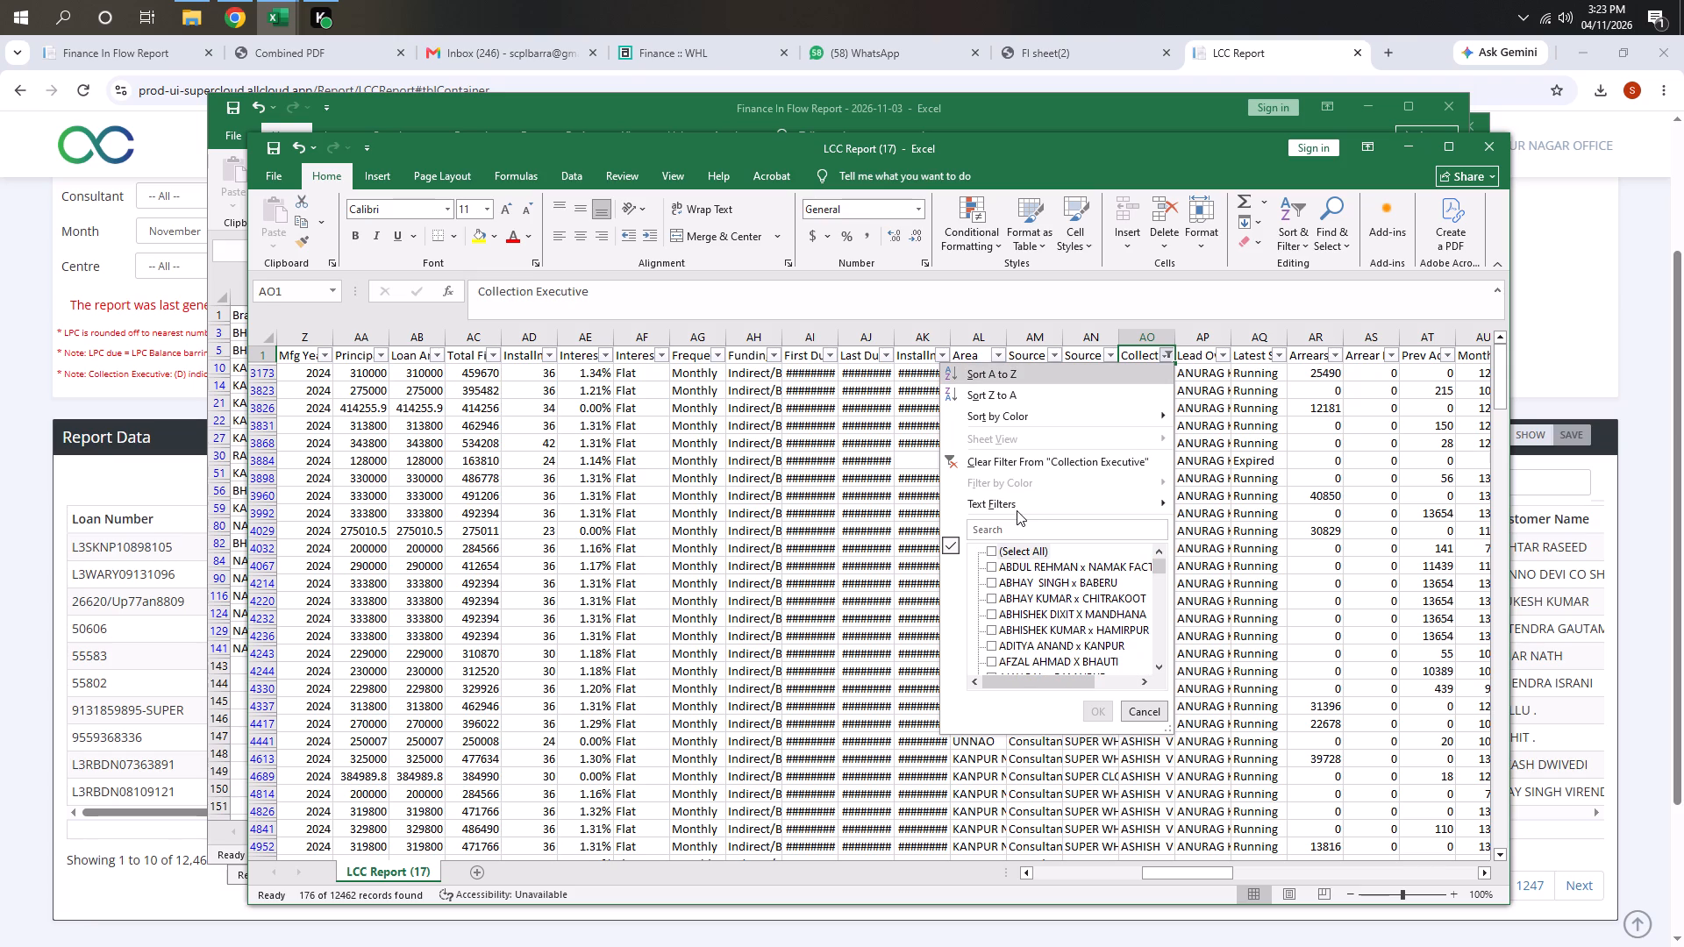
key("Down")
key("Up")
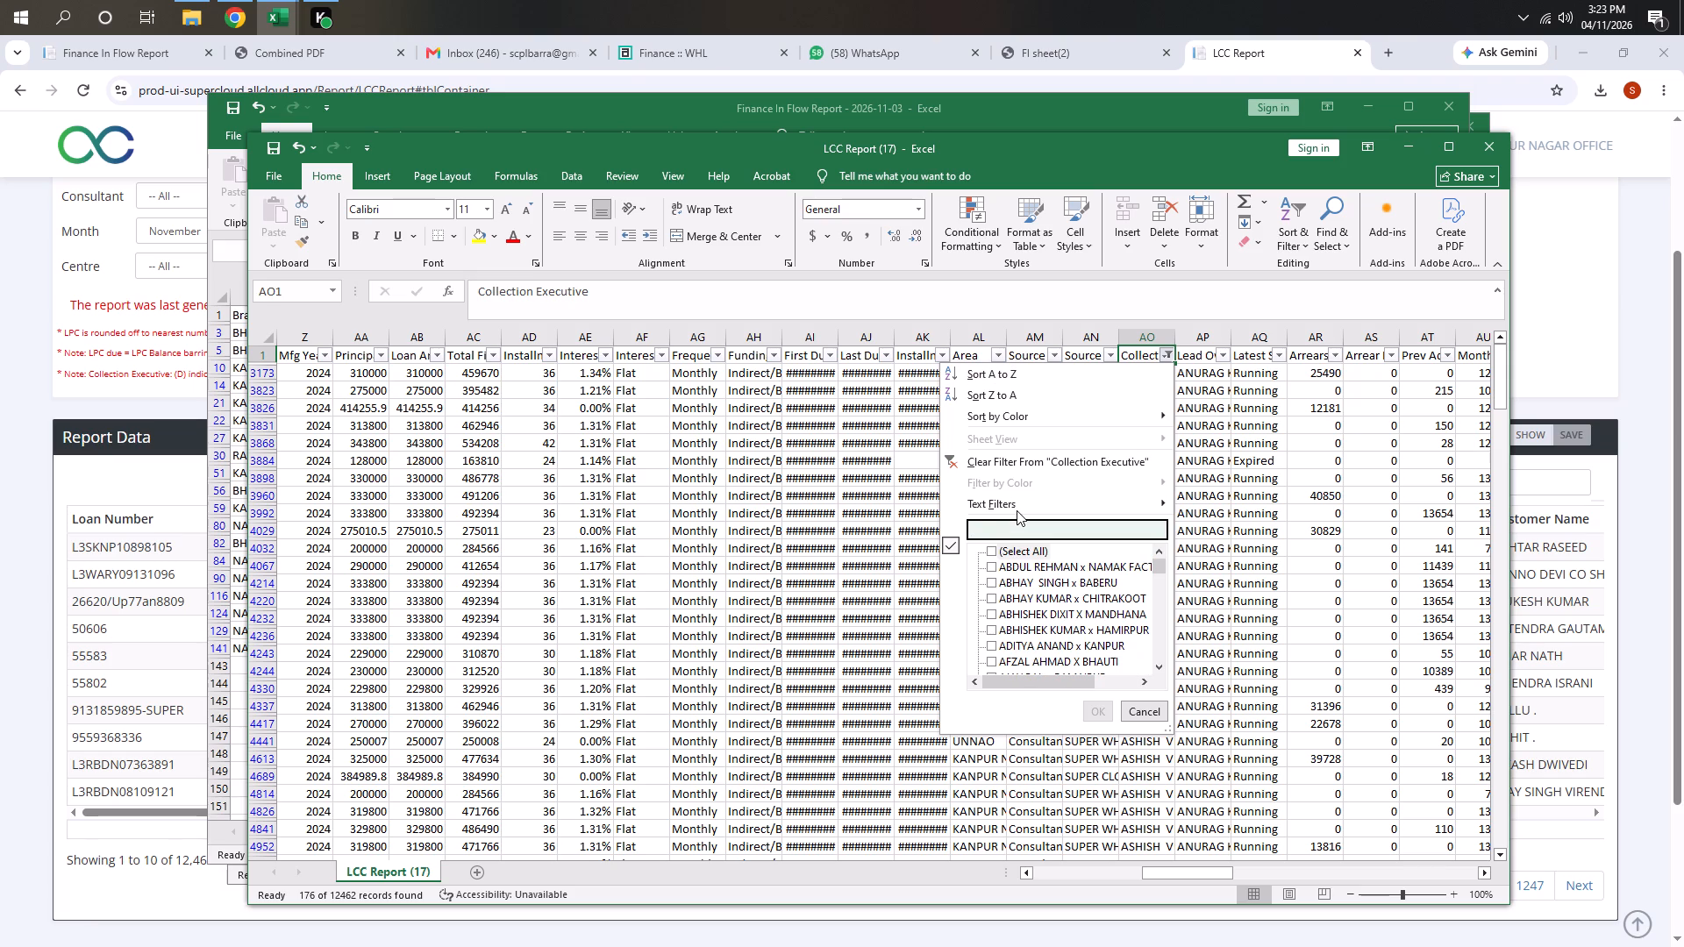
type("AS")
key("Down")
key("Down")
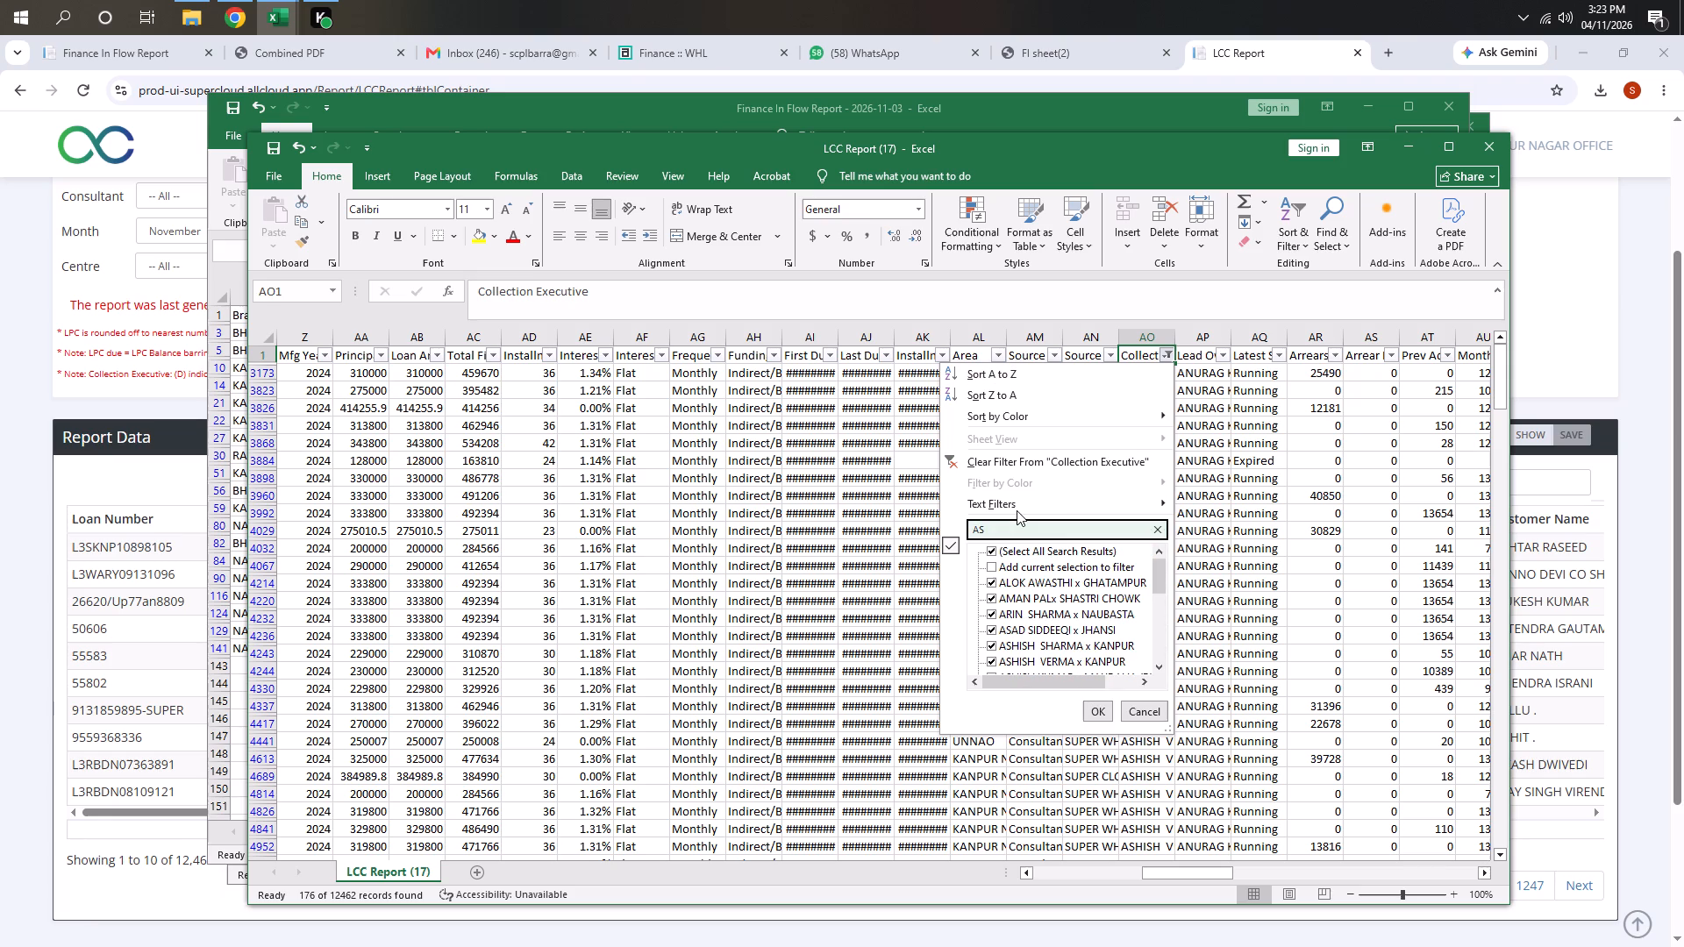
key("space")
key("Down")
key("Down")
key("Down")
key("Down")
key("Down")
key("Down")
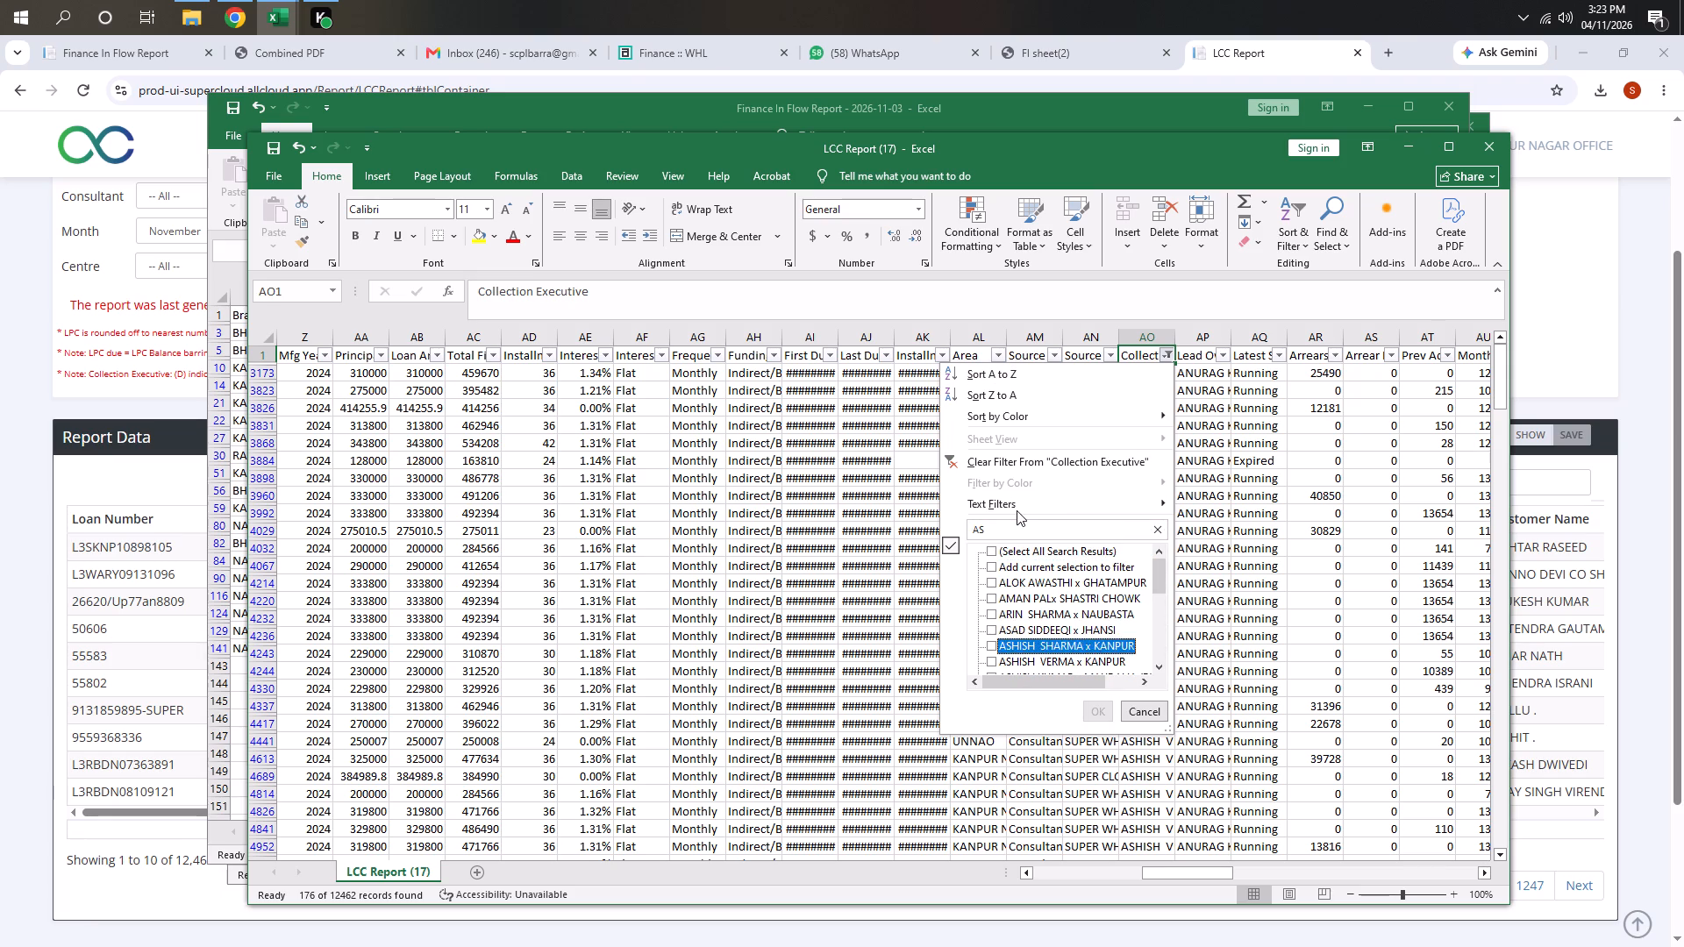
key("Down")
key("space")
key("Return")
Copy all the filtered LCC report data, including headers, and paste it into a new blank workbook.
key("ctrl+a")
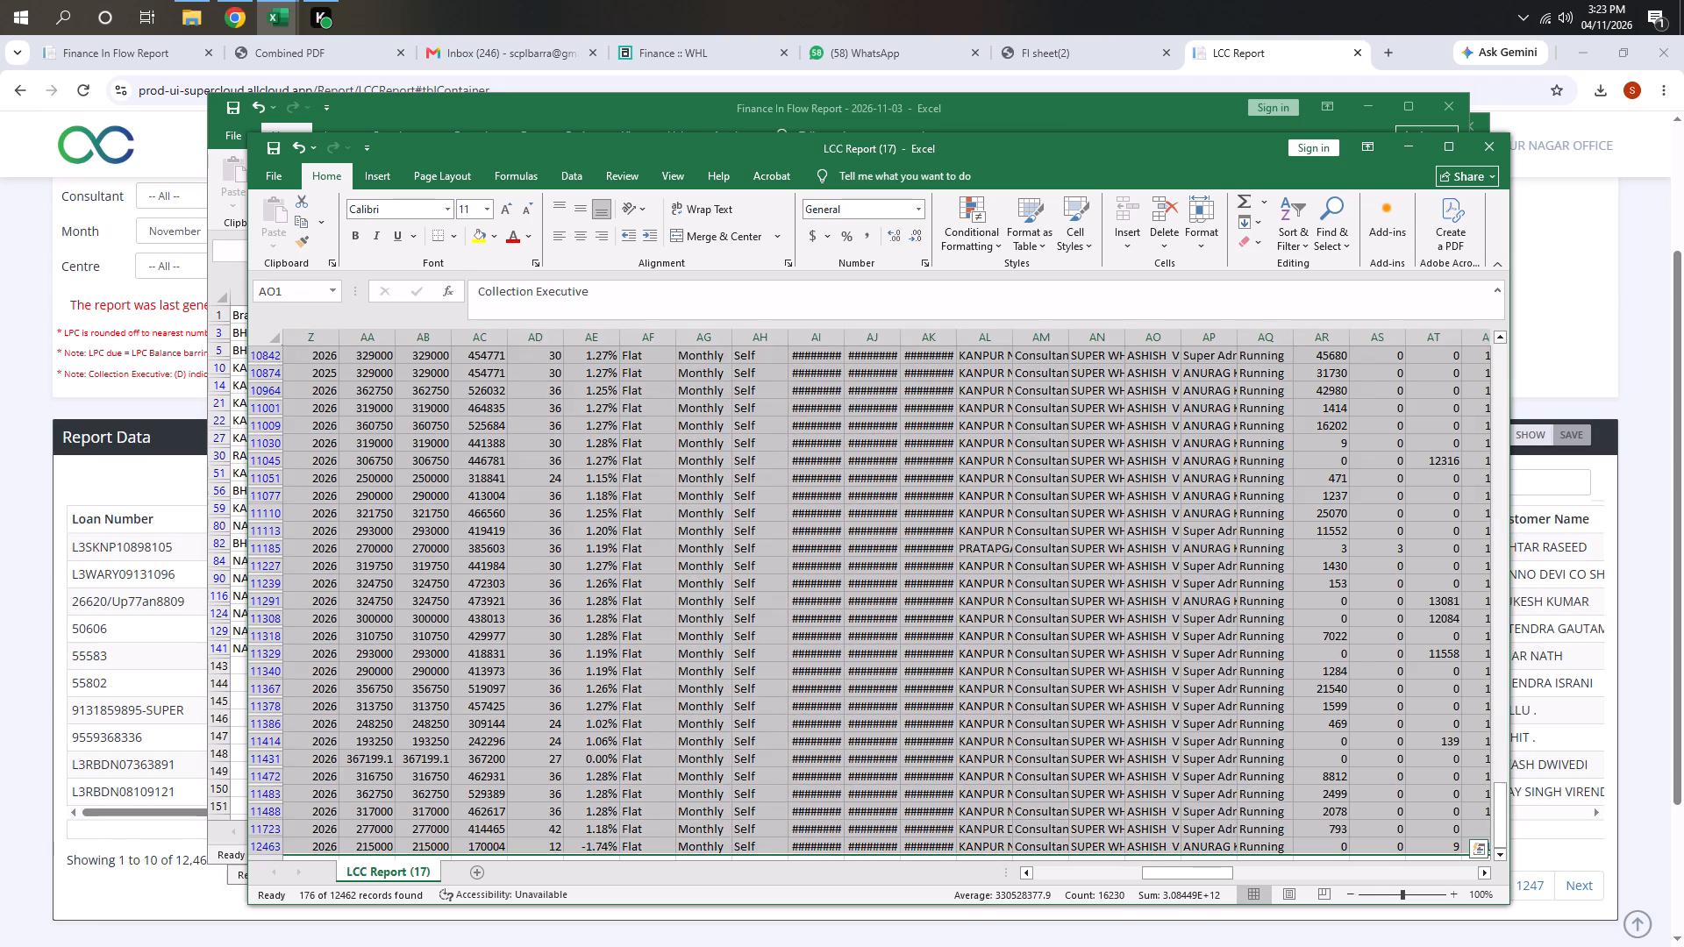
key("ctrl+c")
key("ctrl+n")
key("ctrl+v")
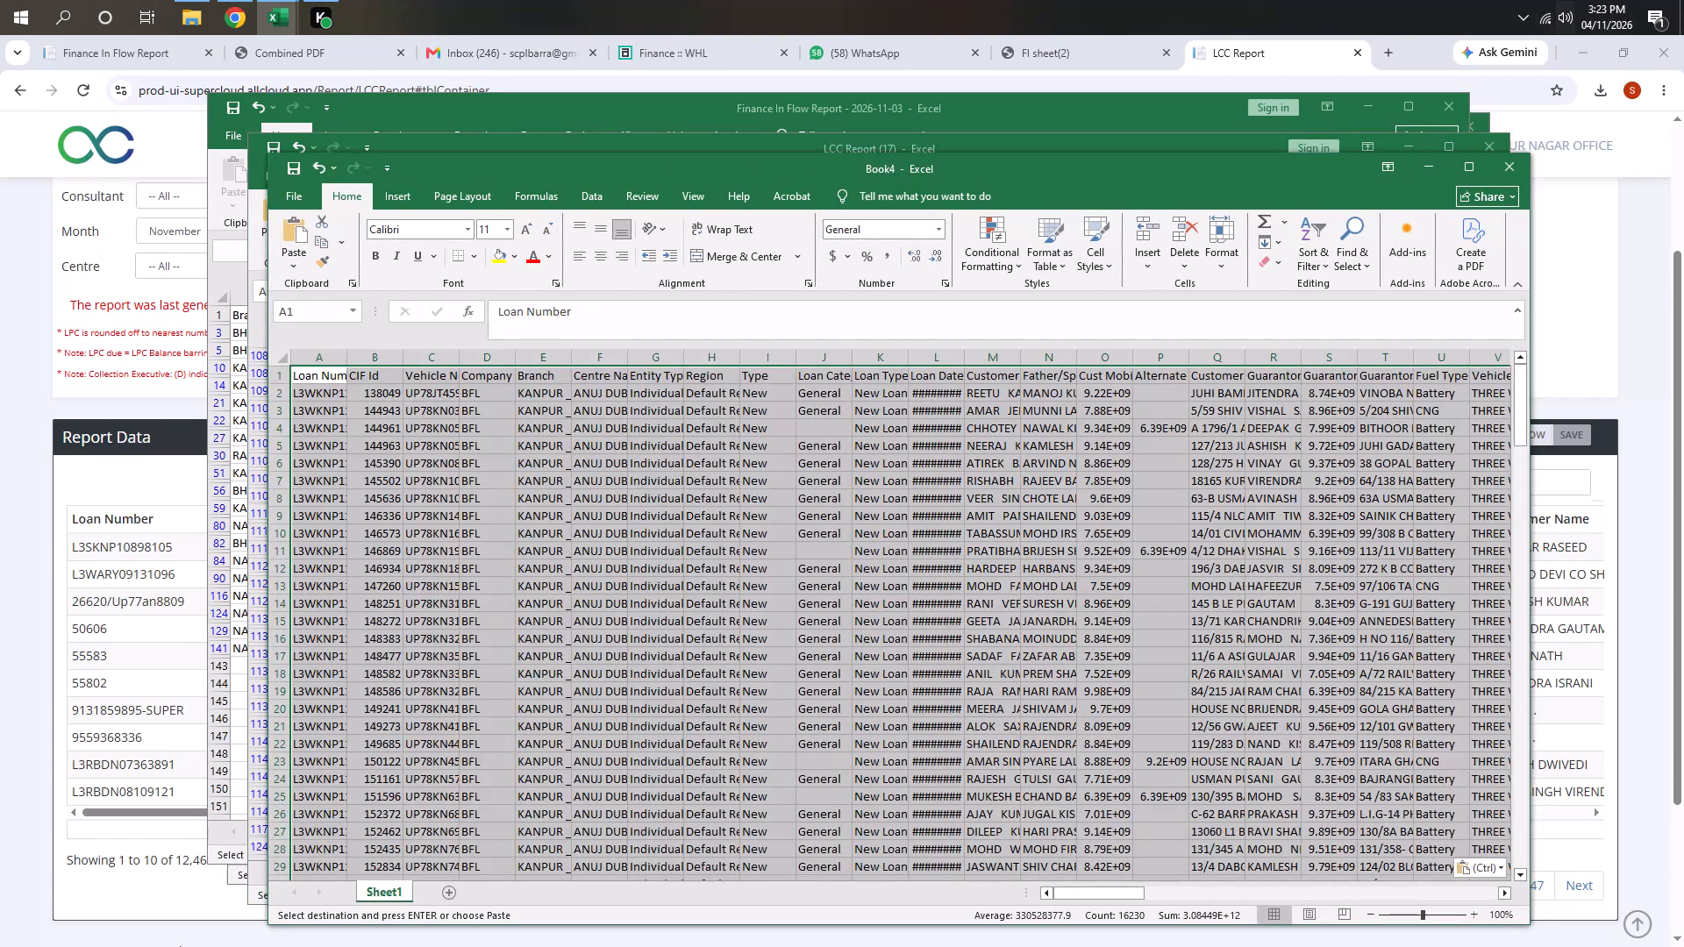
Delete the CIF Id column and the columns from Company through Loan Date in the new workbook.
left_click(361, 351)
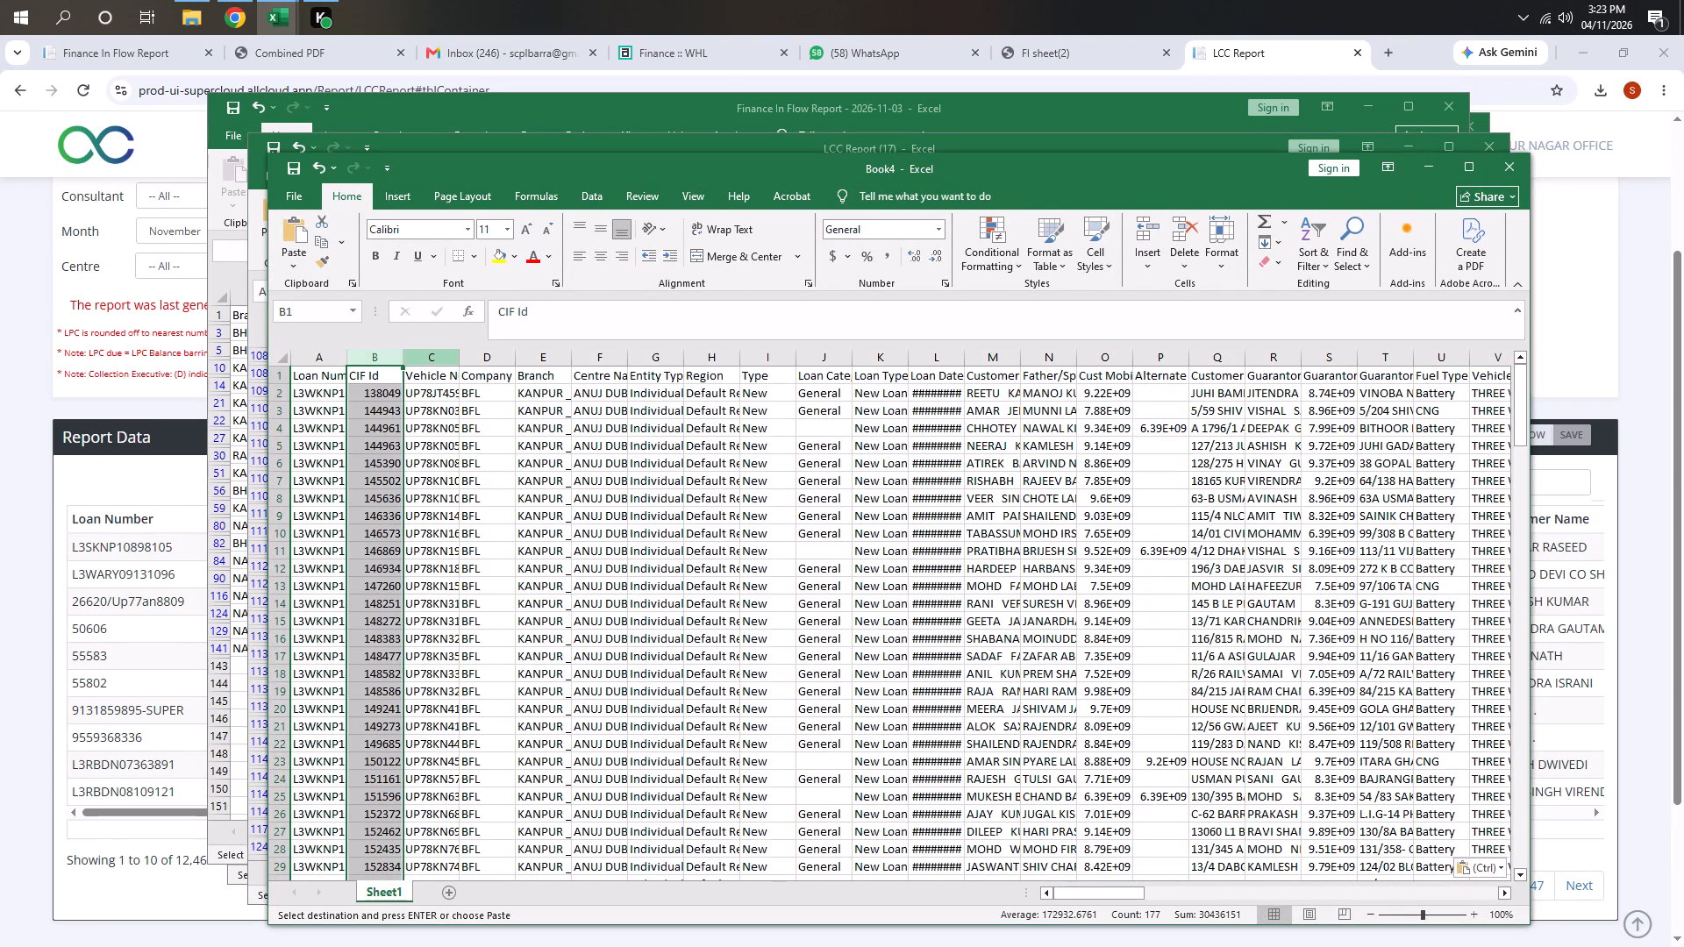
left_click_drag(481, 355, 832, 372, "ctrl")
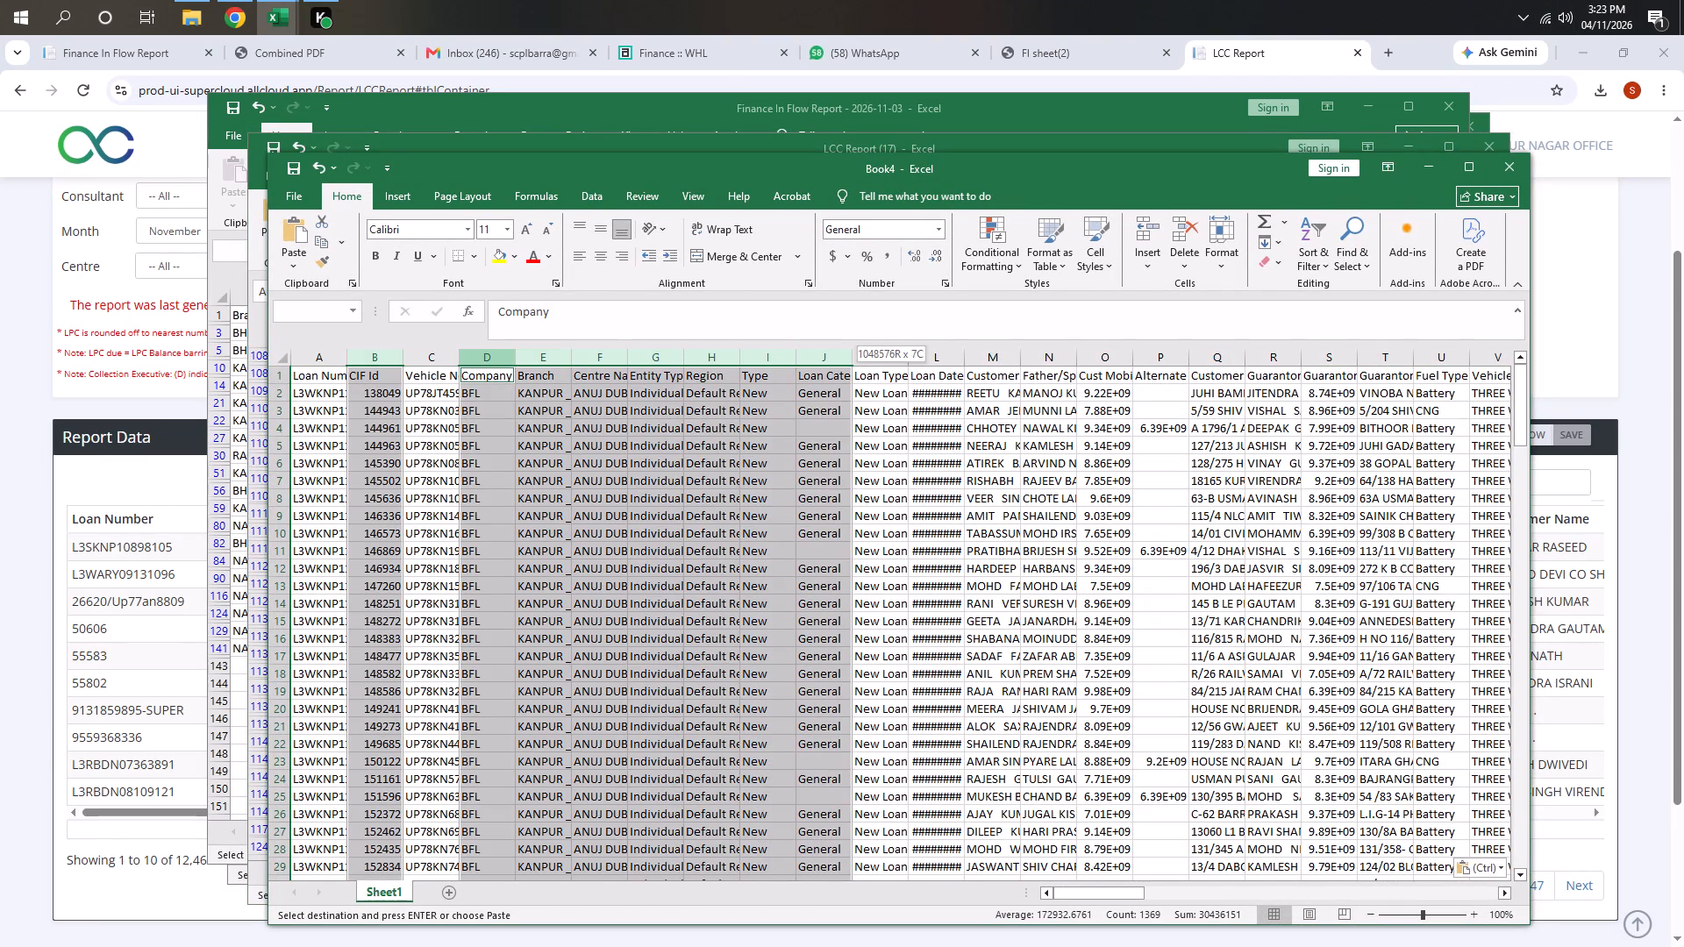
left_click_drag(832, 372, 913, 352, "ctrl")
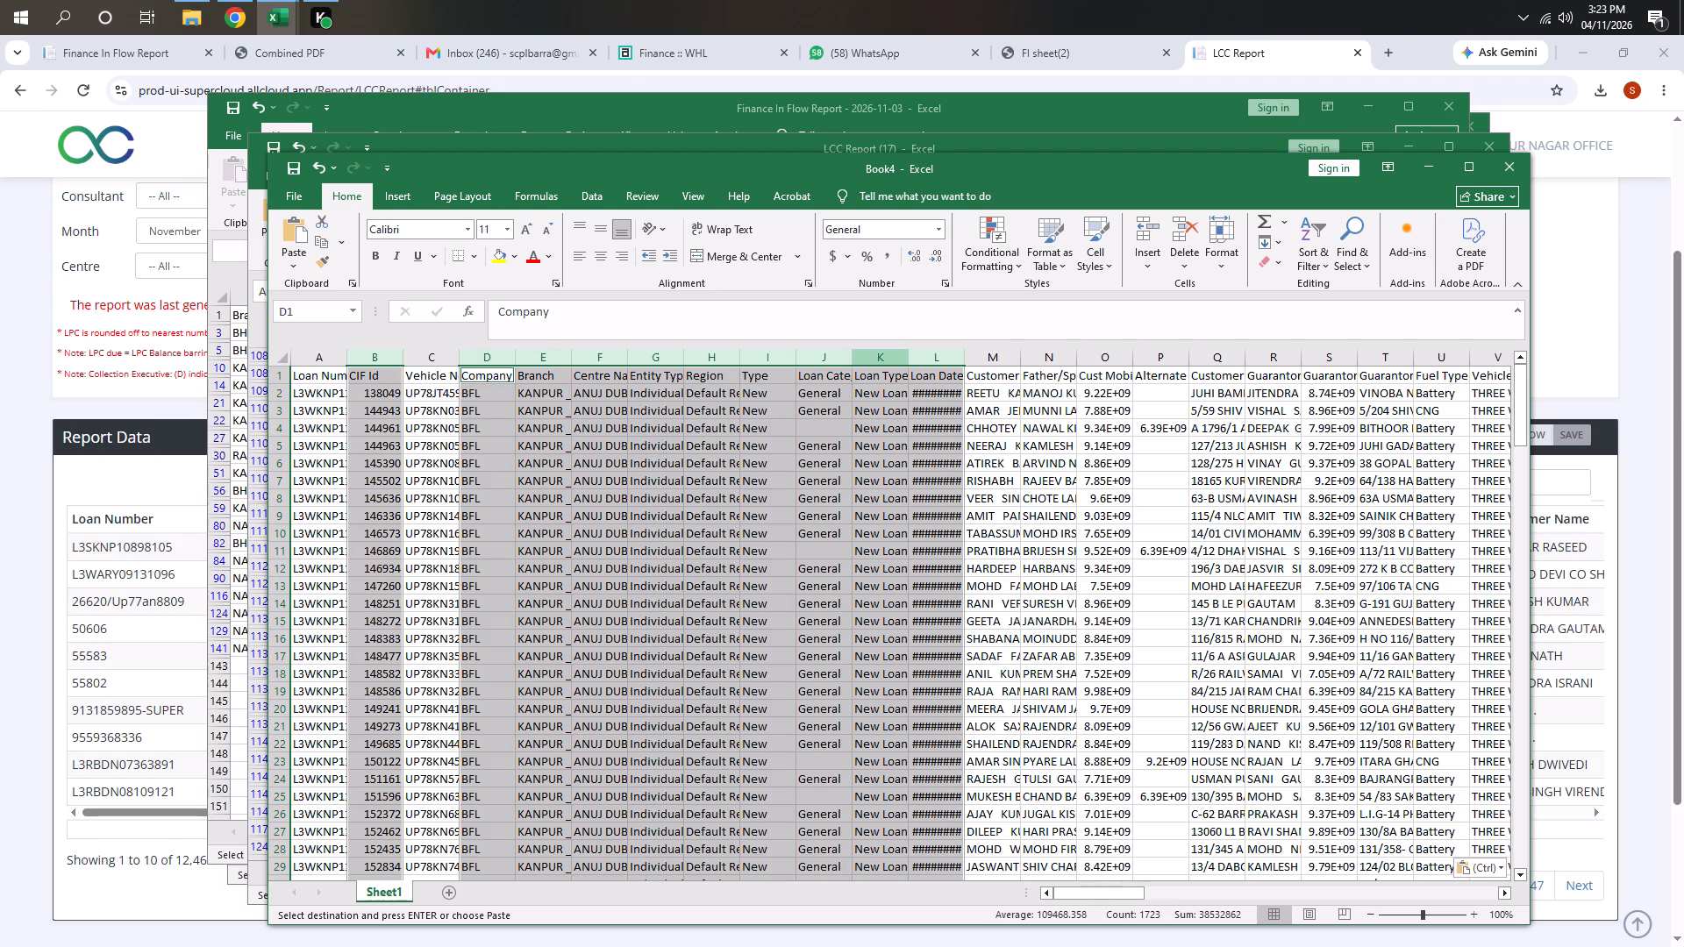
key("ctrl+minus")
Delete the Father/Spouse Name column and all columns from Alternate Contact No up to the one before Installments.
left_click(460, 364)
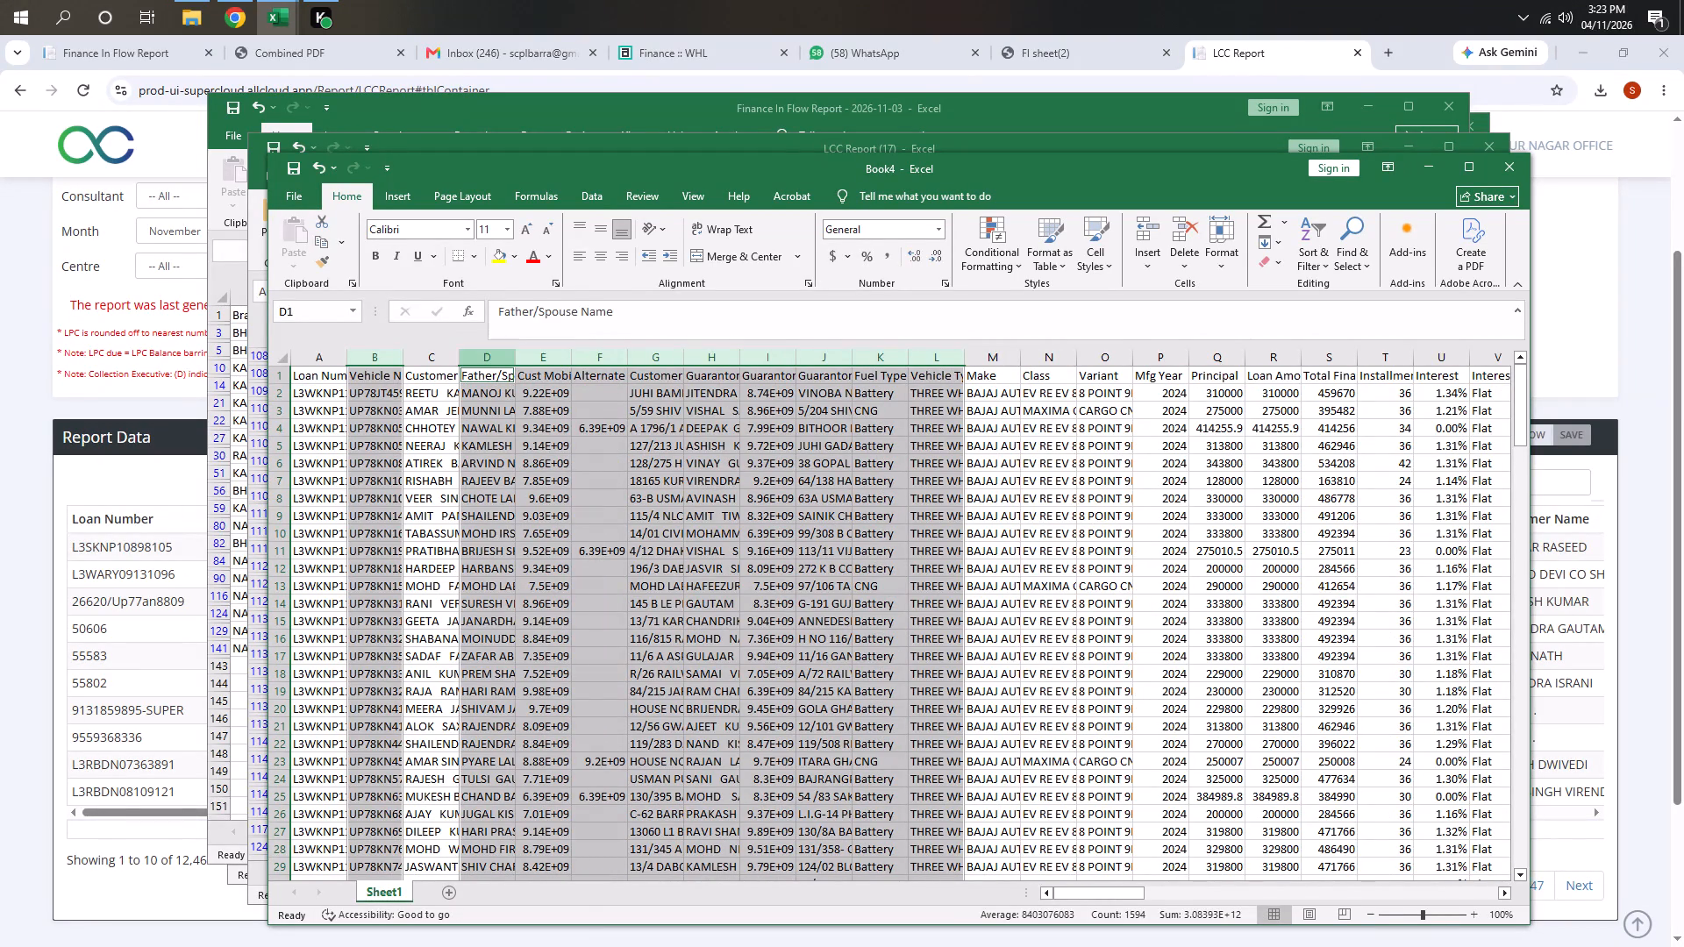
left_click(511, 356)
left_click(492, 346)
left_click(500, 357)
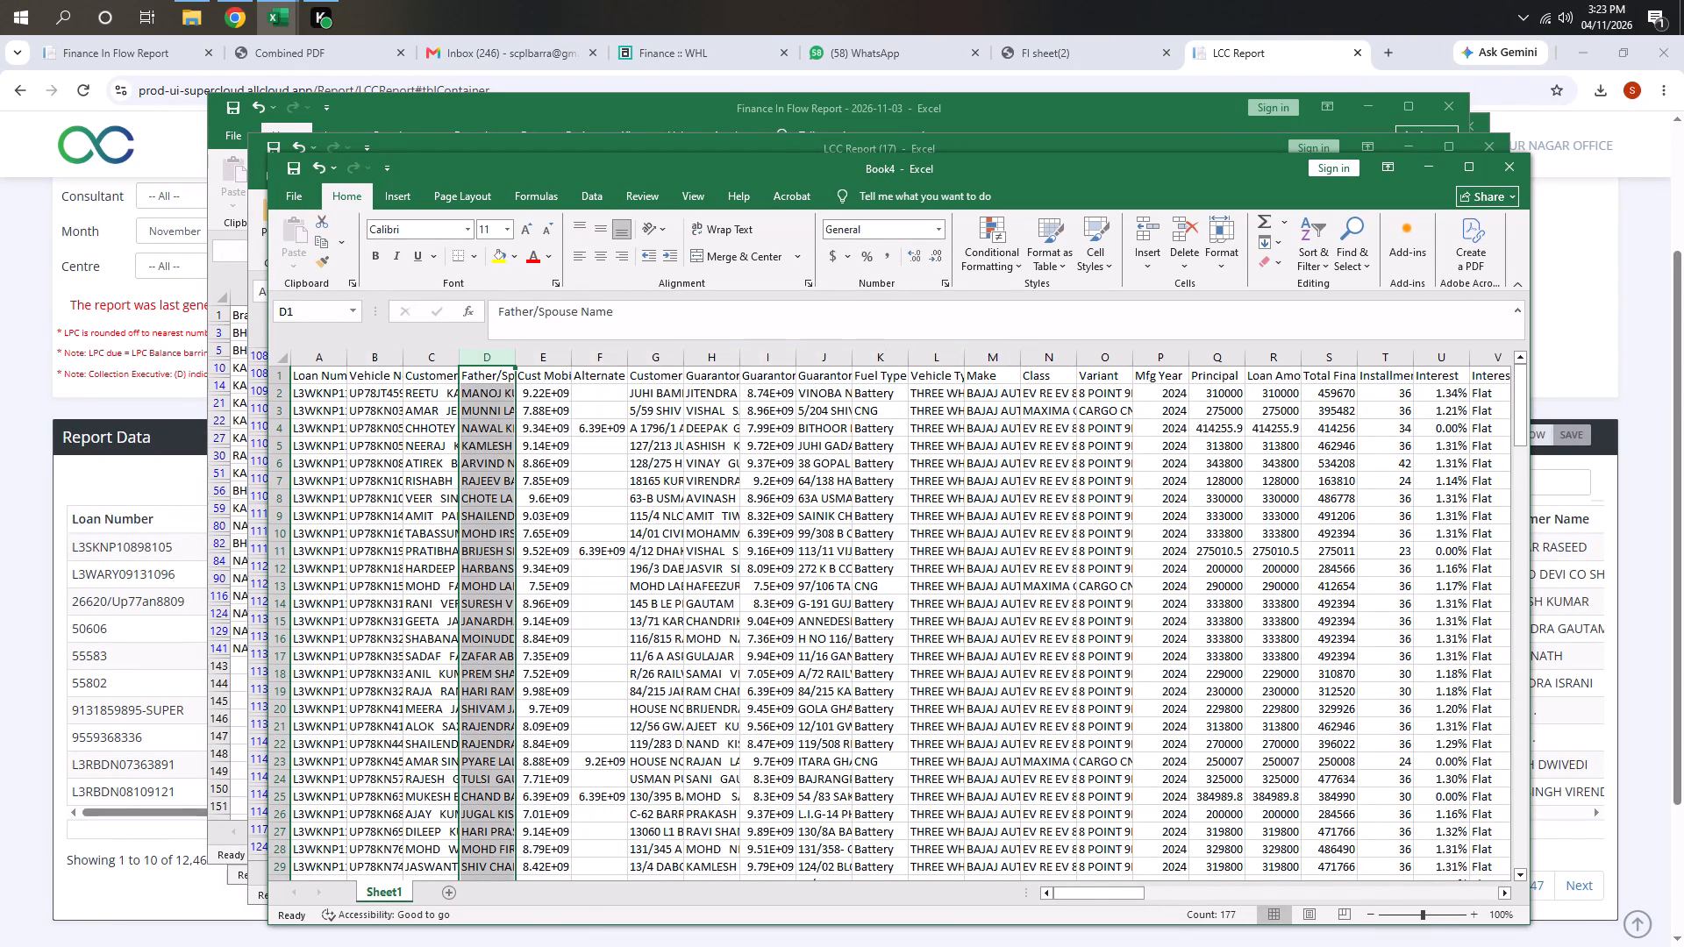
left_click_drag(600, 360, 1349, 409, "ctrl")
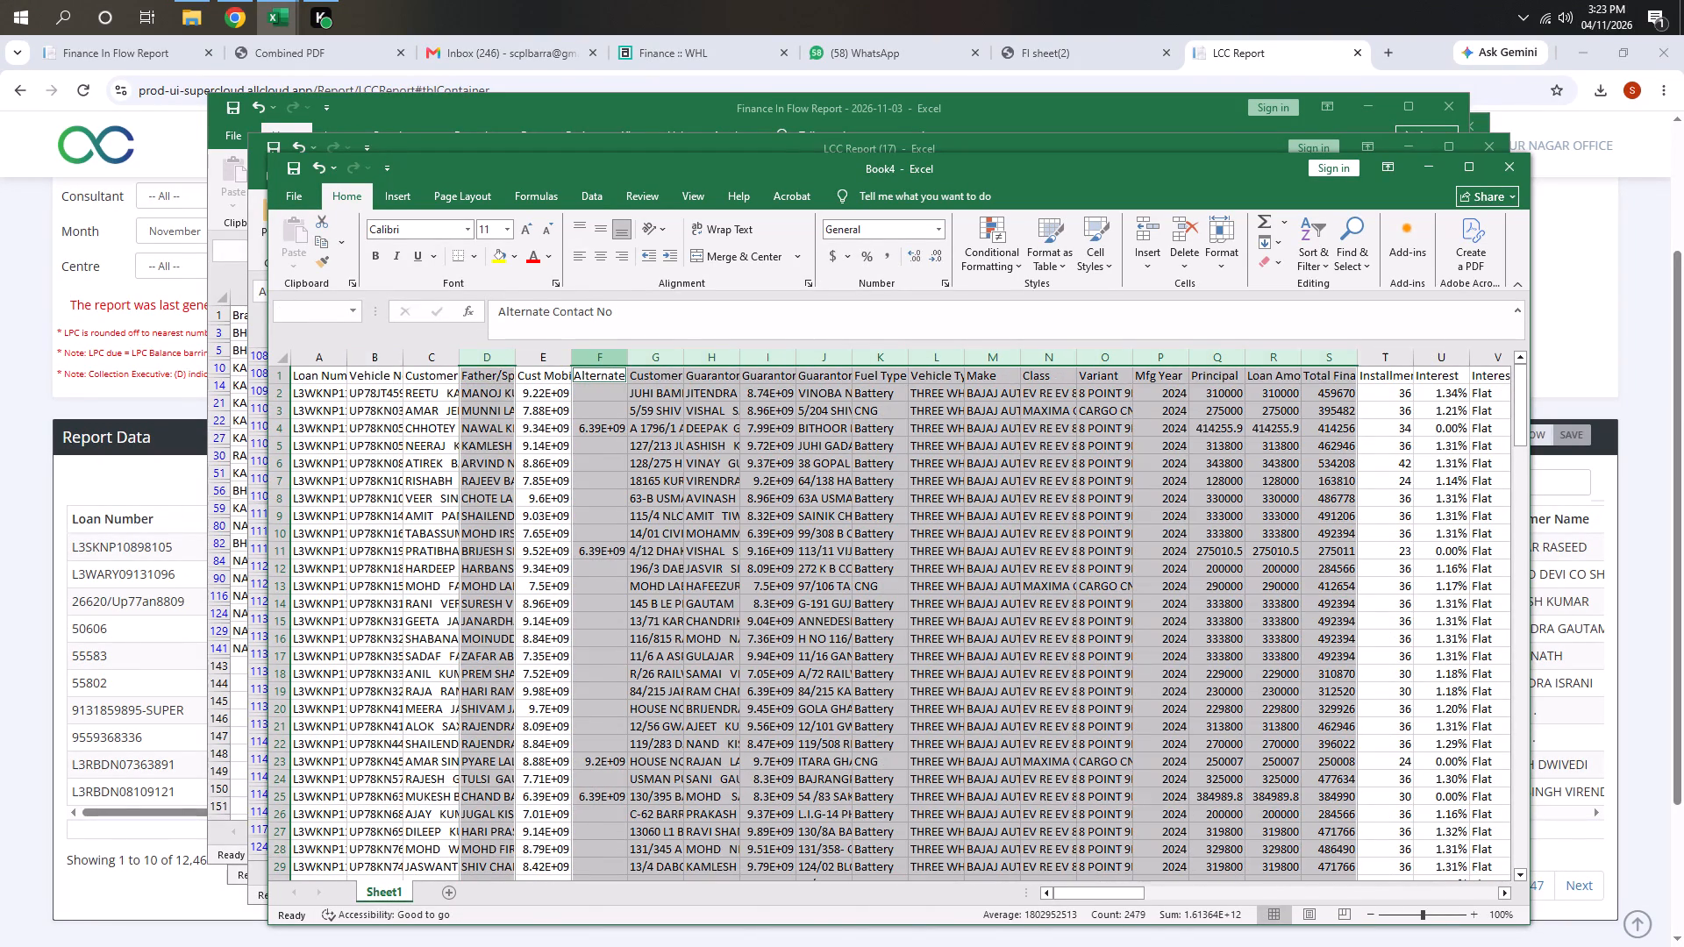
key("ctrl+minus")
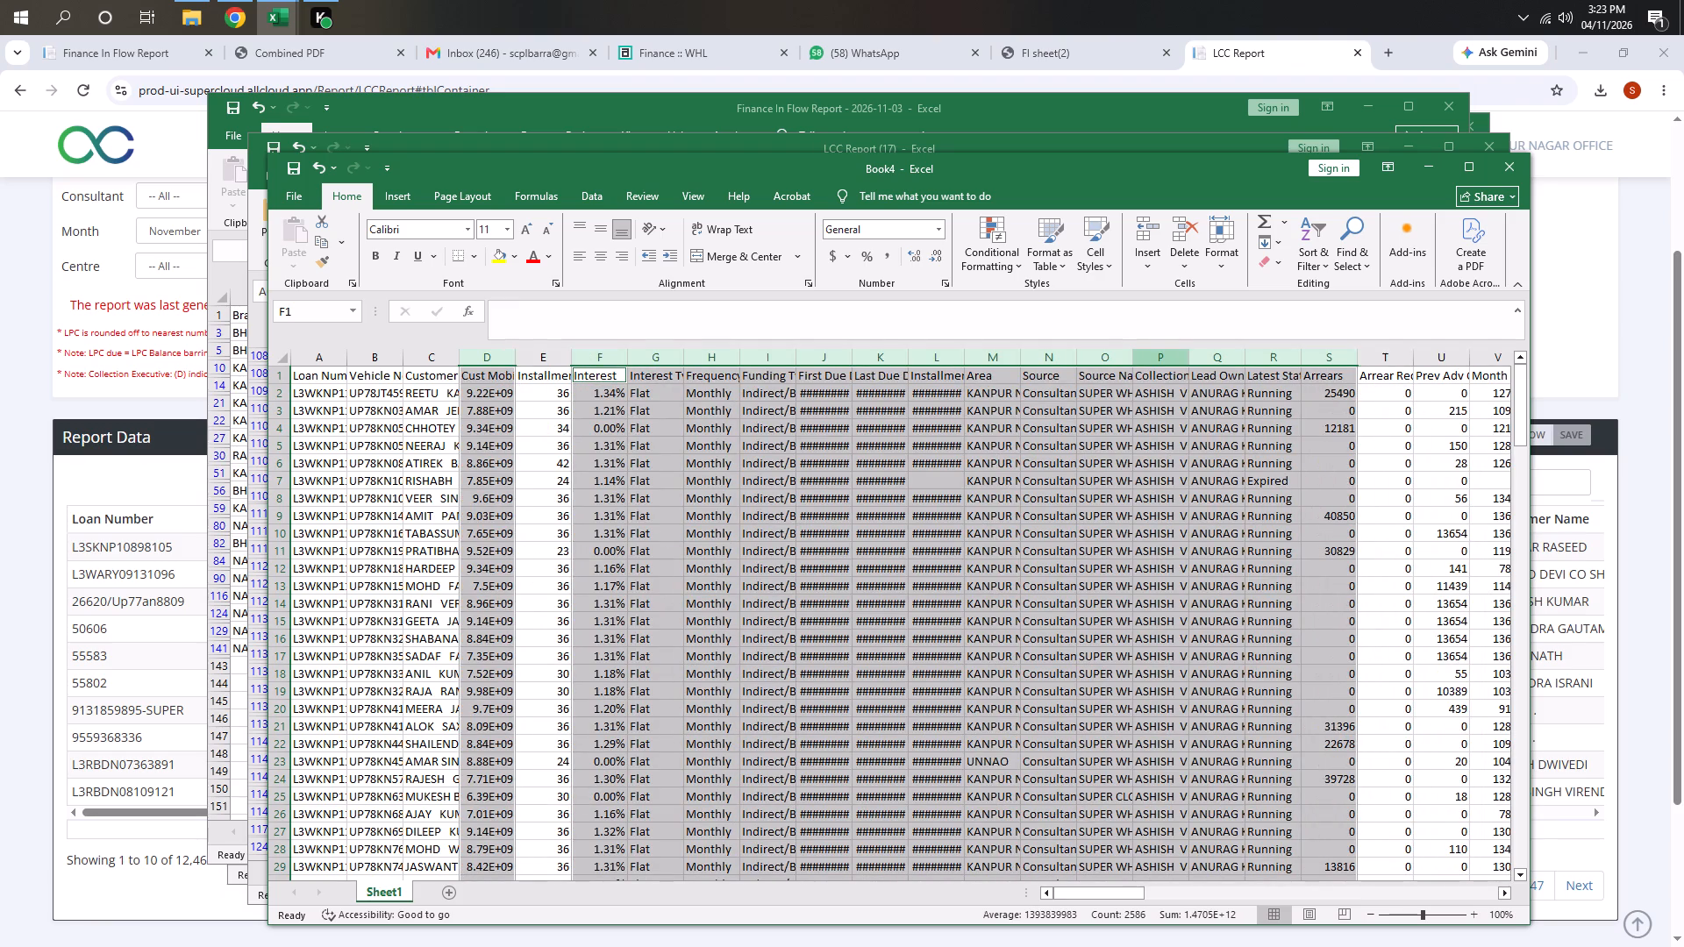
Delete the columns from Installments through Last Due Date and from Area through Lead Owner.
left_click_drag(549, 353, 903, 397)
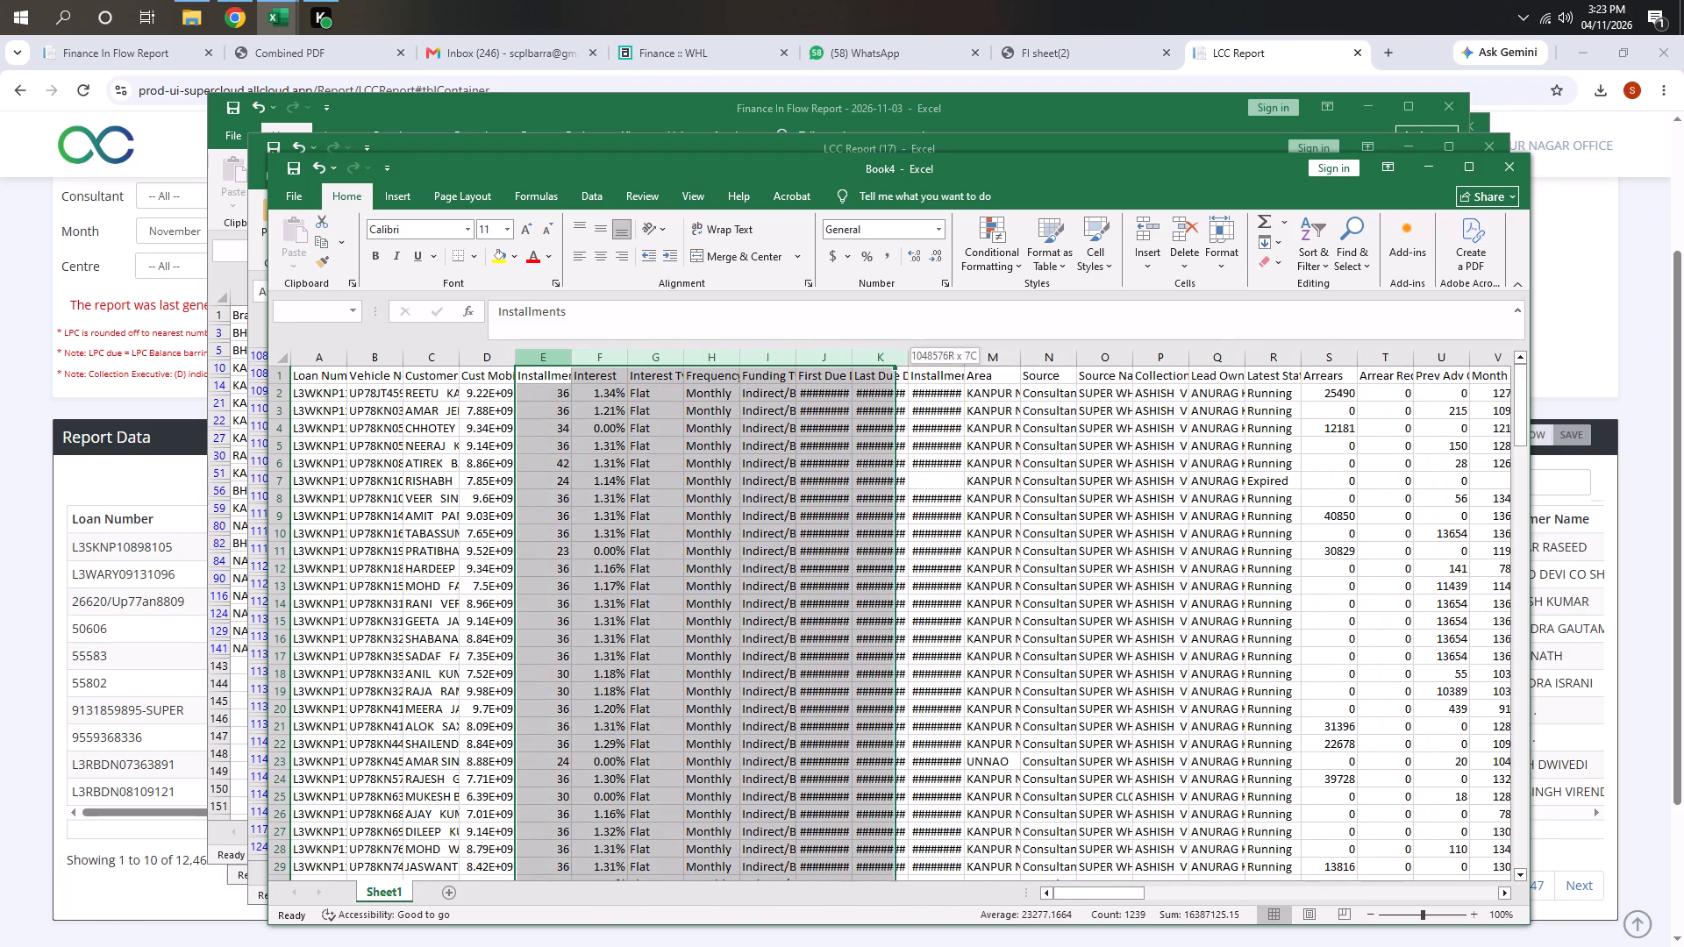
left_click_drag(903, 397, 854, 523)
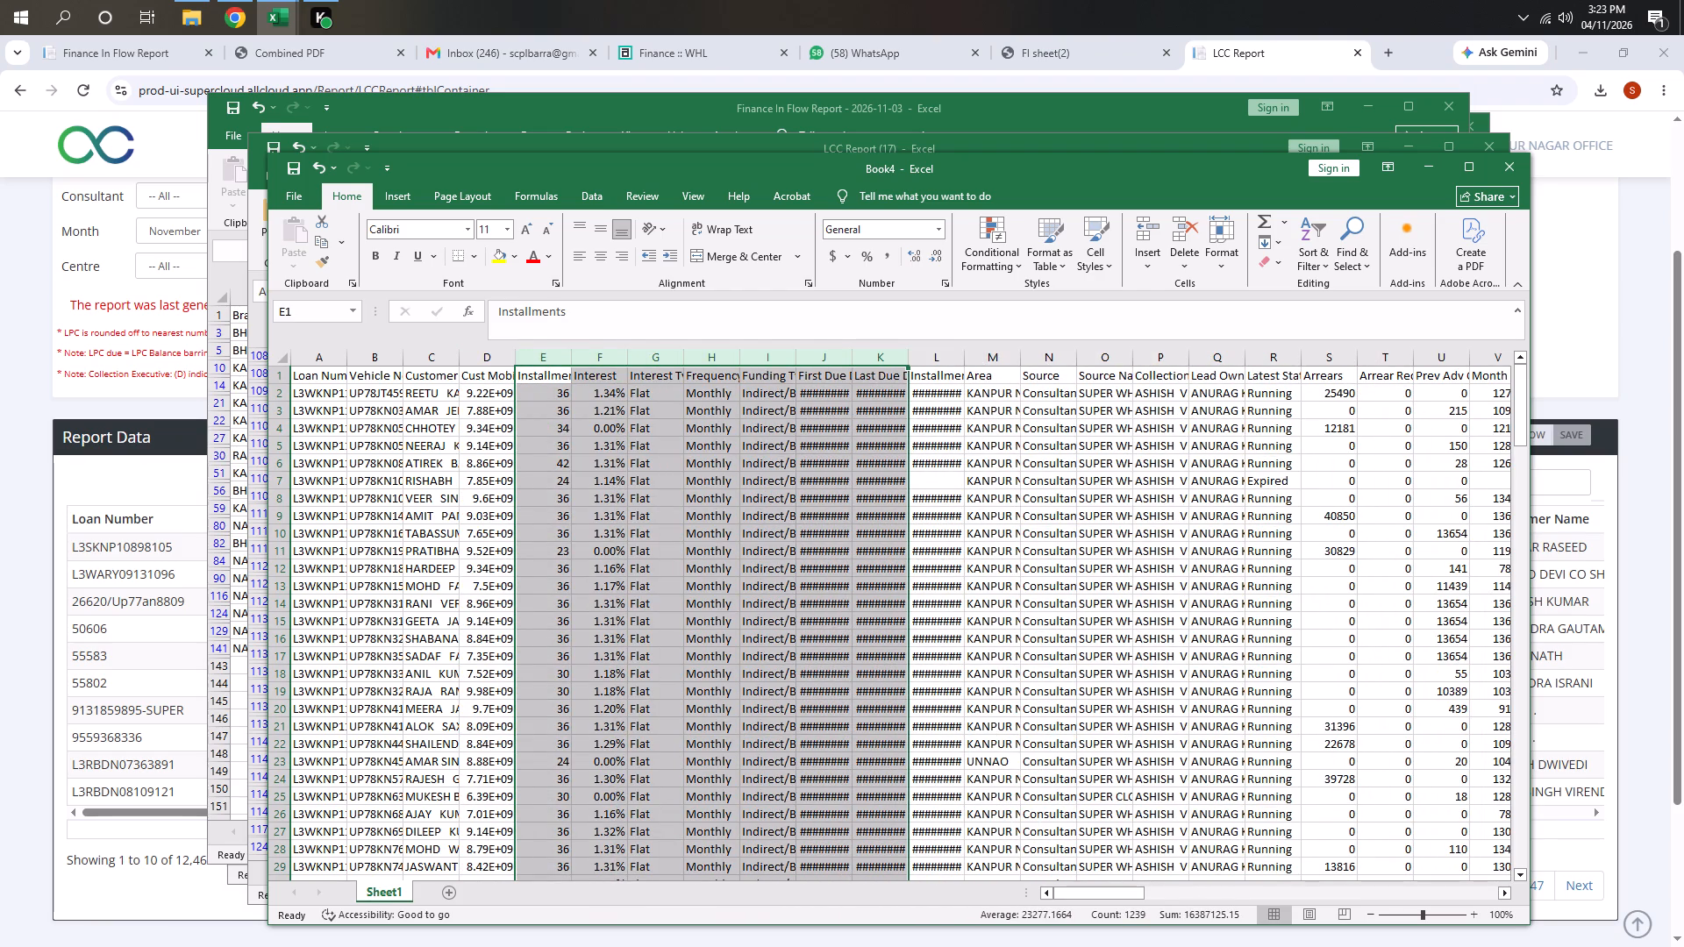
key("ctrl+minus")
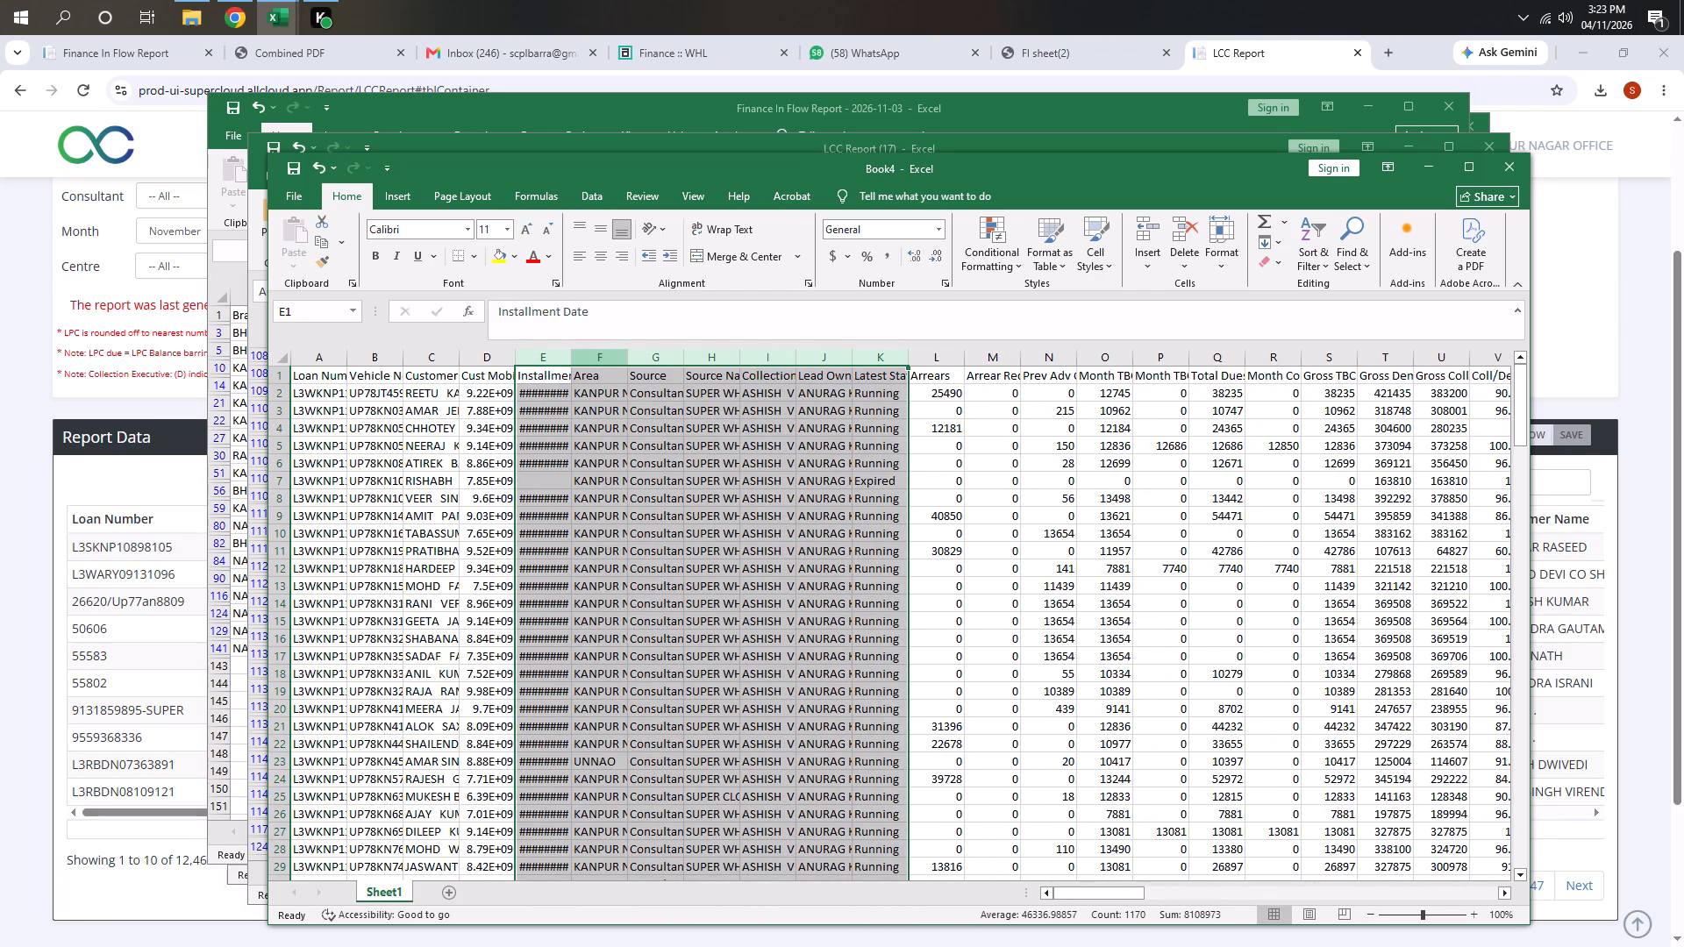
left_click_drag(603, 352, 803, 360)
key("ctrl+minus")
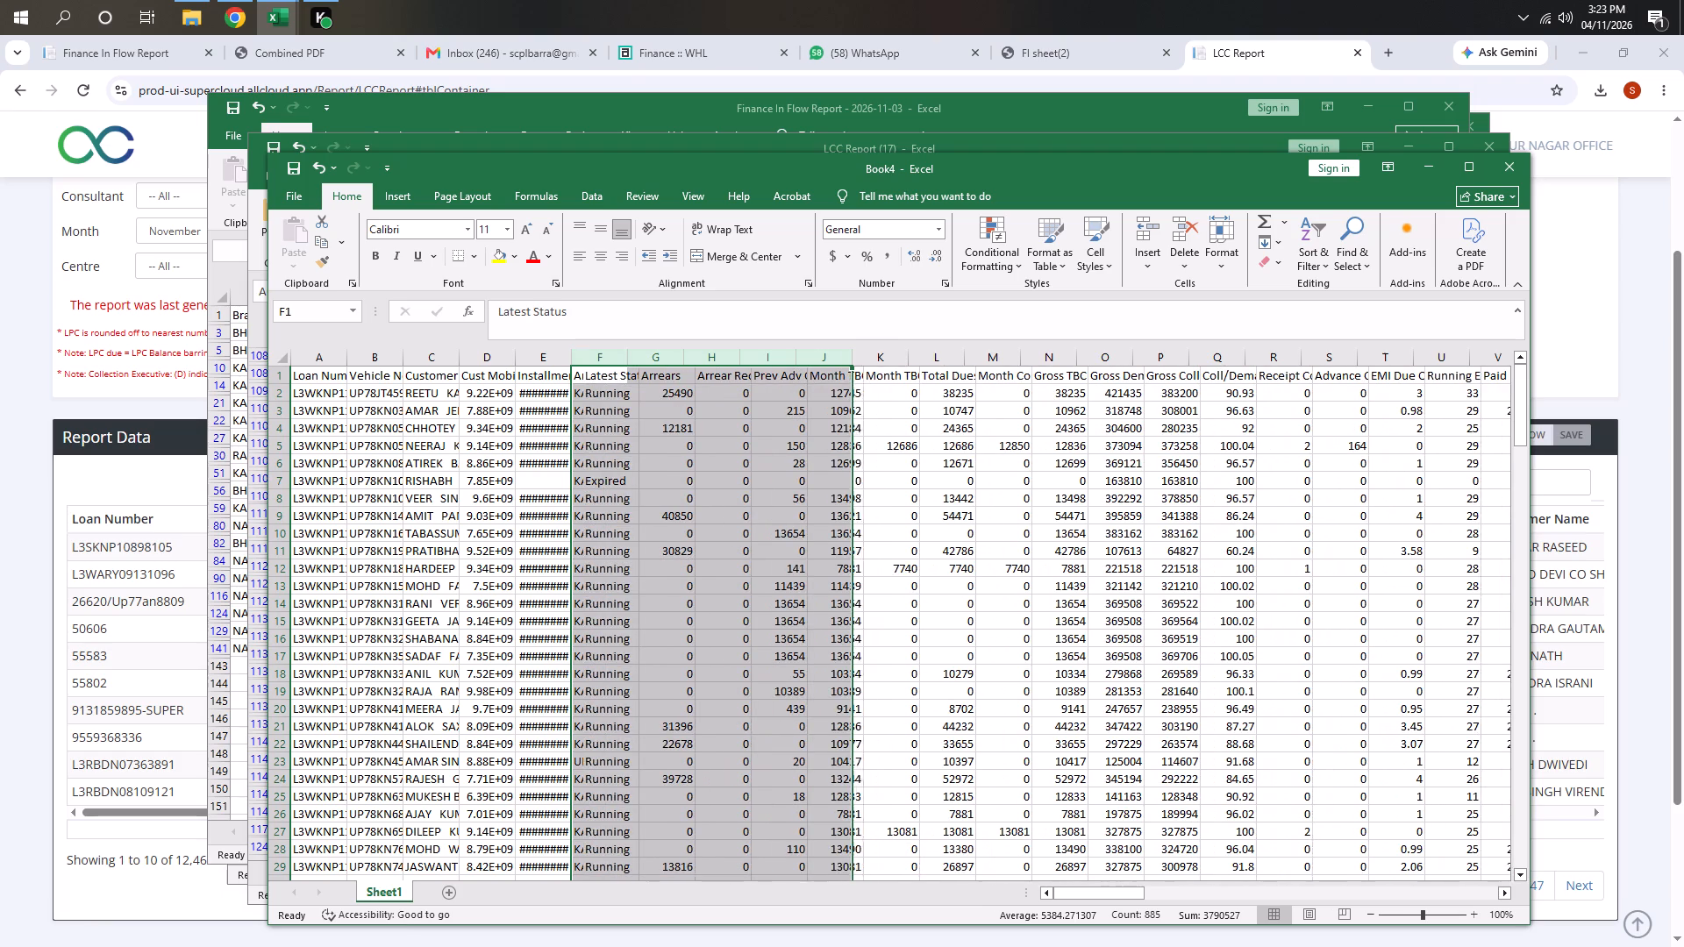
Delete all columns after Latest Status, from Arrears through Defaulter.
left_click_drag(649, 358, 1408, 486)
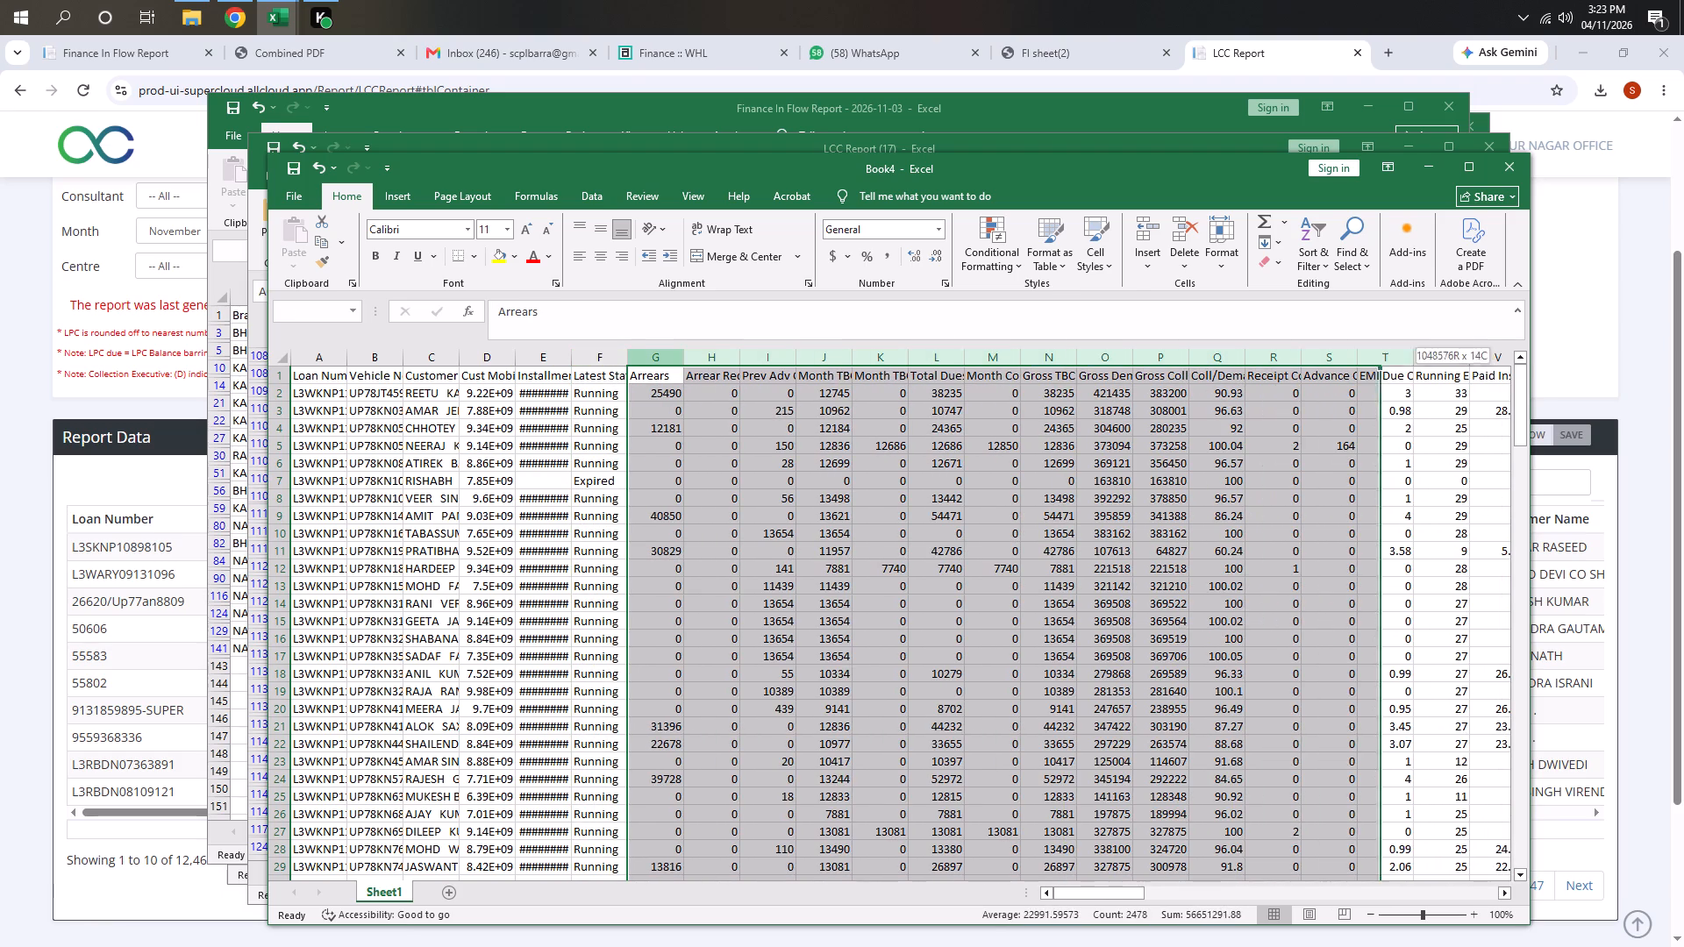
left_click_drag(1408, 486, 1539, 573)
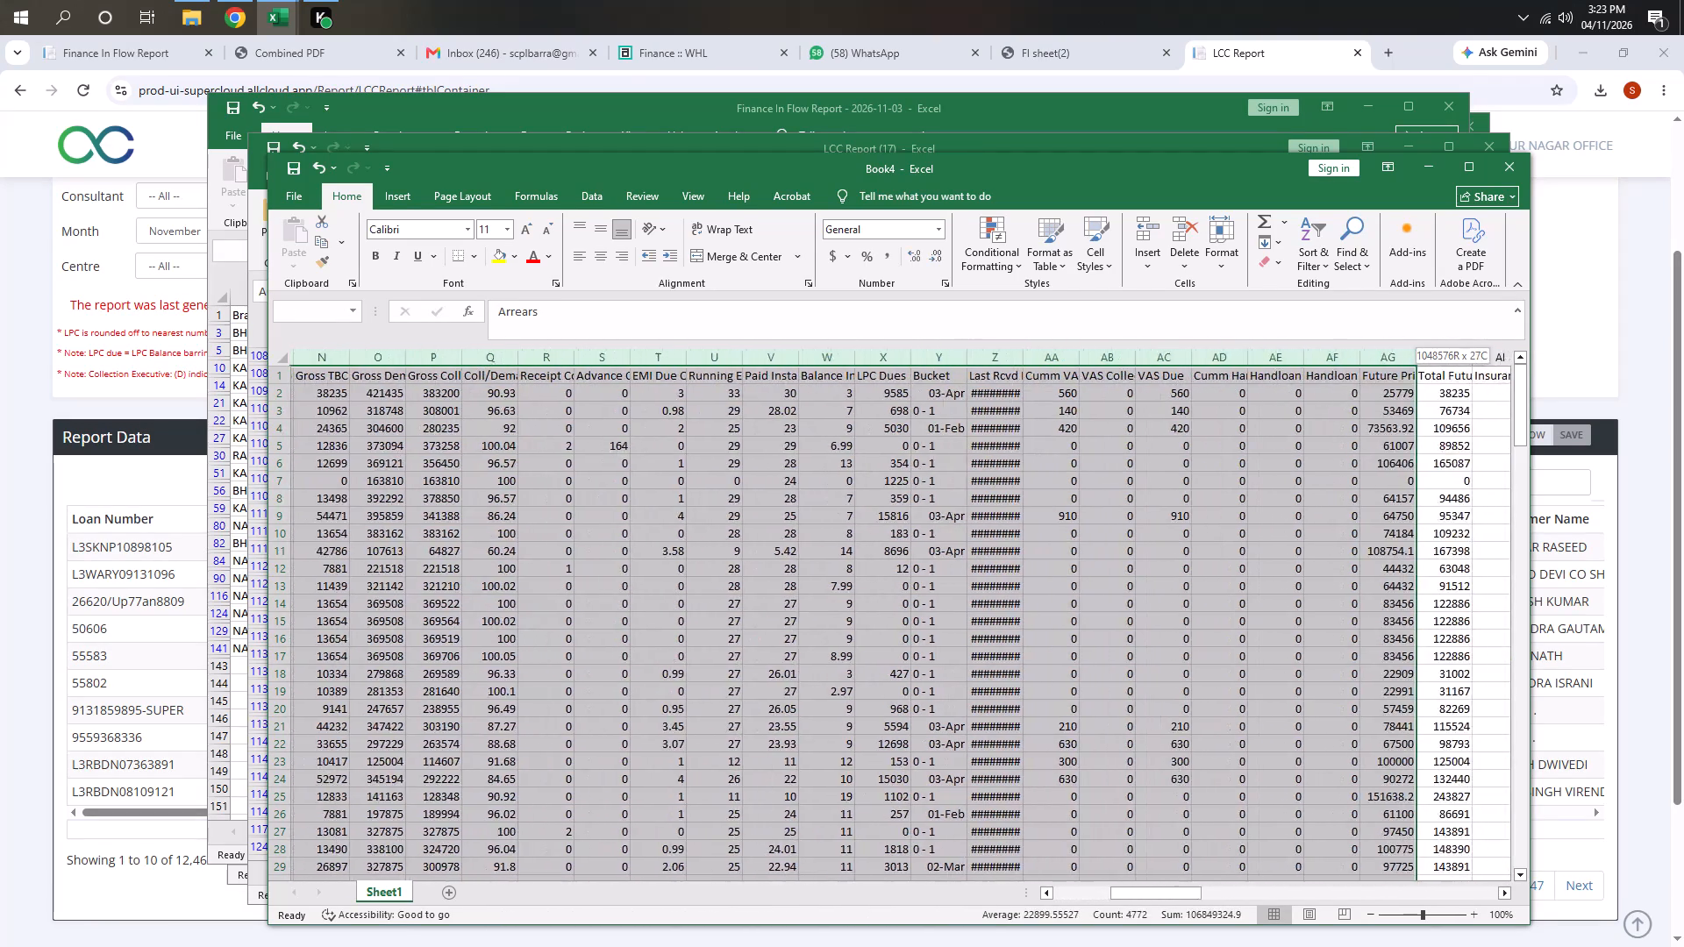
left_click_drag(1539, 573, 1560, 569)
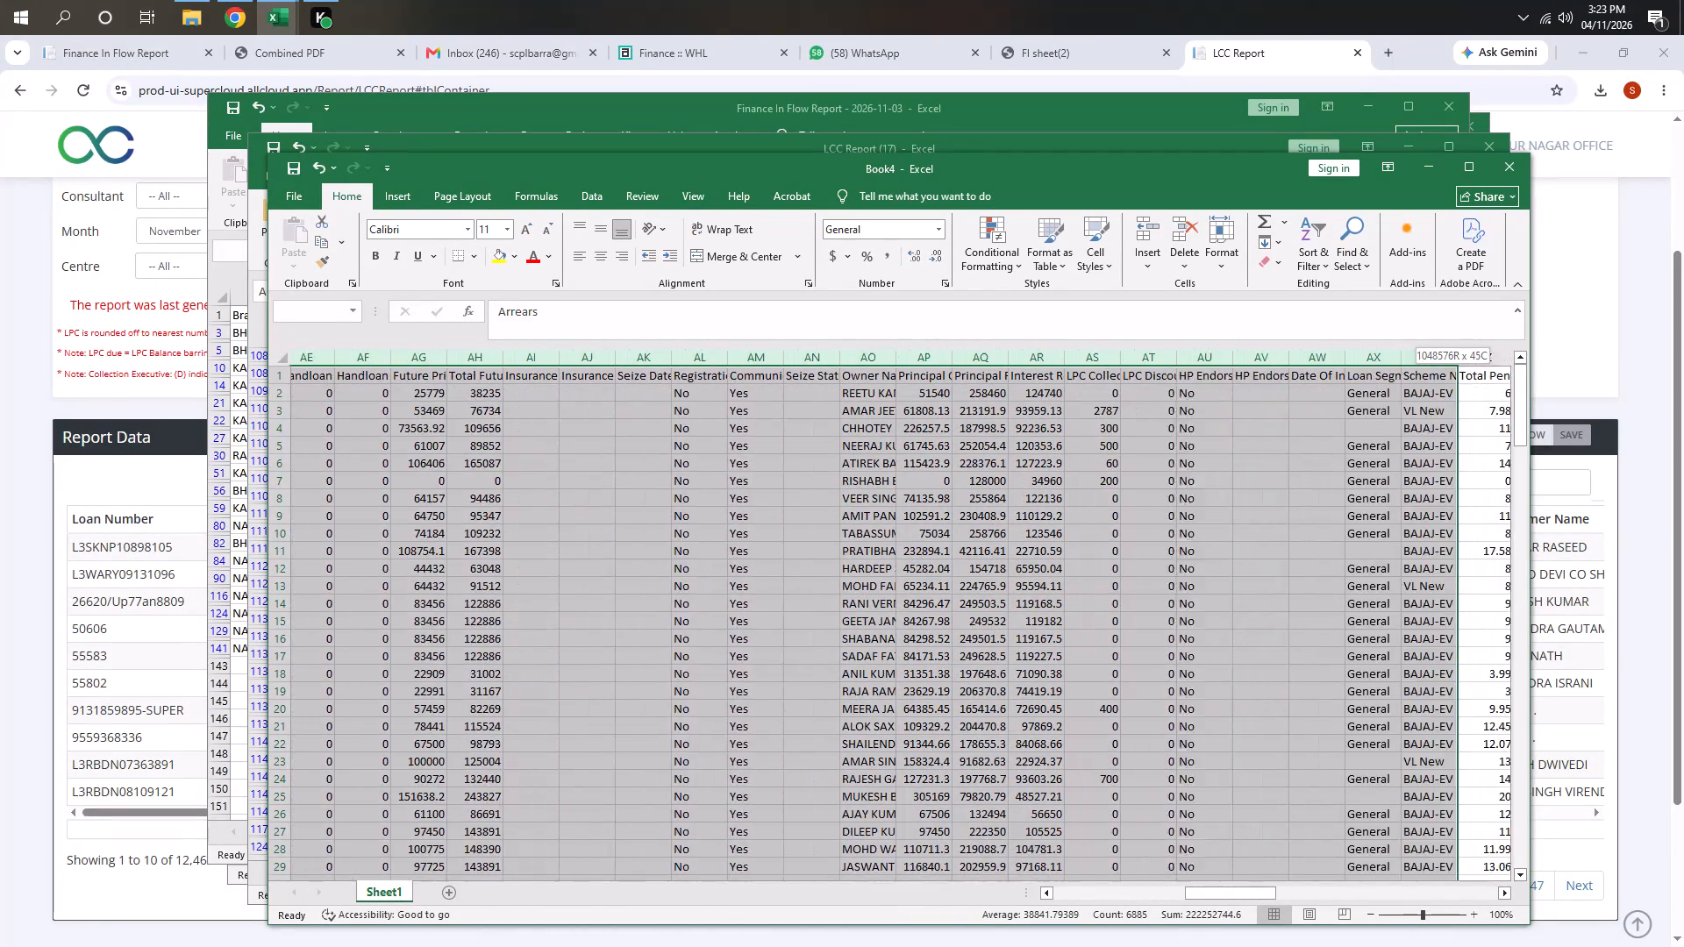
left_click_drag(1560, 569, 1619, 551)
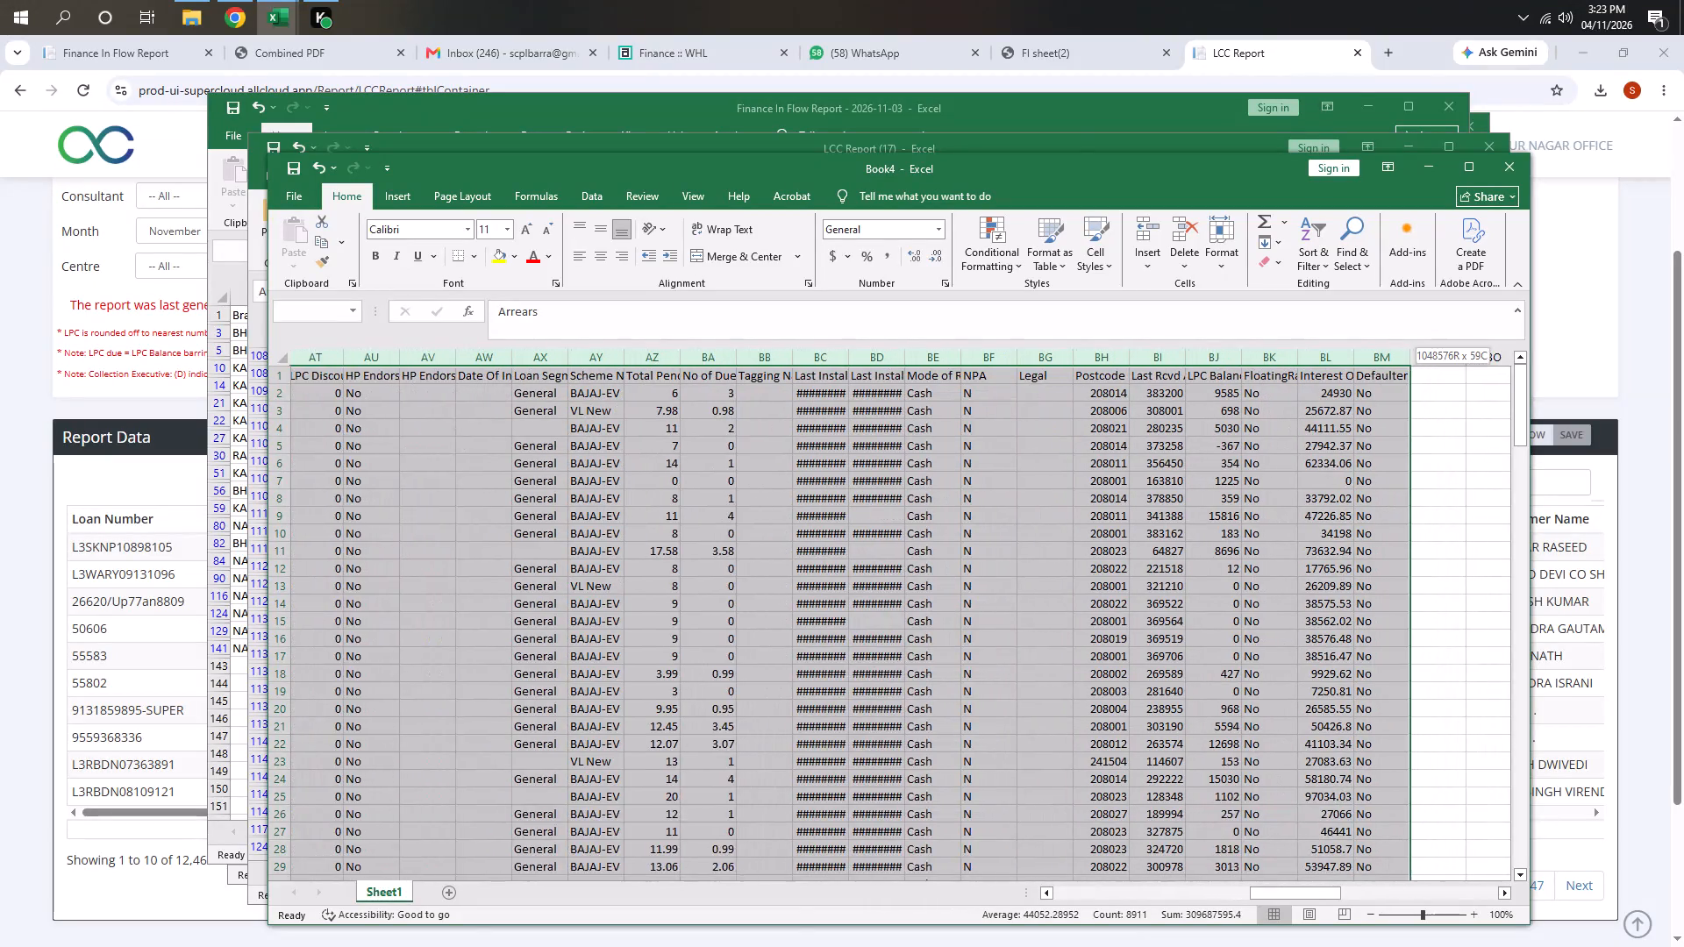
left_click_drag(1619, 551, 1174, 580)
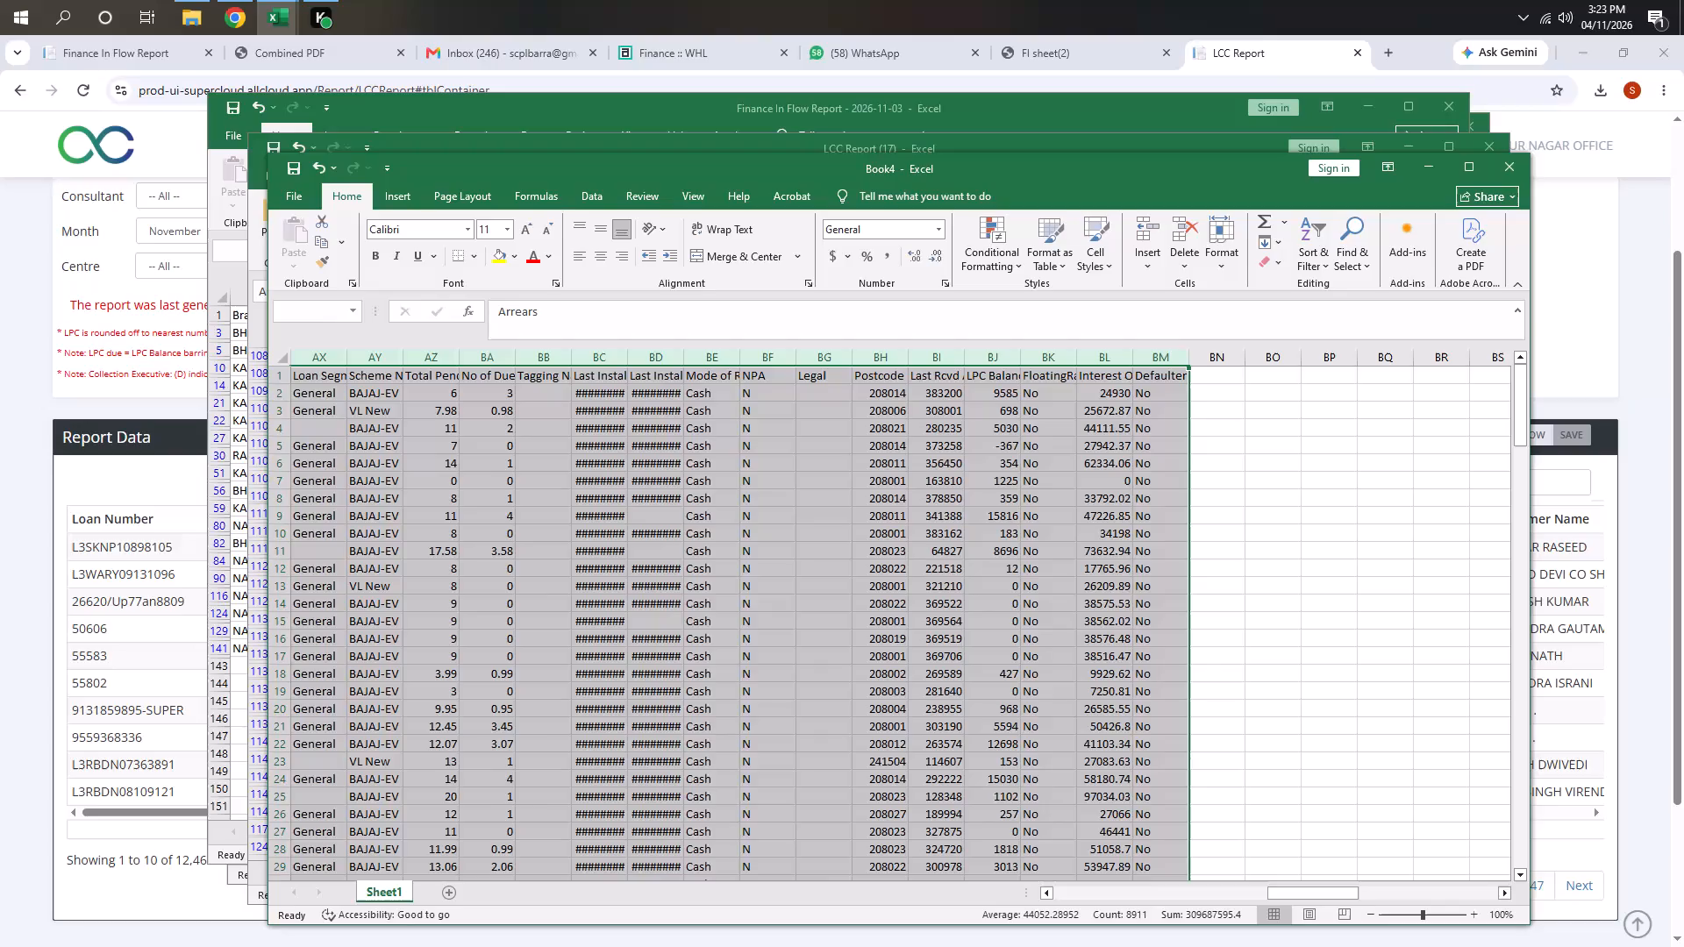
key("ctrl+minus")
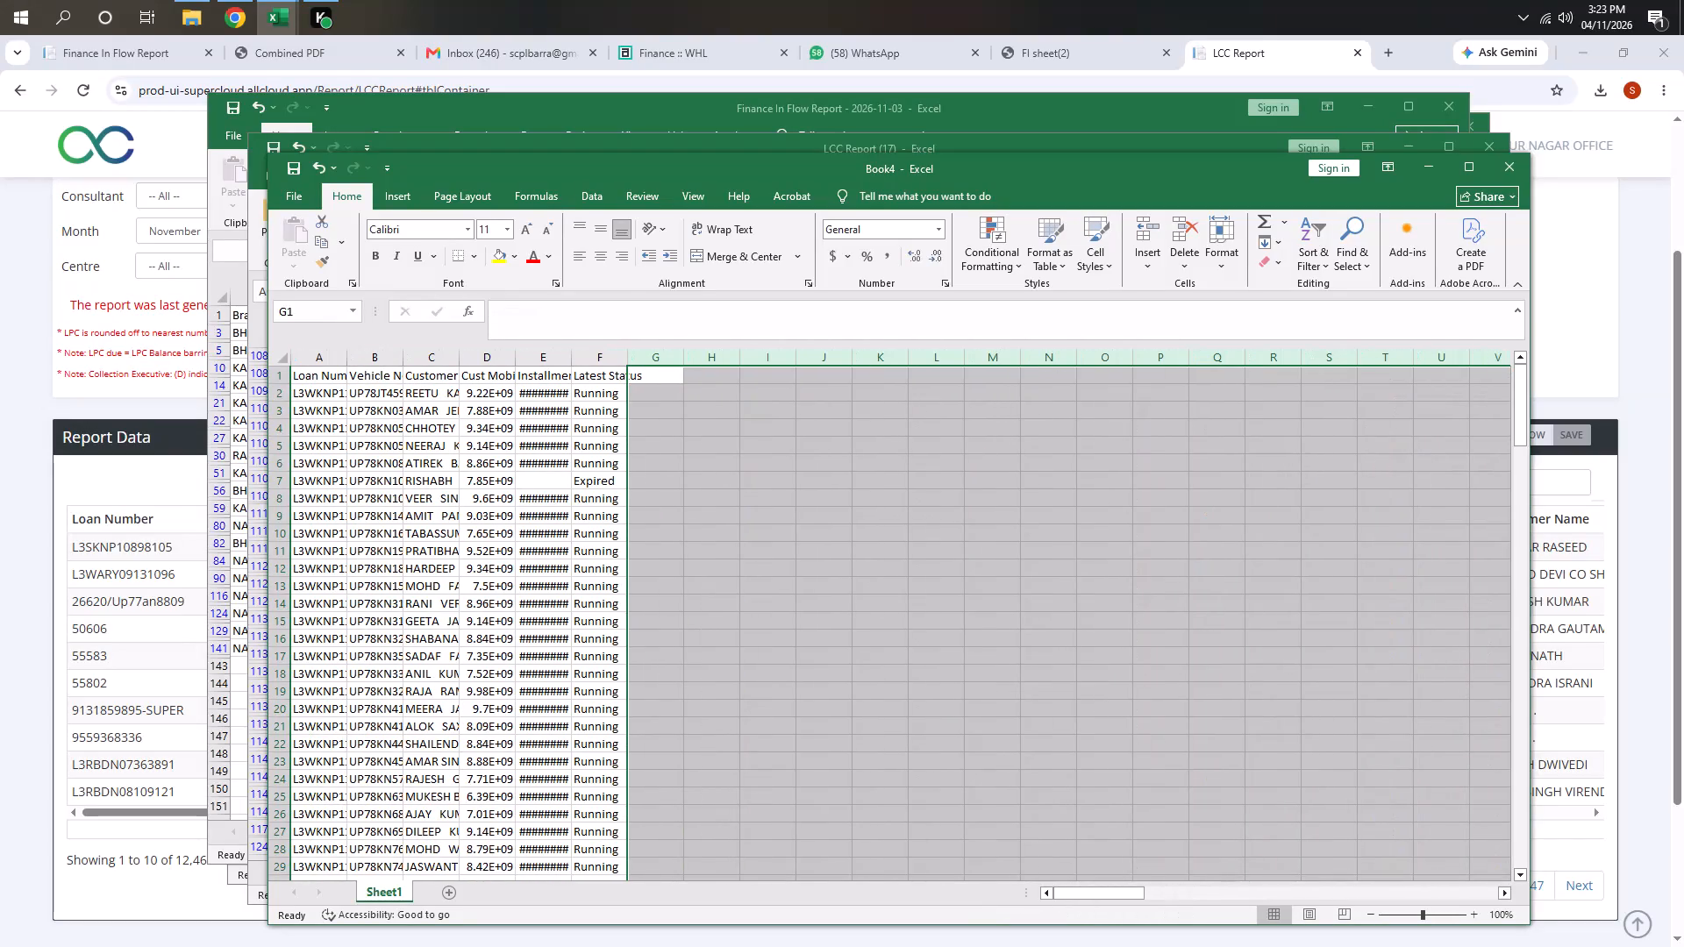
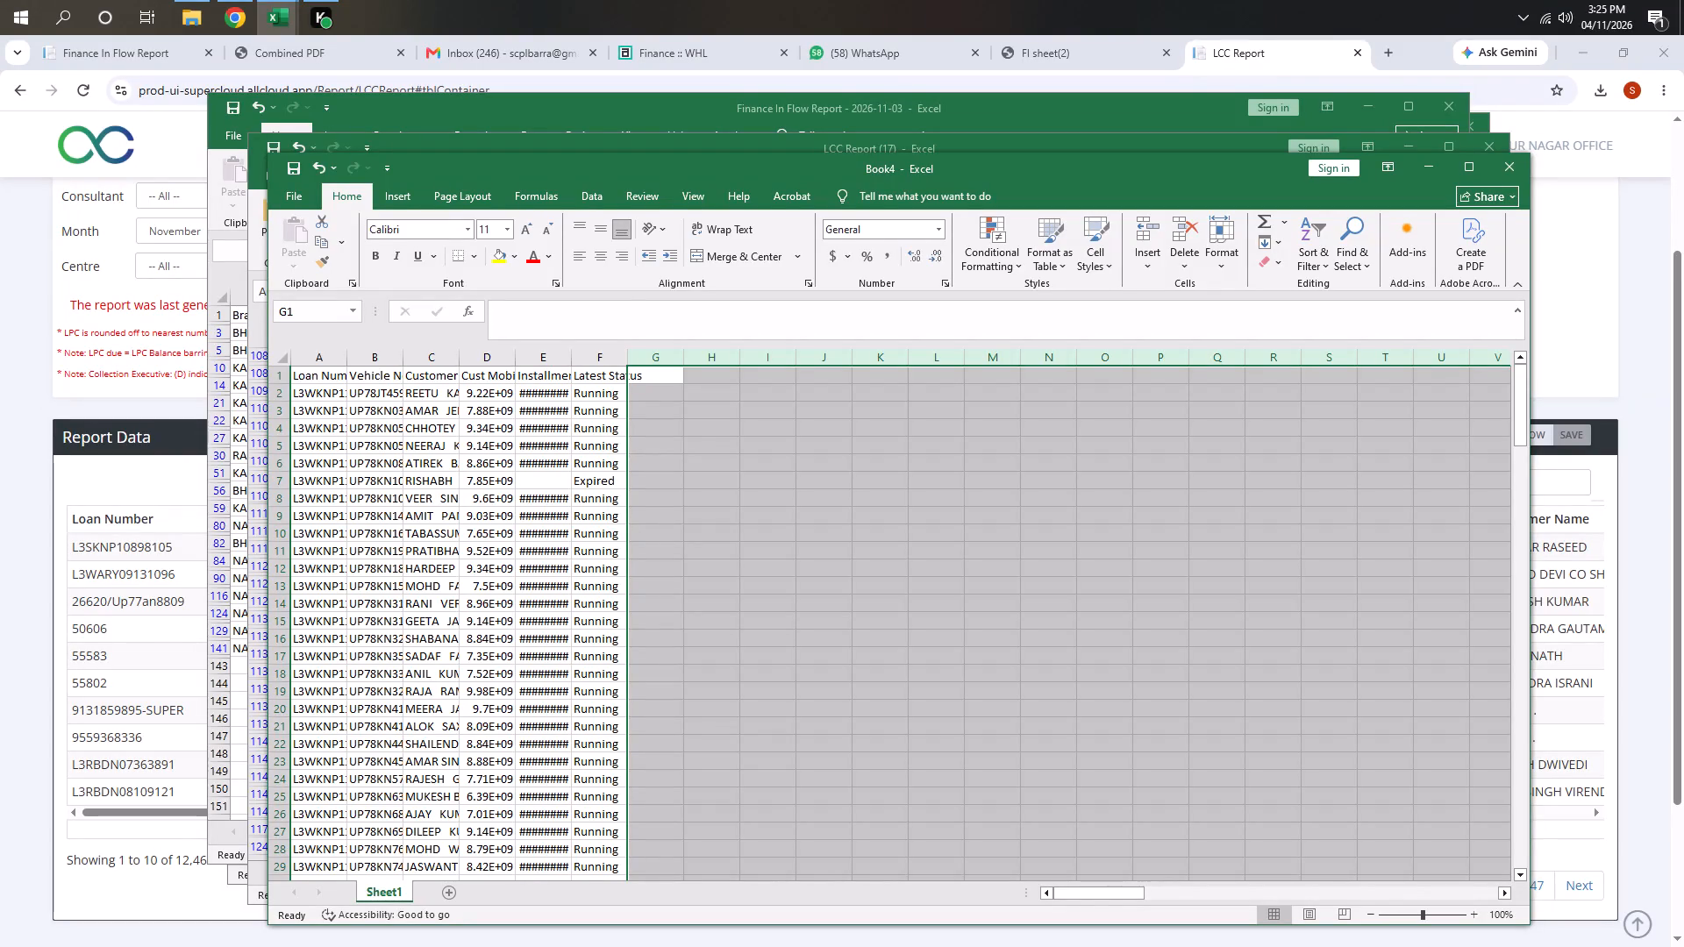
Undo the last deletion of the columns from Arrears through Defaulter.
left_click(756, 547)
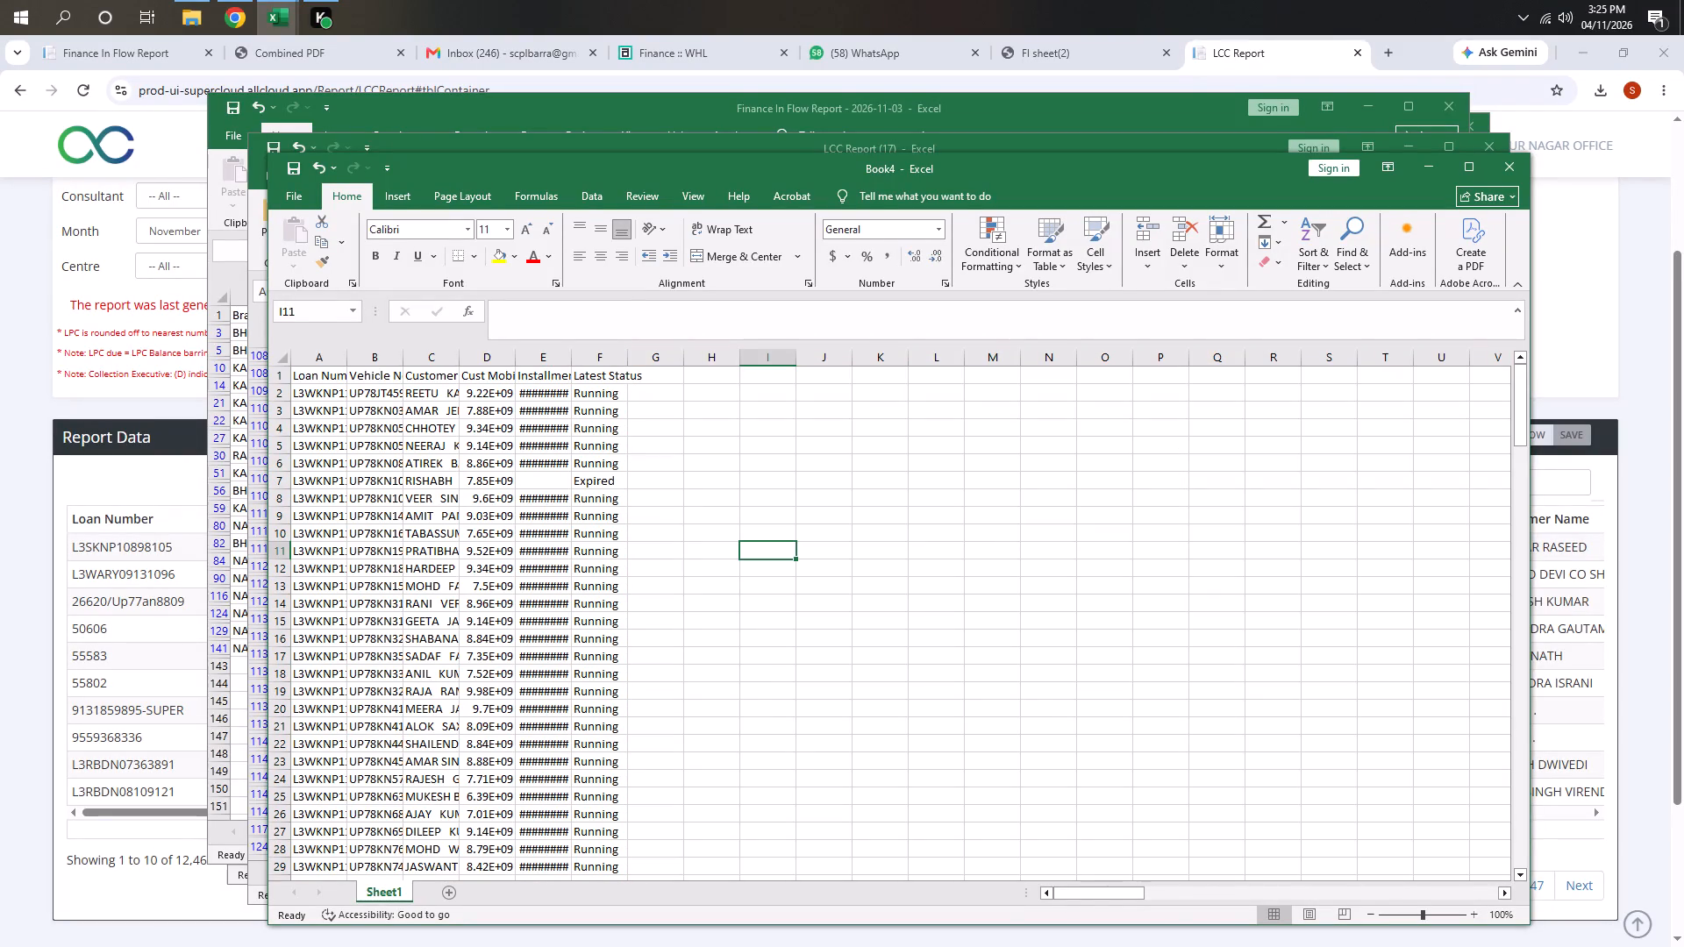
key("ctrl+z")
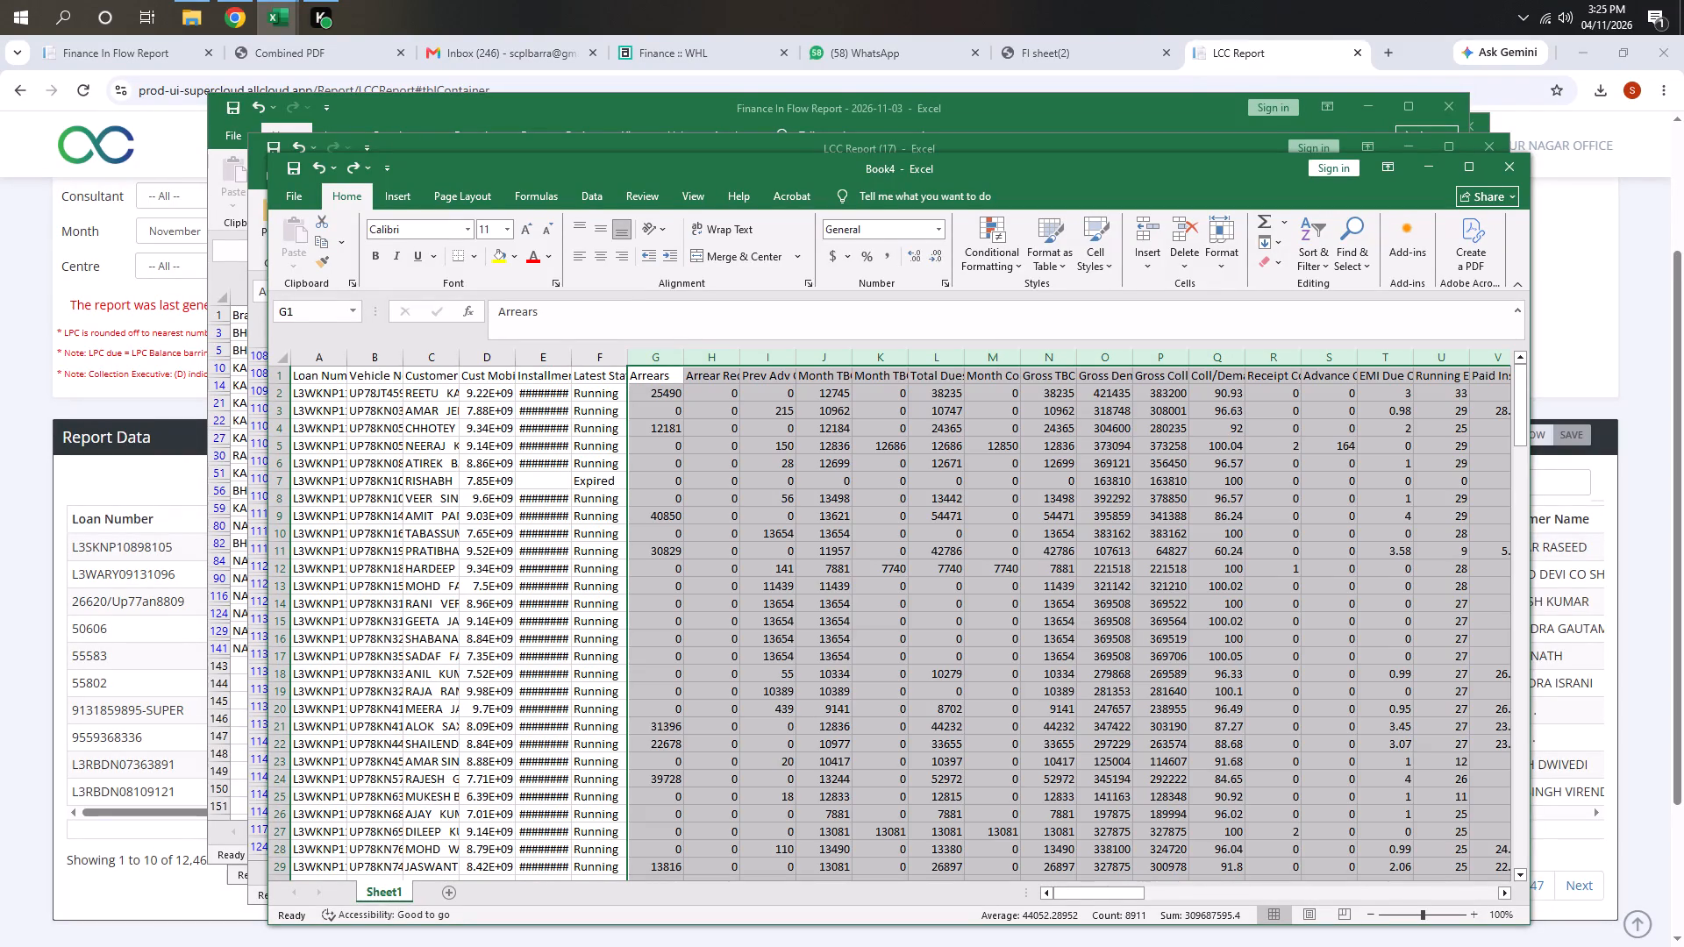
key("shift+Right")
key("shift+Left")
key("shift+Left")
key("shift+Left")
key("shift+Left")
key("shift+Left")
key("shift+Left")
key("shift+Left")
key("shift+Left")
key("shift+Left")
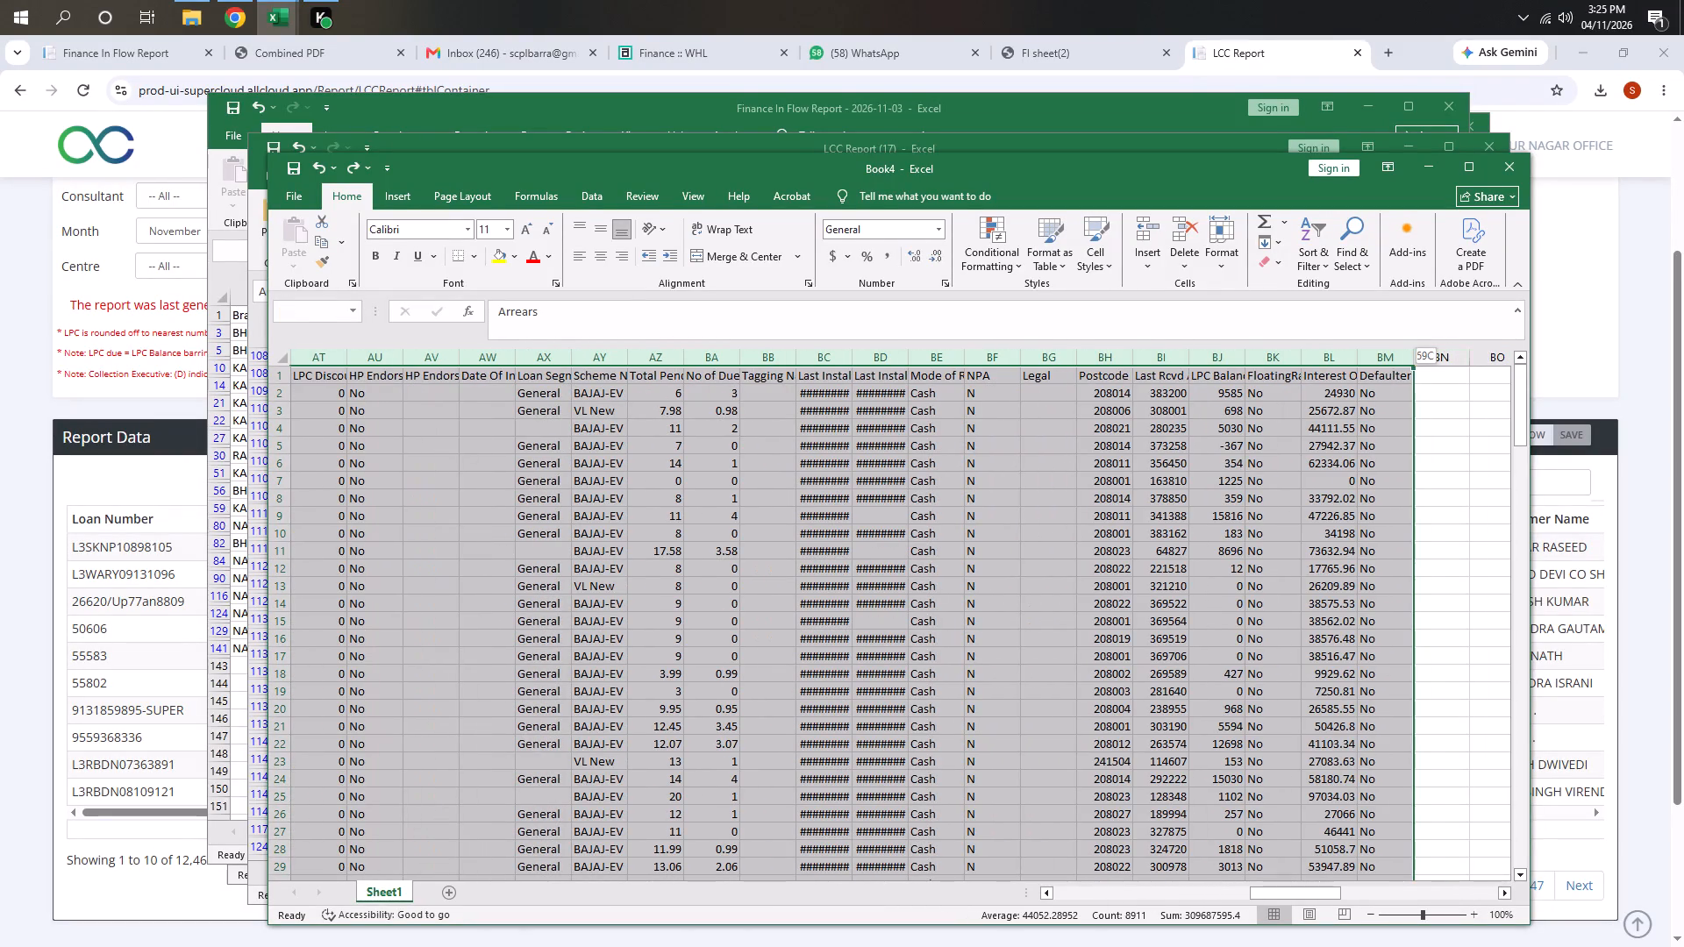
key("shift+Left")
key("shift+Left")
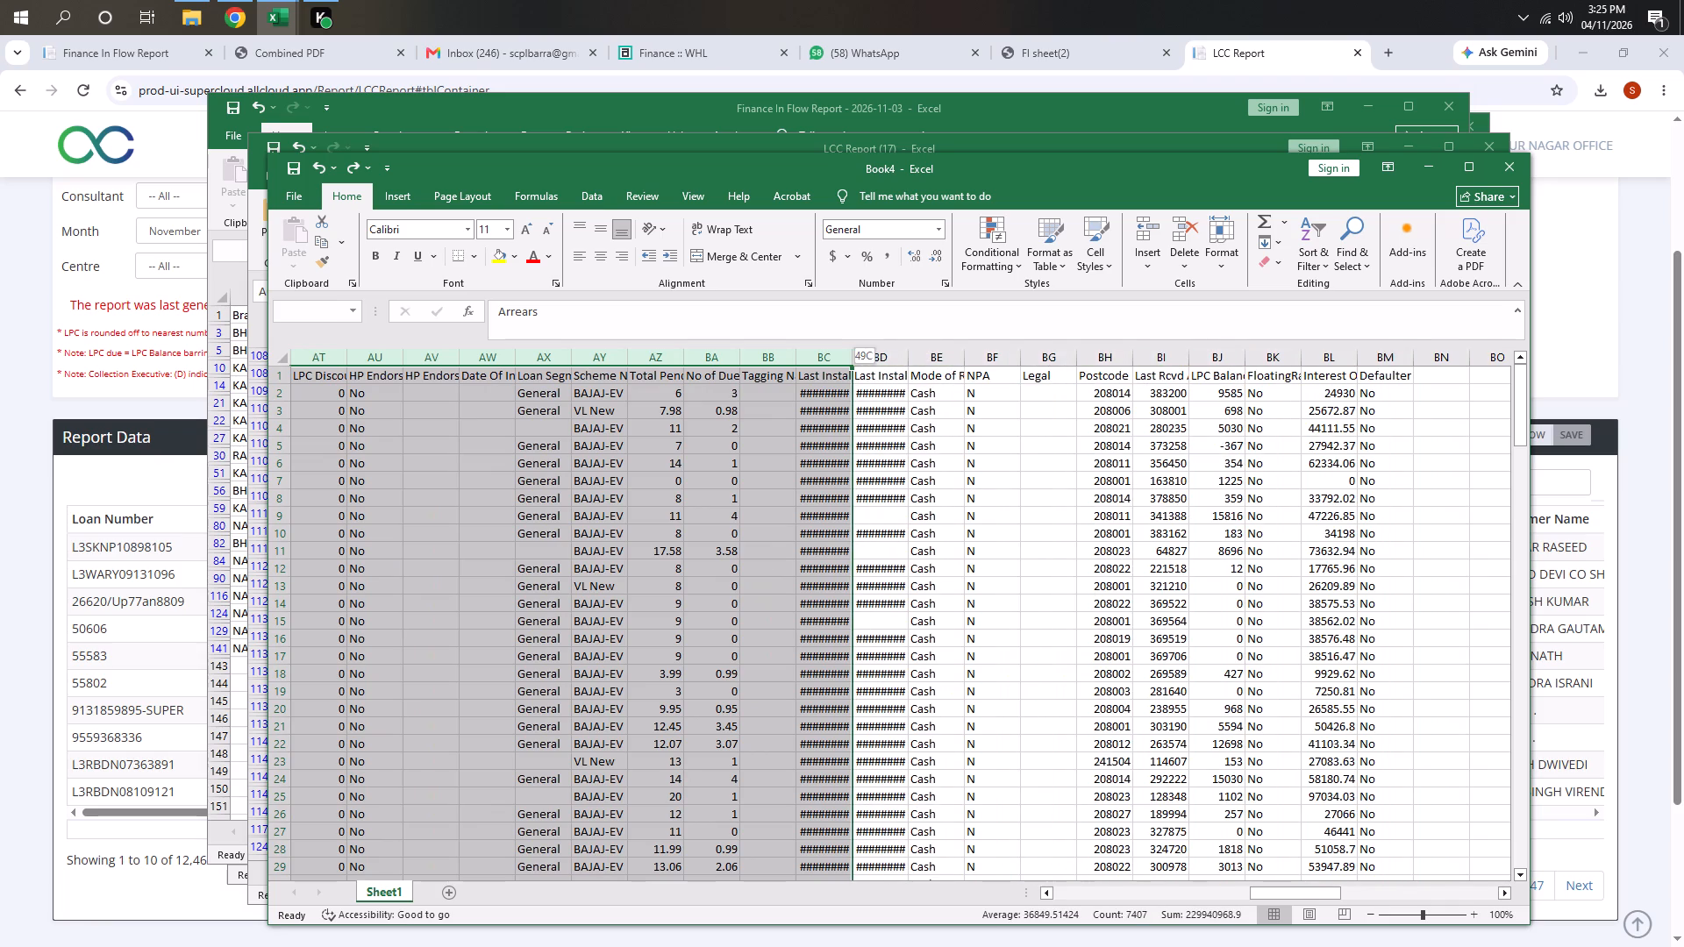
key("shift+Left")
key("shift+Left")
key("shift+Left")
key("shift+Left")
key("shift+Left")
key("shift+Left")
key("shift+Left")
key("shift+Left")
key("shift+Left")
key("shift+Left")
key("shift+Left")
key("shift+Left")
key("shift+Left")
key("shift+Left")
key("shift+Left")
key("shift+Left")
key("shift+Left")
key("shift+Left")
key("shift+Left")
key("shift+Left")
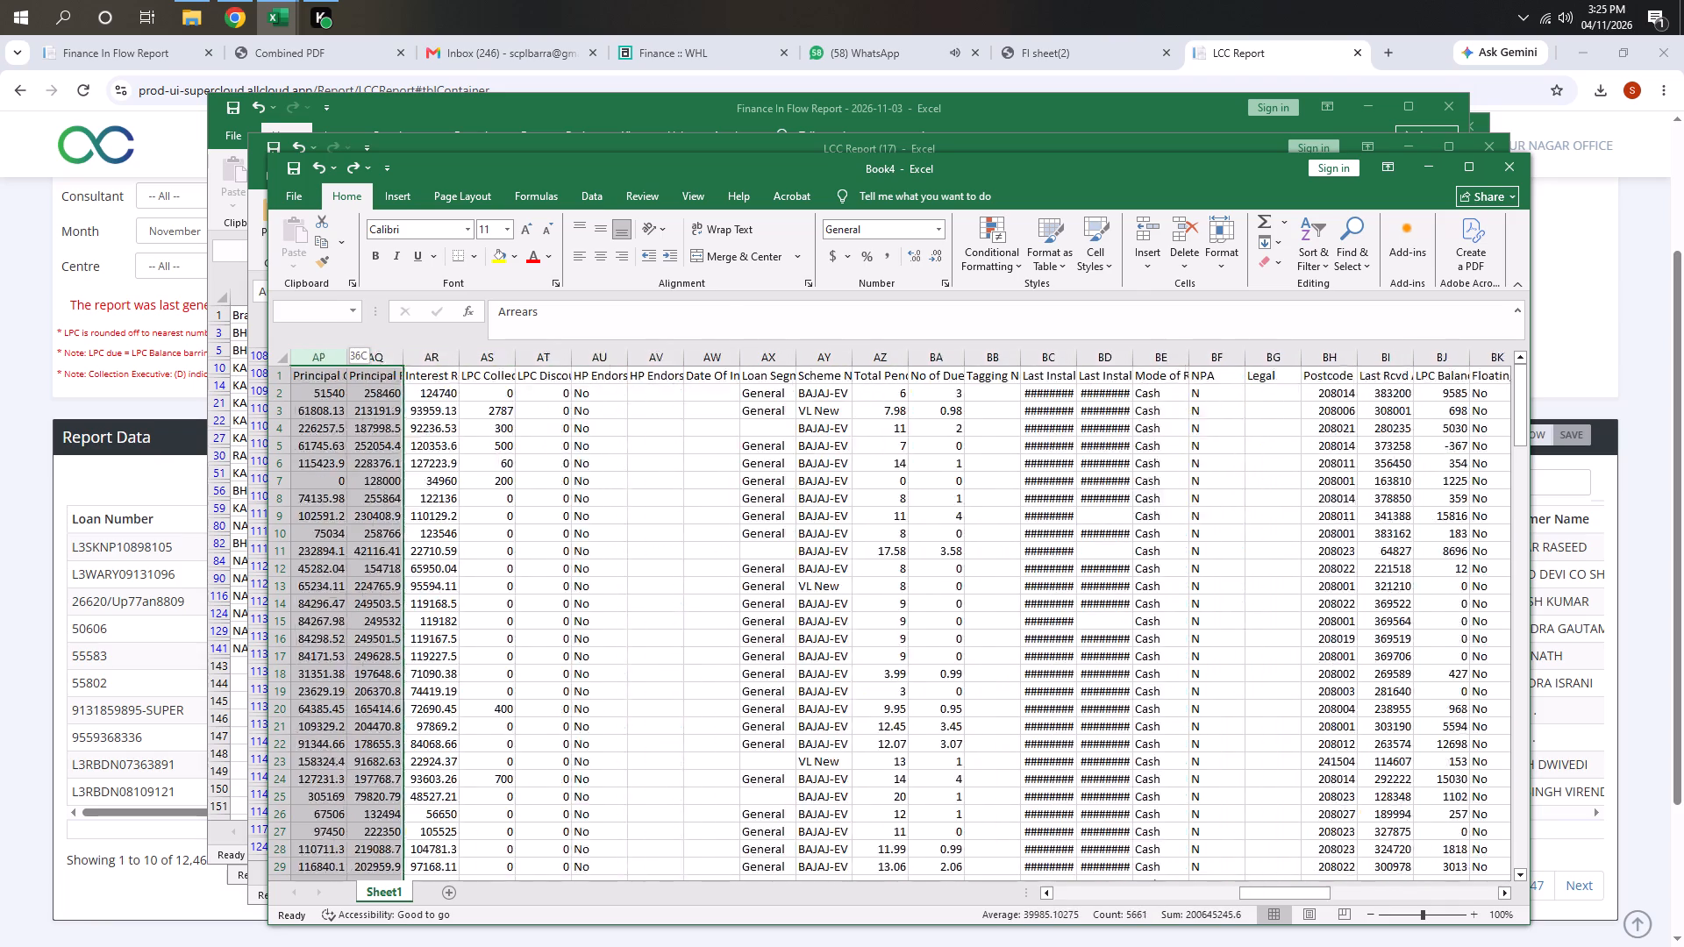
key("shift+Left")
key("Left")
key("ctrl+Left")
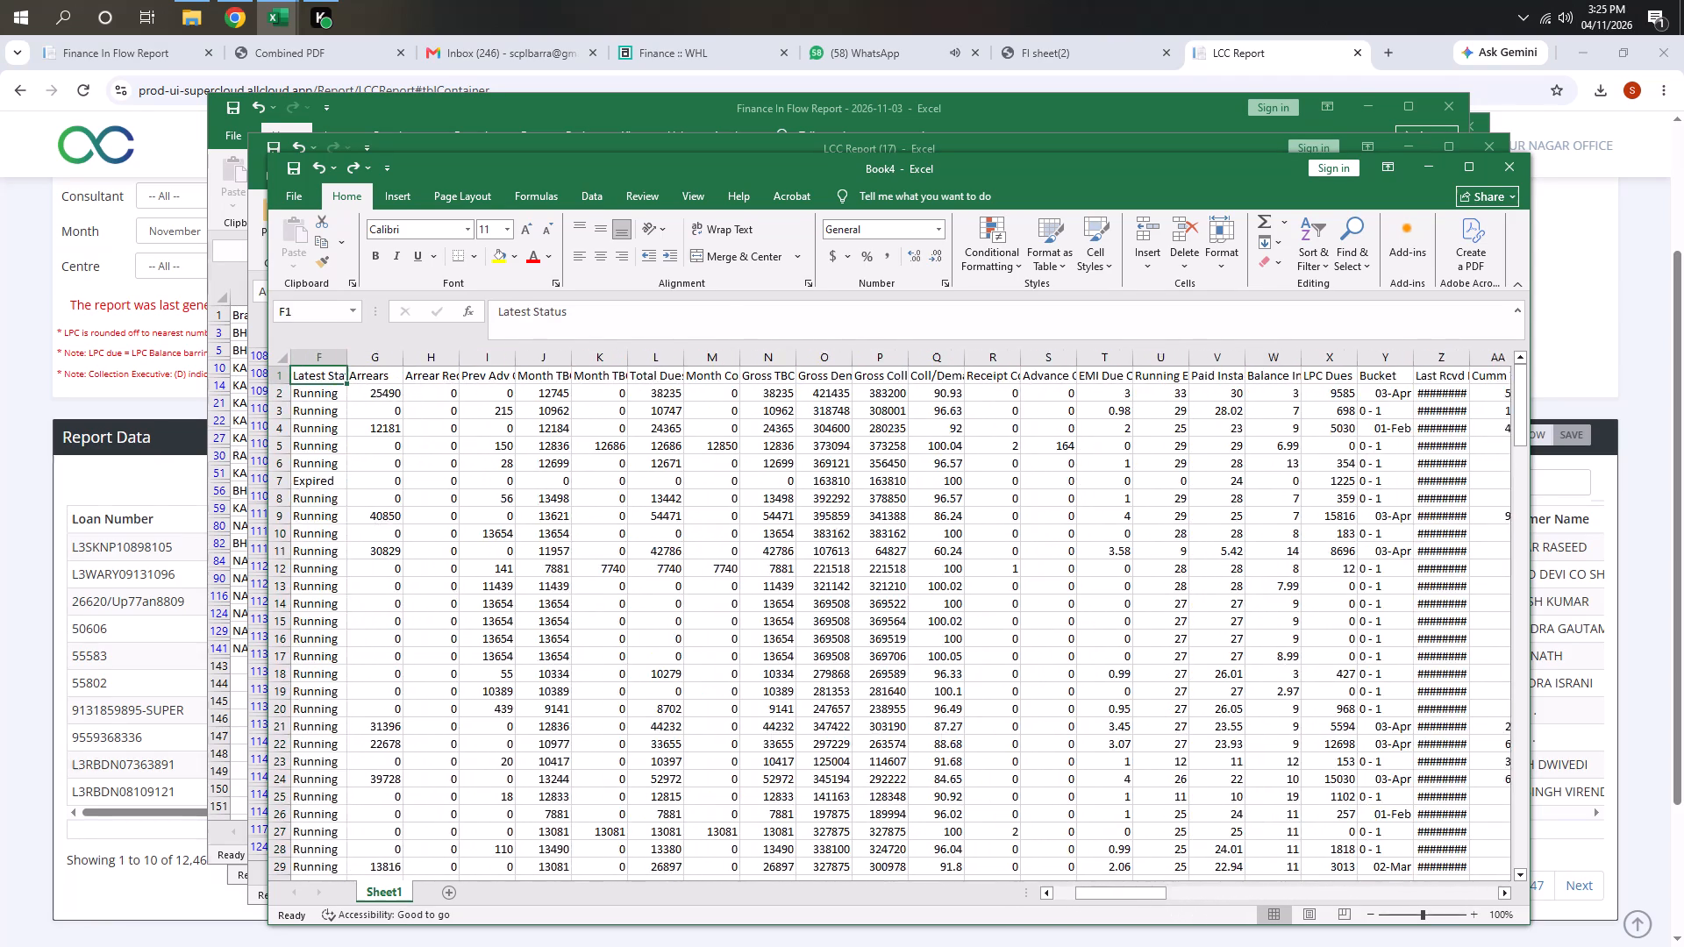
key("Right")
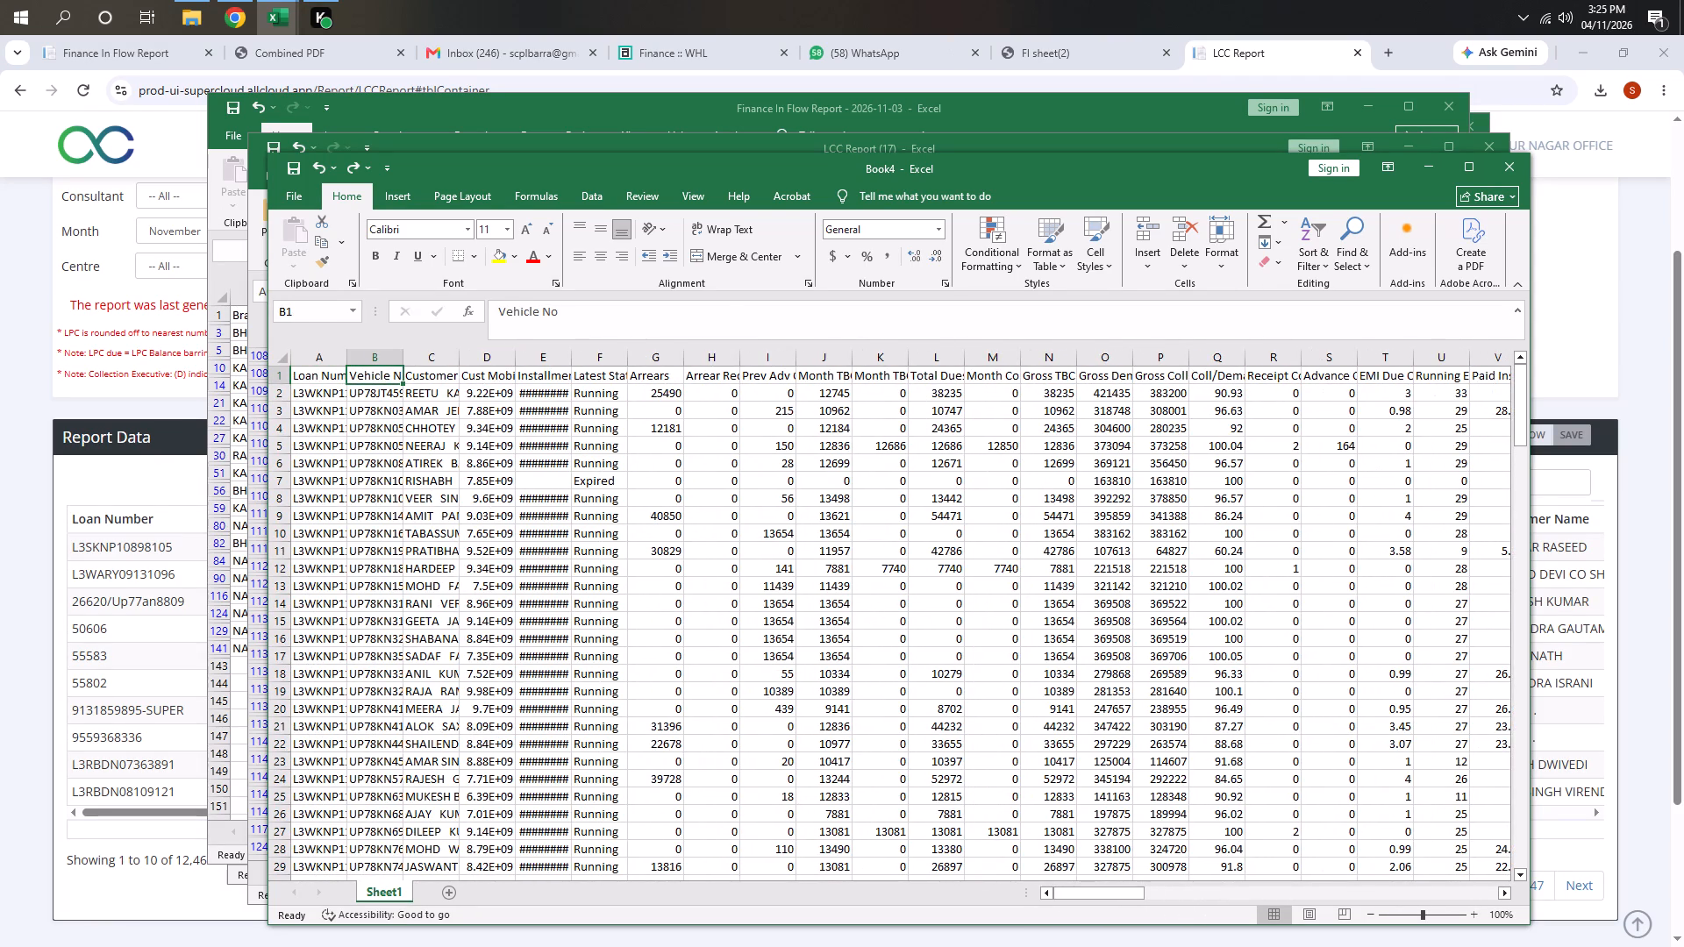
Delete the columns from Arrears through Bucket, keeping Last Rcvd Date.
left_click_drag(603, 365, 643, 367)
left_click(663, 360)
left_click_drag(663, 360, 667, 360)
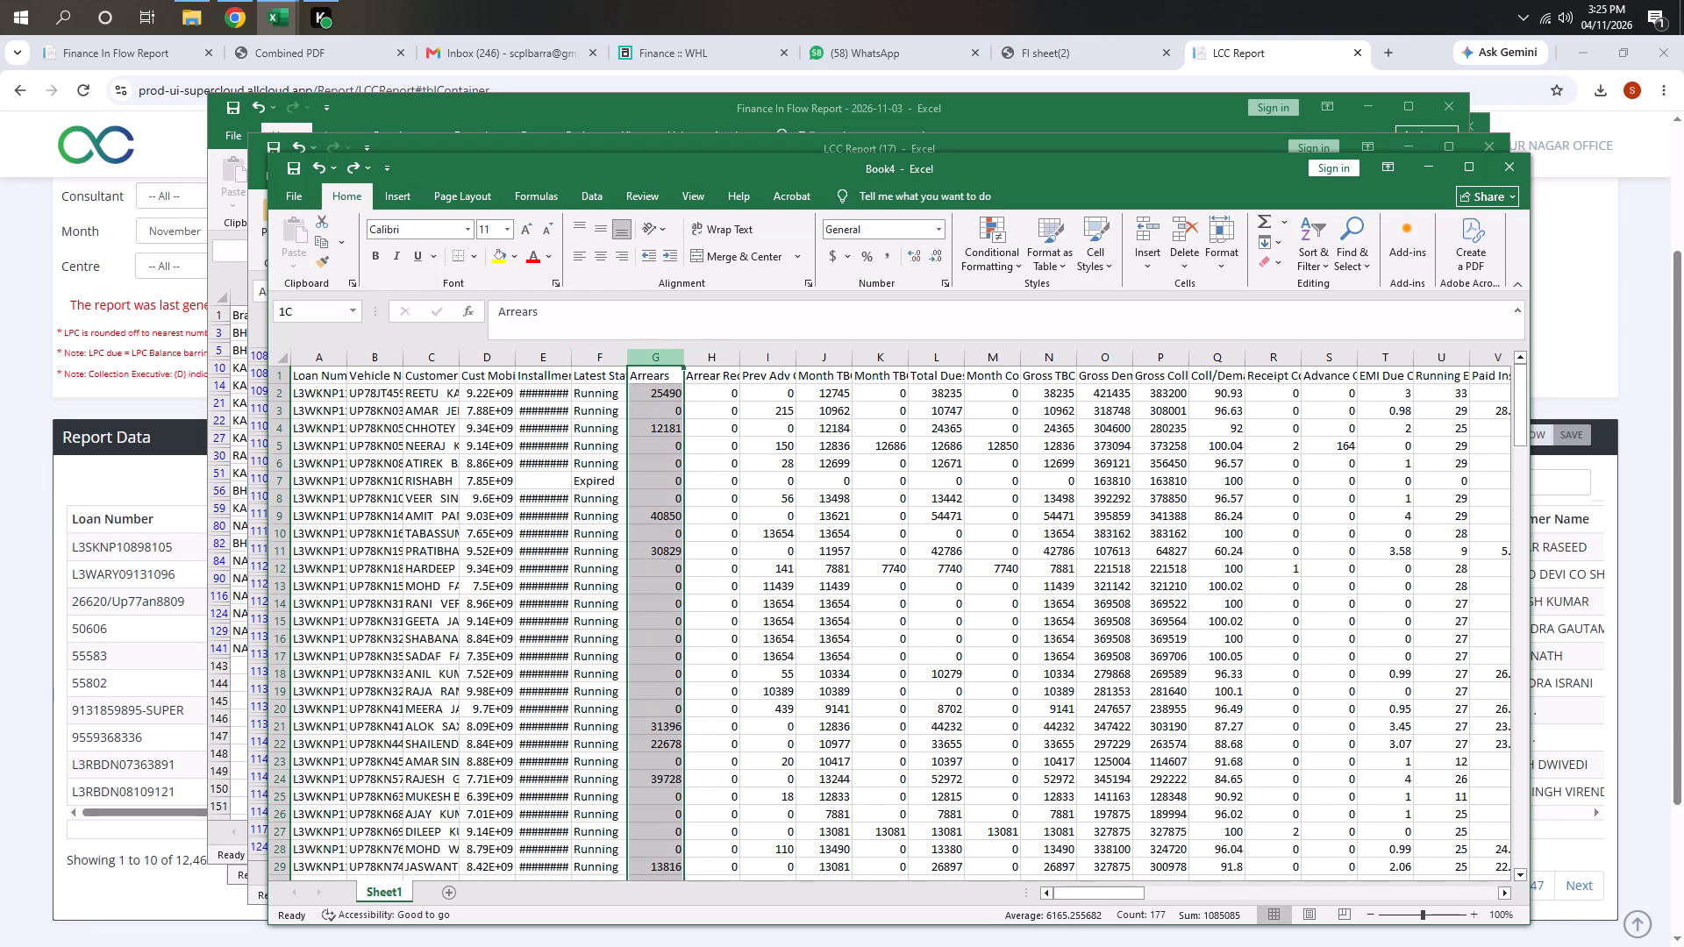
left_click_drag(667, 360, 1422, 455)
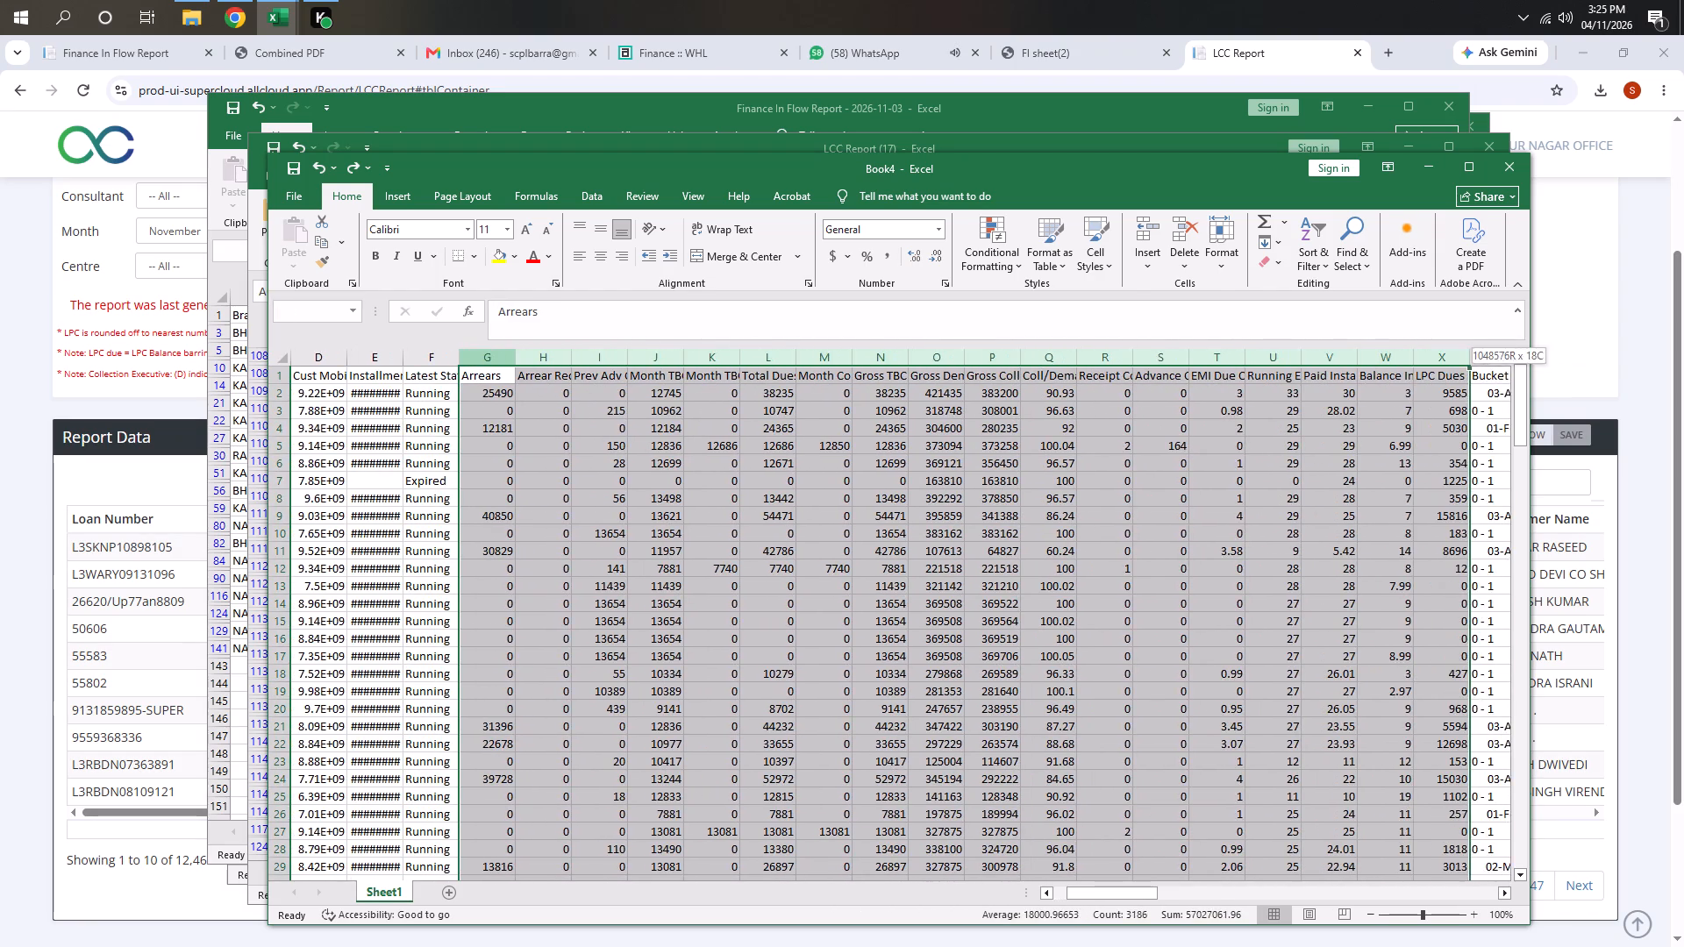
left_click_drag(1422, 455, 1159, 502)
key("ctrl+minus")
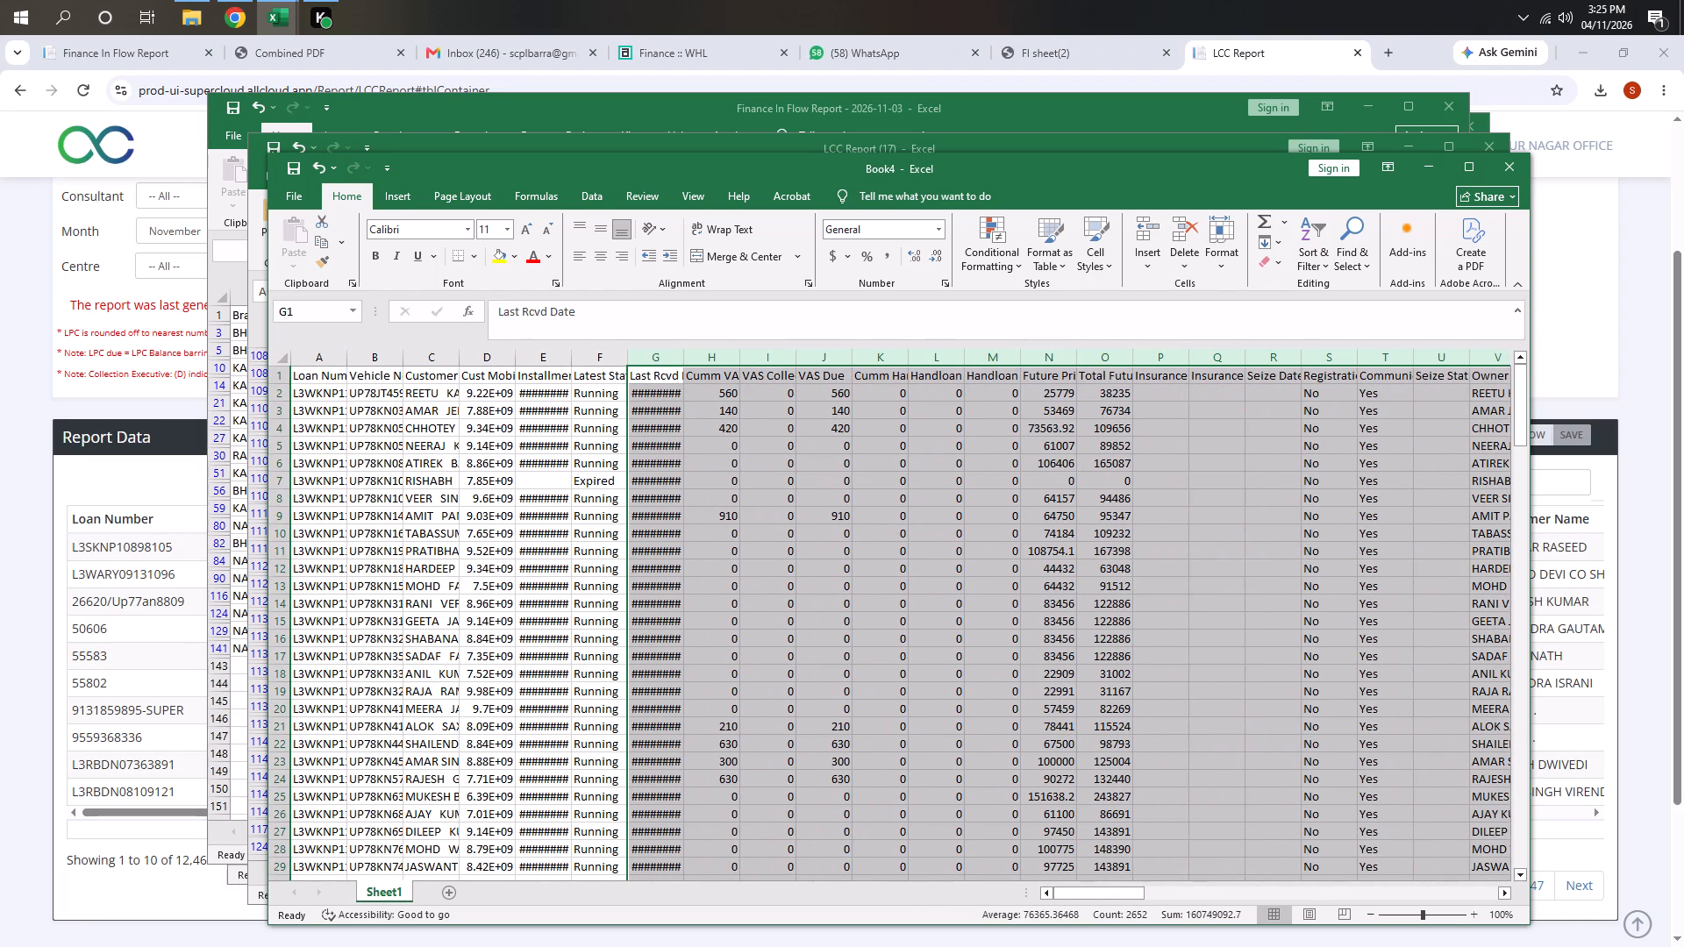
Delete all columns after Last Rcvd Date, from Cumm VAS through Defaulter, and return to the first cell.
left_click_drag(718, 363, 1609, 393)
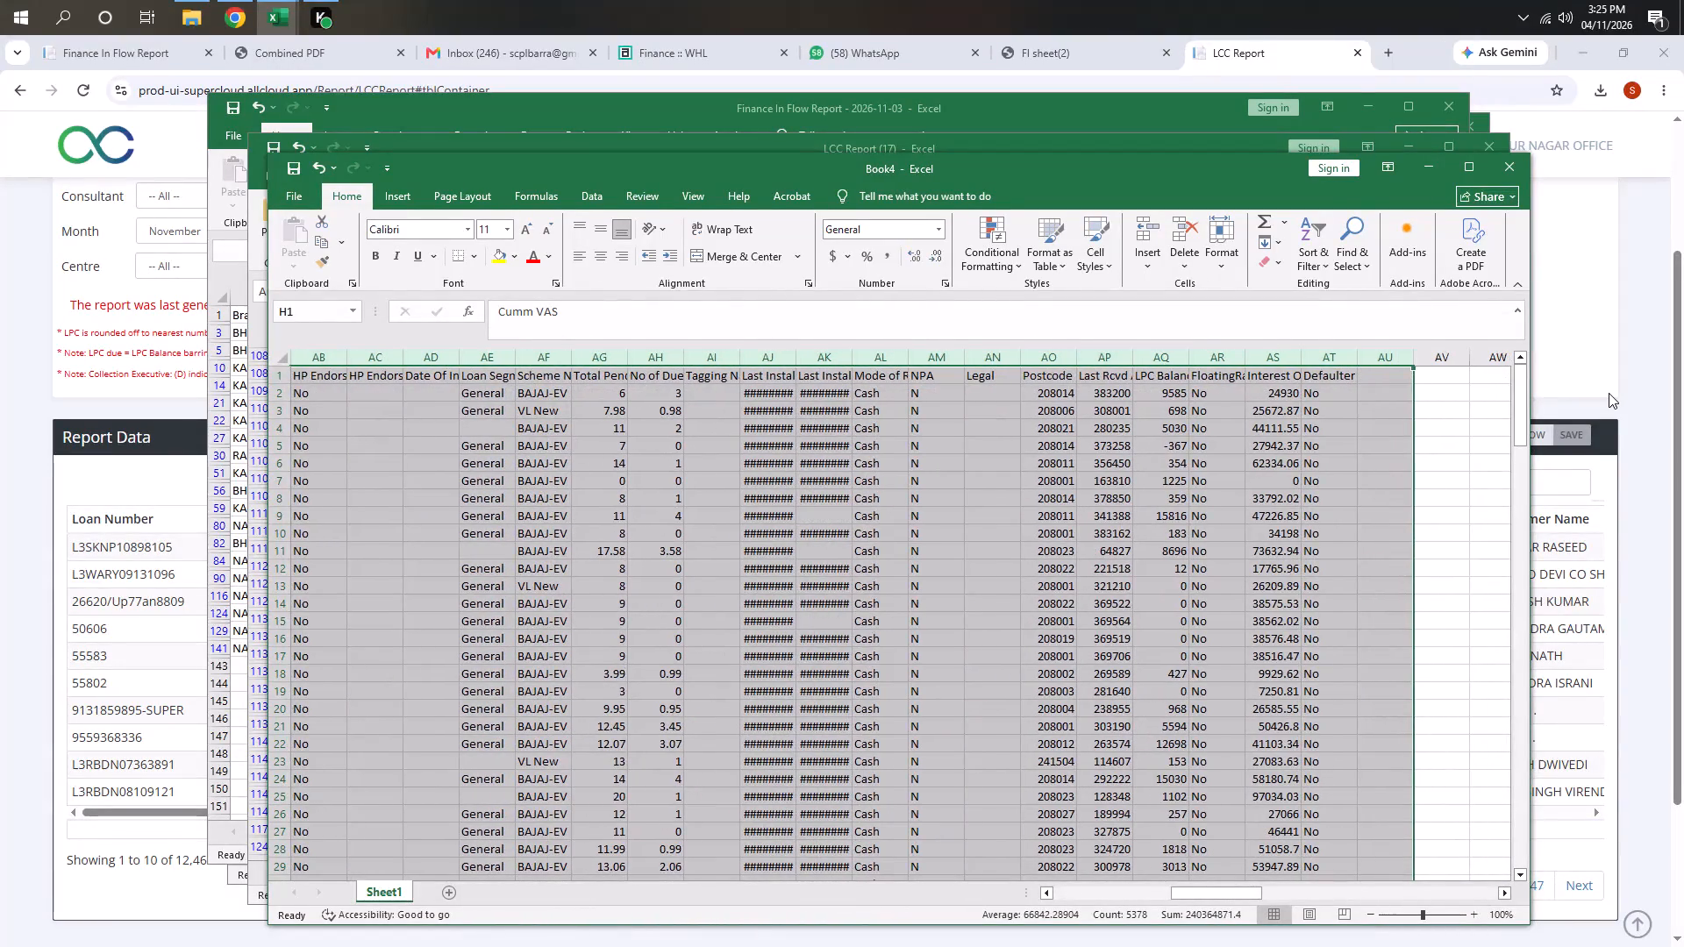
key("ctrl+minus")
key("ctrl+Left")
key("ctrl+Left")
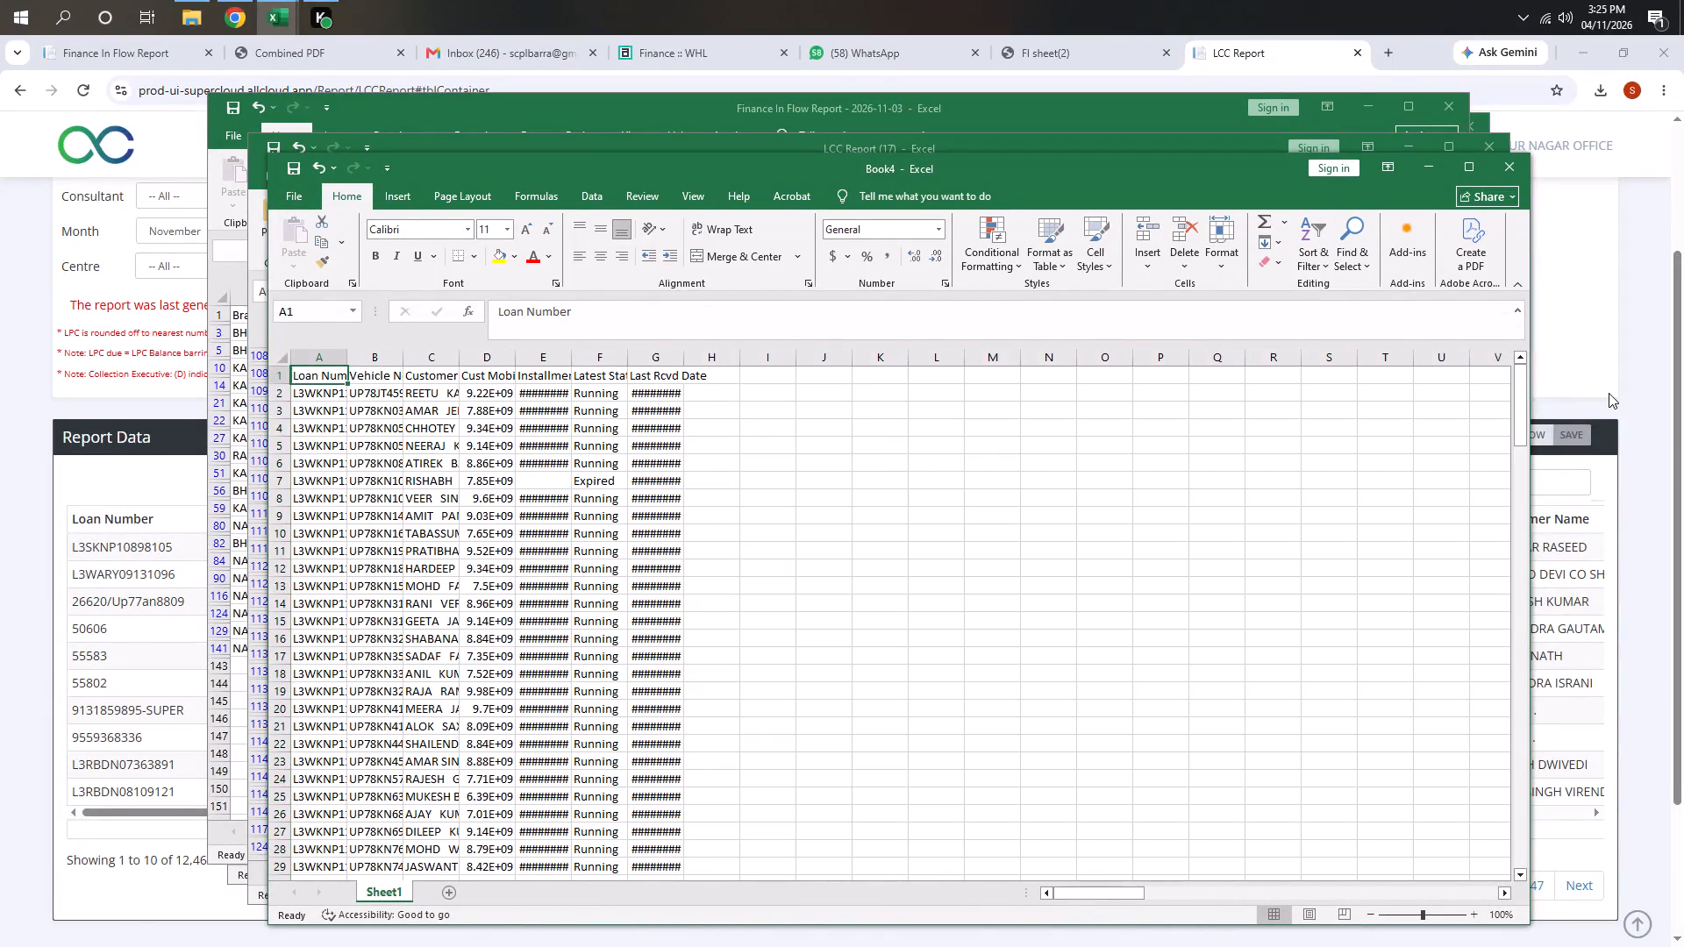
key("ctrl+Left")
key("ctrl+Left")
AutoFit the column widths of the whole data table.
key("ctrl+a")
type("OCA")
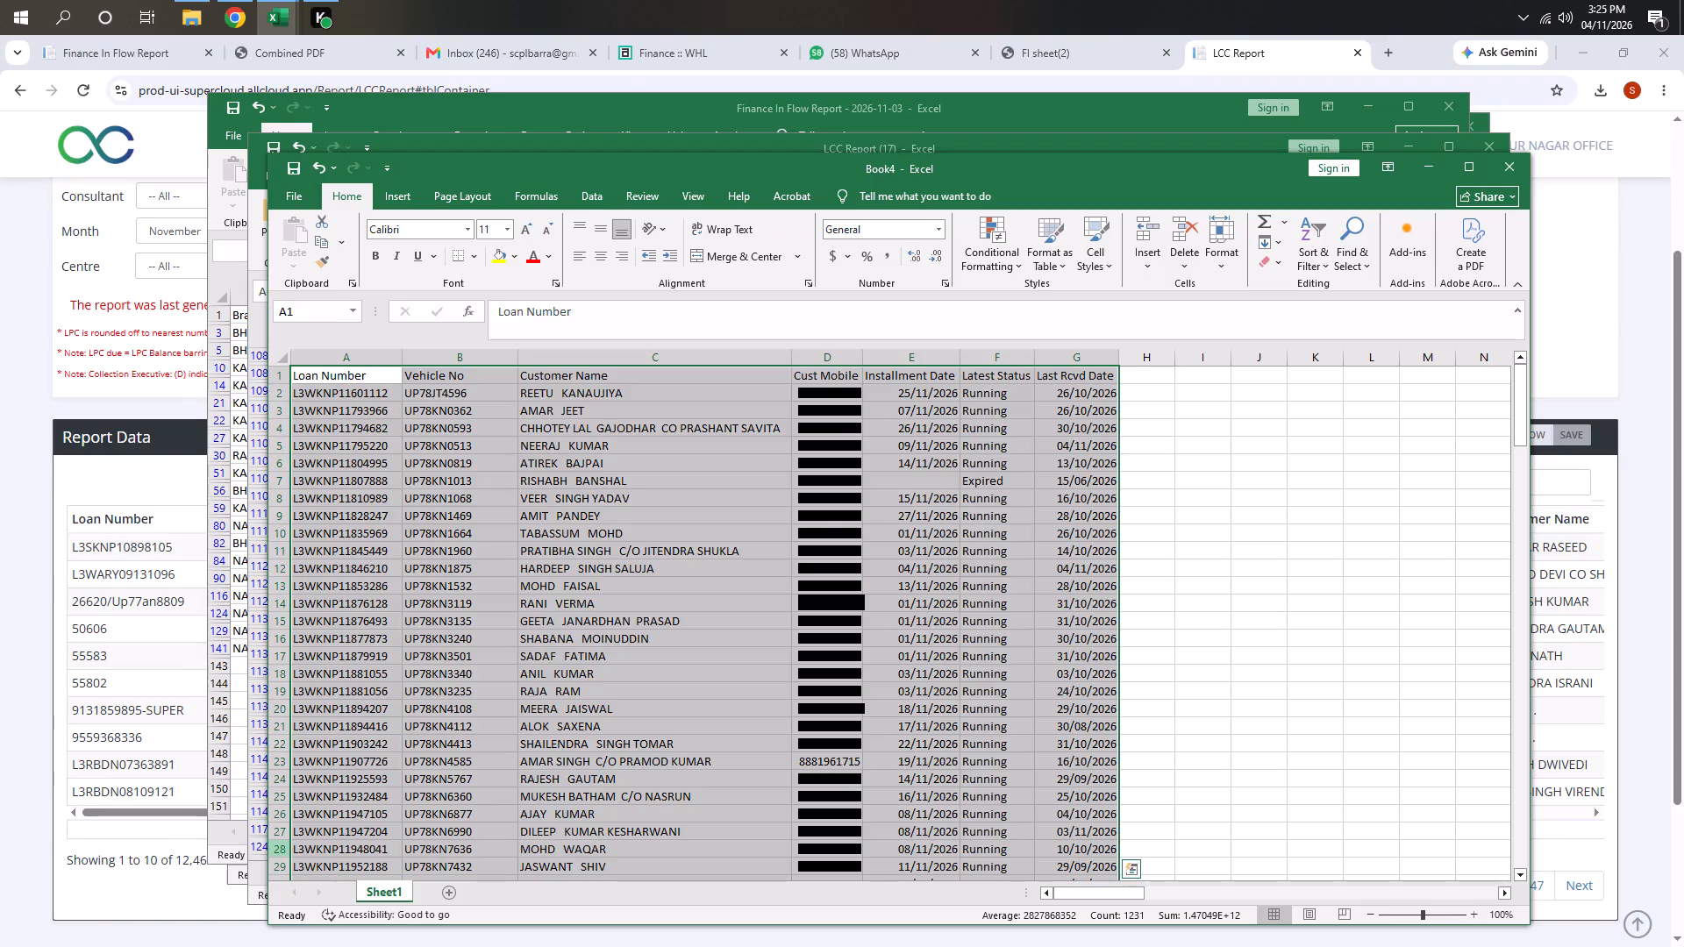
Add filters to the header row and filter Latest Status to show only Expired.
left_click(992, 385)
left_click(1003, 383)
left_click(1019, 370)
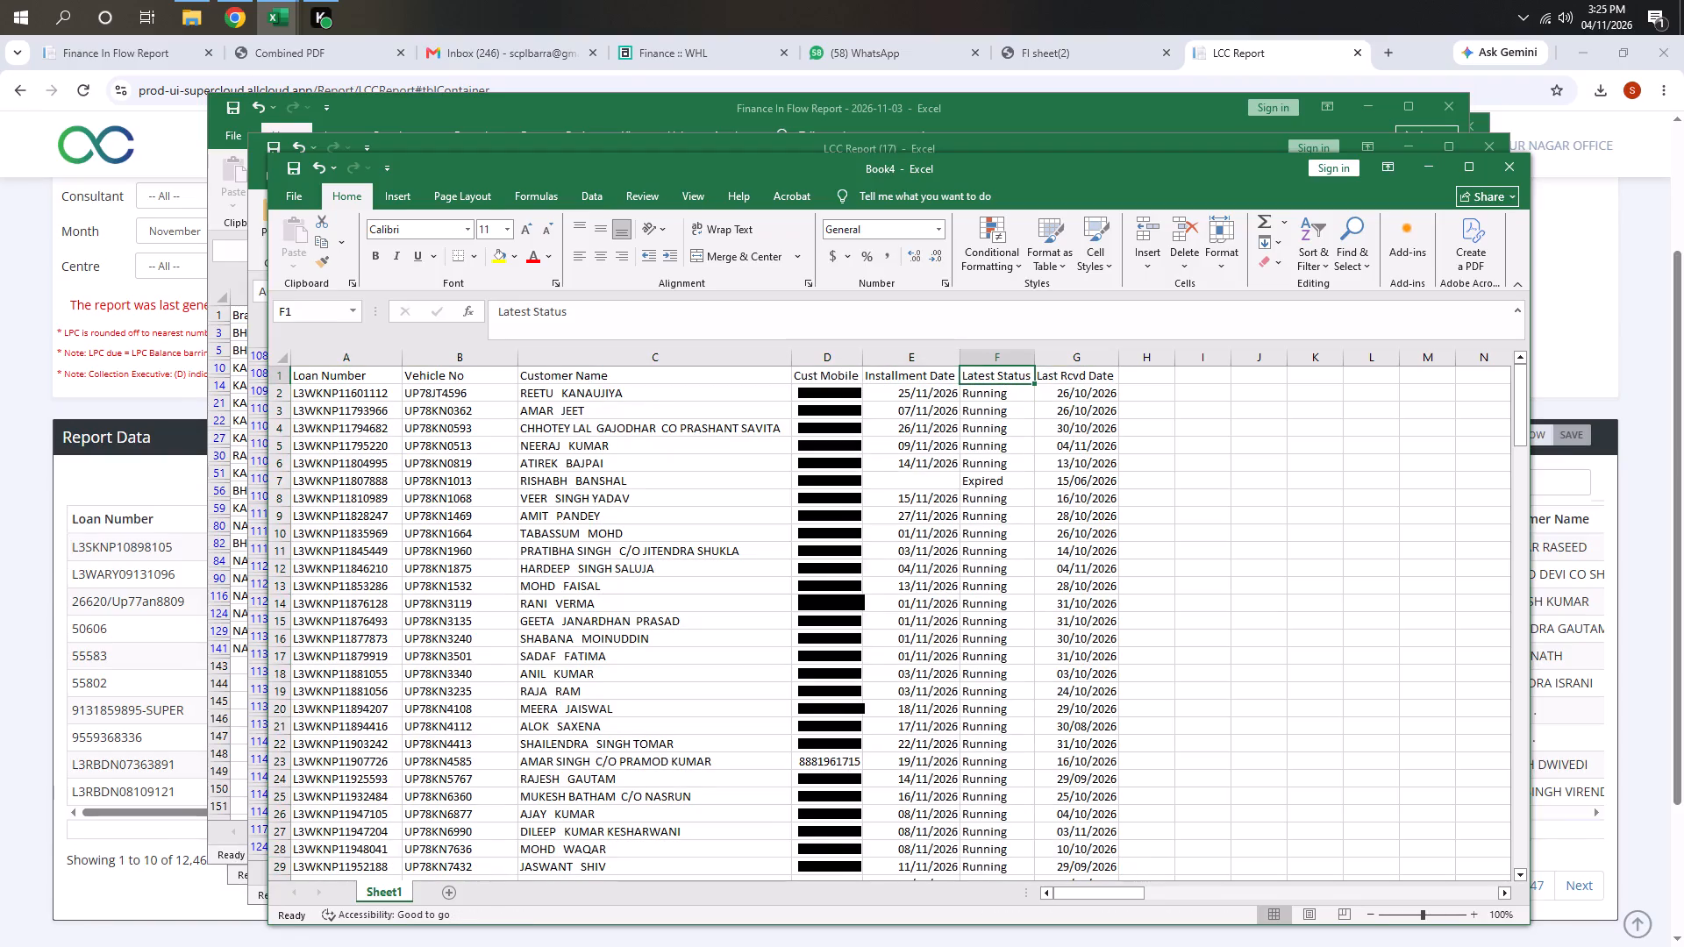
key("ctrl+shift+l")
key("alt+Down")
key("Down")
key("Down")
key("Down")
key("Down")
key("Down")
key("Down")
key("Down")
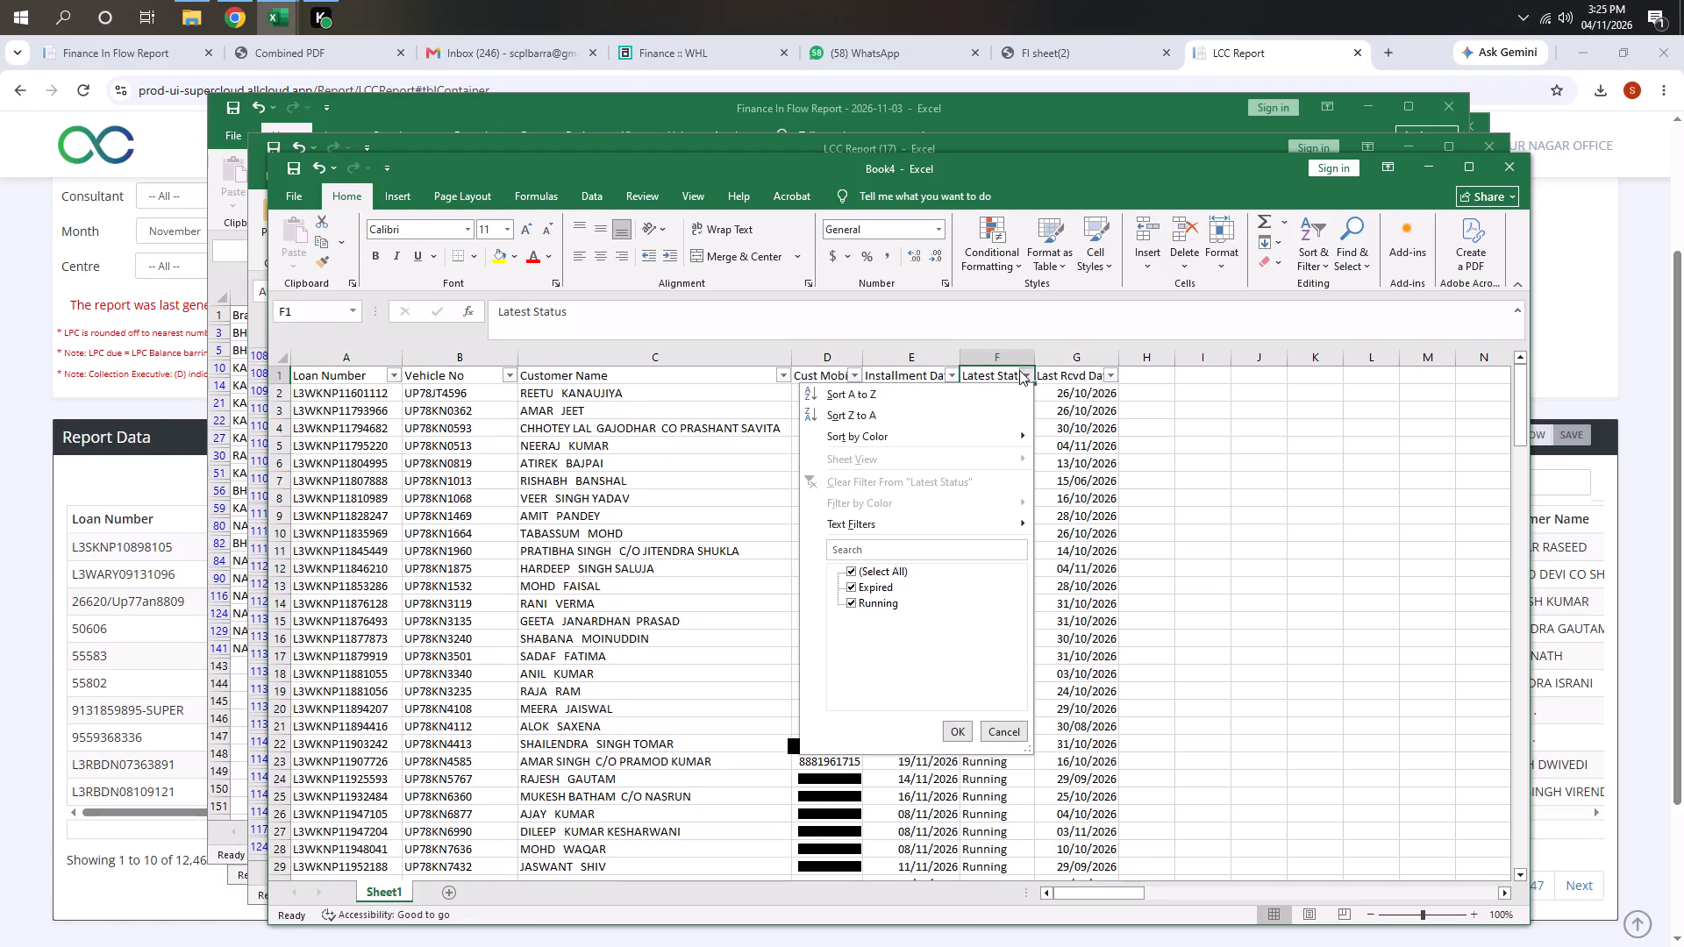
key("Down")
key("Down")
key("space")
key("Down")
key("space")
key("Return")
Delete the filtered Expired row and clear the filter to show all records.
key("Down")
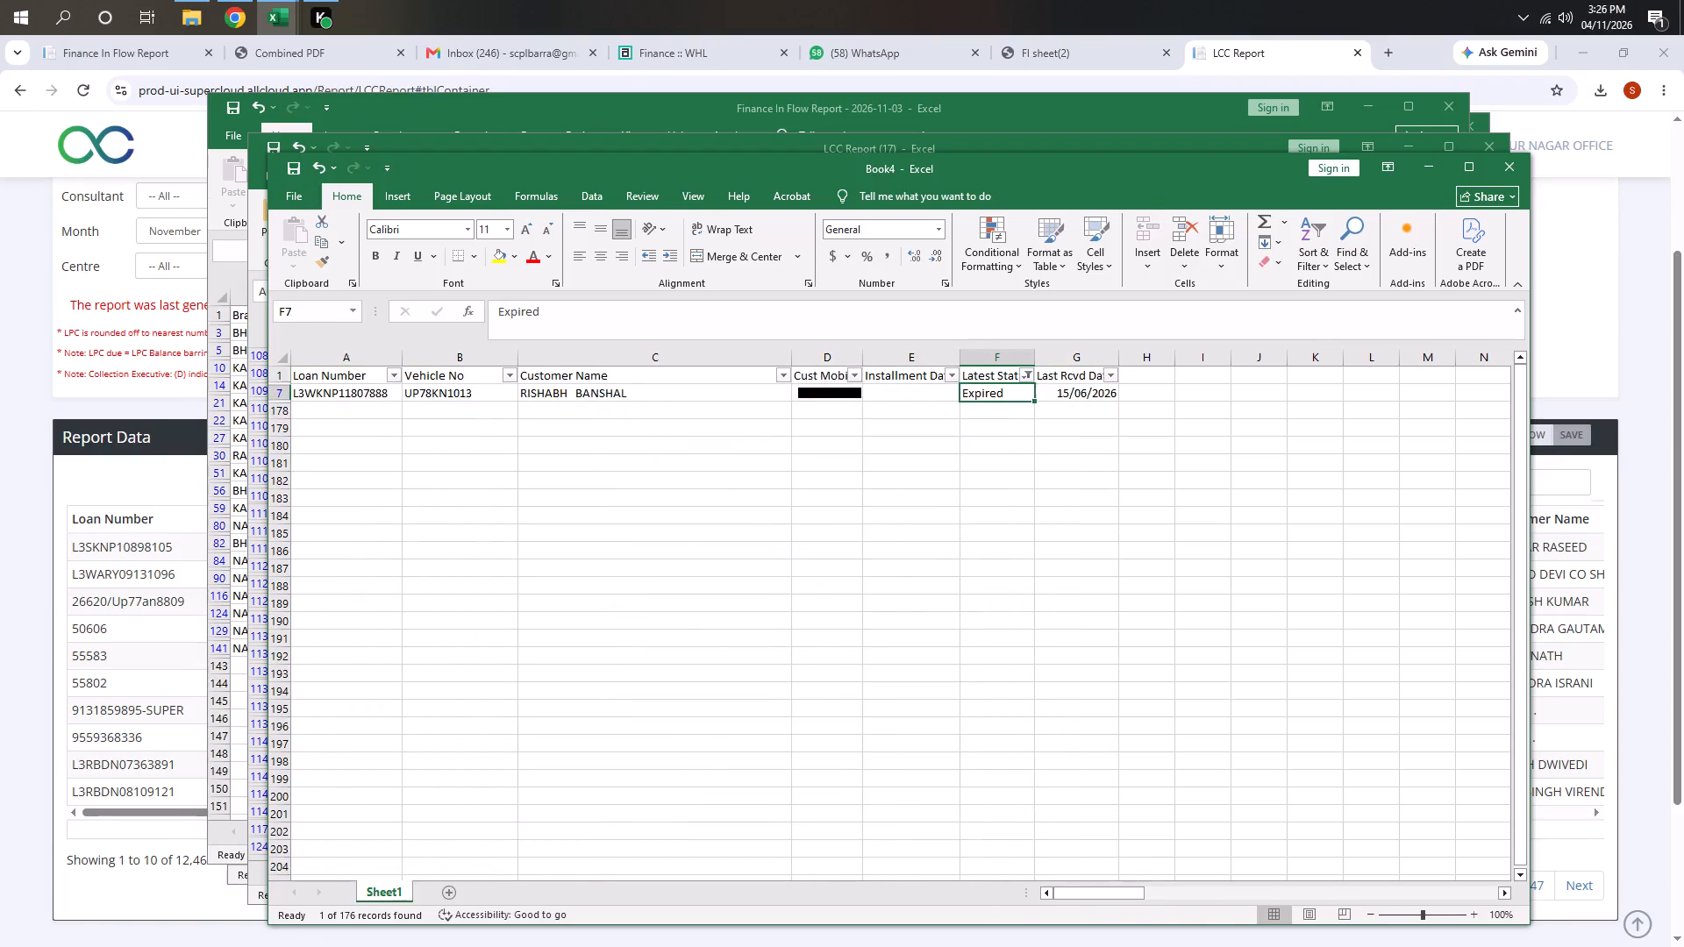
key("shift+space")
key("ctrl+minus")
key("alt+d")
type("FS")
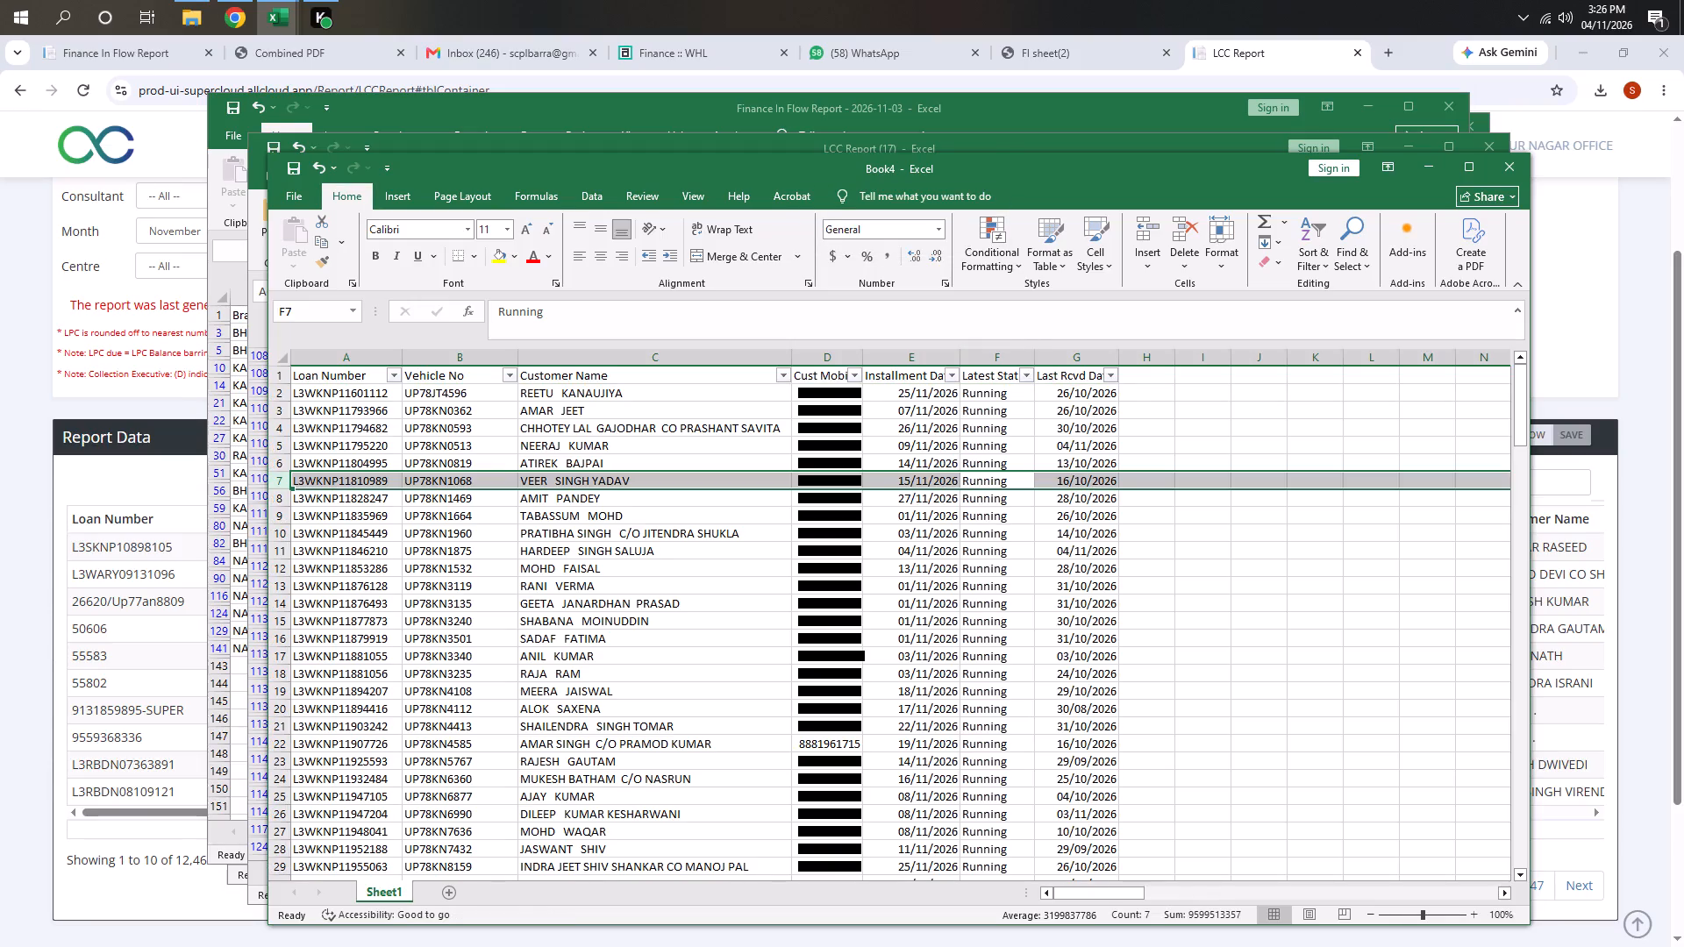
Delete the Latest Status column.
left_click(1005, 349)
key("ctrl+minus")
Sort the table by Installment Date from oldest to newest.
key("Left")
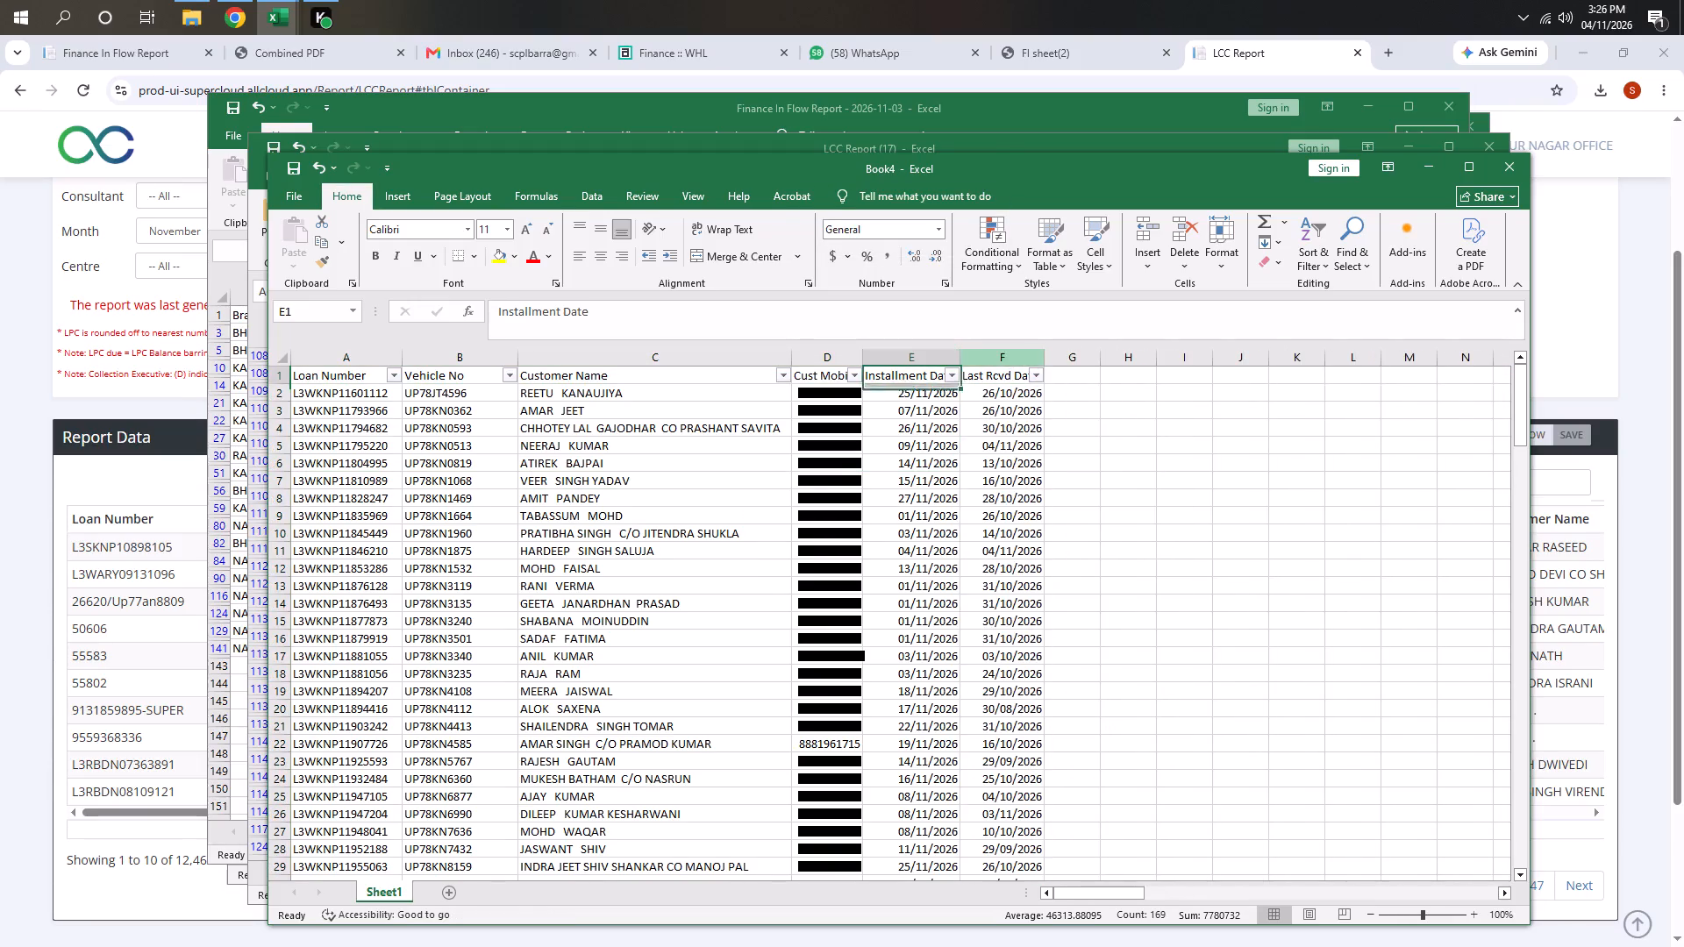
key("alt+Down")
key("Down")
key("Return")
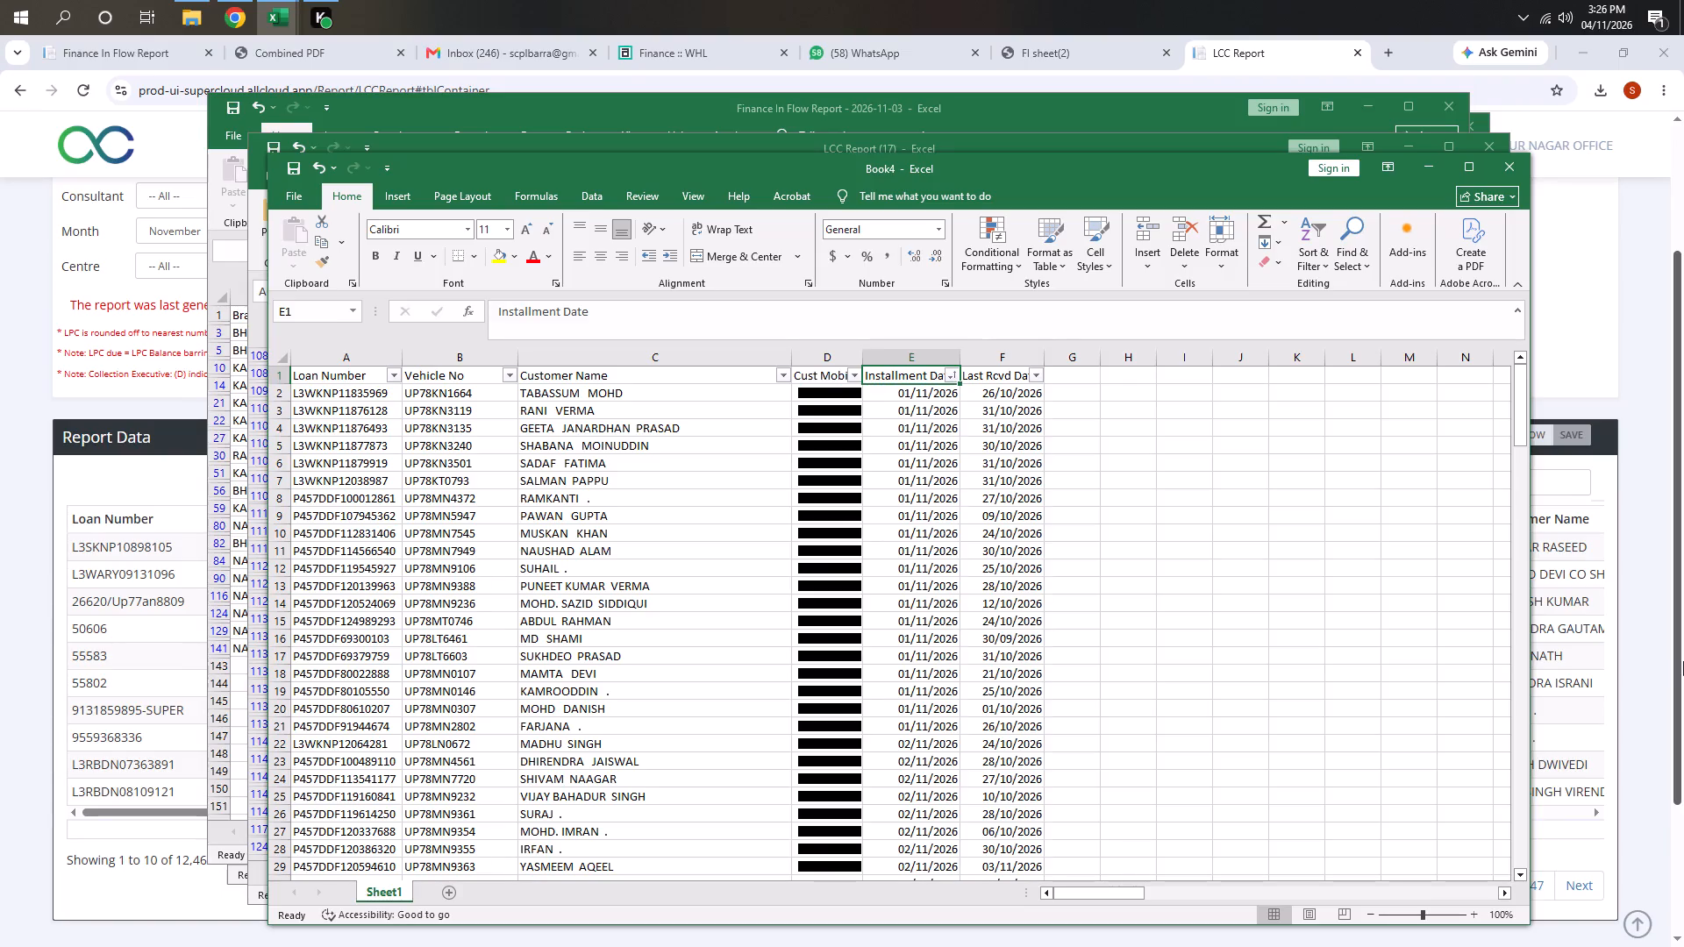
Apply all borders to the entire data table.
key("ctrl+a")
type("HBA")
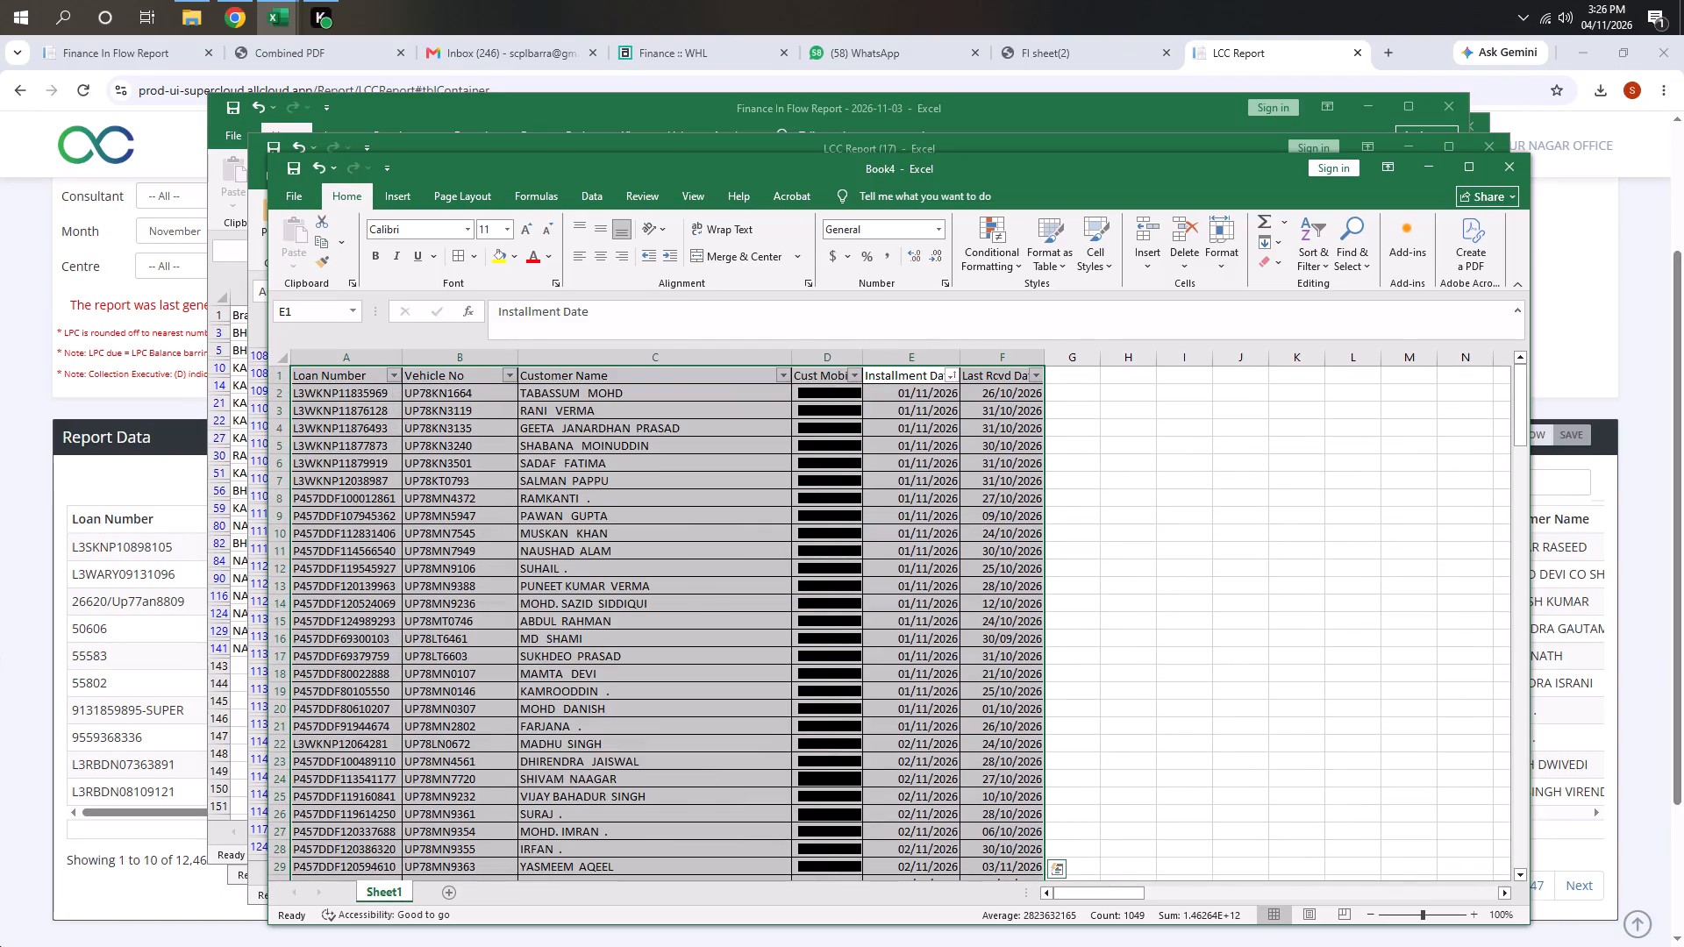
Set up the printout in landscape orientation with scaling adjusted to 90% of normal size.
key("ctrl+p")
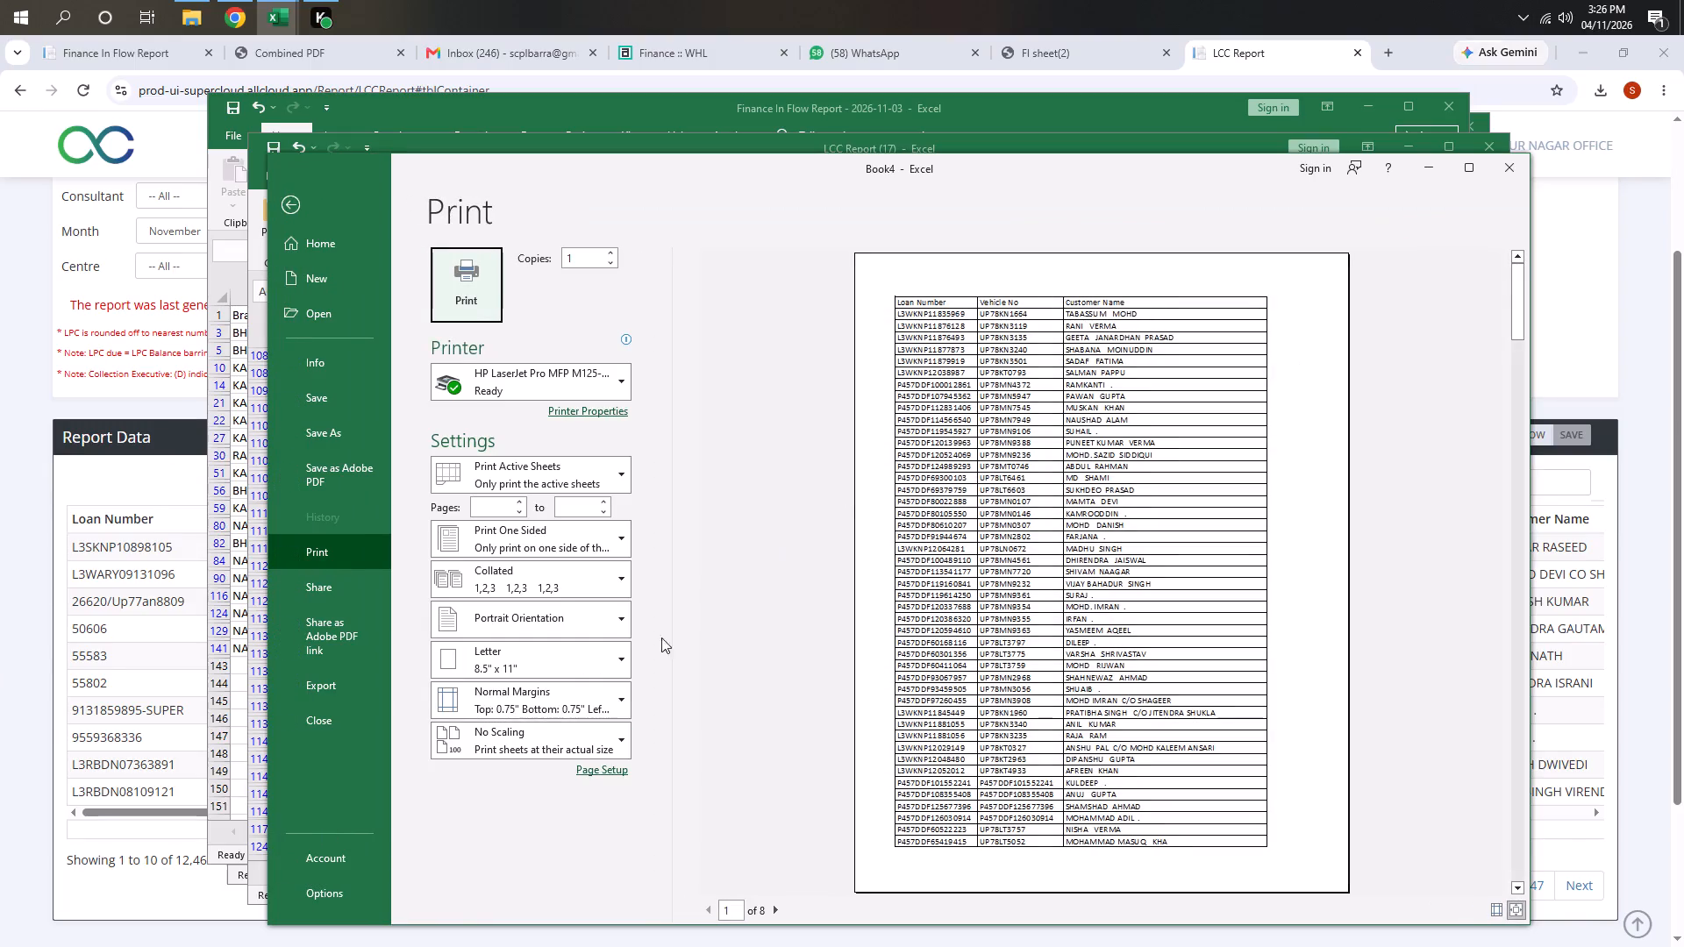
left_click(558, 641)
left_click(744, 601)
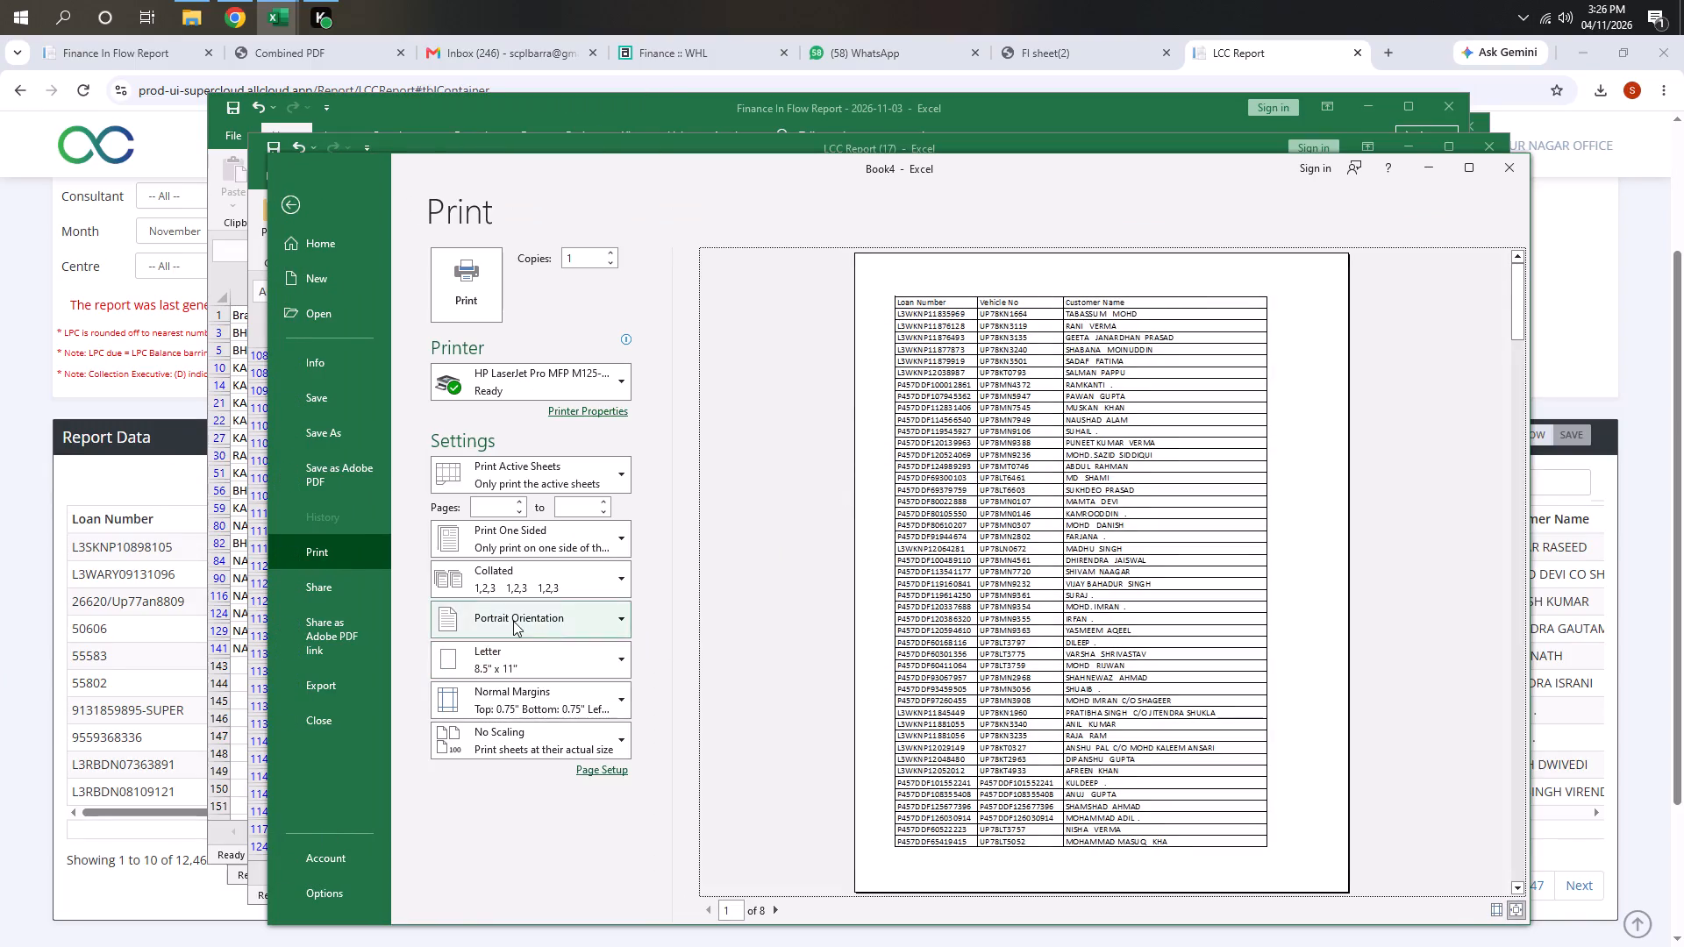
left_click(513, 621)
left_click(535, 694)
left_click(618, 772)
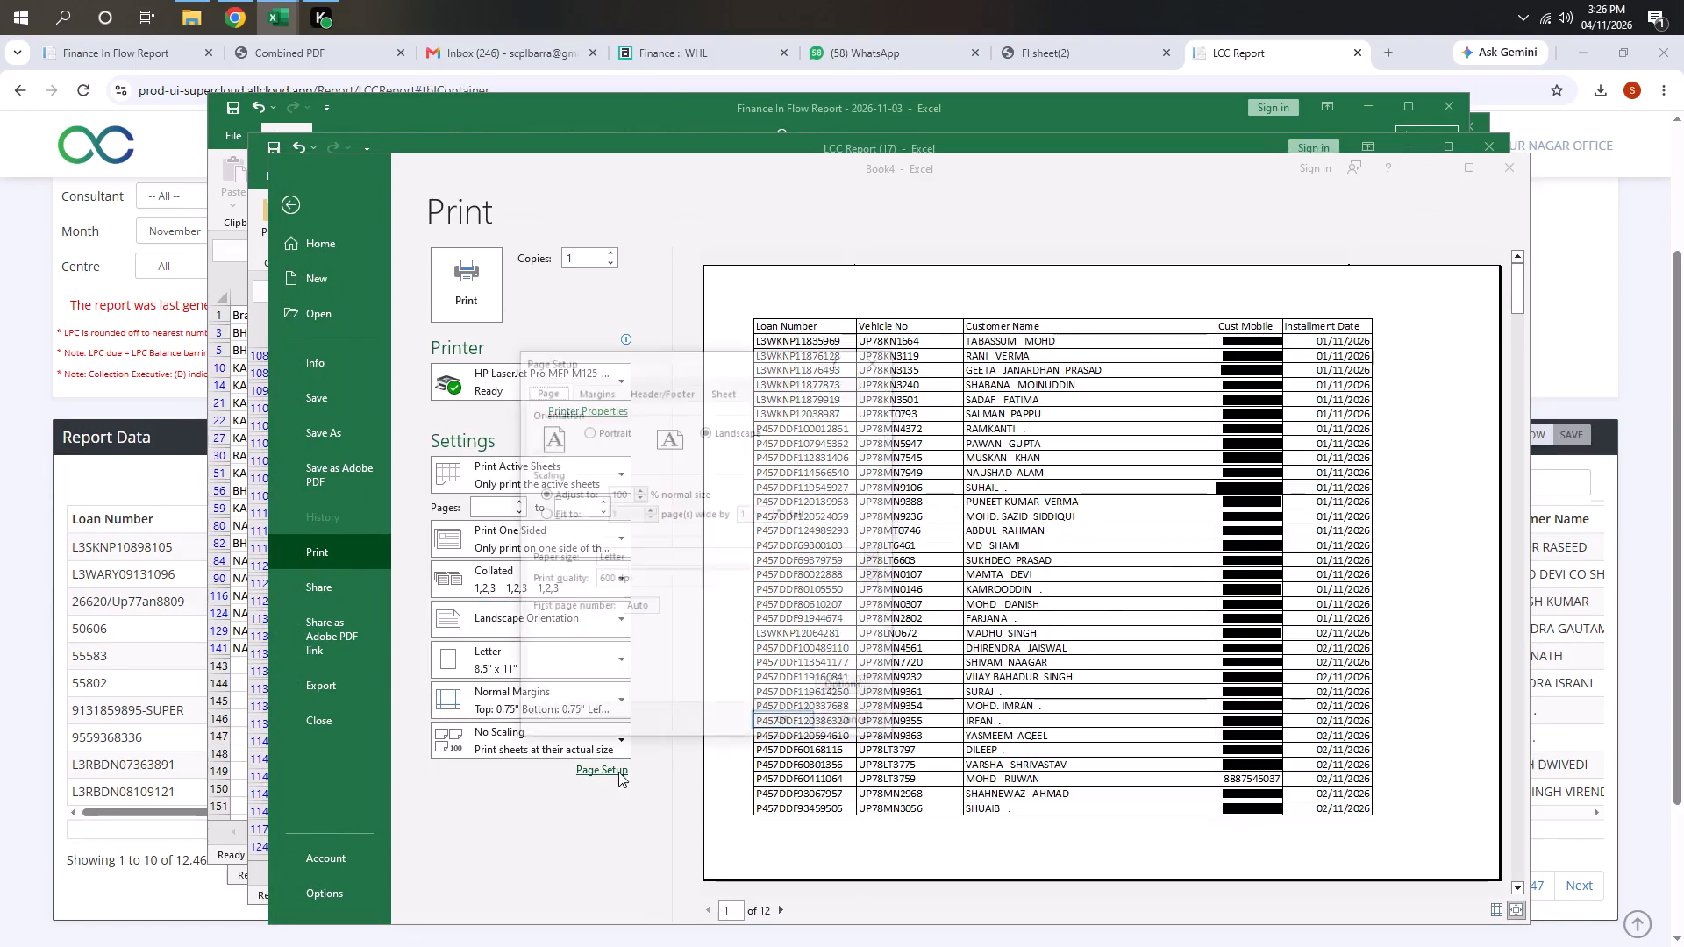
left_click_drag(619, 492, 605, 495)
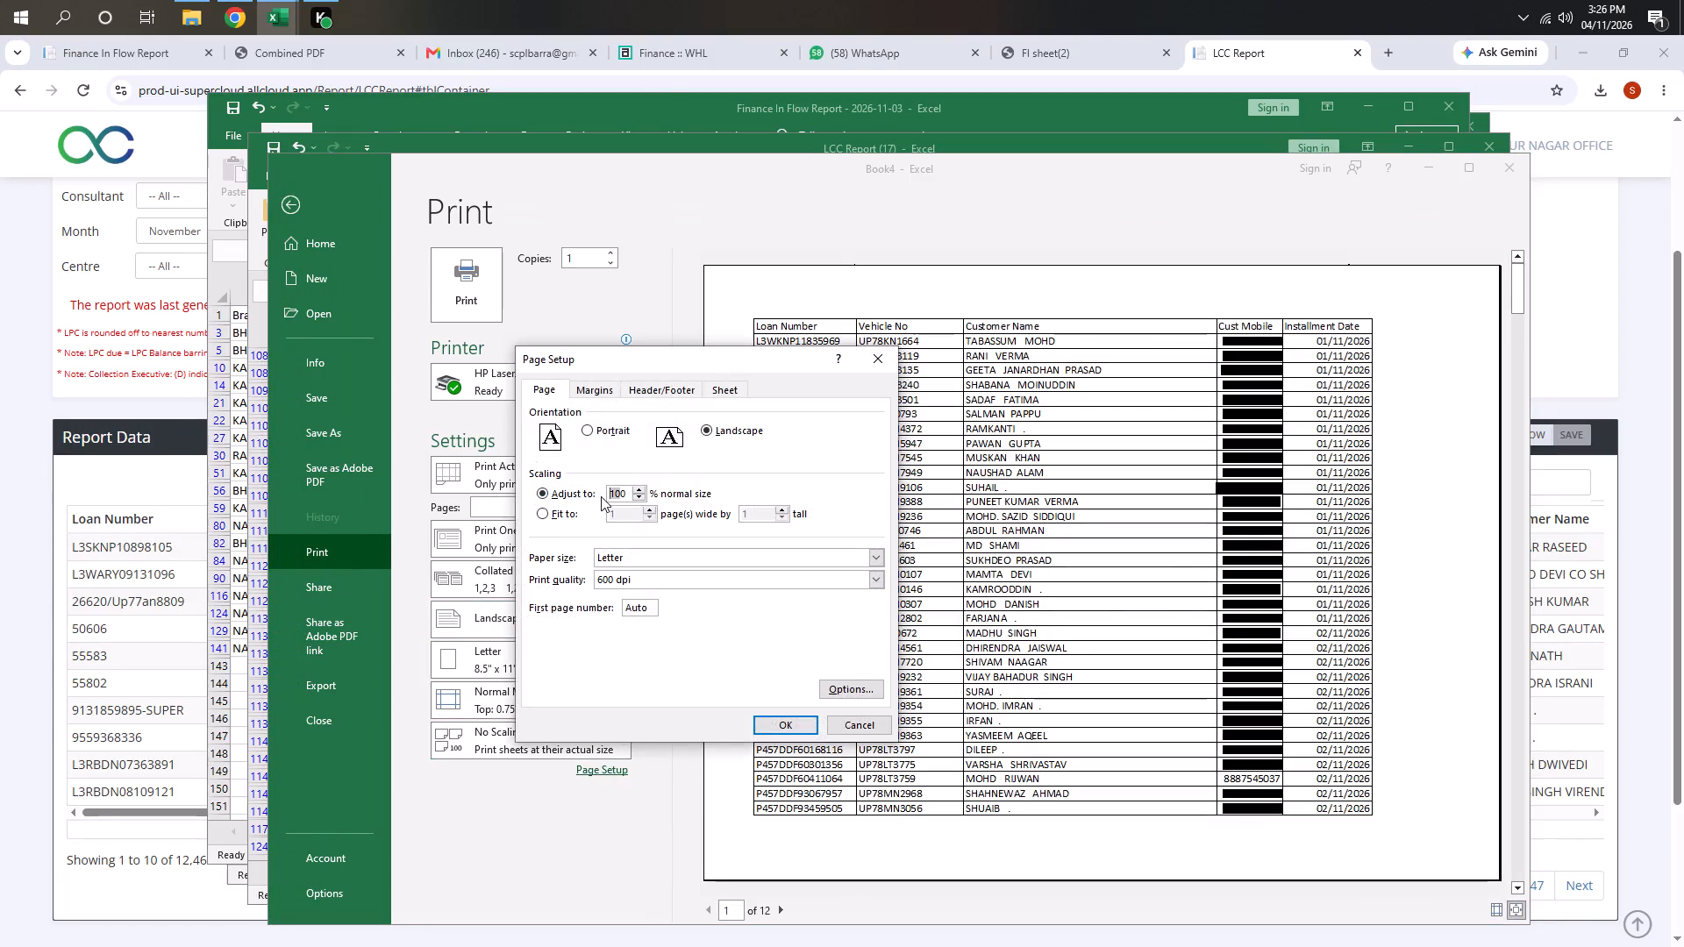
key("9")
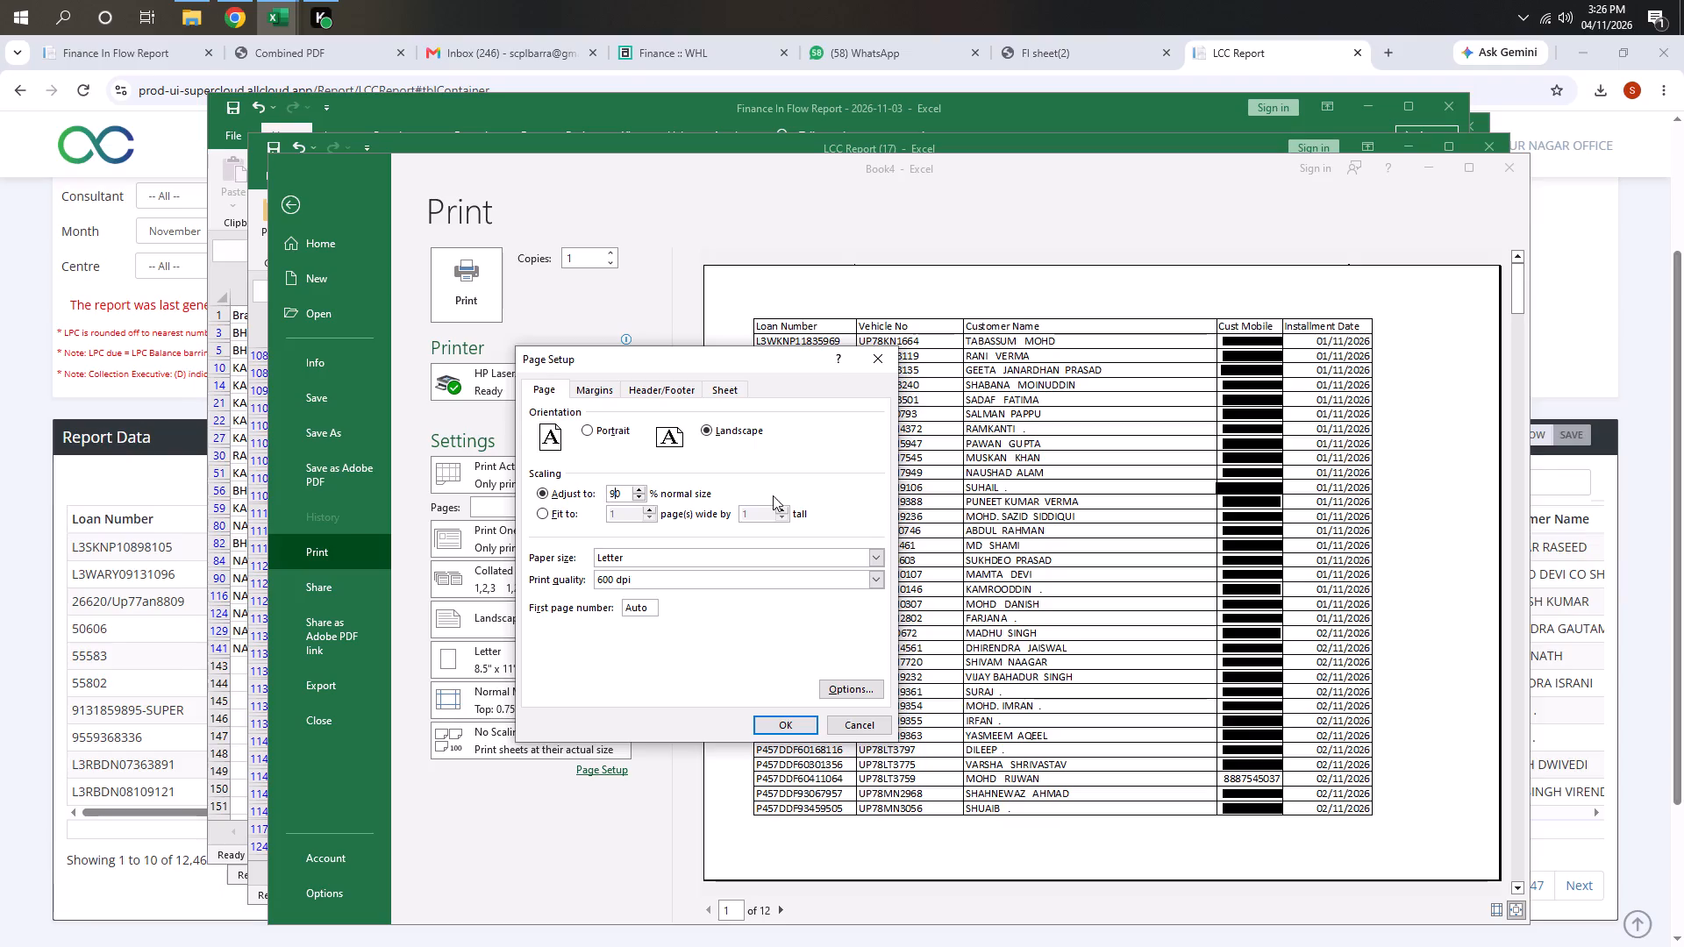
left_click(802, 726)
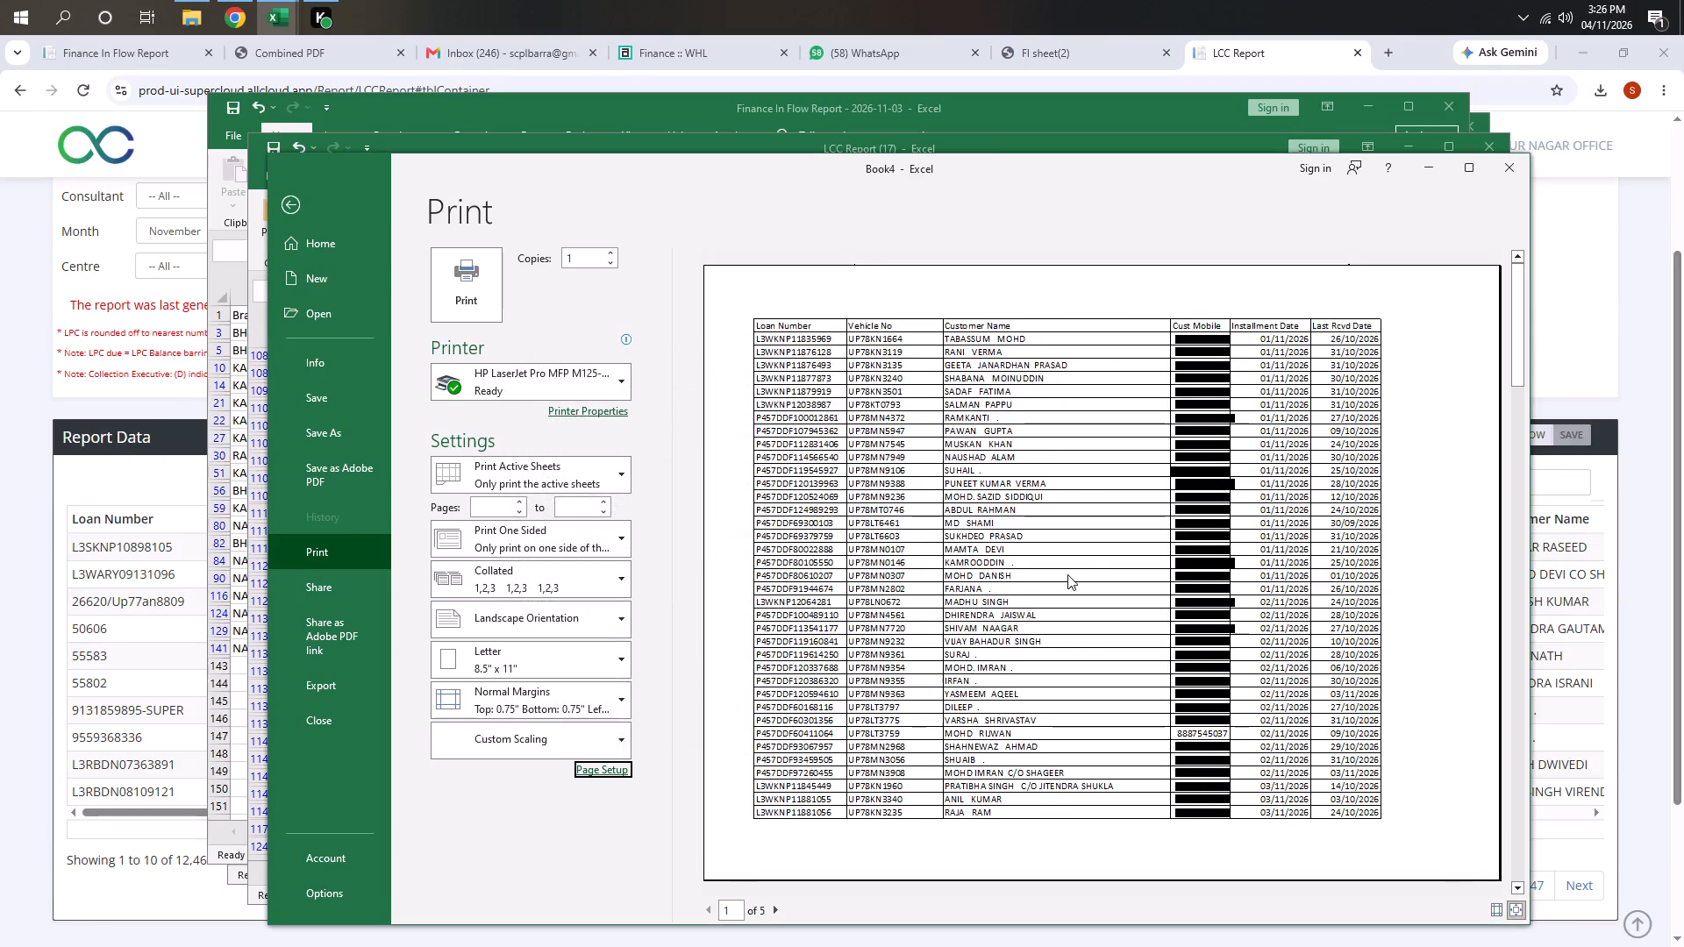
Review the print preview pages and print one copy of the sheet on the HP LaserJet.
scroll(1091, 569, "down", 10)
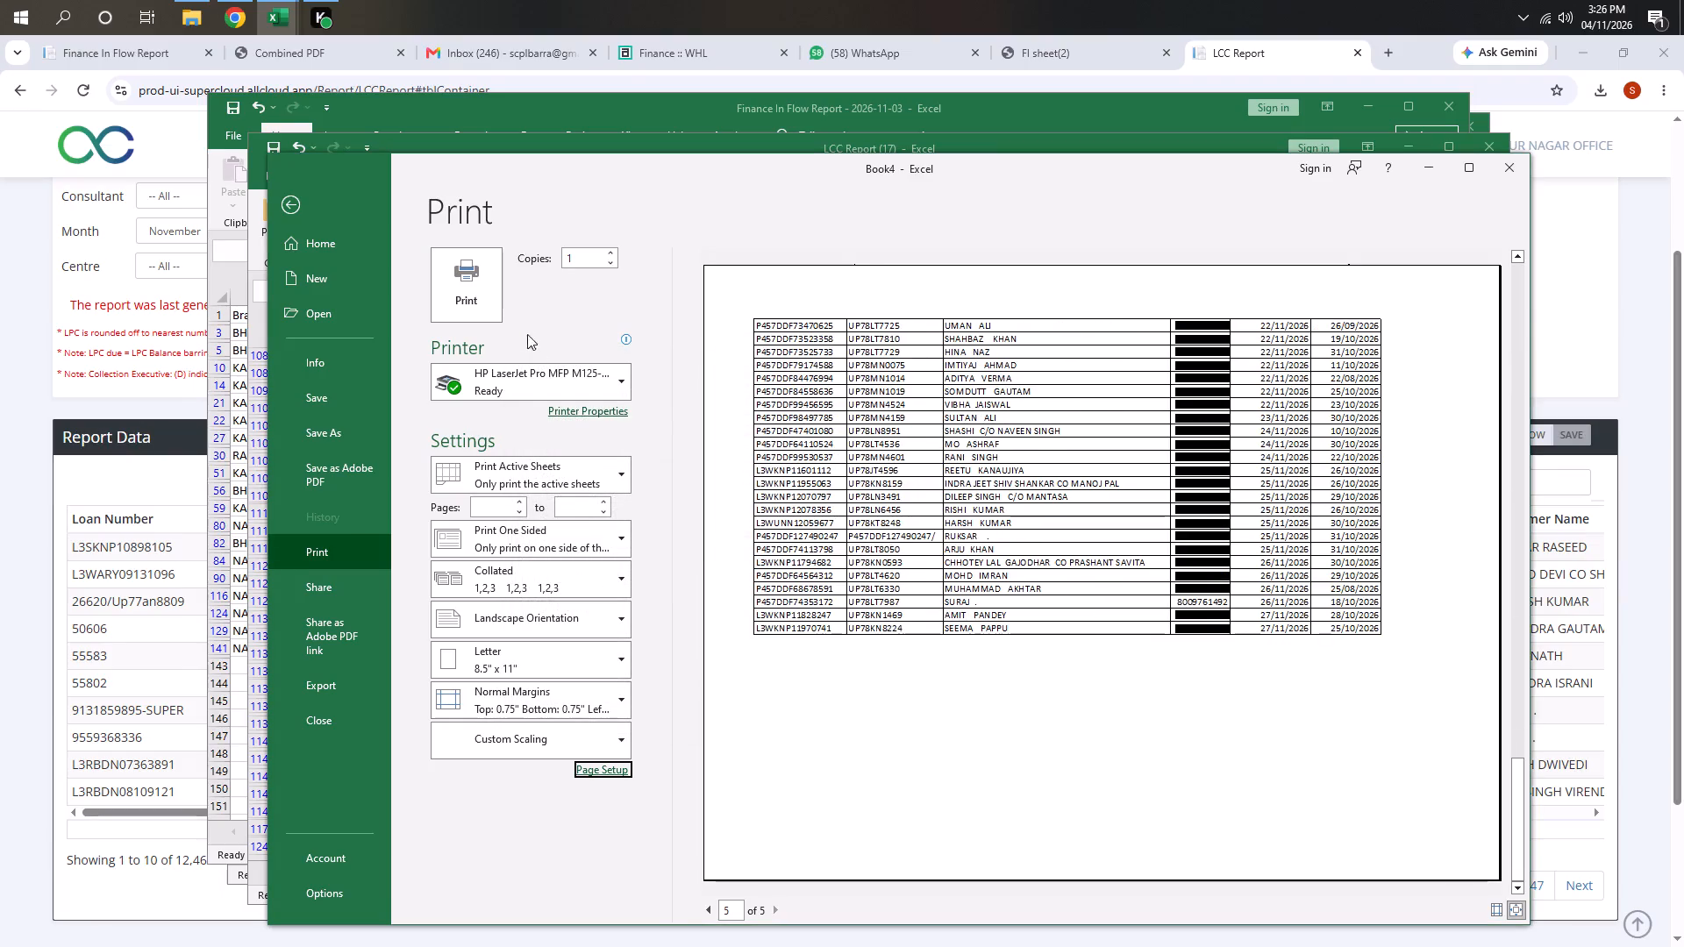
left_click(458, 299)
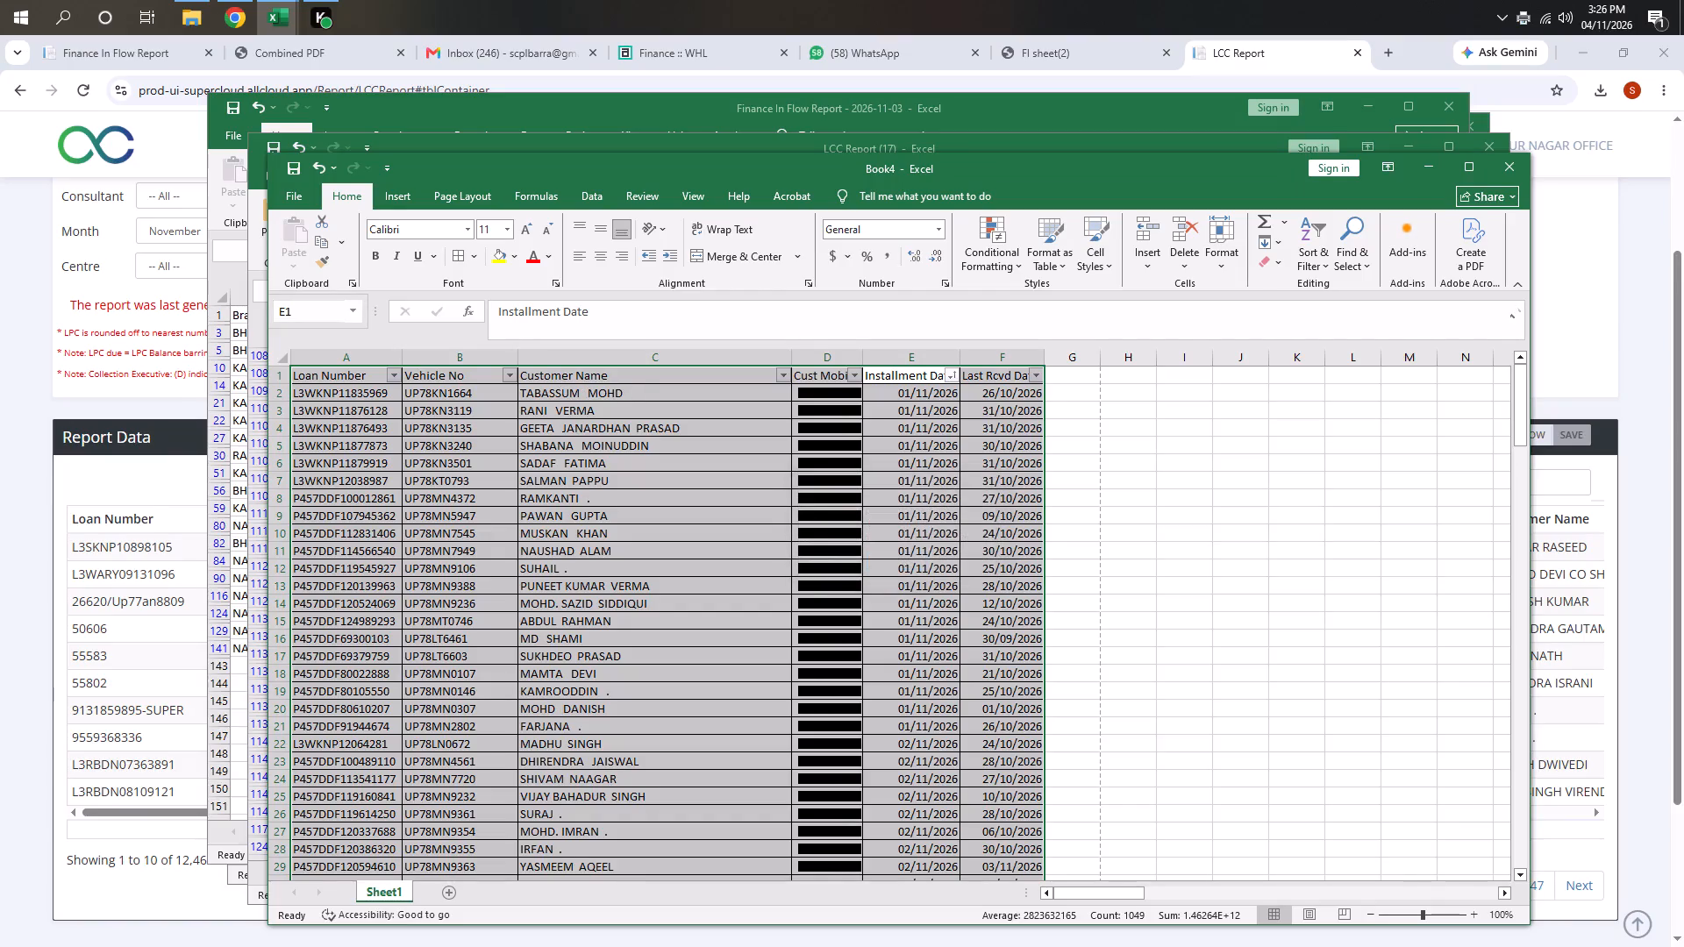
Save the workbook as ASHISH LCC NOV in the NOV LCC folder inside NOVEMBER 2026.
left_click(277, 190)
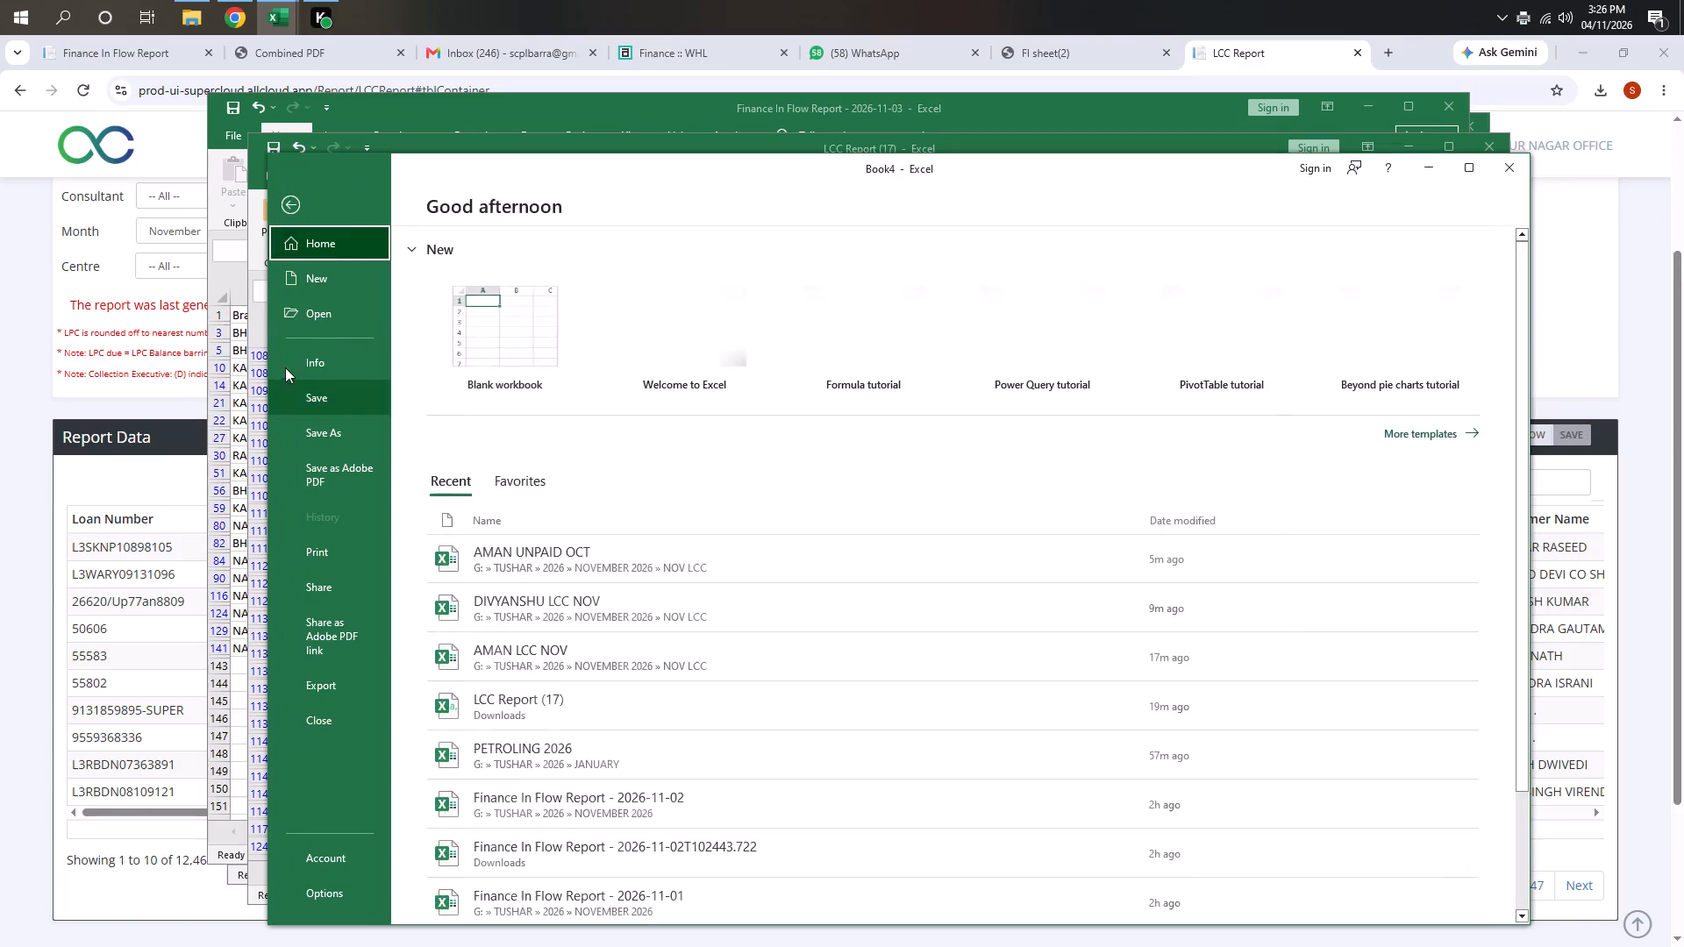
left_click(330, 438)
left_click(453, 551)
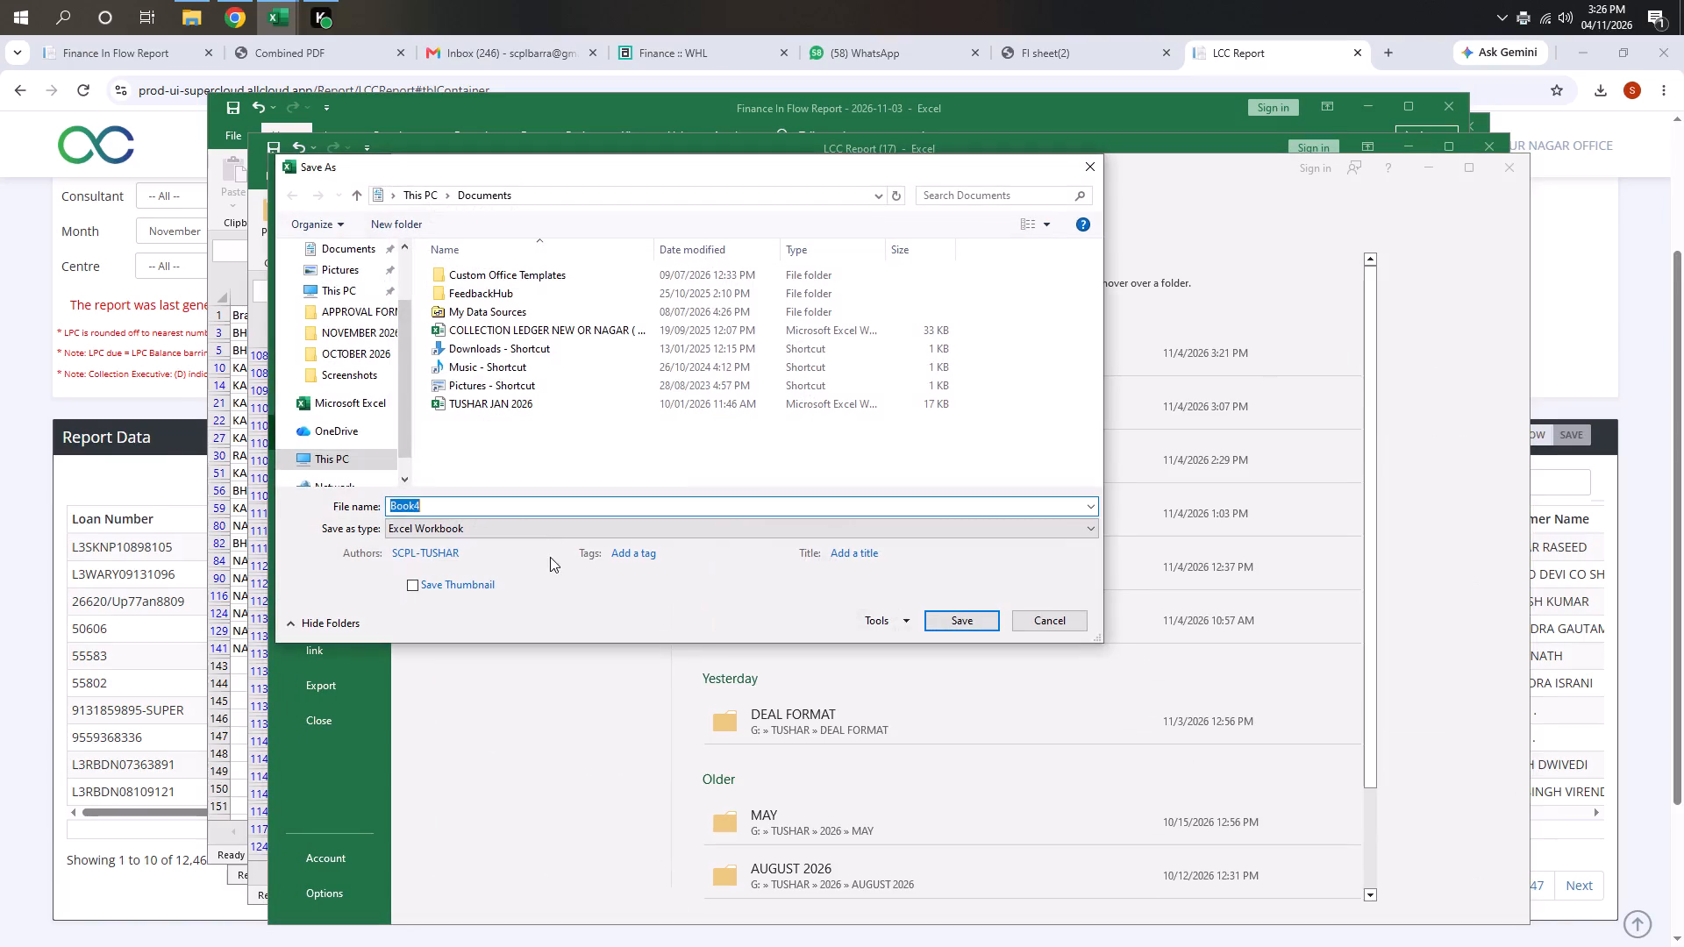
left_click_drag(521, 505, 394, 507)
left_click_drag(436, 512, 388, 509)
type("ASHS")
key("BackSpace")
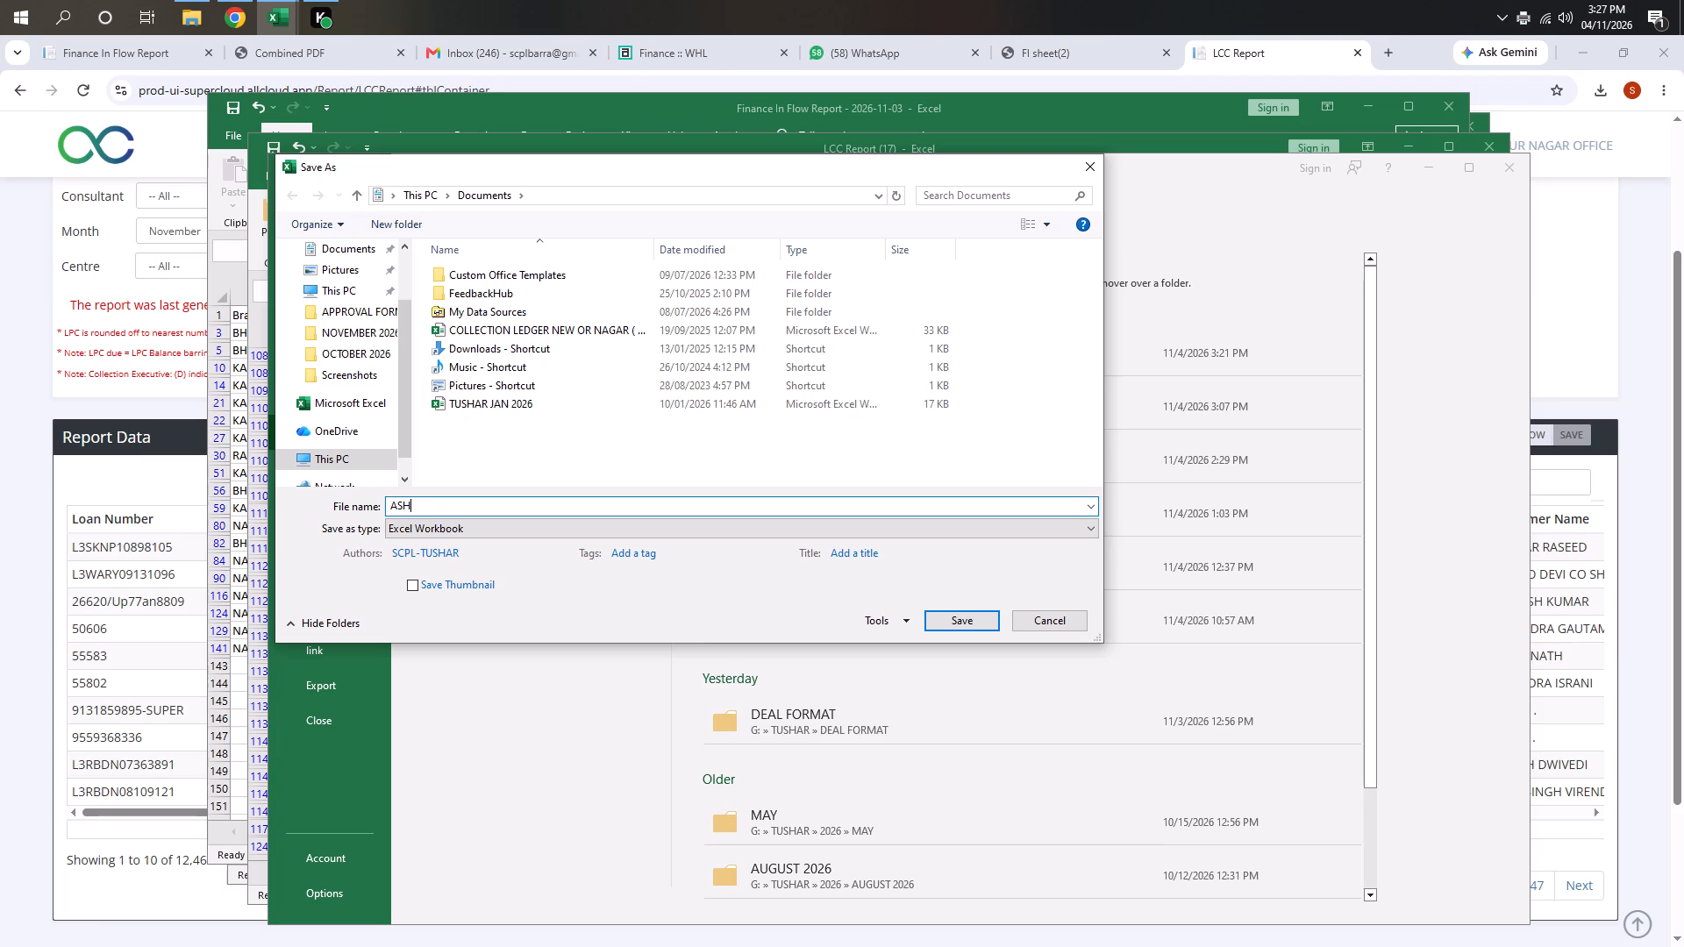
type("IHS ==")
key("BackSpace")
key("BackSpace")
key("BackSpace")
key("BackSpace")
key("BackSpace")
type("SH")
key("space")
type("LCC N")
key("o")
key("c")
key("BackSpace")
key("v")
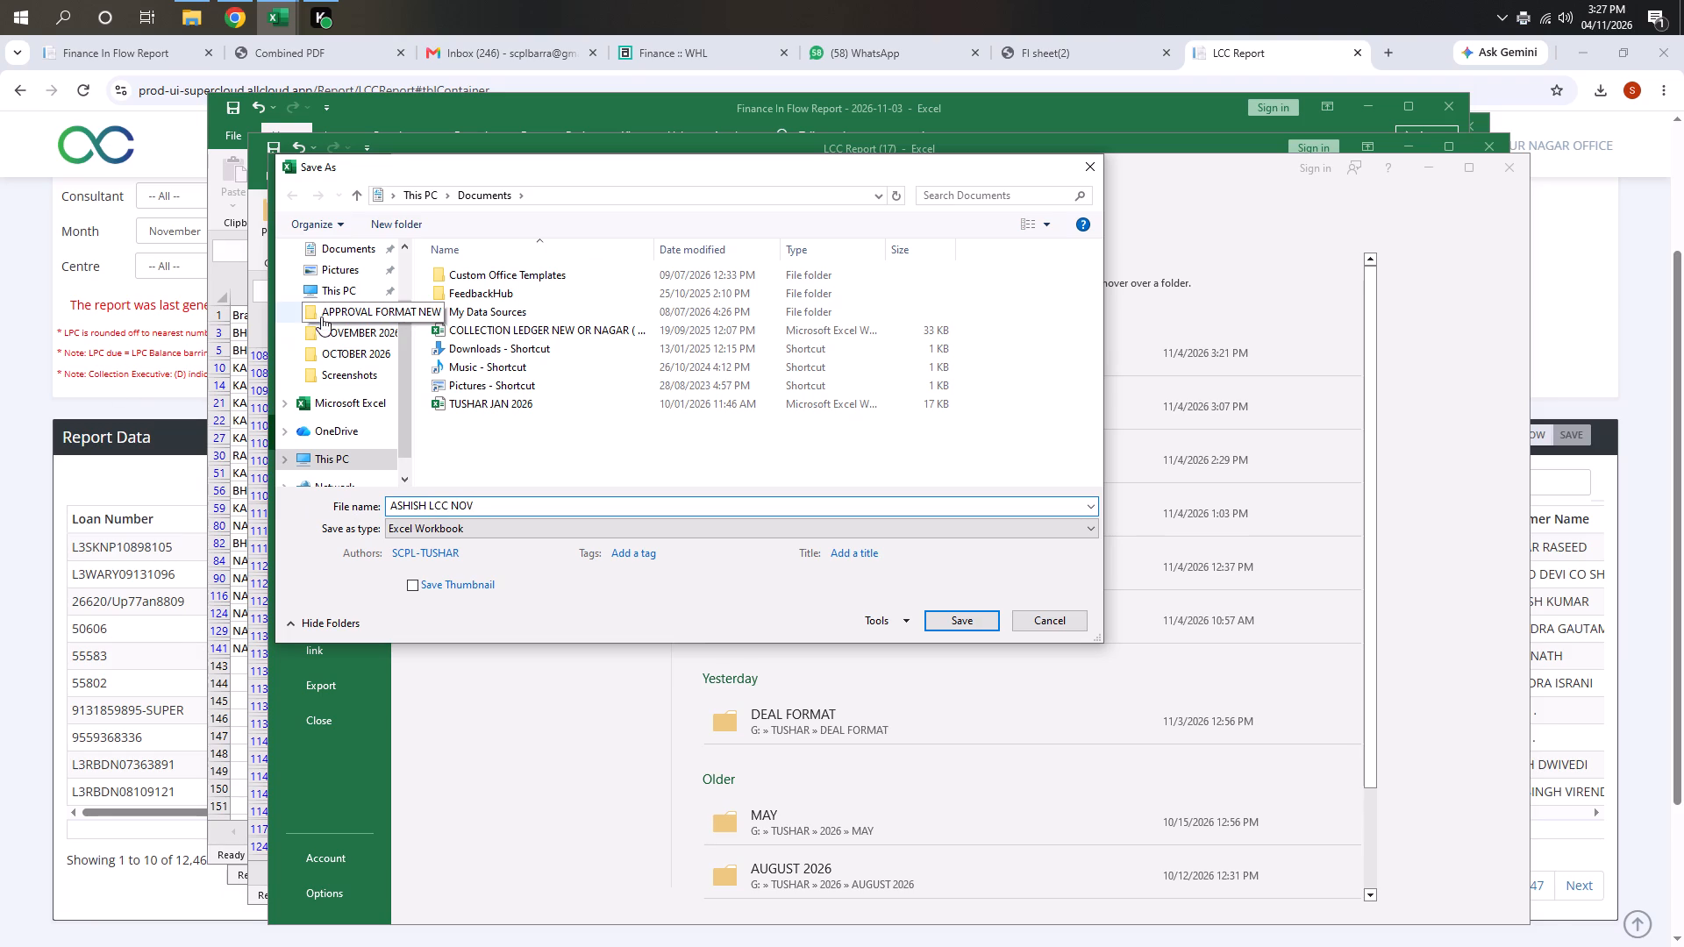
left_click(328, 317)
left_click(353, 337)
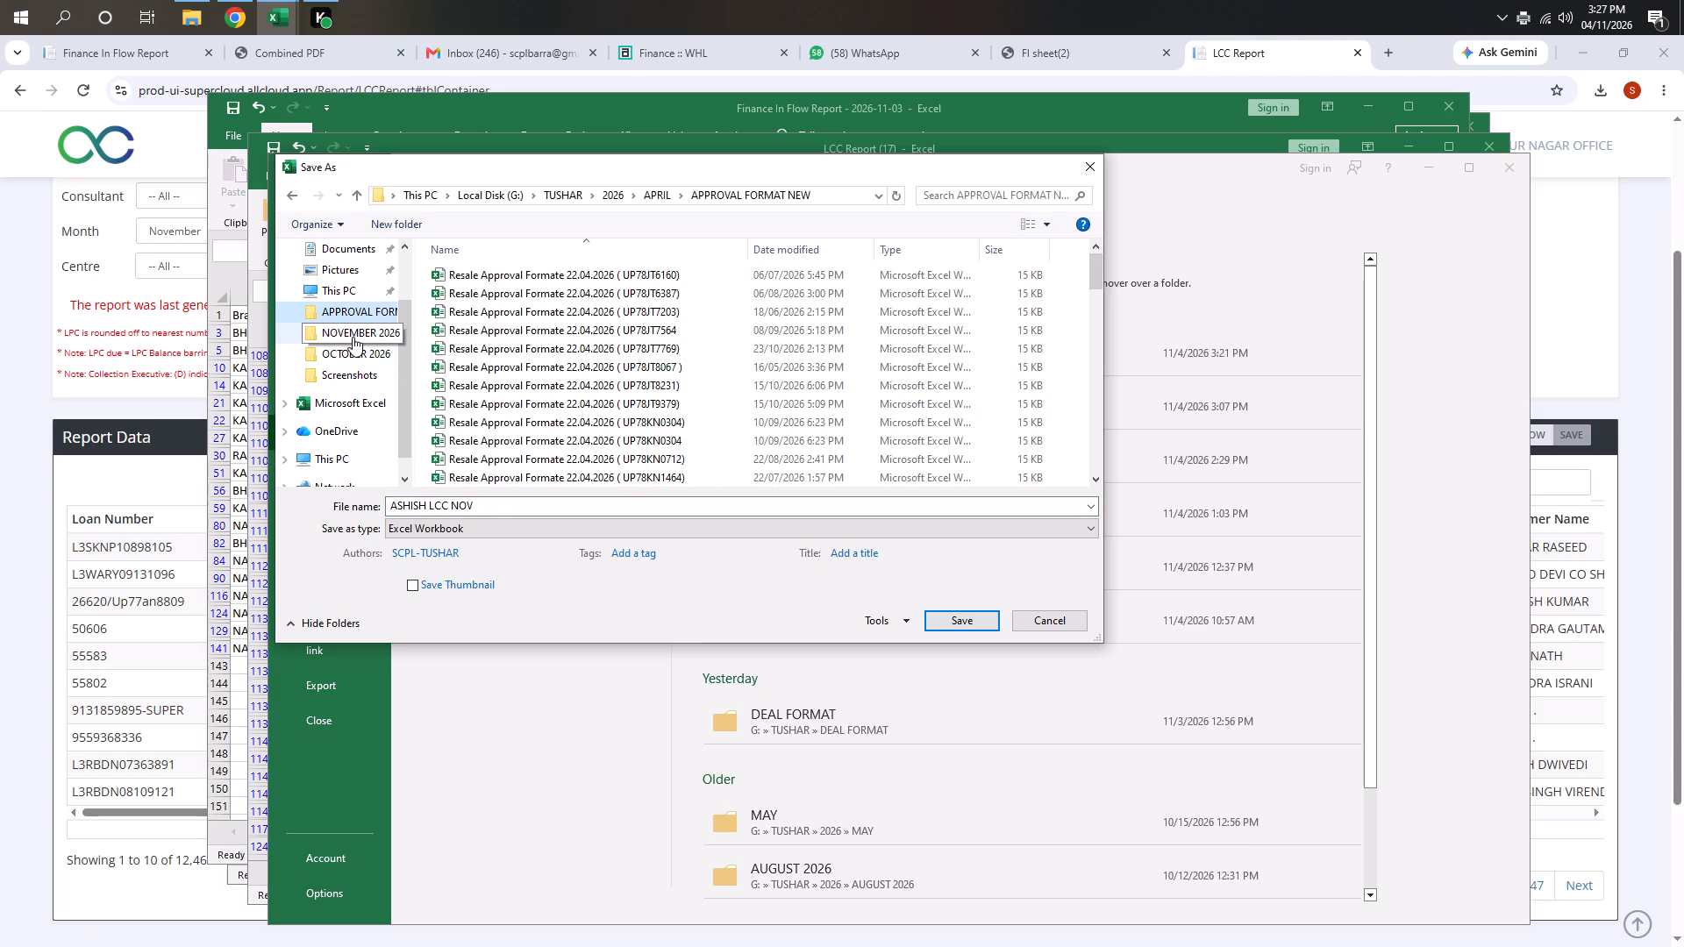
double_click(566, 267)
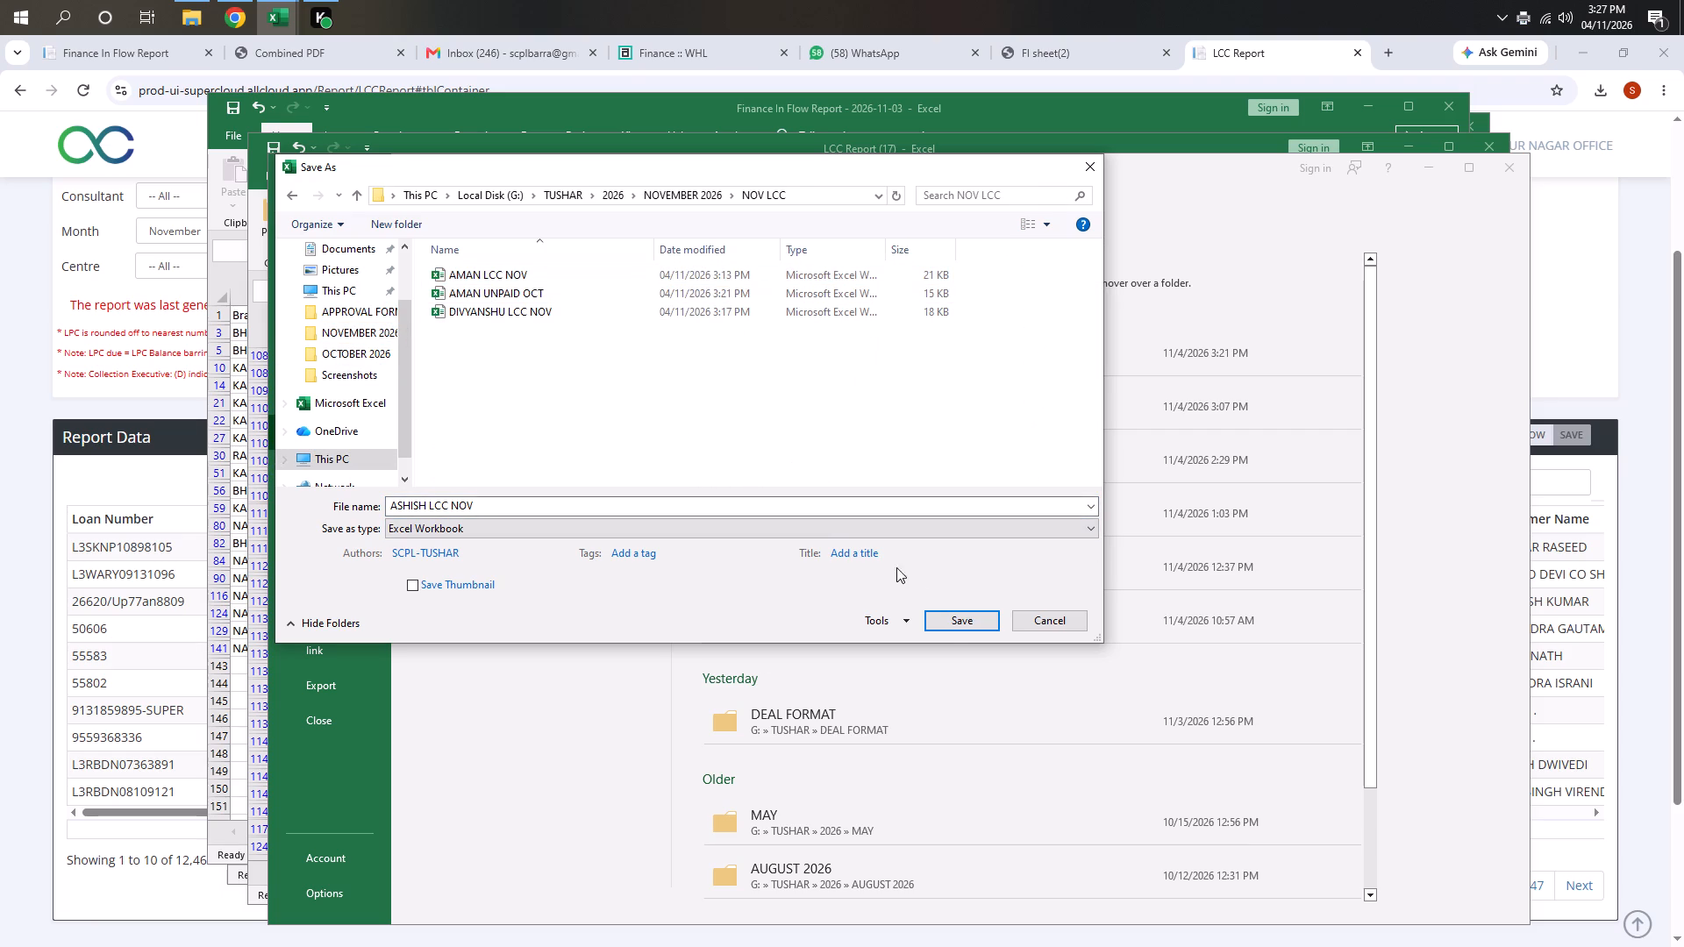
left_click(950, 625)
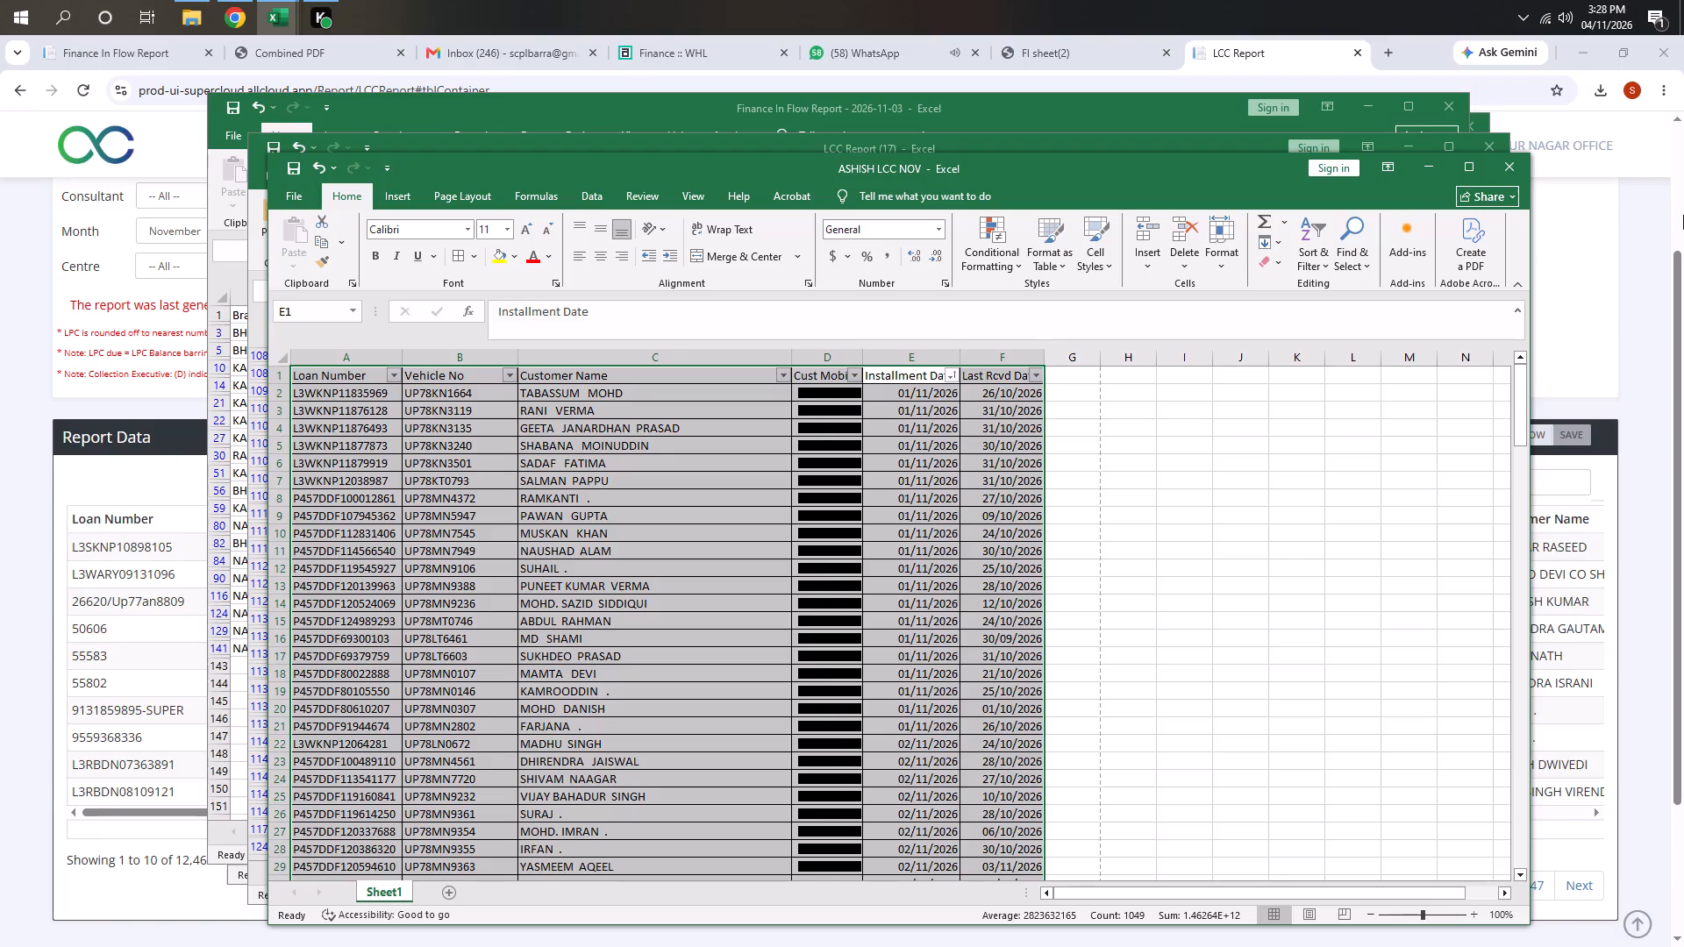
Close the ASHISH LCC NOV workbook.
left_click(1683, 121)
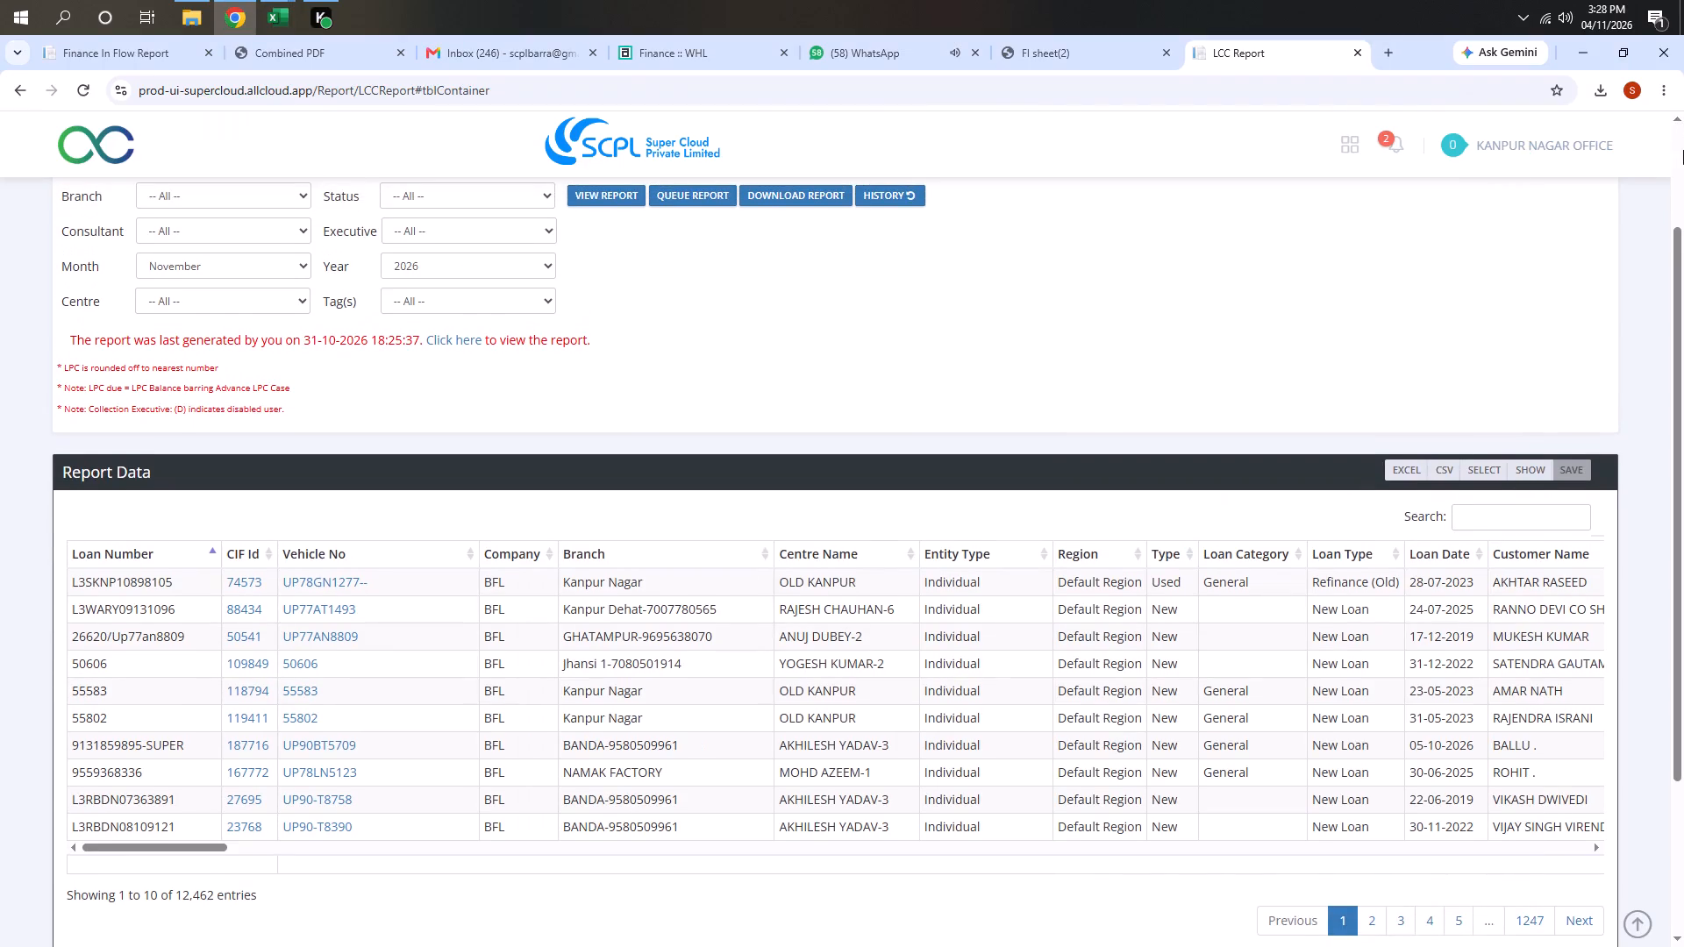
key("alt+Tab")
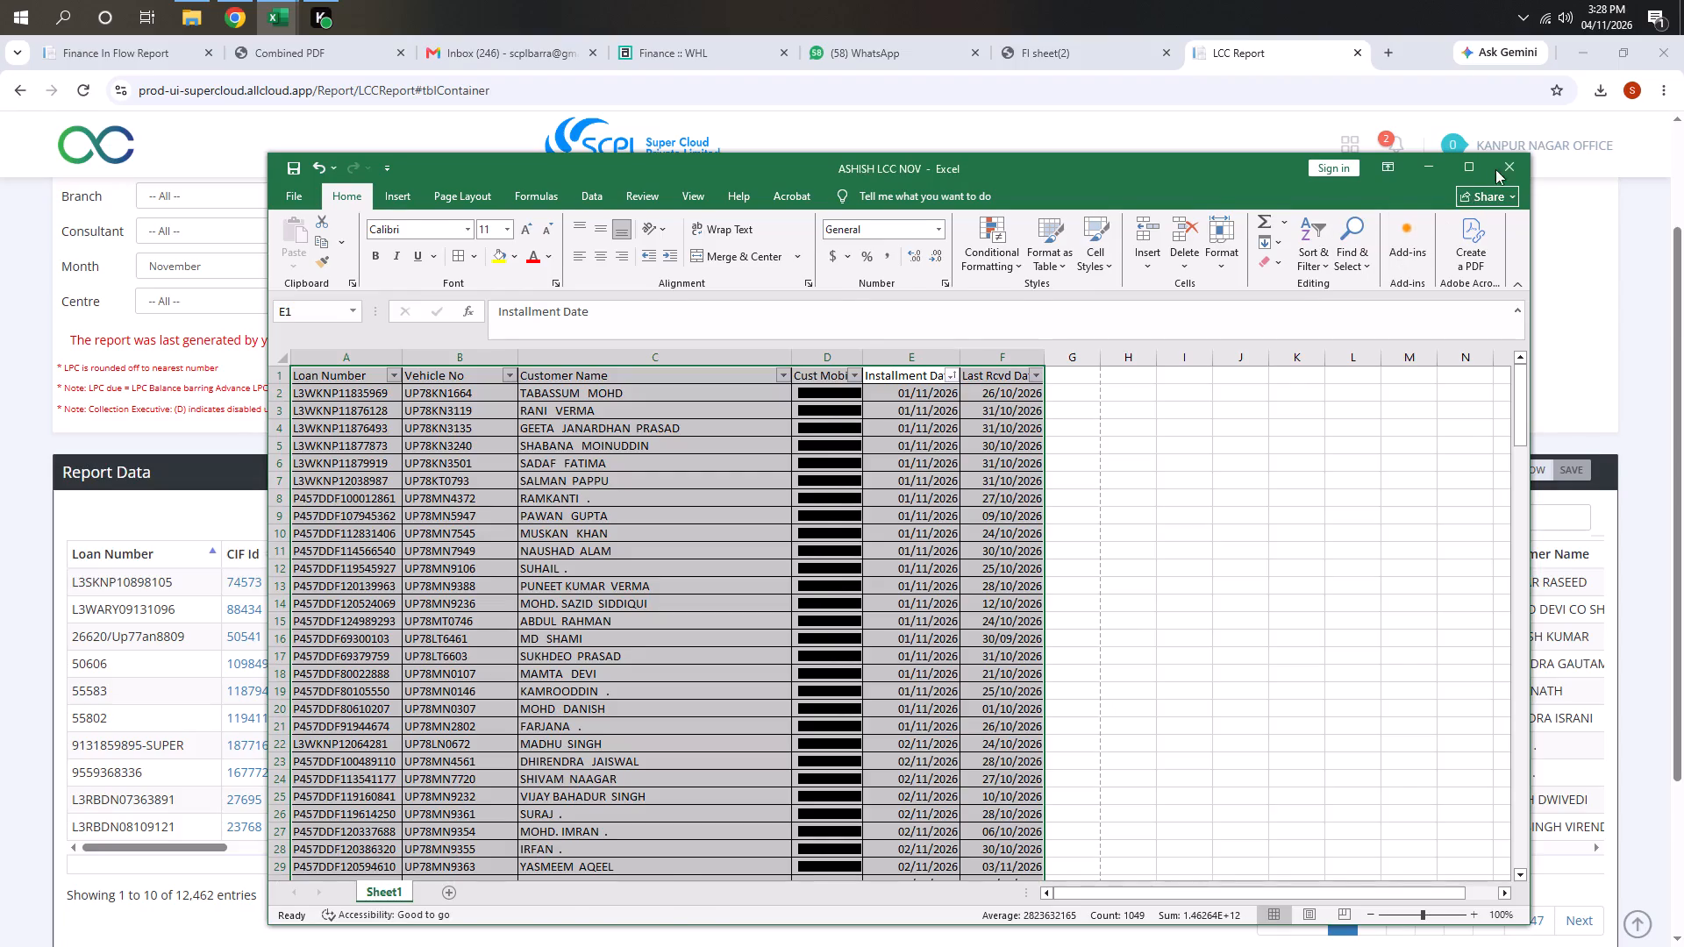
left_click(1496, 167)
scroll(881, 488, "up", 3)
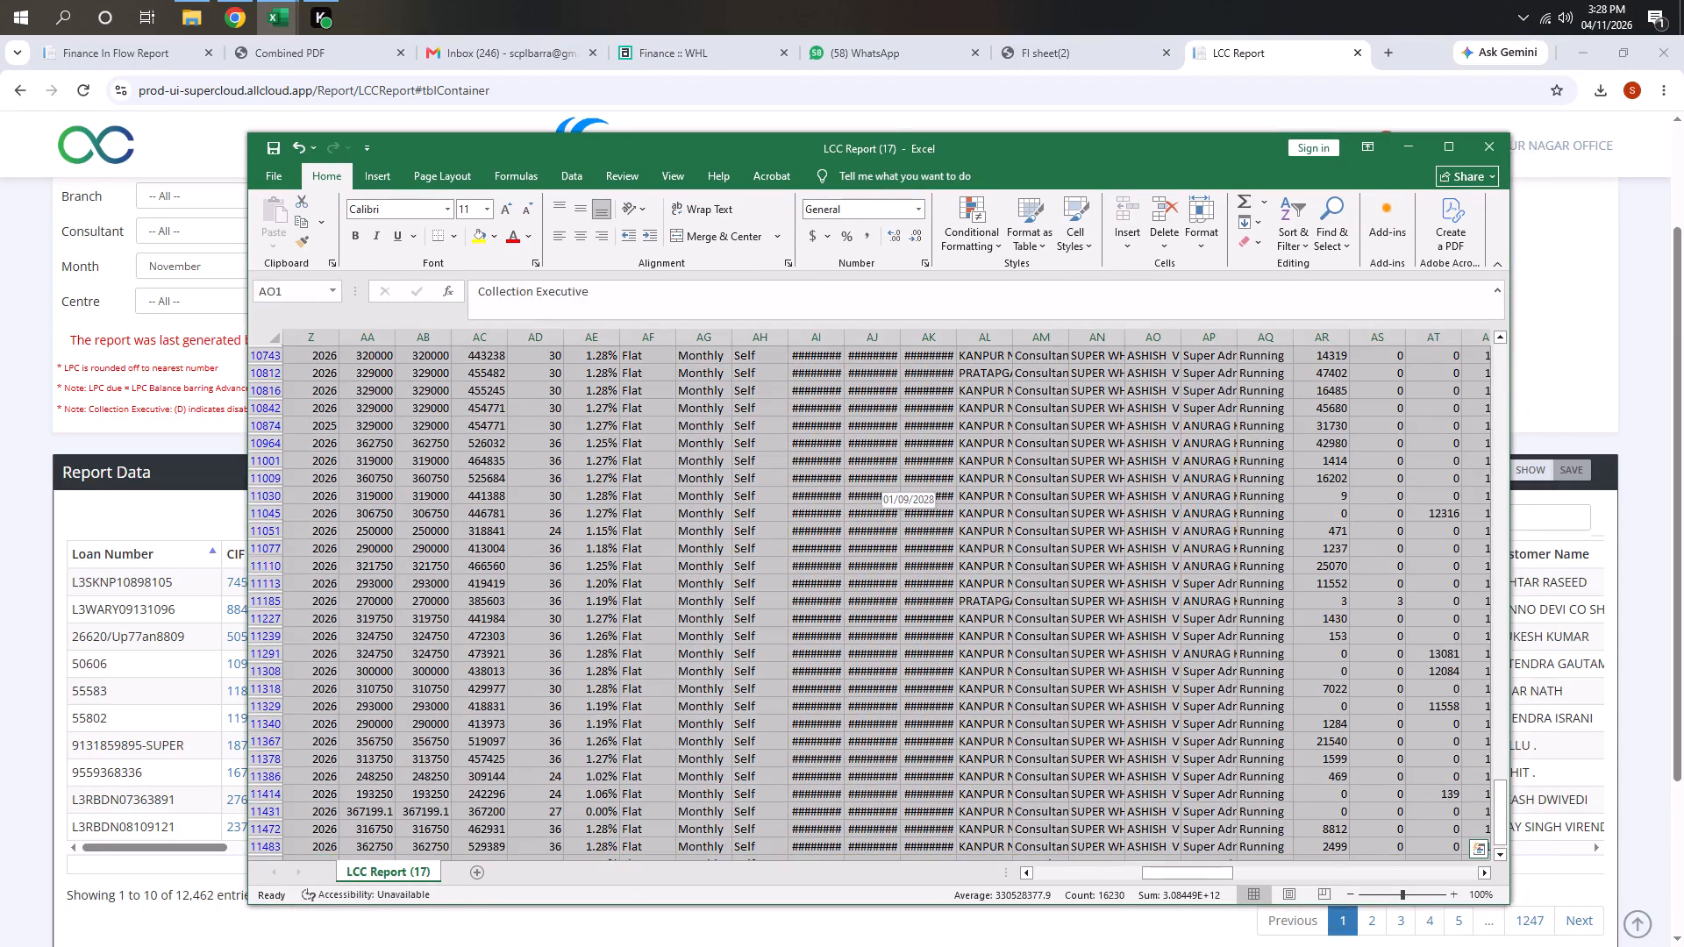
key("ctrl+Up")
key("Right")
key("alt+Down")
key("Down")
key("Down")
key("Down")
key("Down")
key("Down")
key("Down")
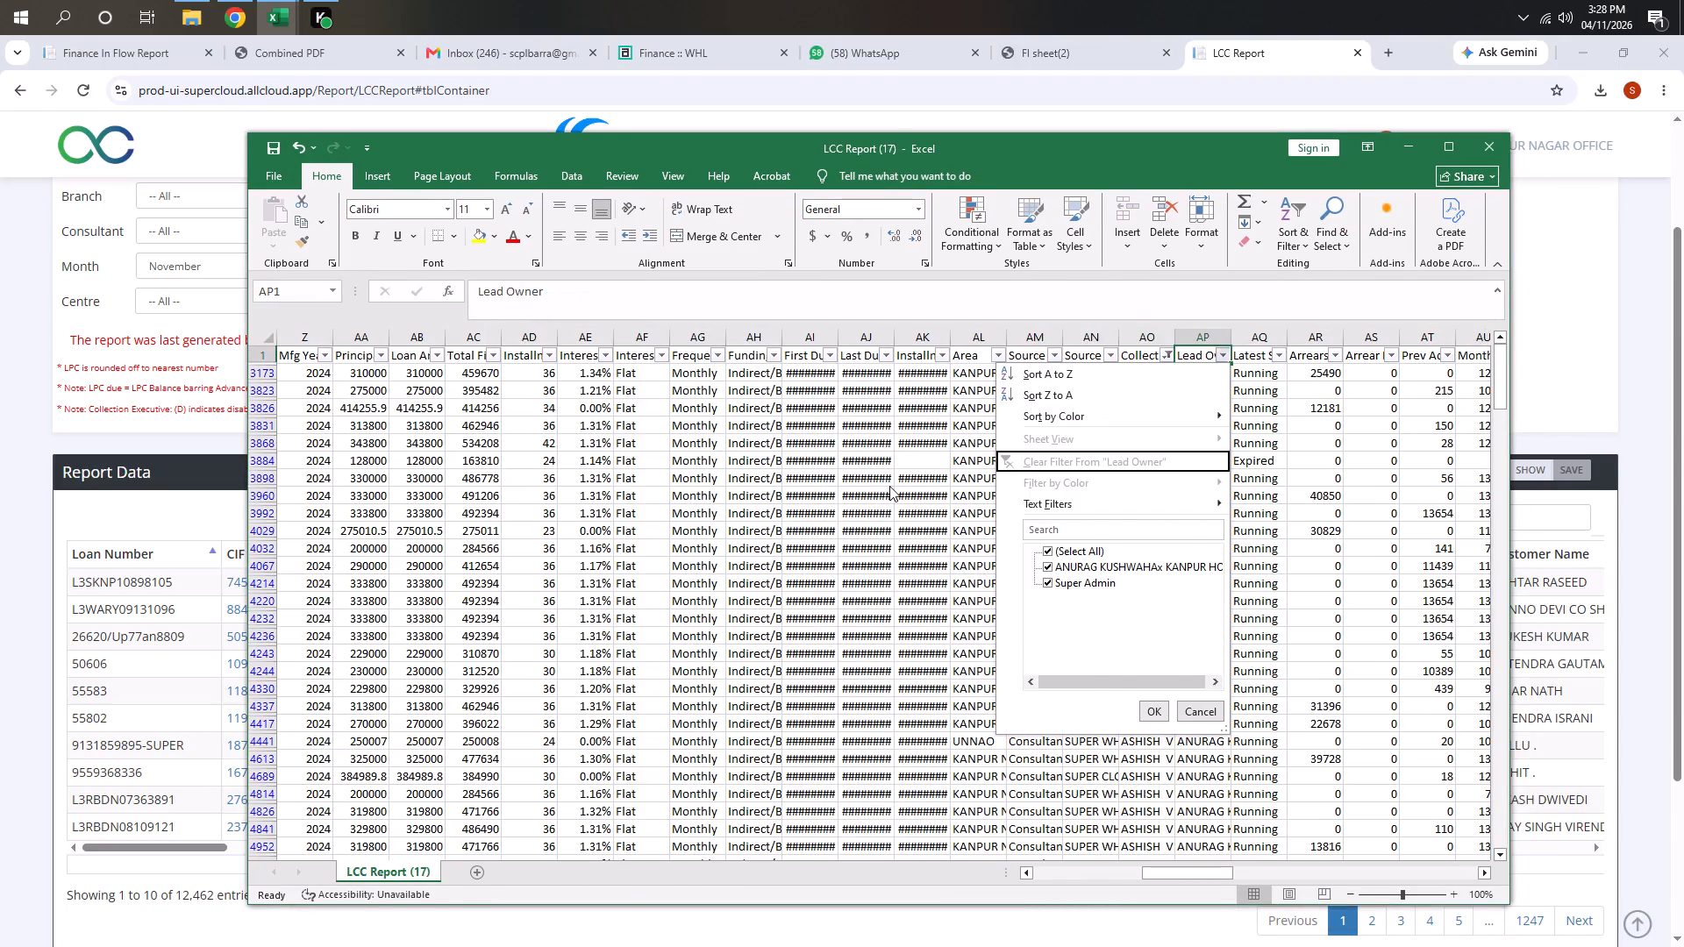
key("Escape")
Clear all filters from the data table in the LCC Report (17) workbook.
key("ctrl+a")
type("DFS")
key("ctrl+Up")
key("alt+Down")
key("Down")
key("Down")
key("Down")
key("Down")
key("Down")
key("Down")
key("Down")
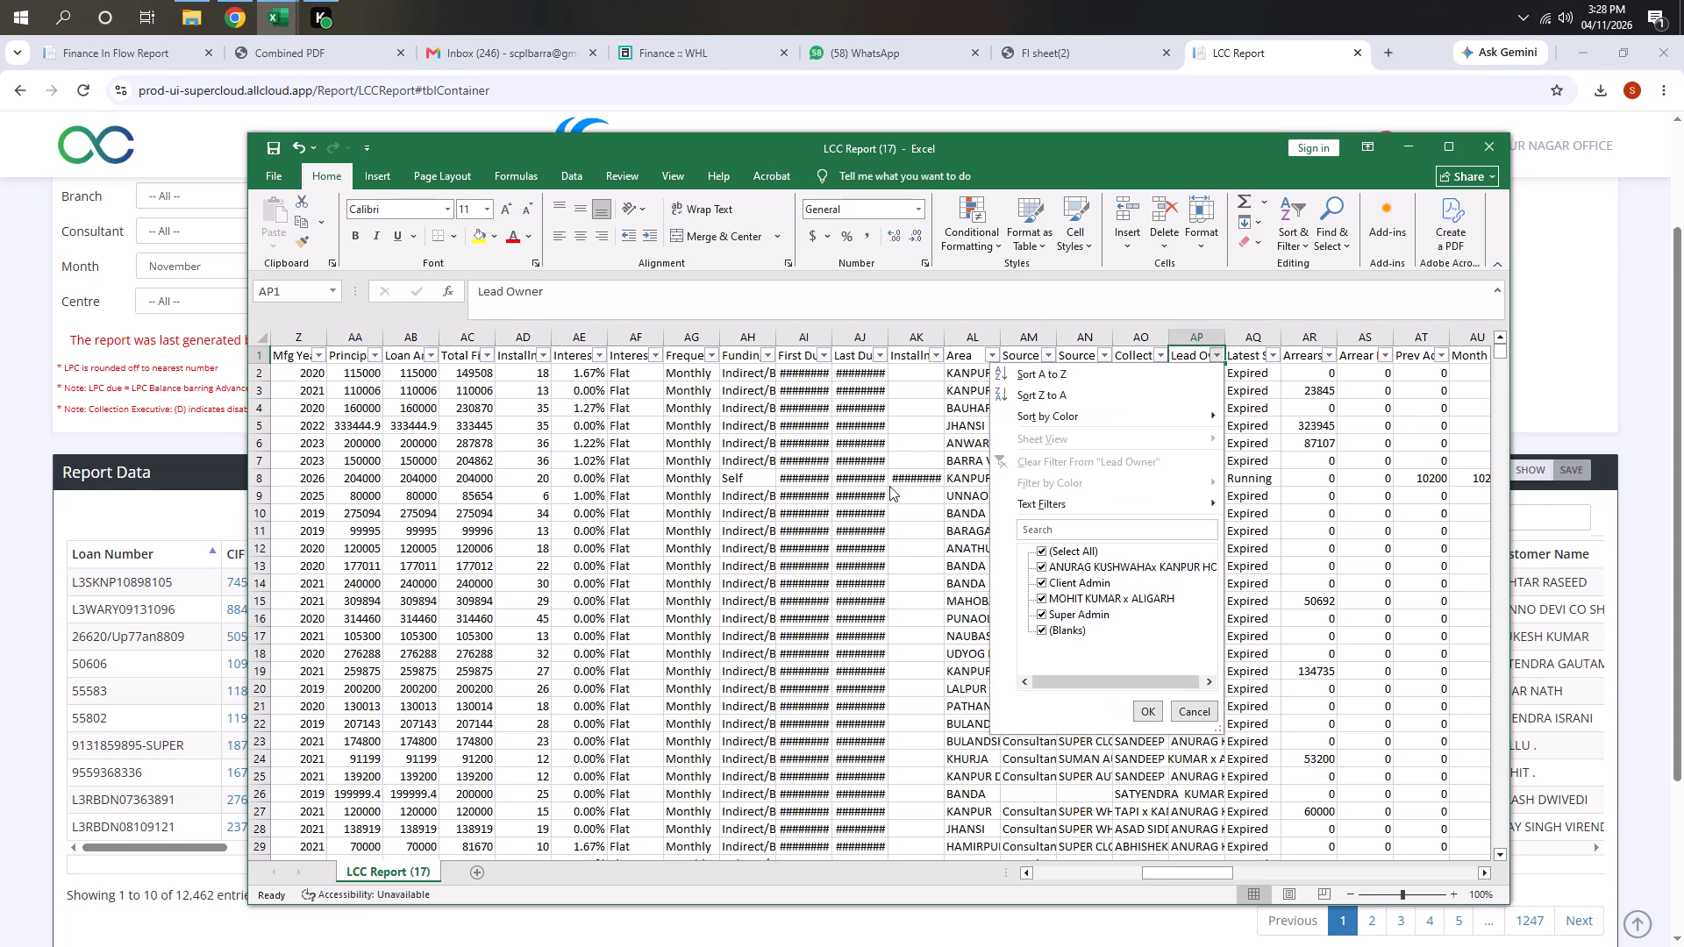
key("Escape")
Search the Collection Executive column's filter values for KANPU.
key("Left")
key("Down")
key("Escape")
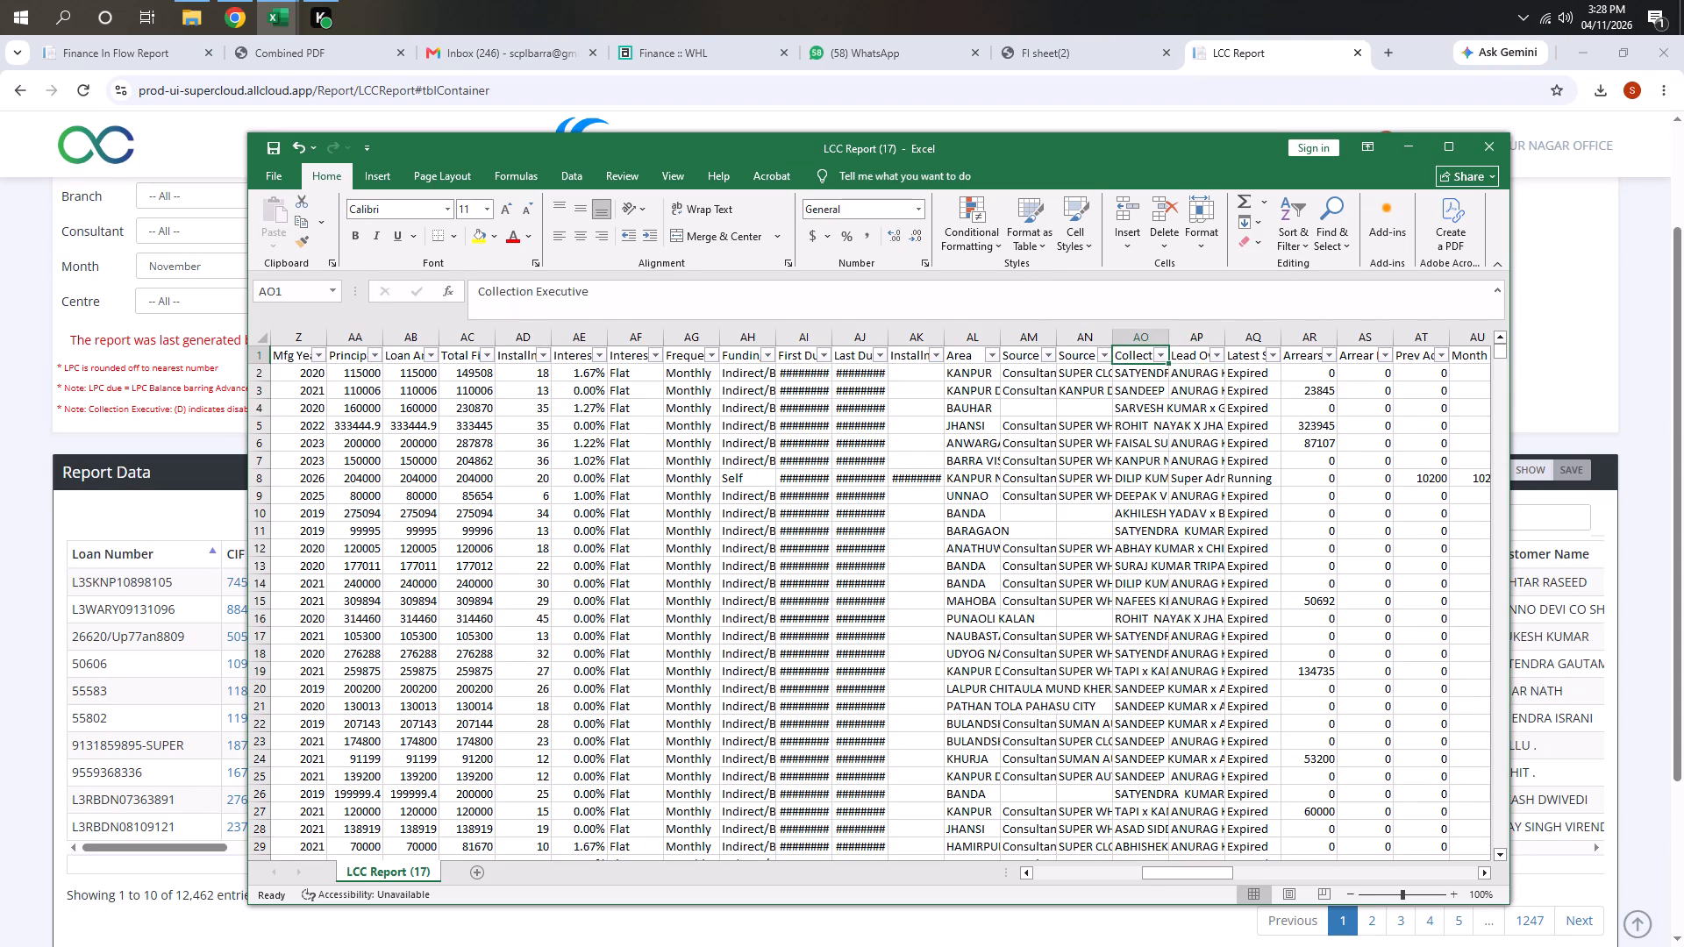
key("alt+Down")
key("Down")
key("Down")
key("Down")
key("Down")
key("Down")
key("Down")
key("Down")
key("Down")
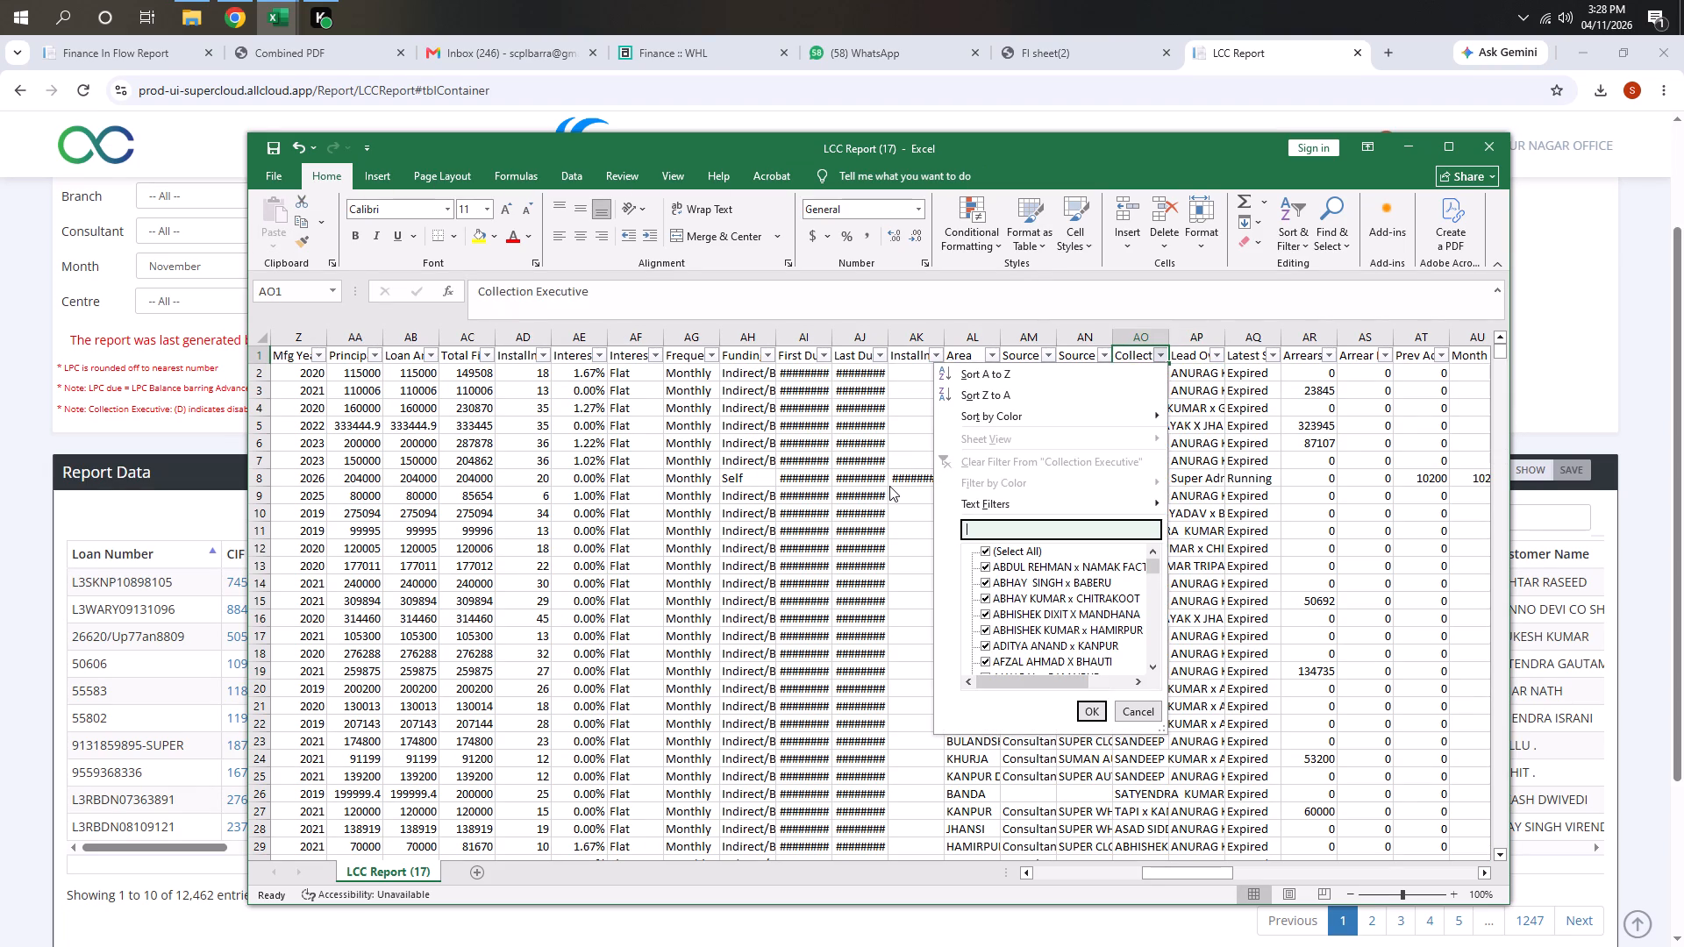
type("KANPU")
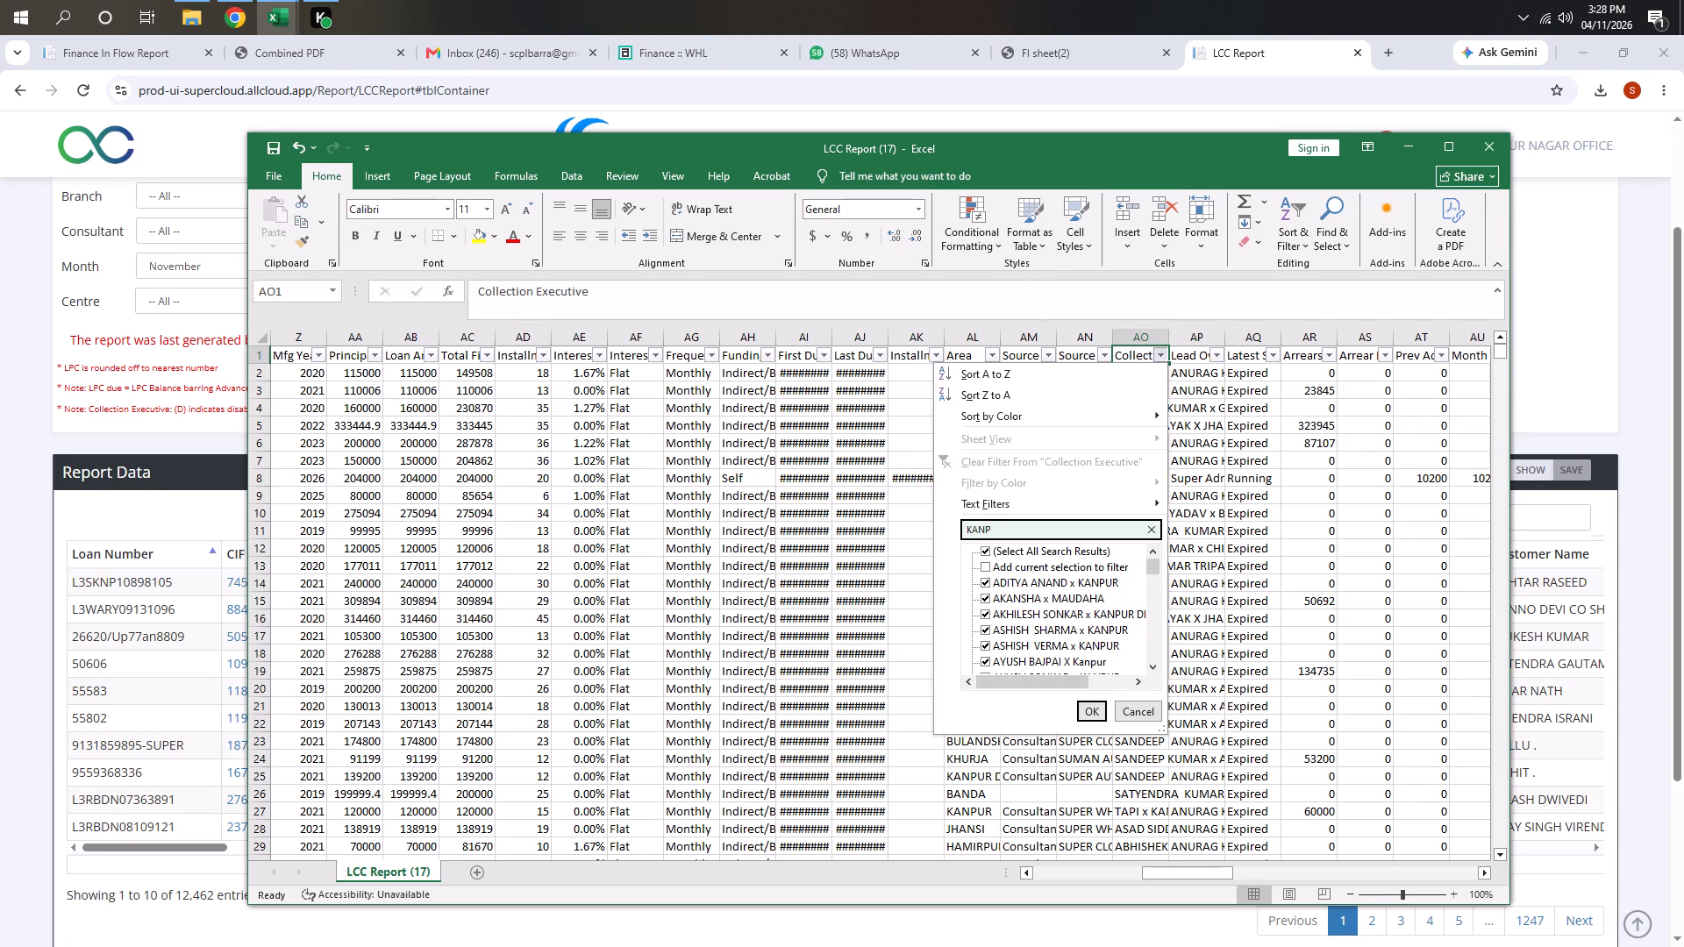
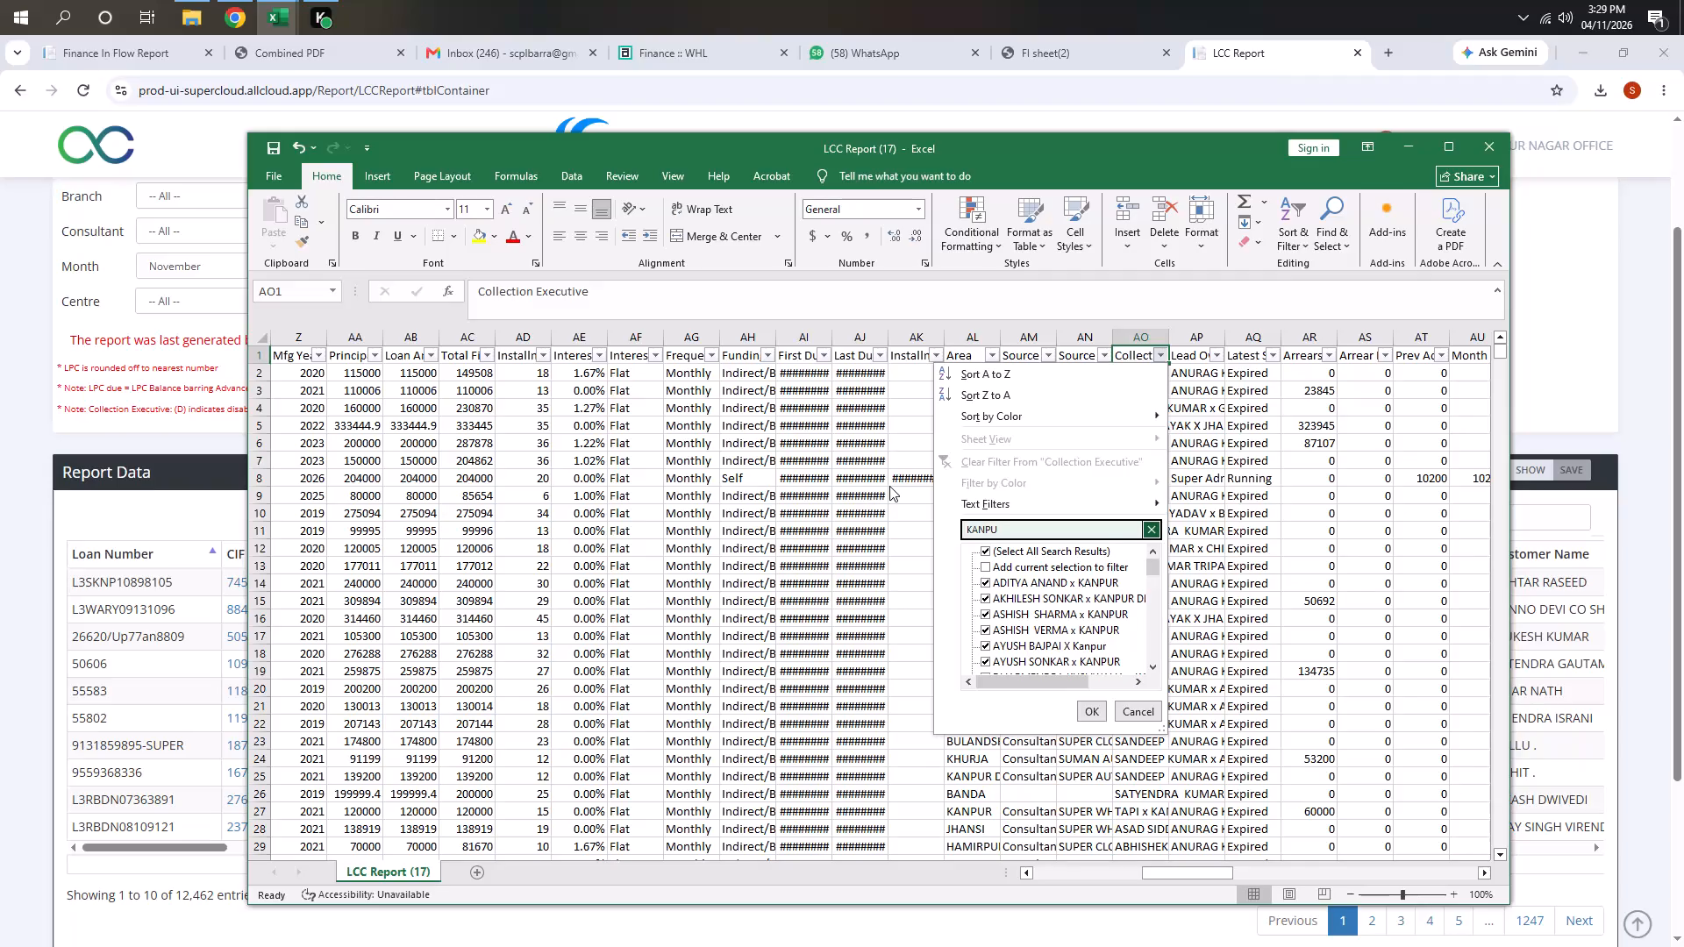
Filter the Collection Executive column to show only KANPUR NAGAR OFFICE.
key("Down")
key("space")
key("space")
key("space")
key("Down")
key("Down")
key("Down")
key("Down")
key("Down")
key("Down")
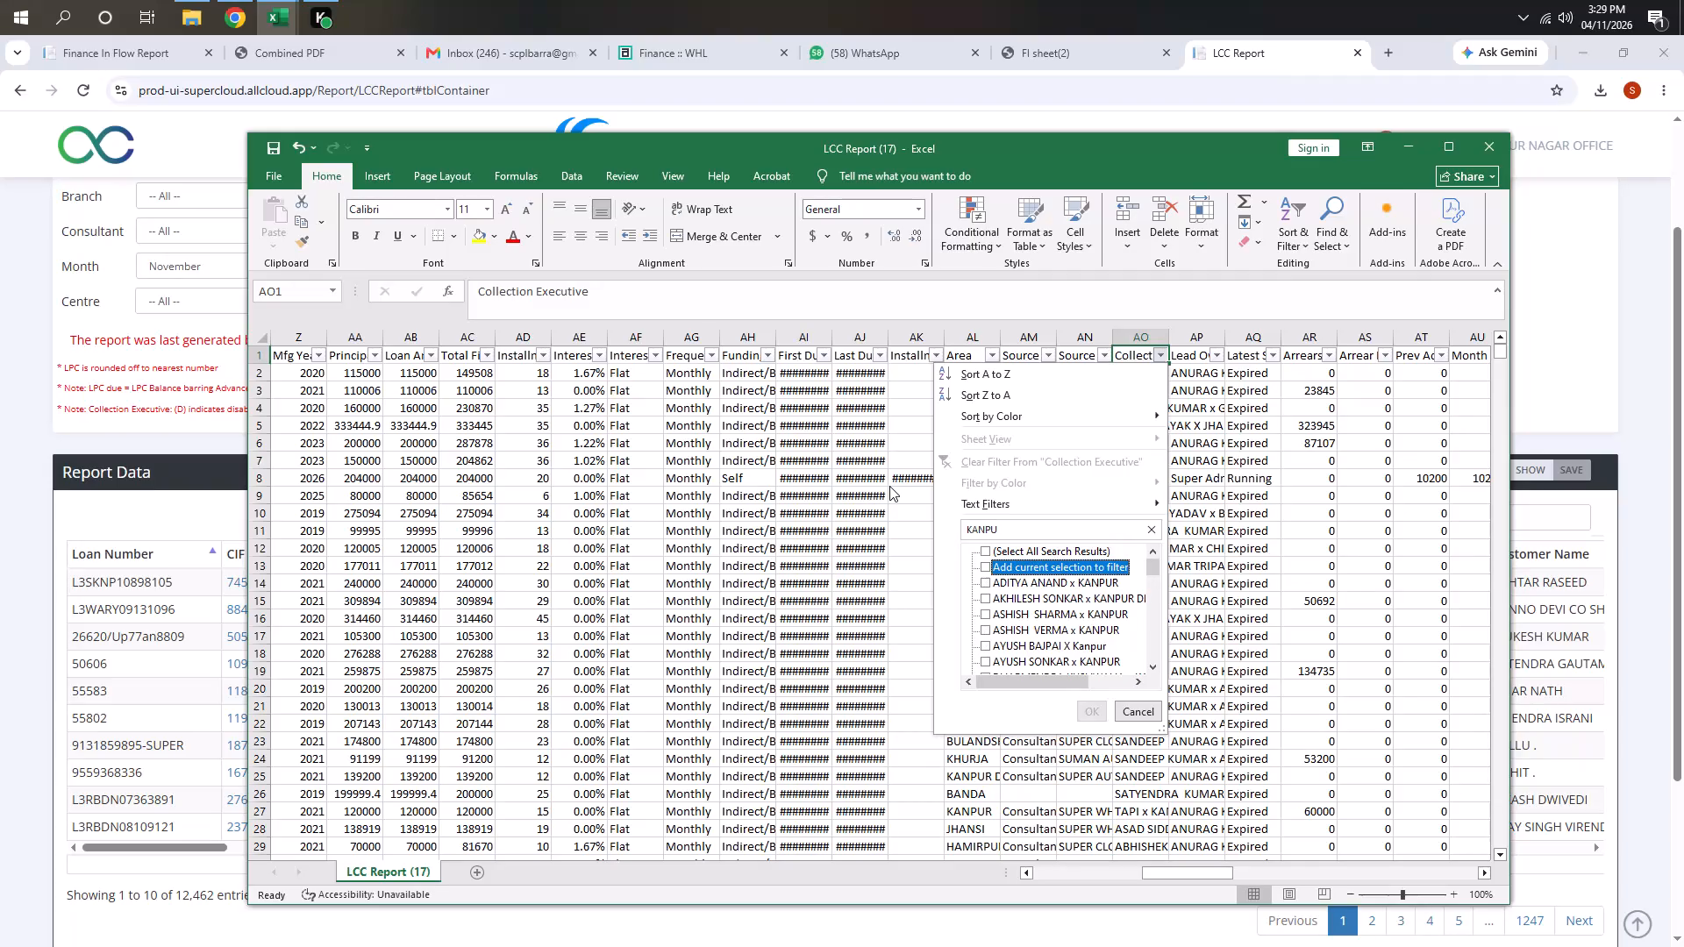
key("Down")
key("Down")
key("Down")
key("Down")
key("Down")
key("Down")
key("Down")
key("Down")
key("Down")
key("Down")
key("Down")
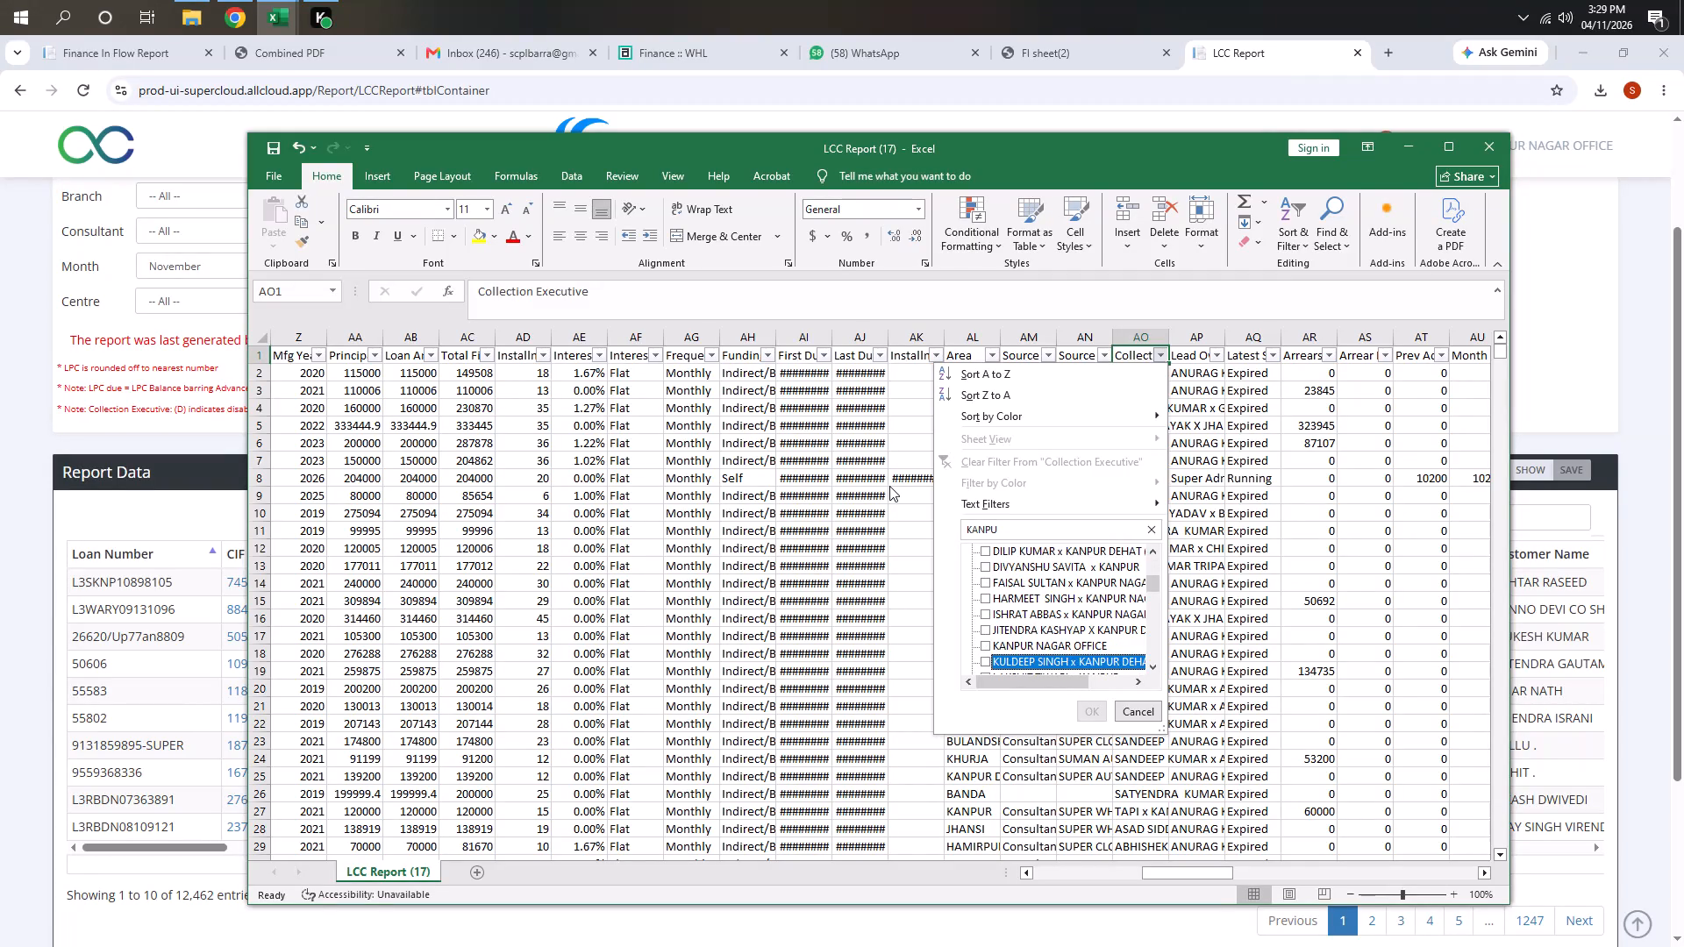
key("Up")
key("Up")
key("space")
key("Return")
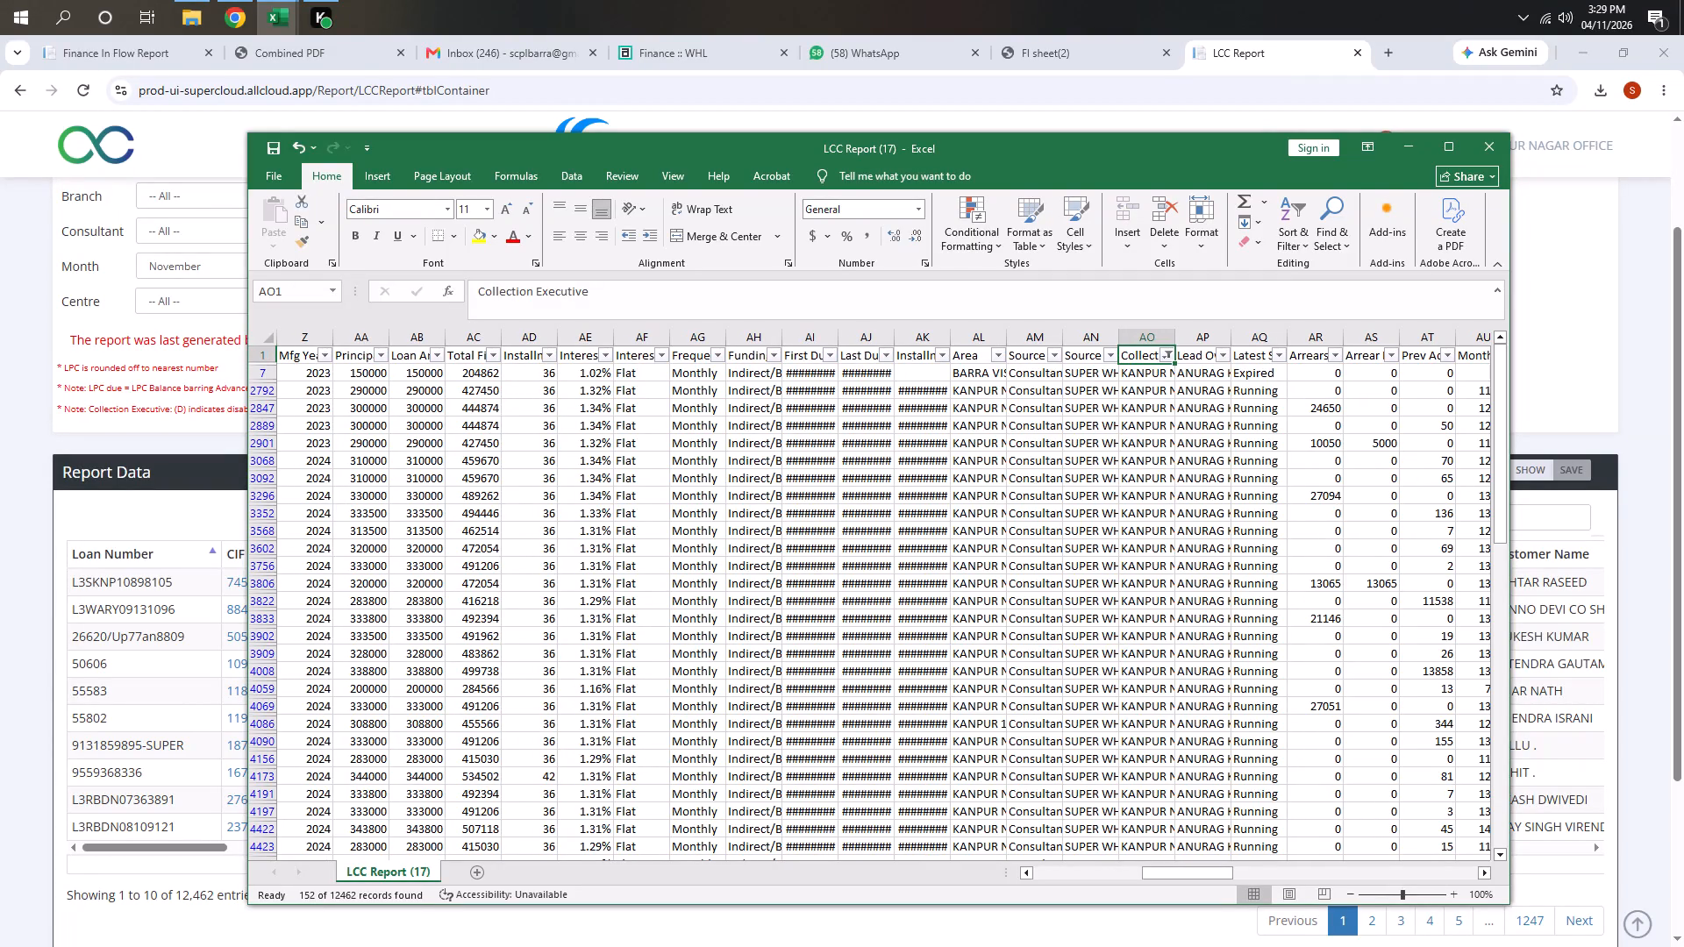
Copy the whole filtered KANPUR NAGAR OFFICE table into a new blank workbook.
key("ctrl+a")
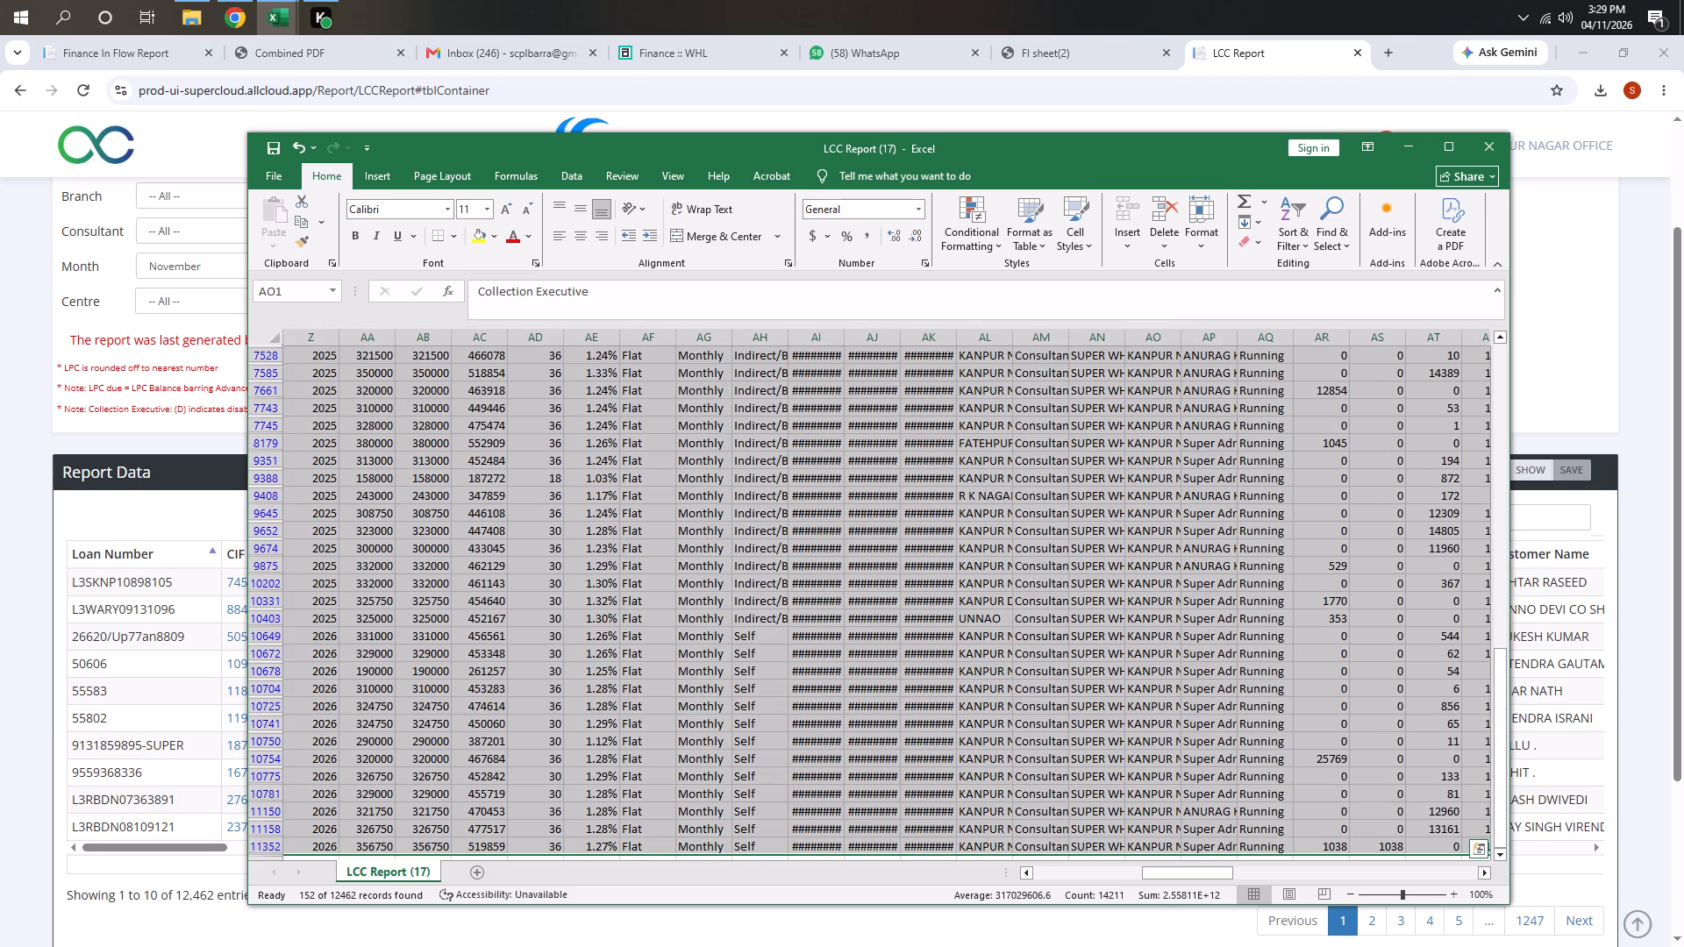
key("ctrl+c")
key("ctrl+n")
key("ctrl+v")
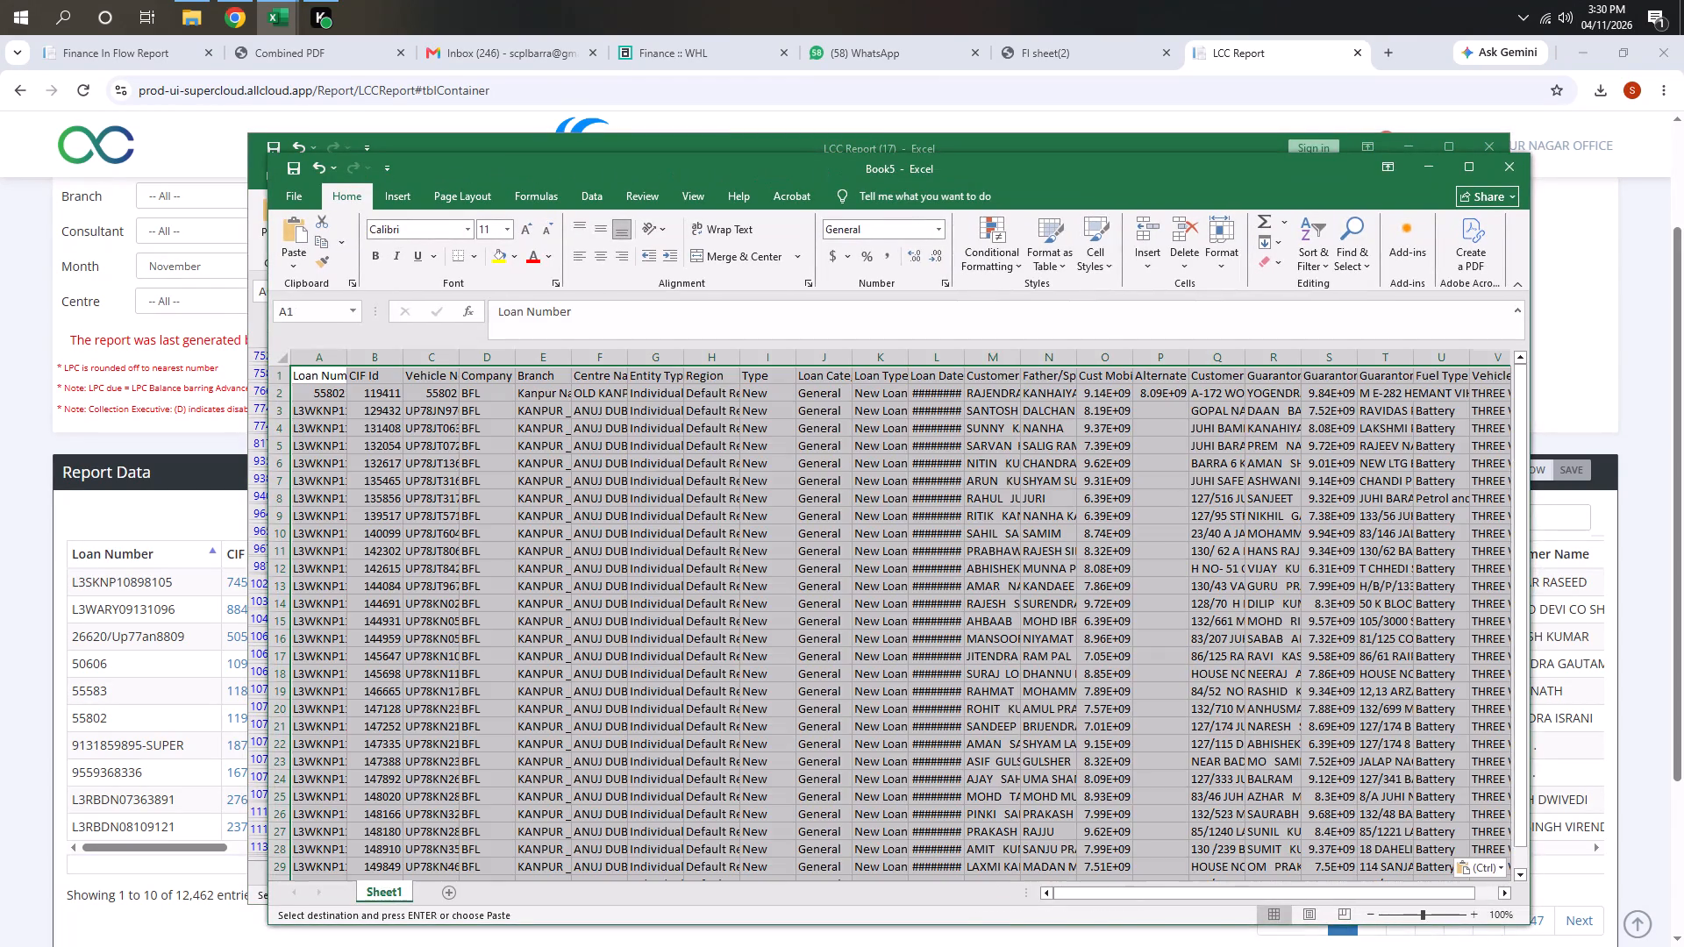
Delete the CIF Id column and the columns from Company through Loan Date in the new workbook.
left_click(373, 354)
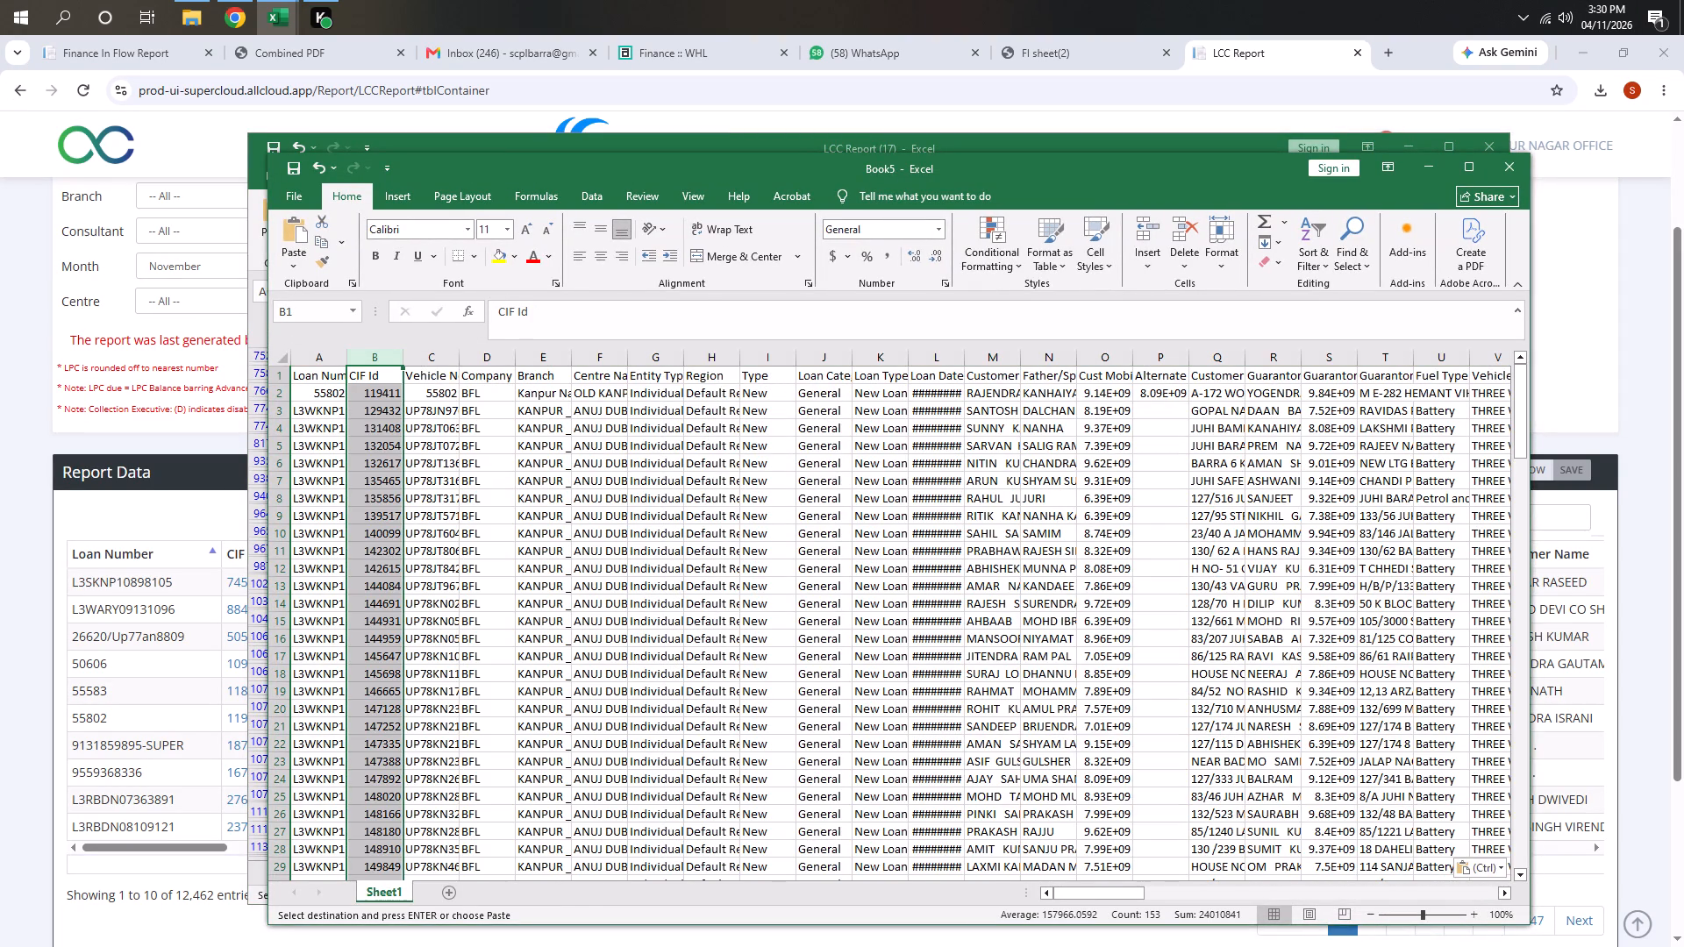
left_click_drag(493, 359, 541, 368, "ctrl")
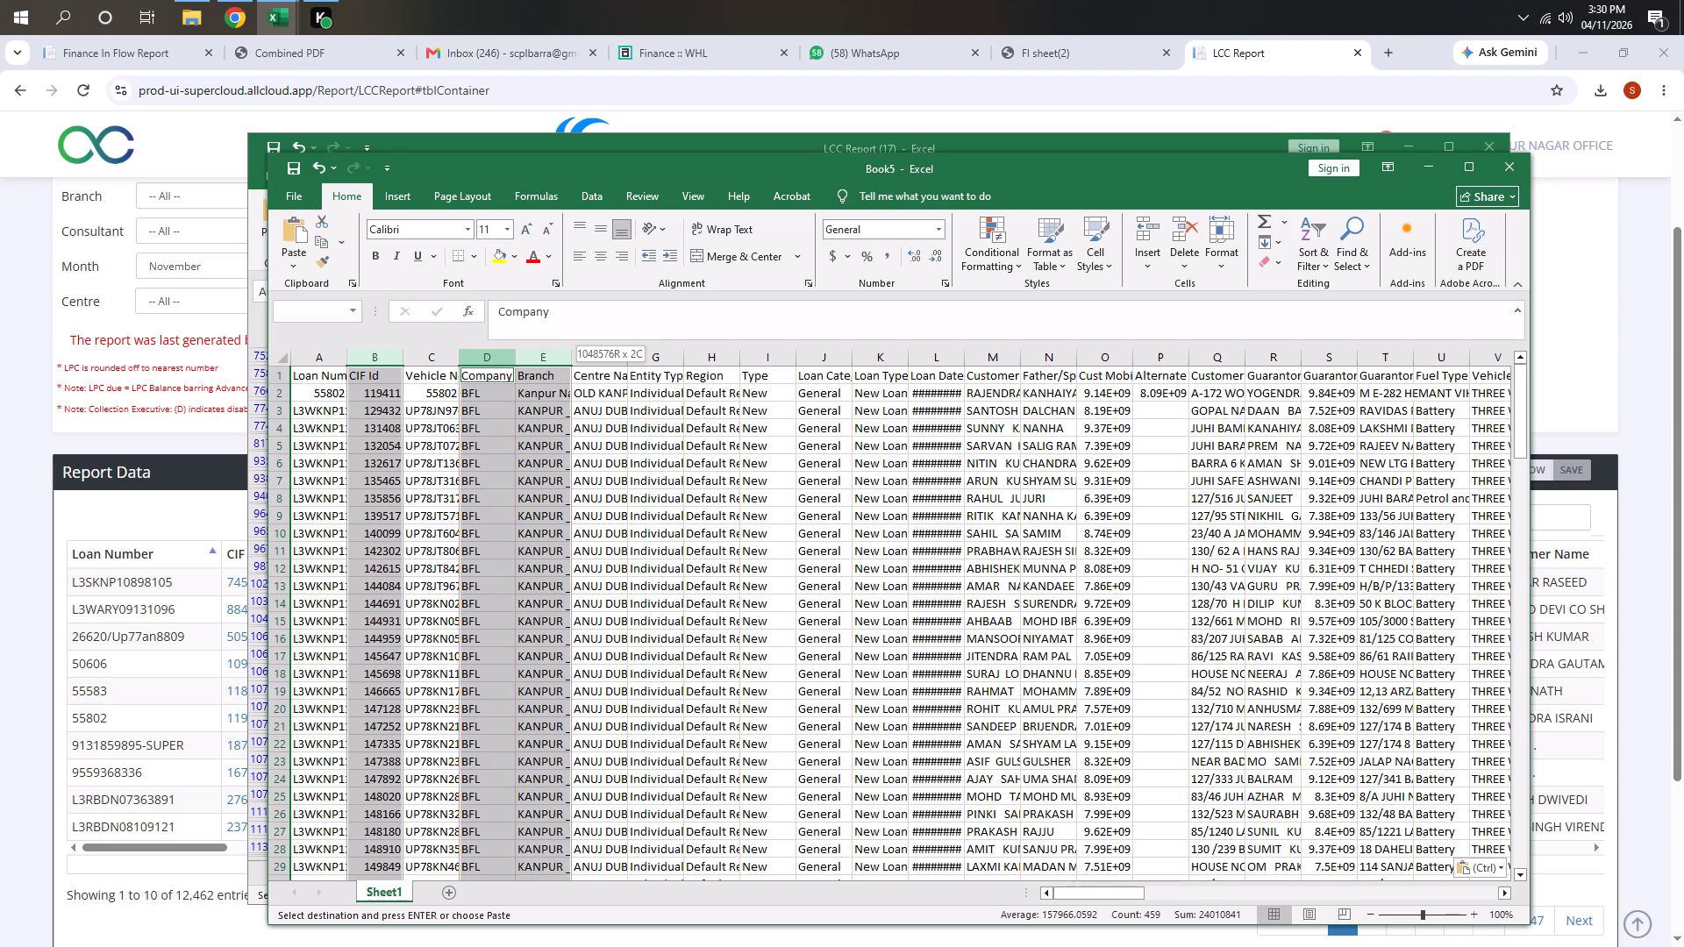
left_click_drag(541, 368, 748, 381, "ctrl")
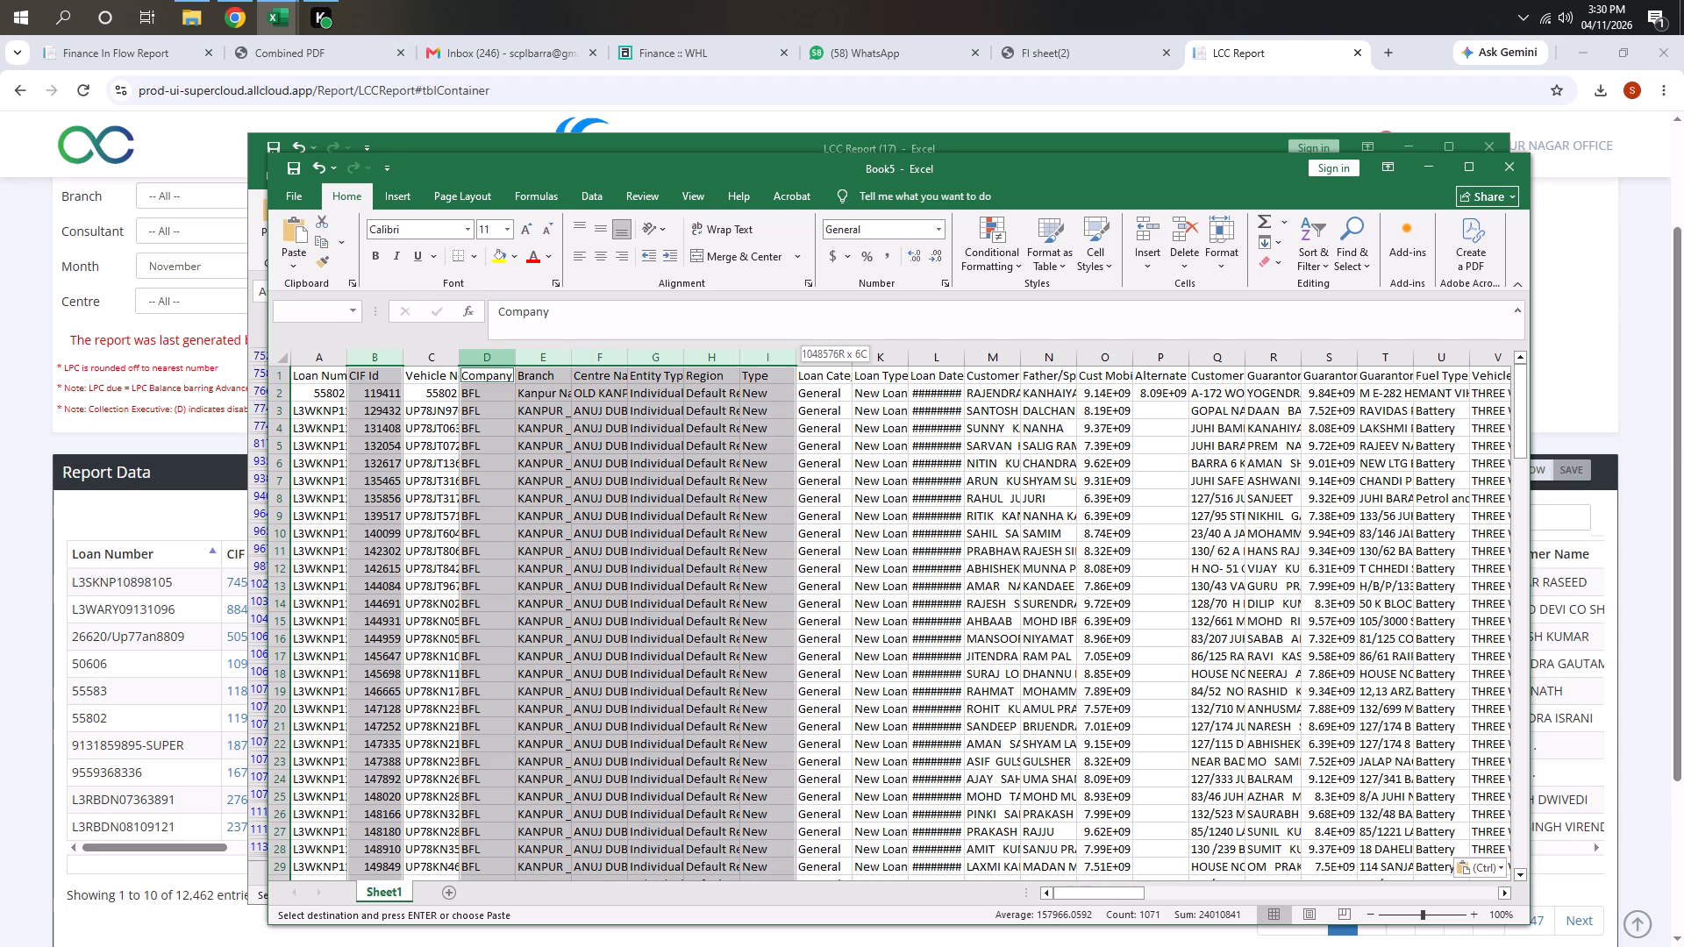
left_click_drag(748, 381, 947, 414, "ctrl")
key("ctrl+minus")
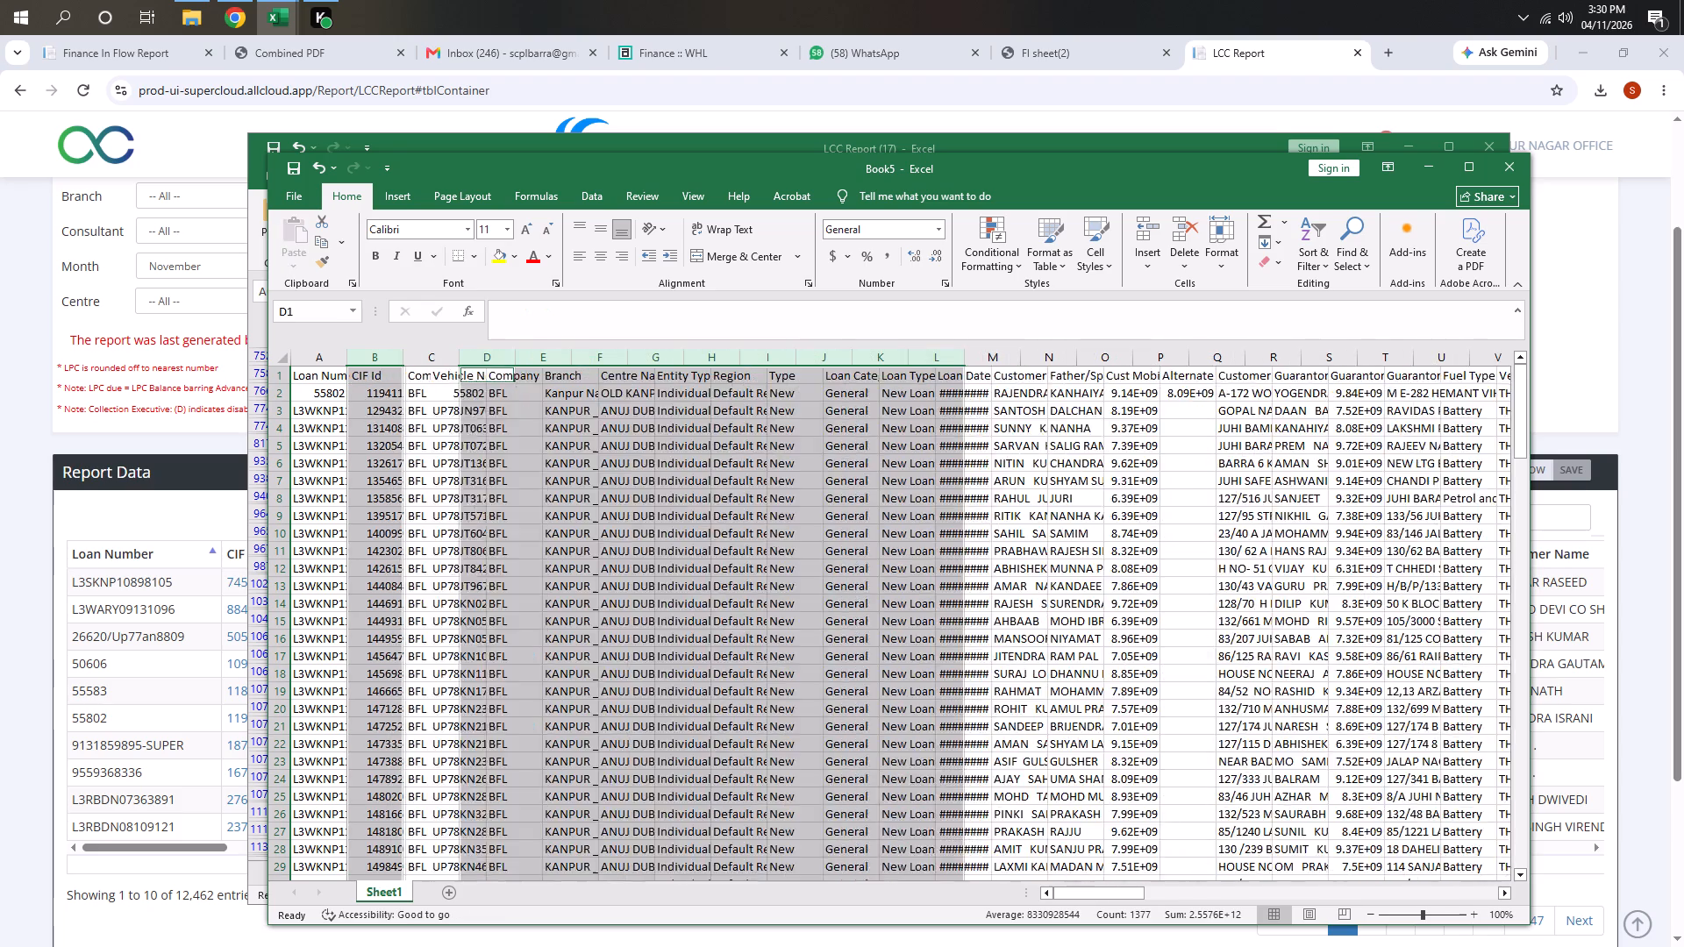
Delete the Father/Spouse Name column and the columns from the alternate mobile through Mfg Year.
left_click(485, 362)
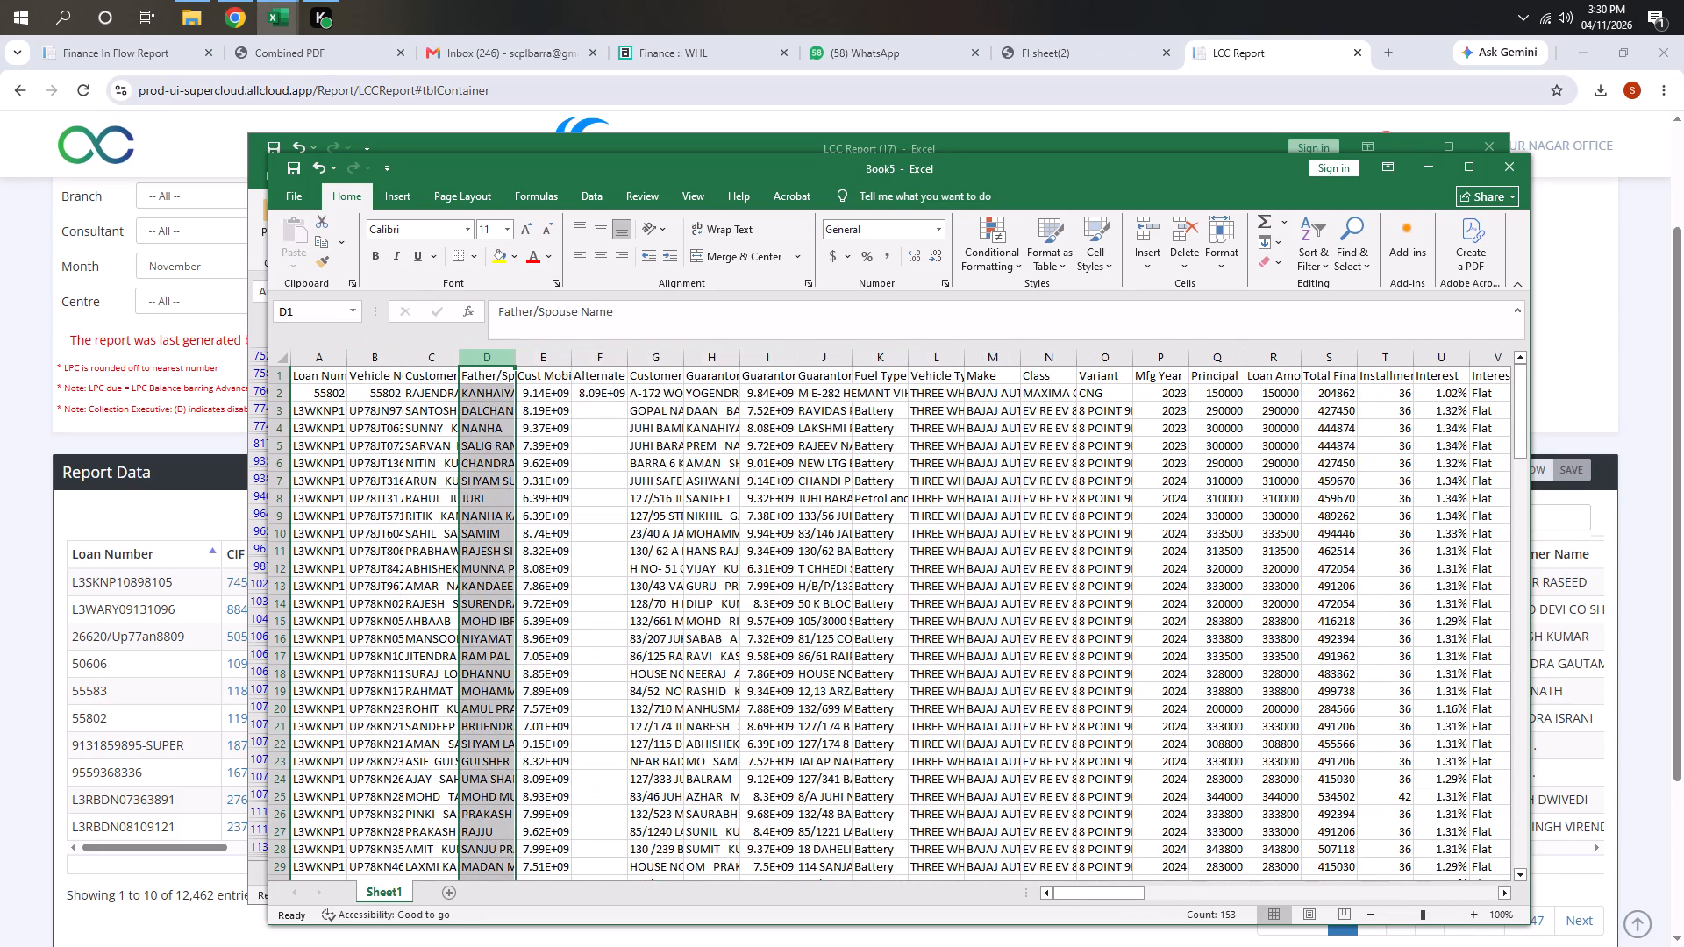
key("ctrl+minus")
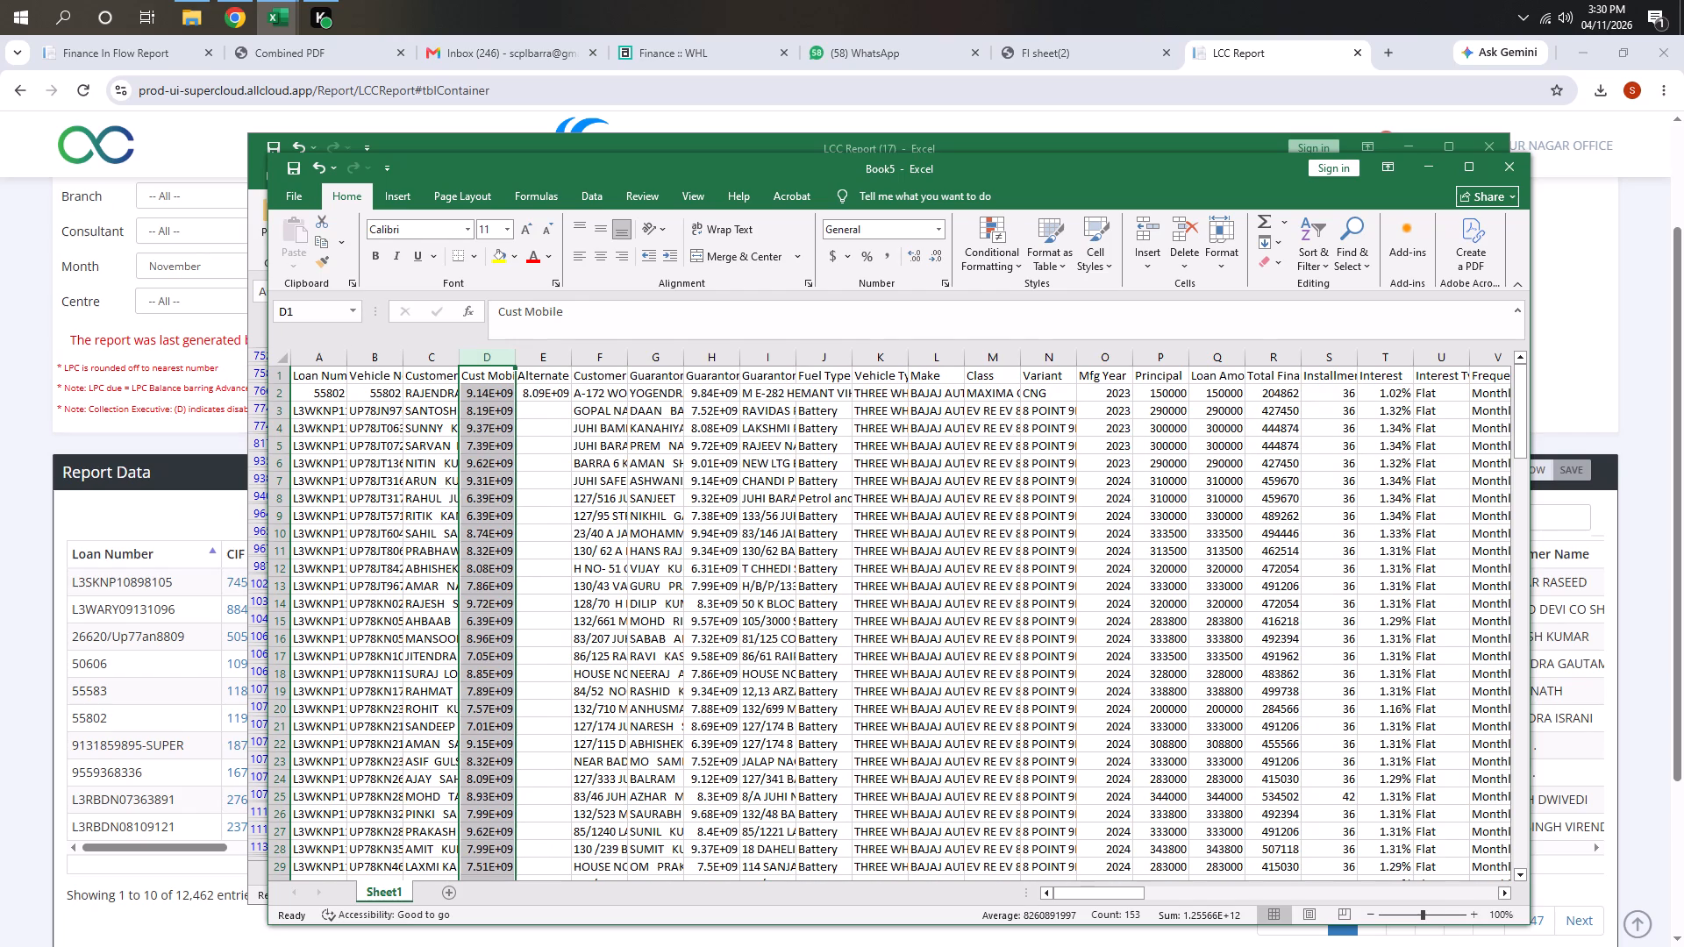
left_click_drag(563, 363, 1112, 462)
key("ctrl+minus")
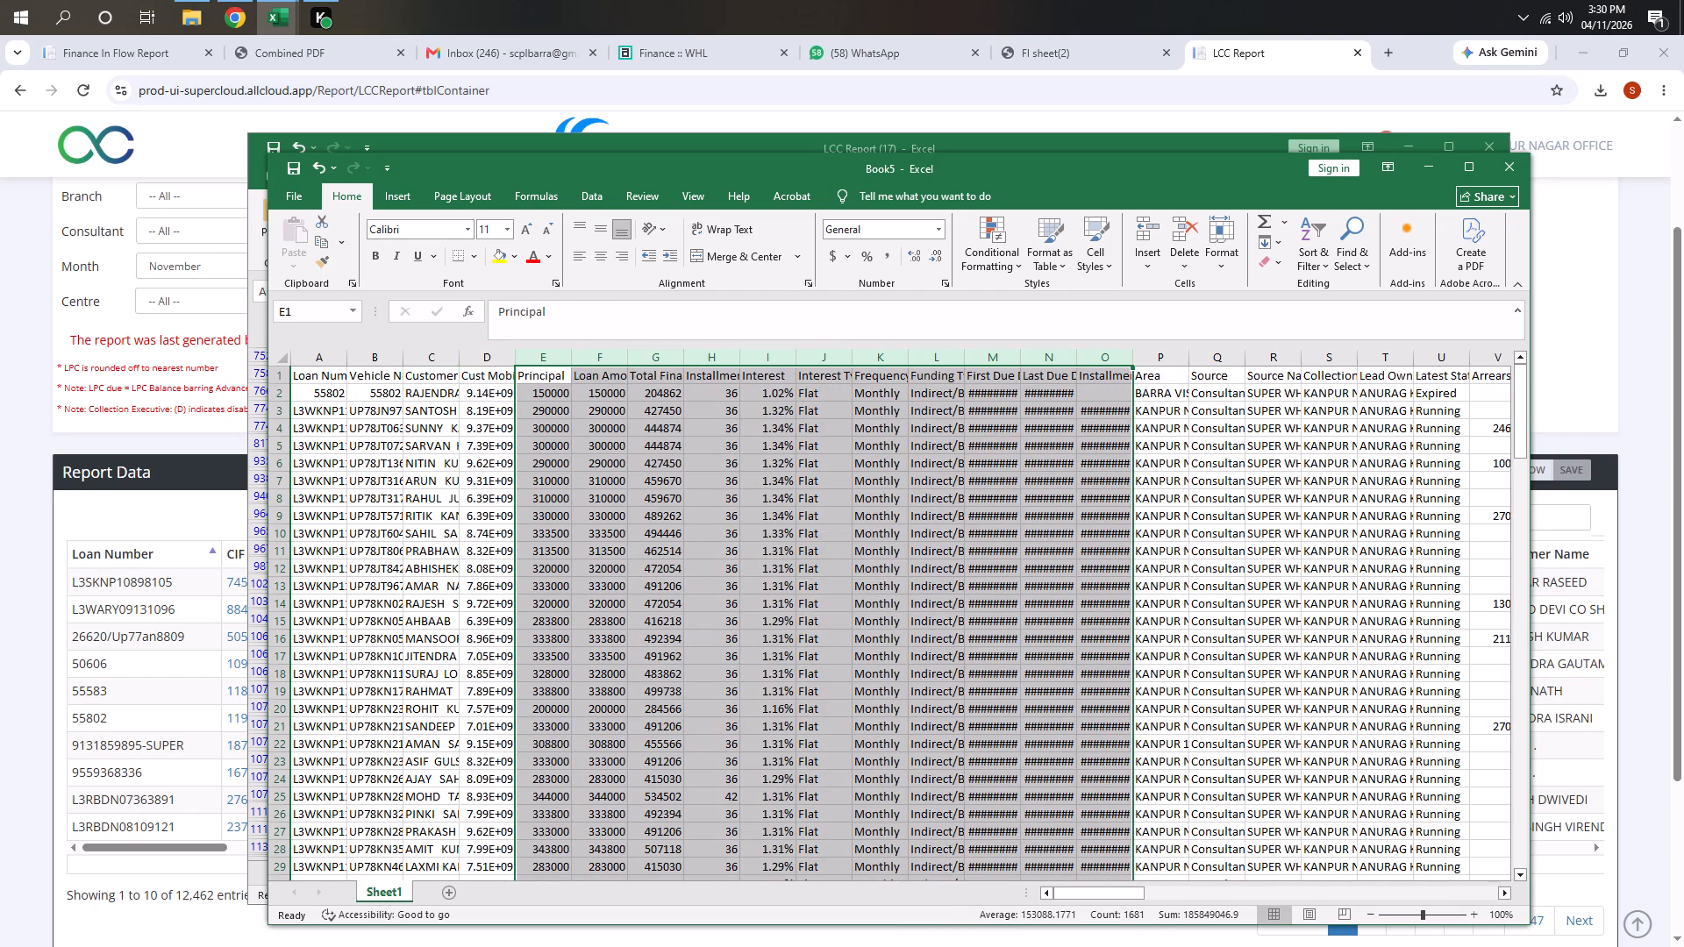
Delete the columns from Principal through Last Due Date and those from Area through Lead Owner.
left_click(566, 348)
left_click(566, 355)
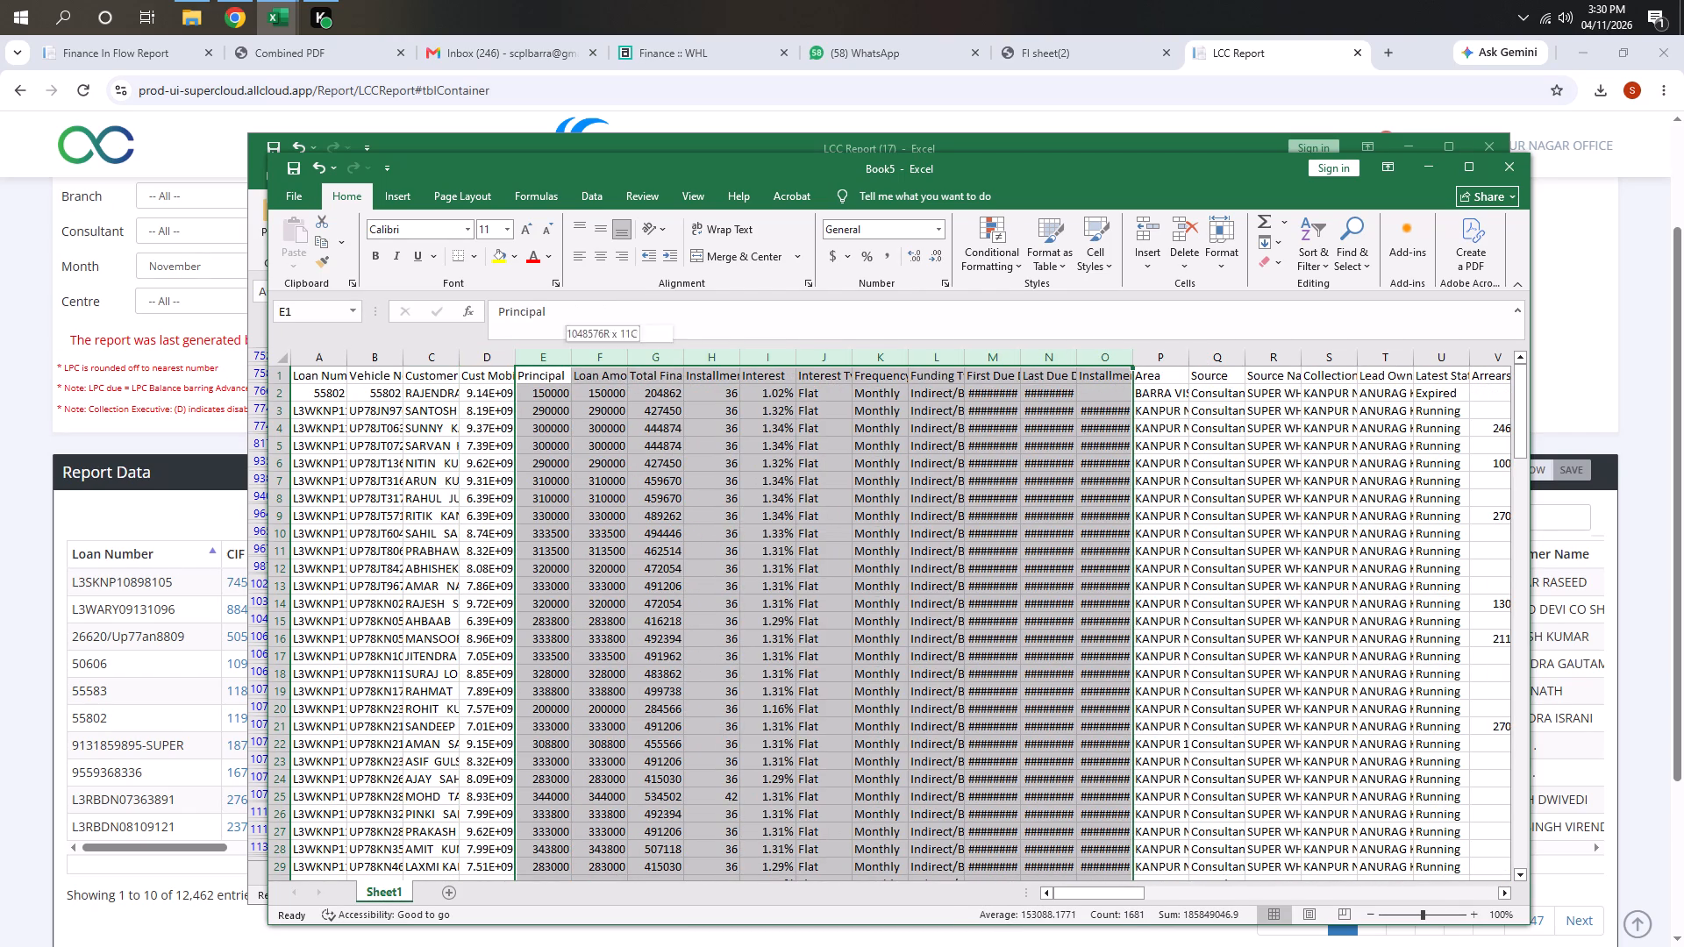
left_click(560, 357)
left_click_drag(560, 357, 929, 373)
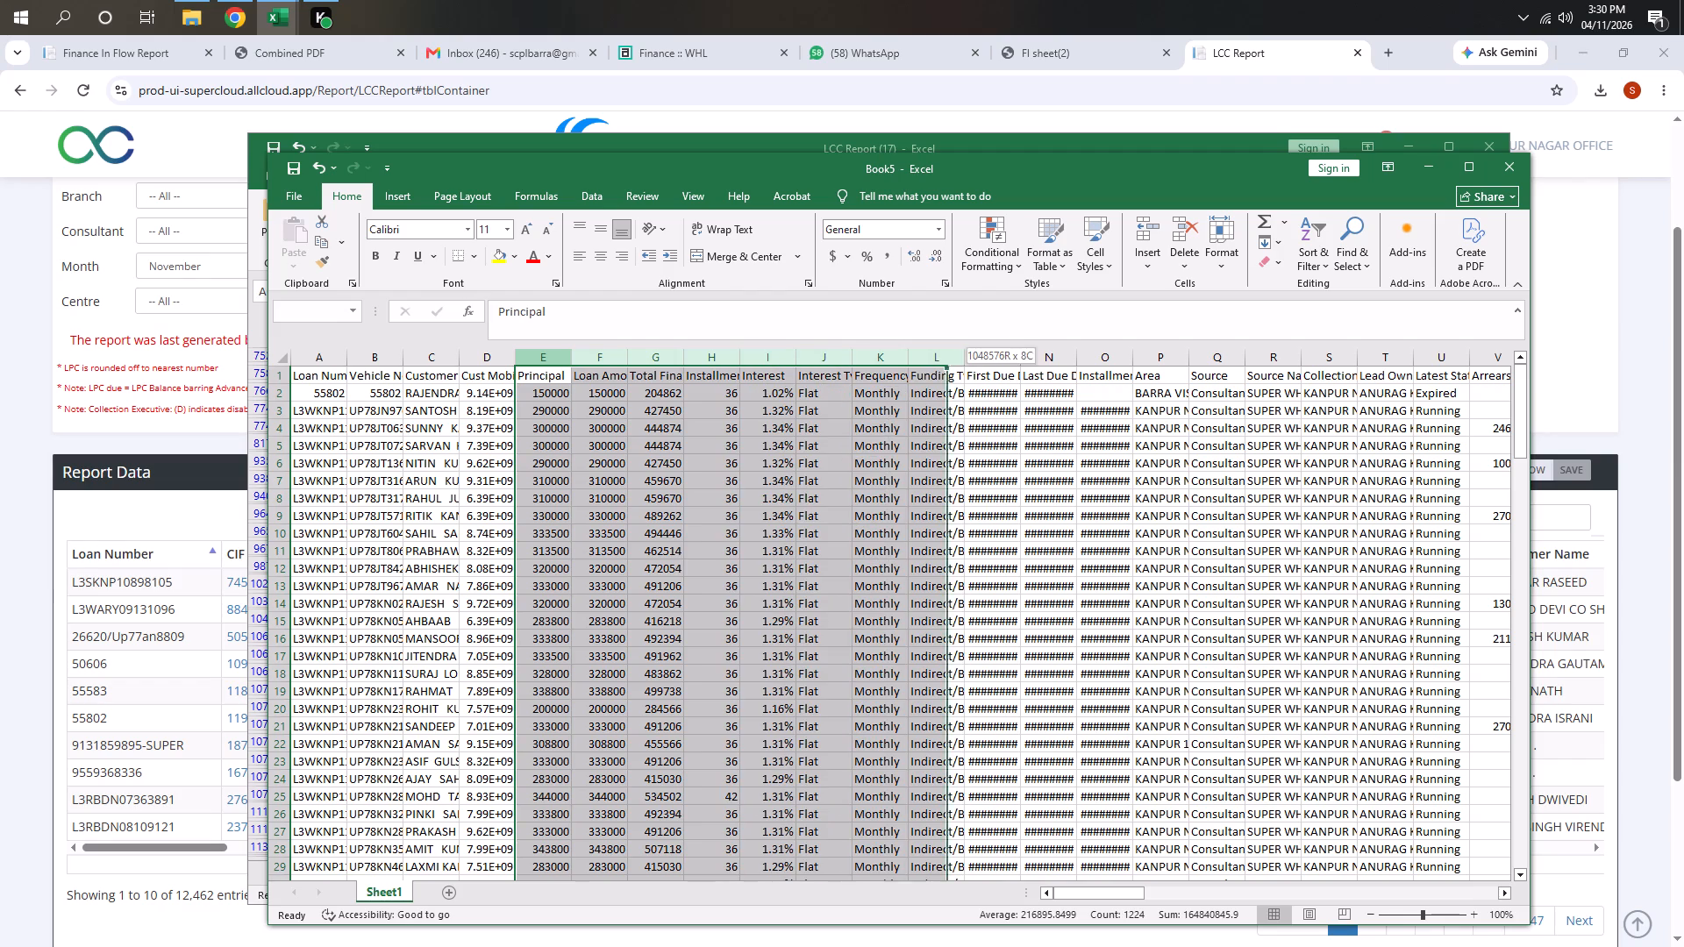
left_click_drag(929, 373, 1031, 348)
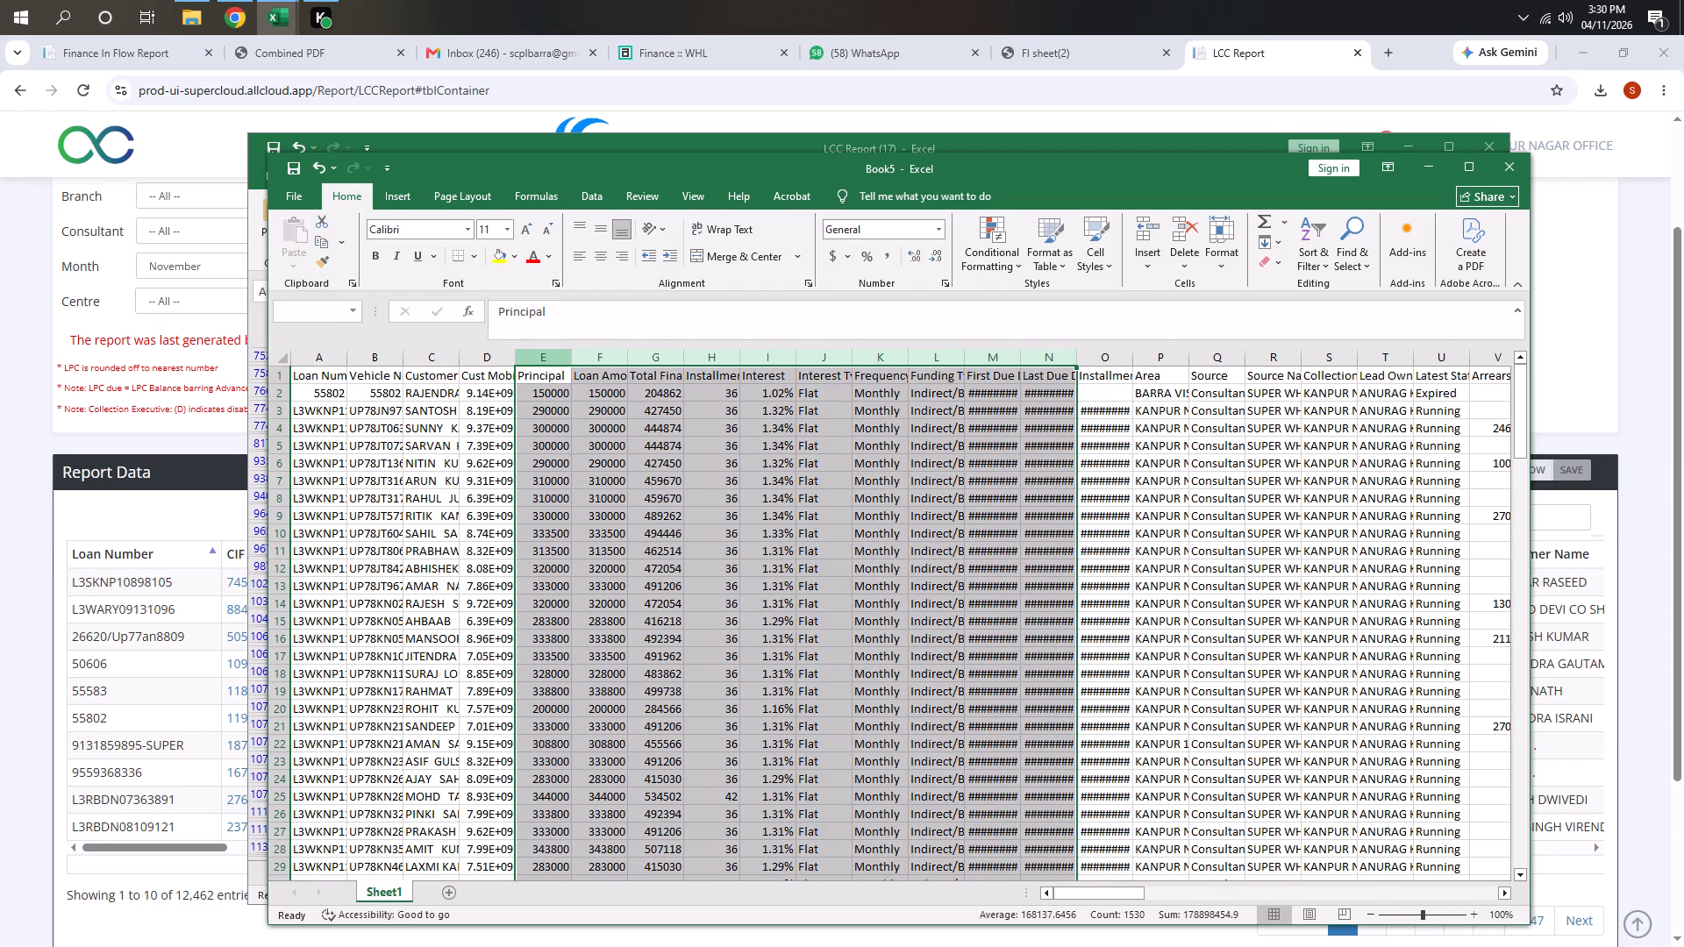
key("ctrl+minus")
left_click_drag(589, 353, 831, 394)
key("ctrl+minus")
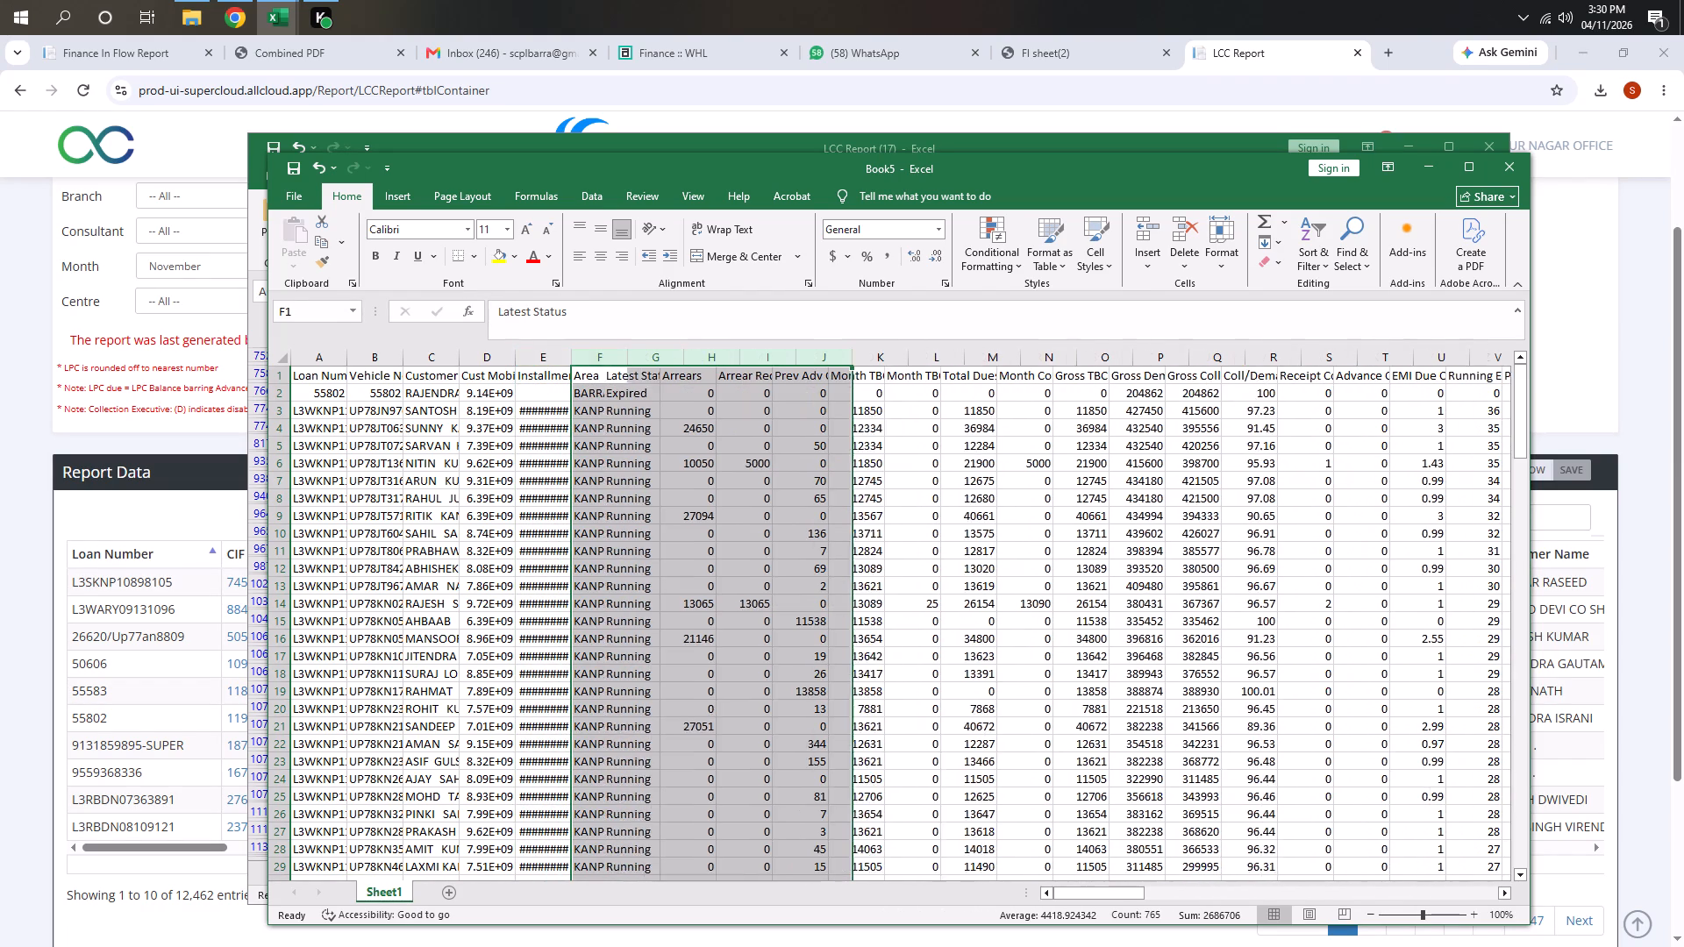
Delete the columns from Arrears through Bucket and all columns from Cumm VAS to the last one.
left_click_drag(664, 360, 1406, 431)
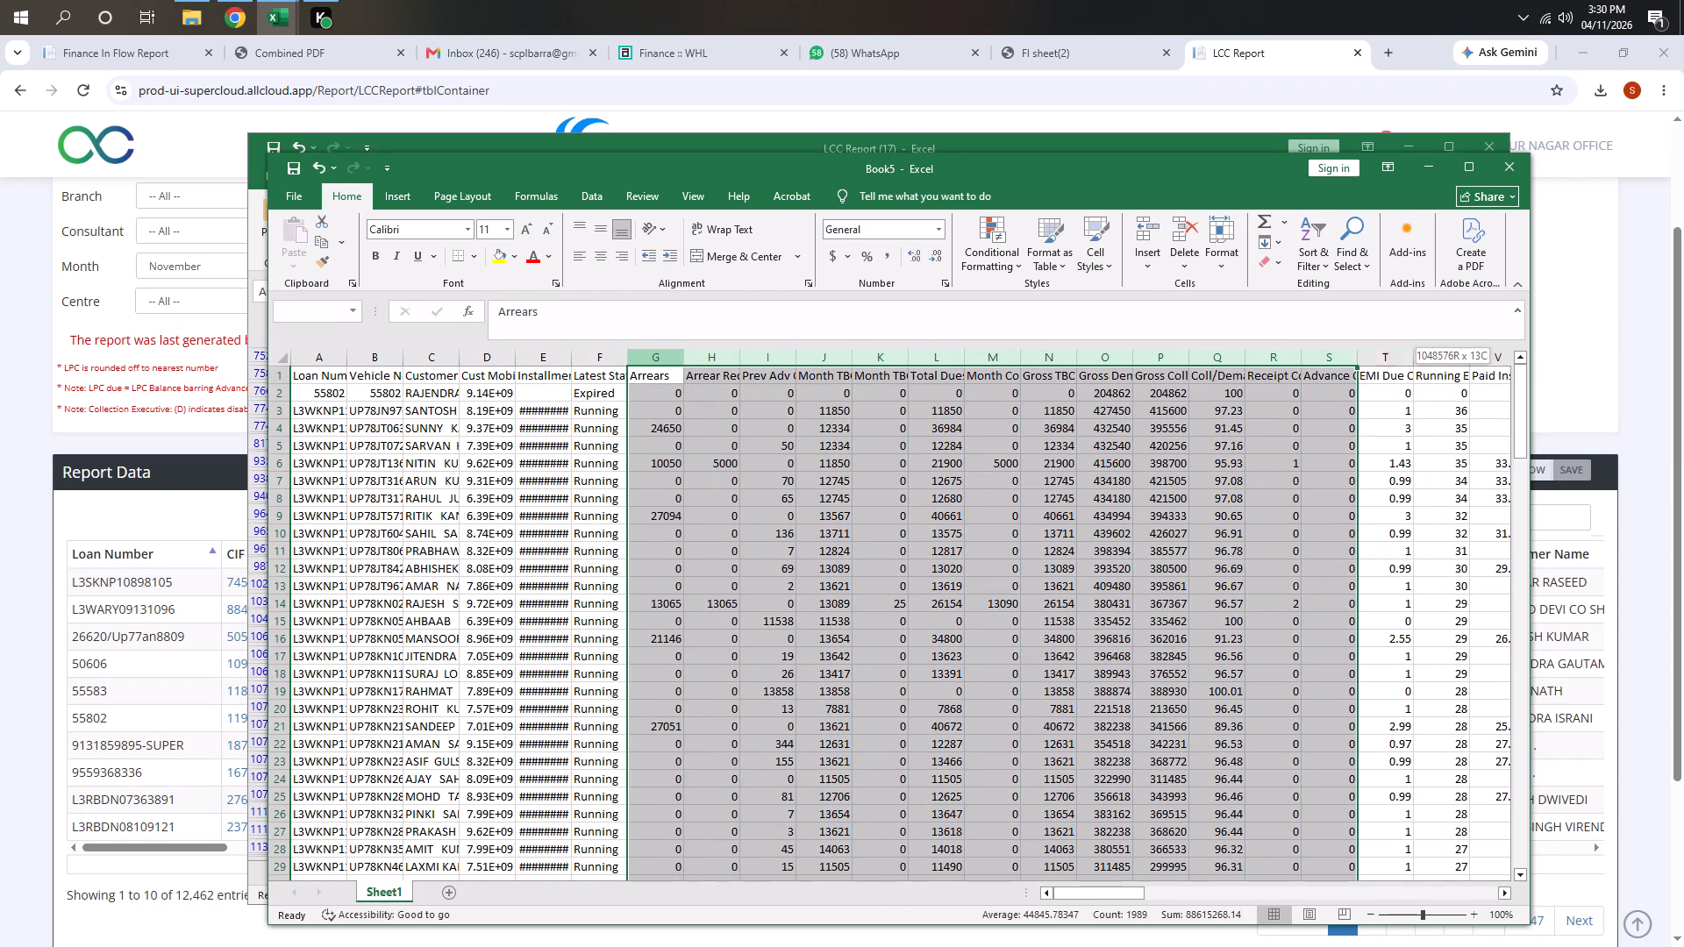
left_click_drag(1406, 431, 1140, 507)
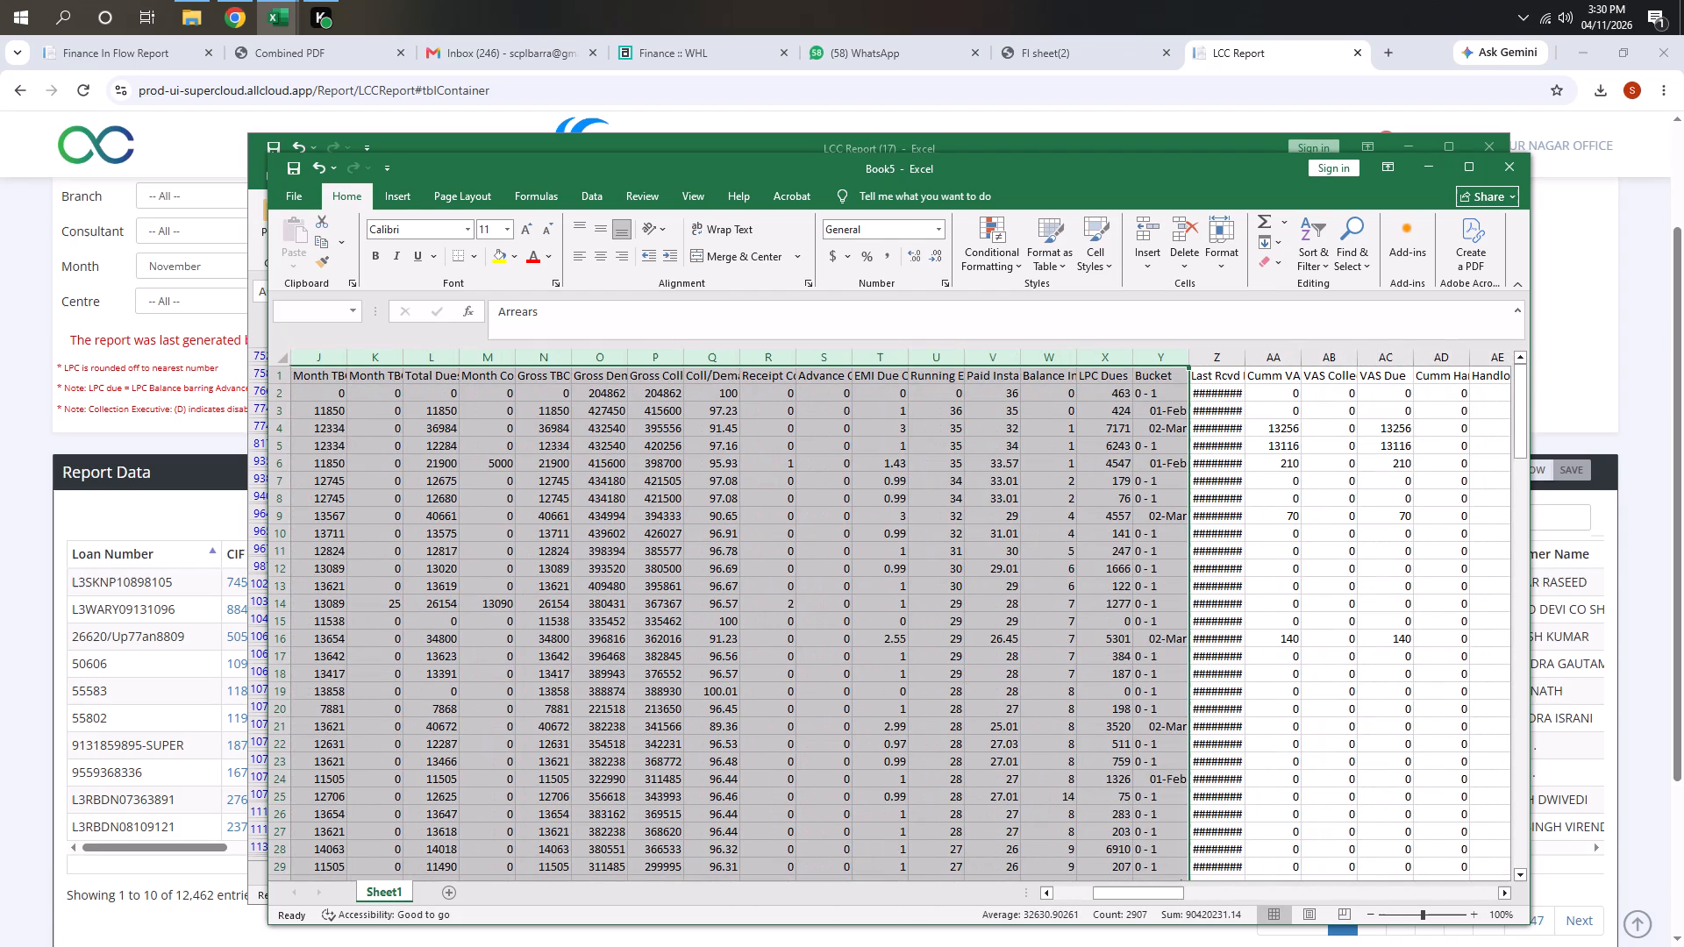
key("ctrl+minus")
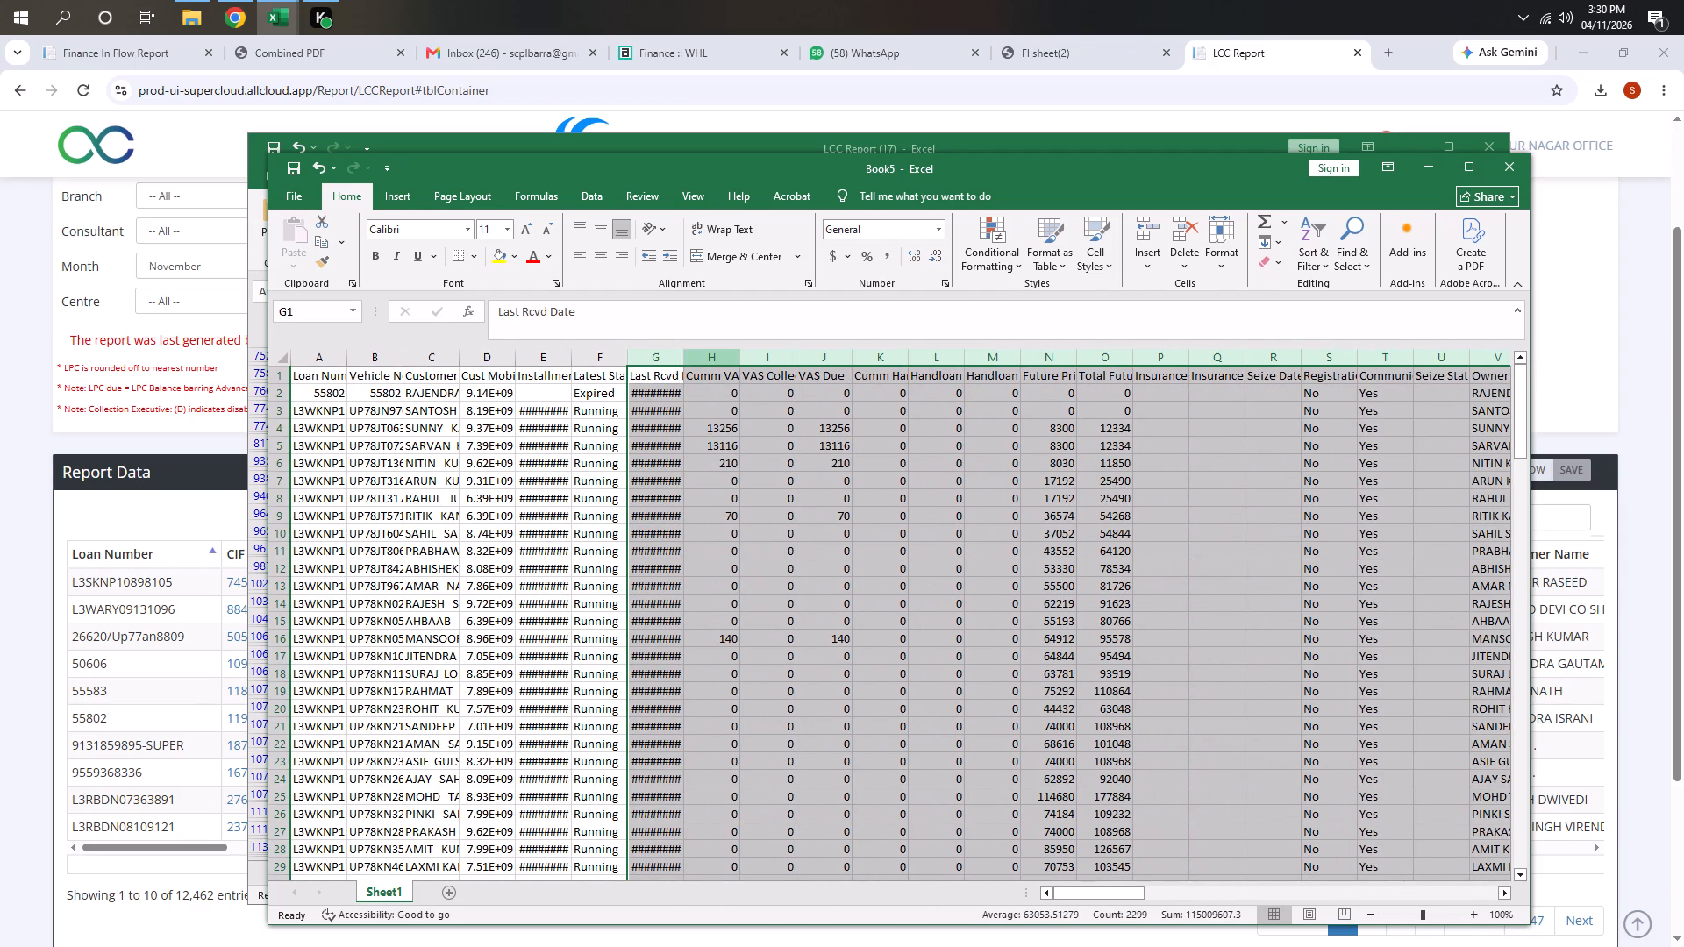
left_click_drag(723, 363, 1588, 541)
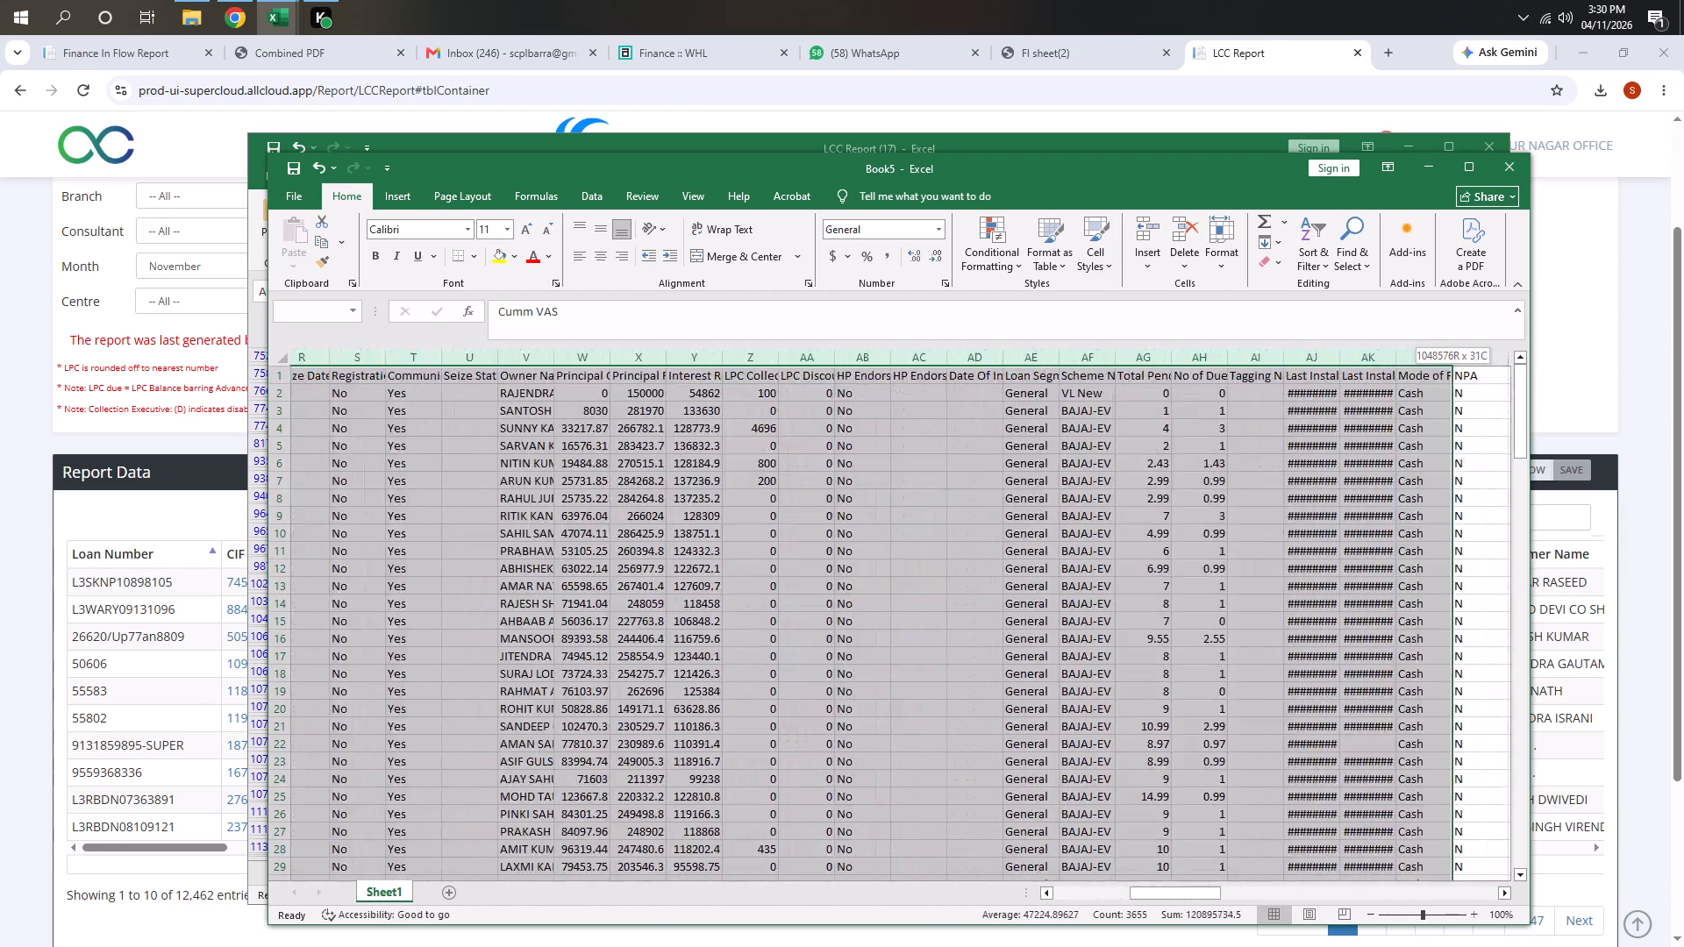
left_click_drag(1588, 541, 1381, 571)
key("ctrl+minus")
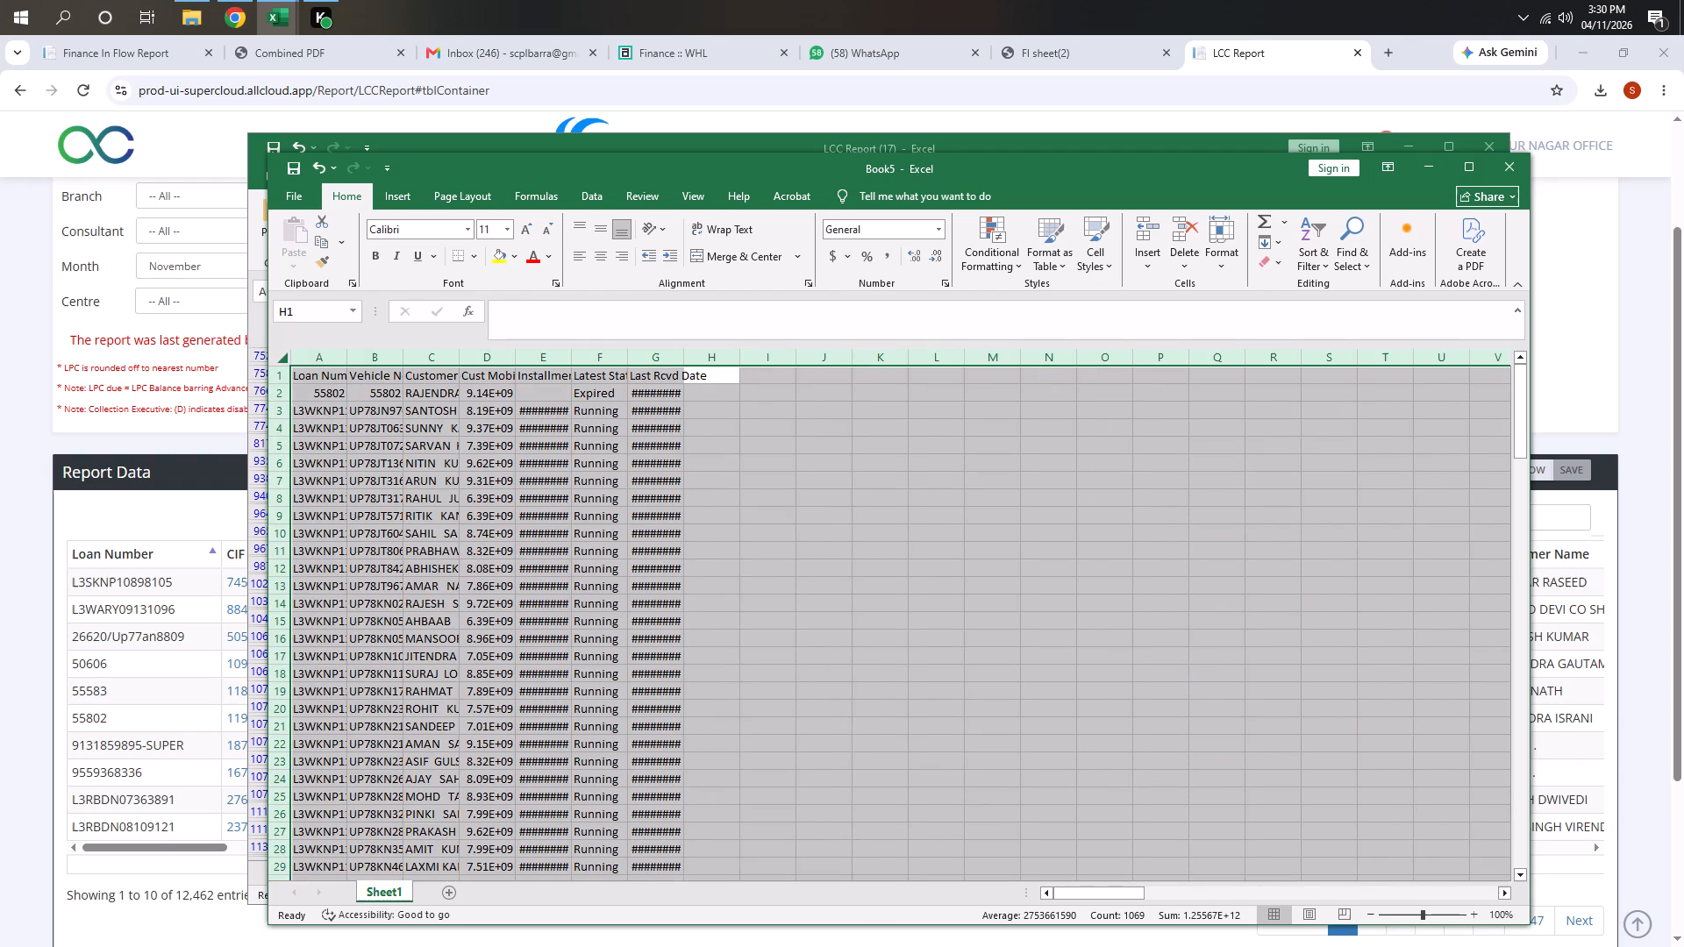
Apply all borders to the data table only, leaving the empty cells around it without borders.
type("hba")
key("ctrl+z")
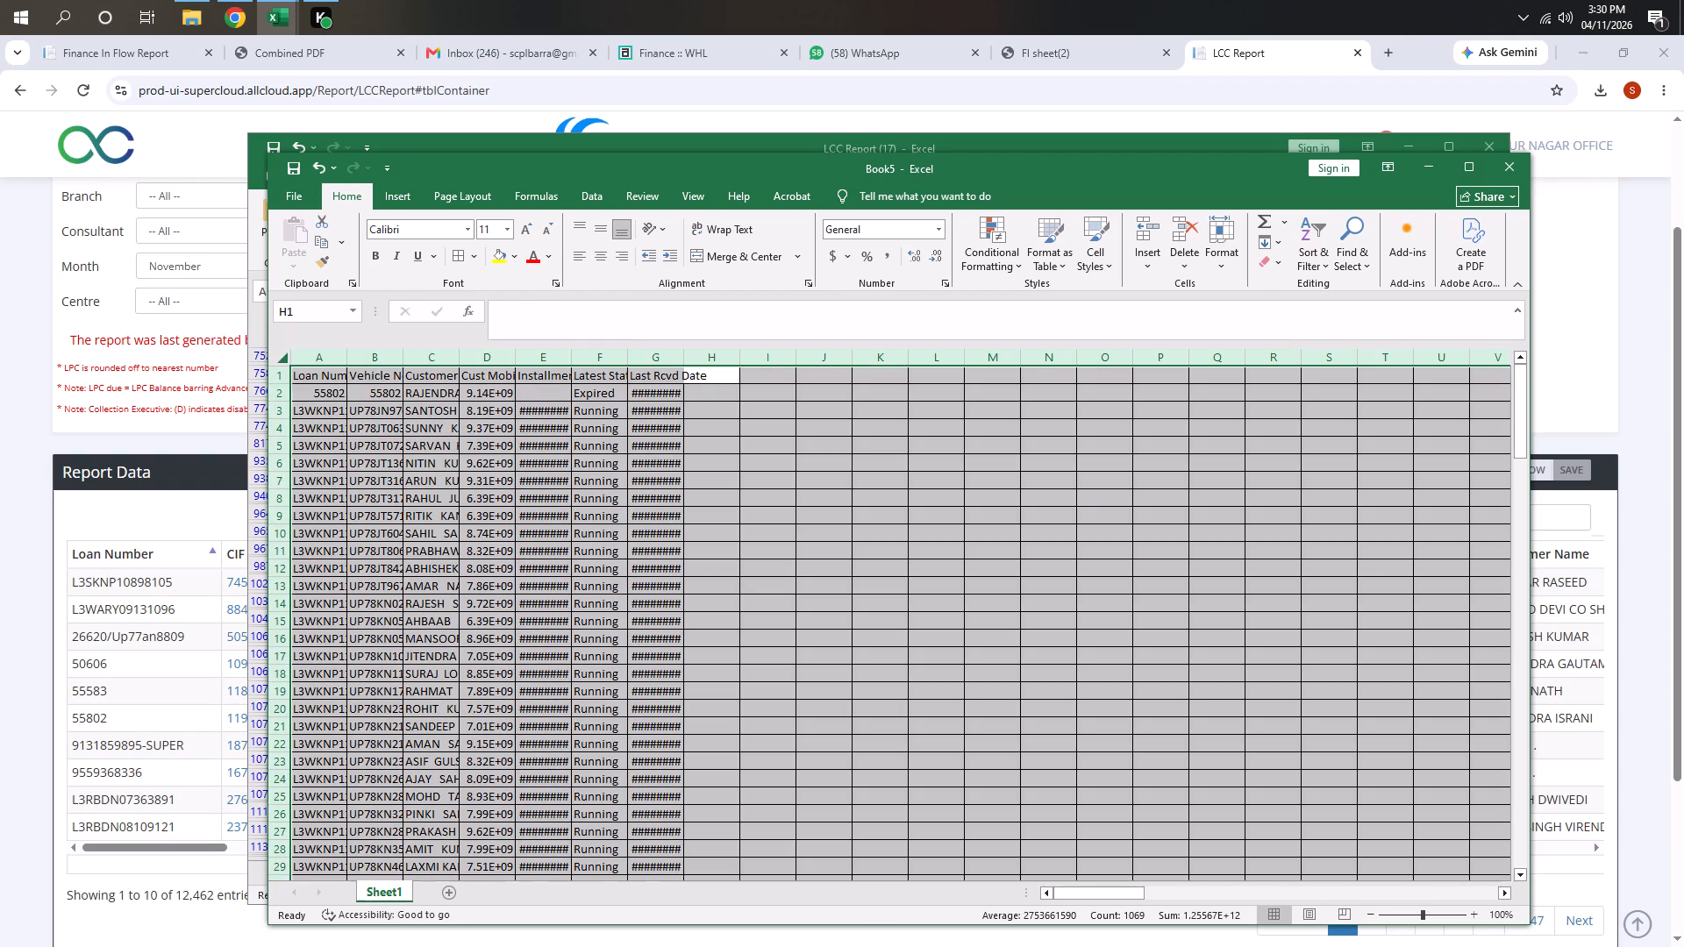
key("ctrl+Left")
key("ctrl+Up")
key("ctrl+Left")
key("ctrl+a")
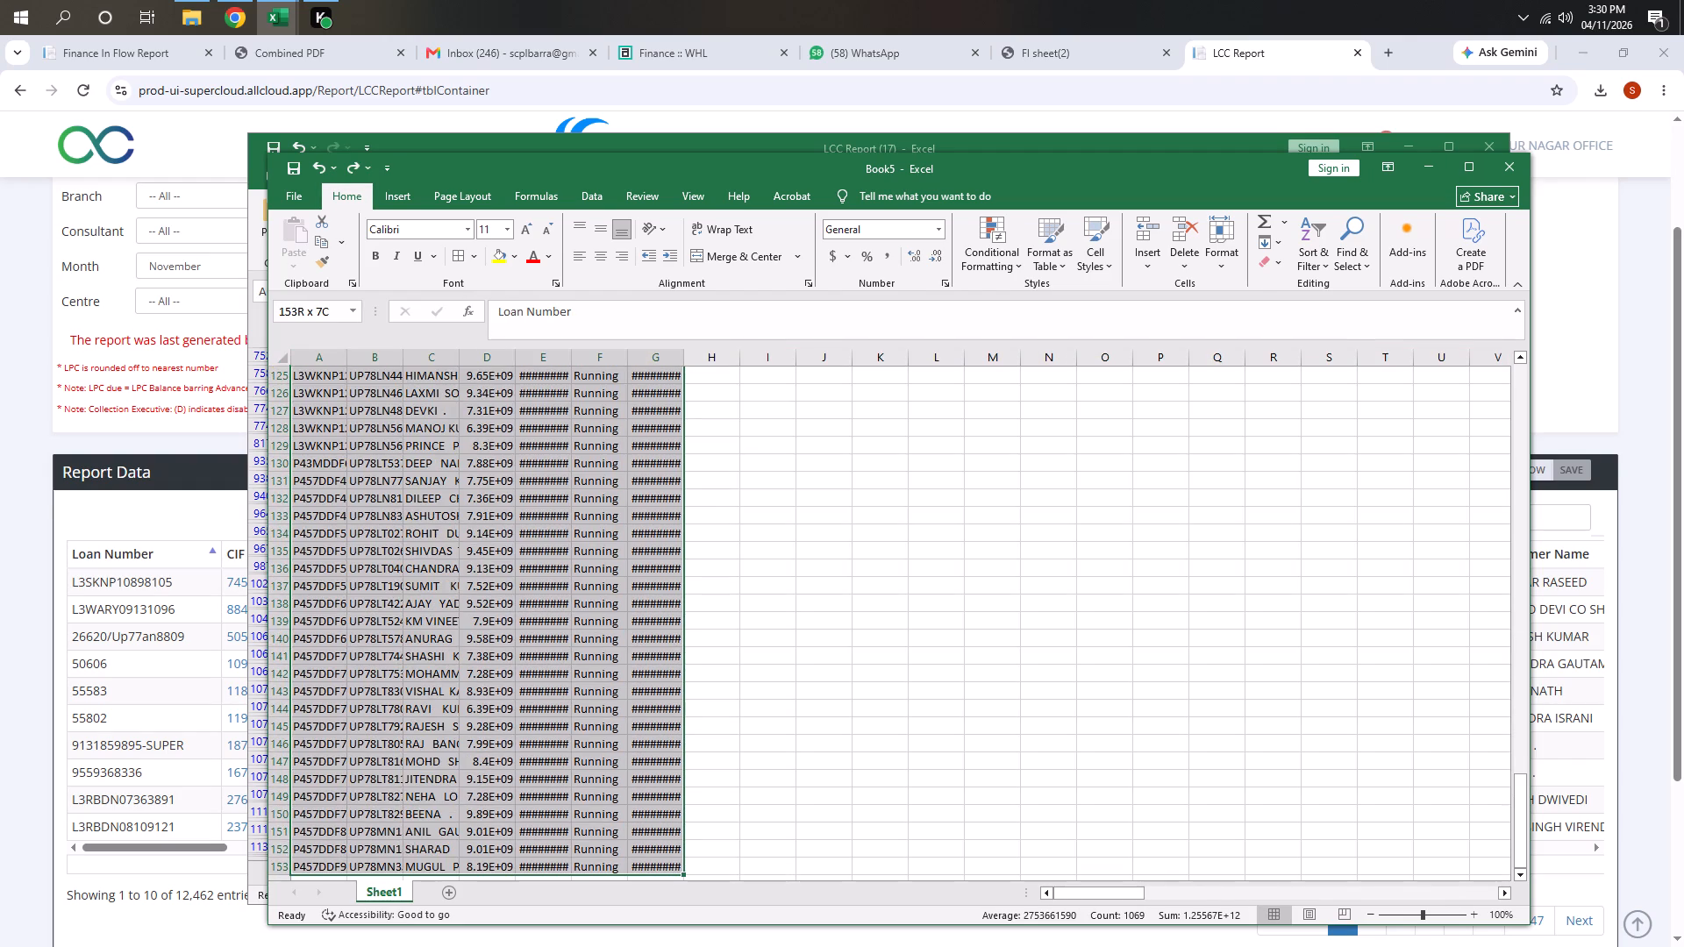
type("hba")
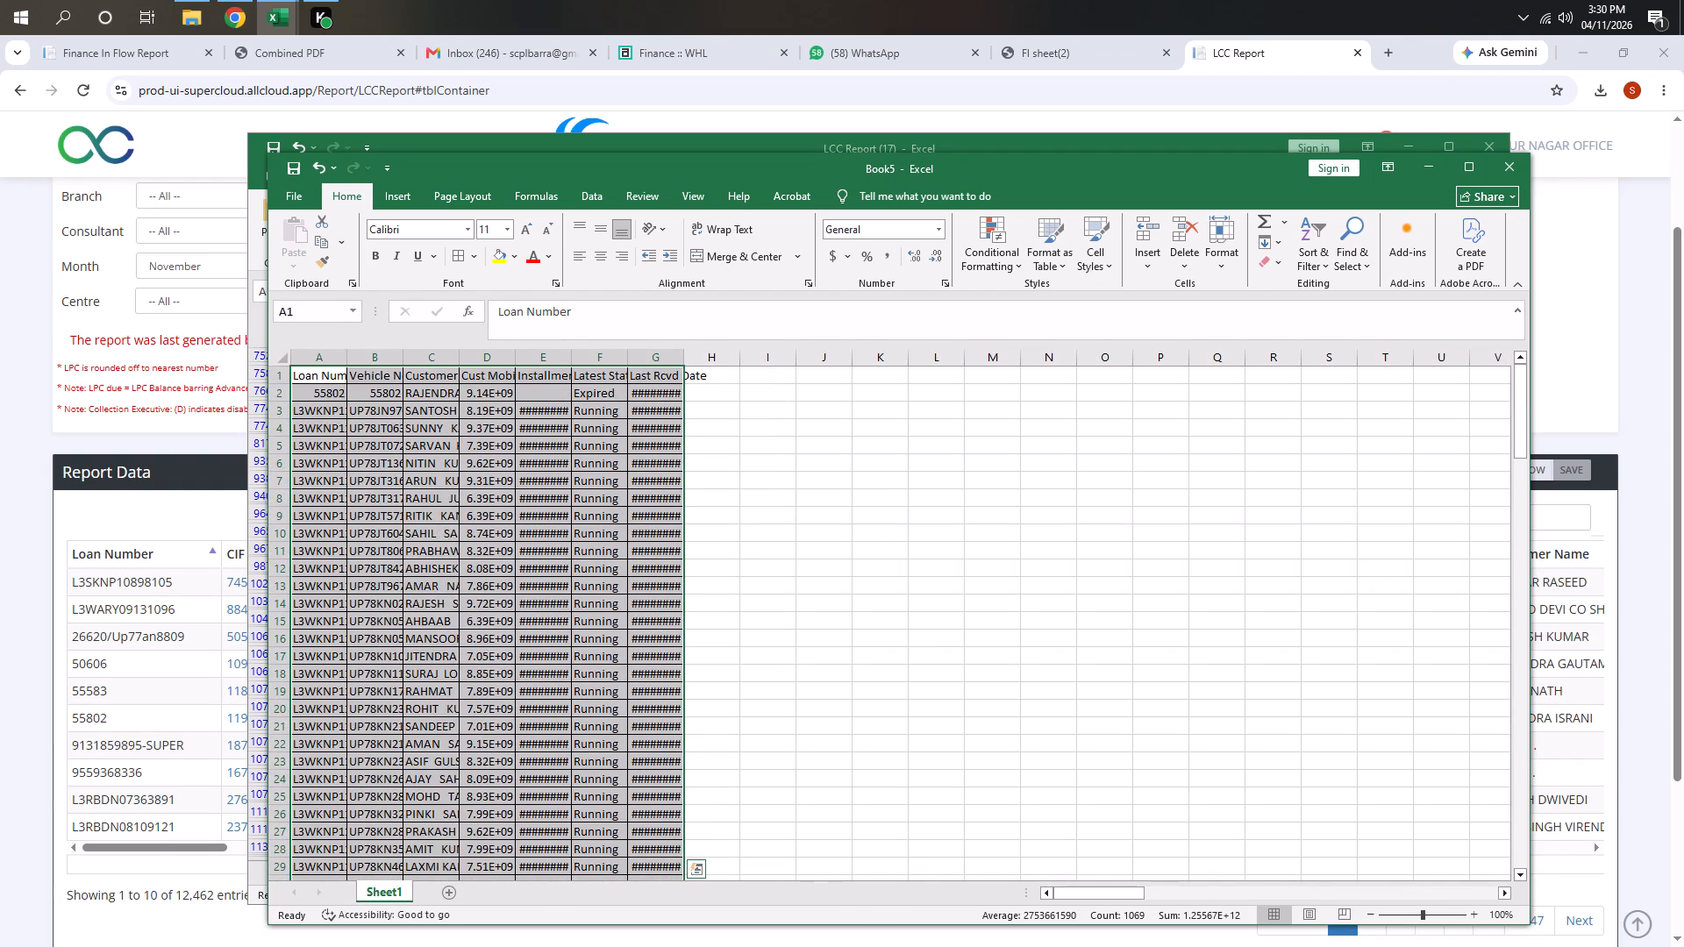
Add header filters to the table and filter the Latest Status column to show only Expired.
key("ctrl+shift+l")
key("Up")
key("Right")
key("Right")
key("Right")
key("Right")
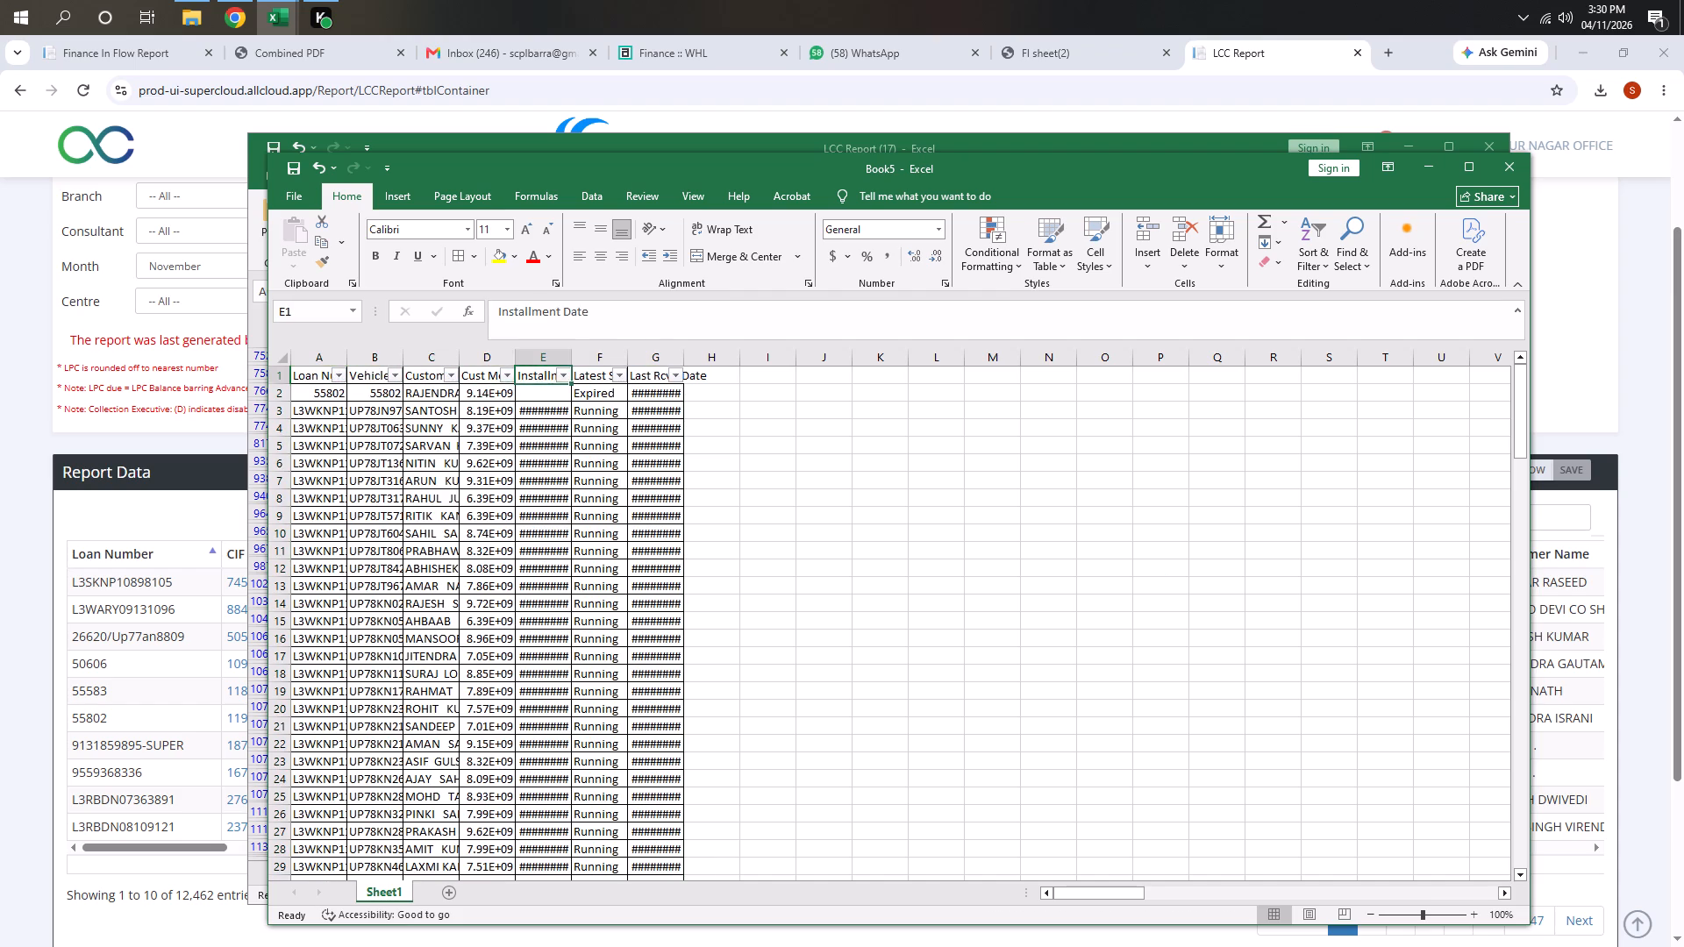
key("Right")
key("alt+Down")
key("Down")
key("Down")
key("Down")
key("Down")
key("Down")
key("Down")
key("Down")
key("Down")
key("Down")
key("space")
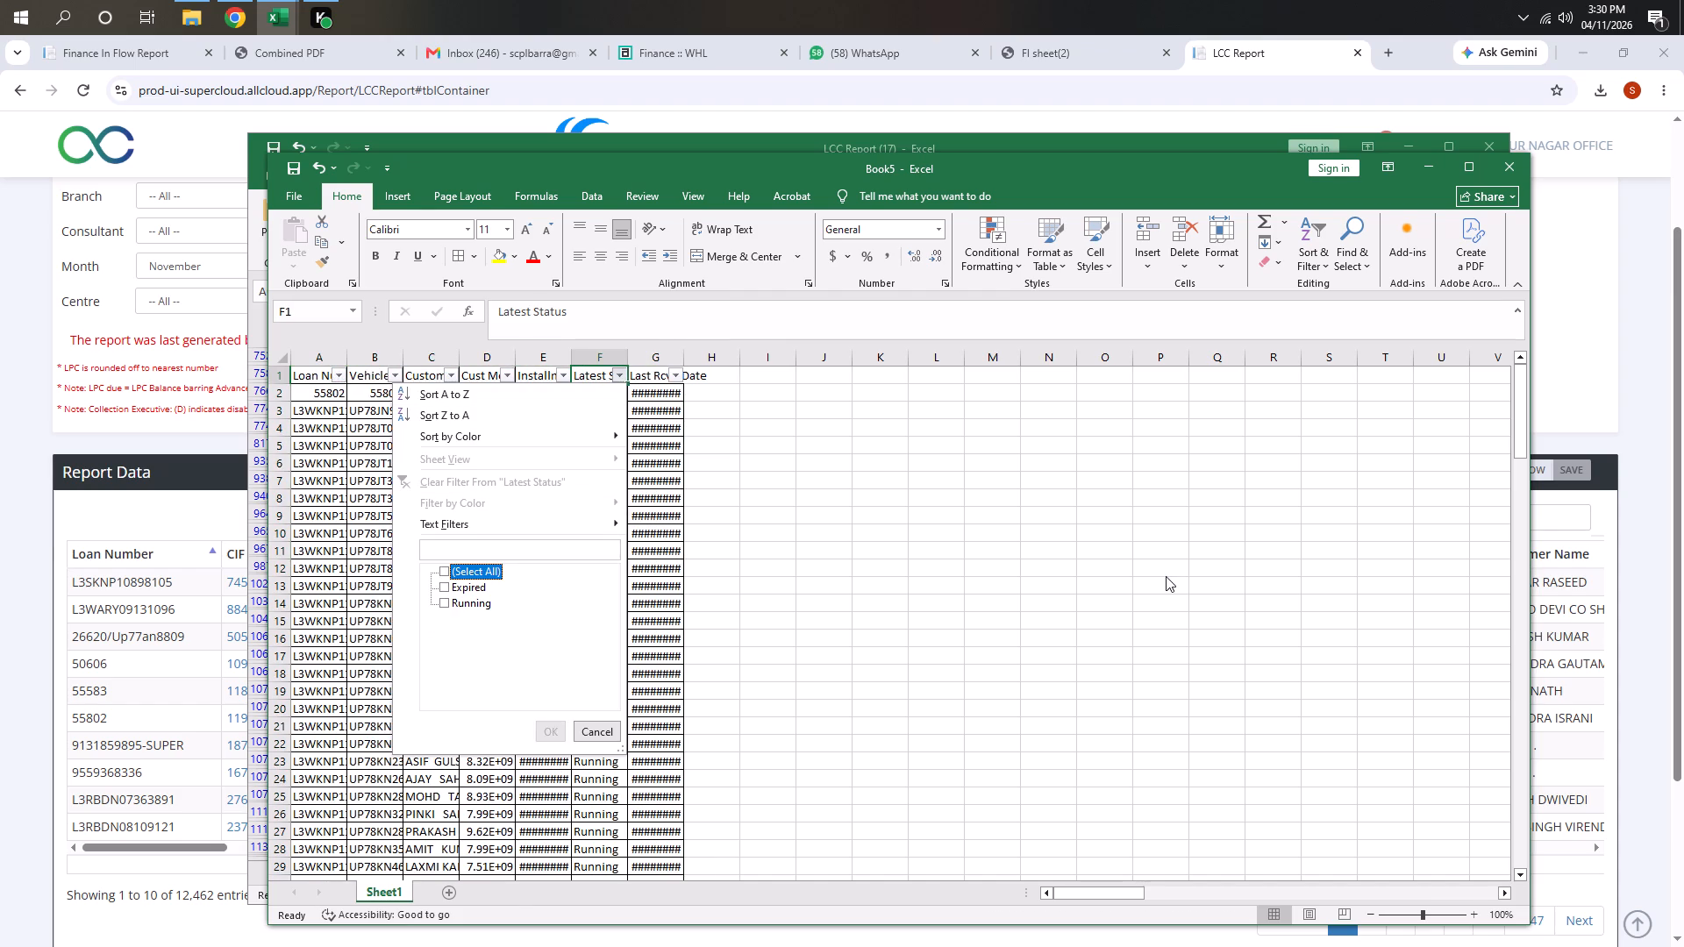
key("Down")
key("space")
key("Return")
Delete all the filtered Expired rows and clear the filter to show the remaining records.
key("Down")
key("shift+space")
key("ctrl+shift+Down")
key("ctrl+minus")
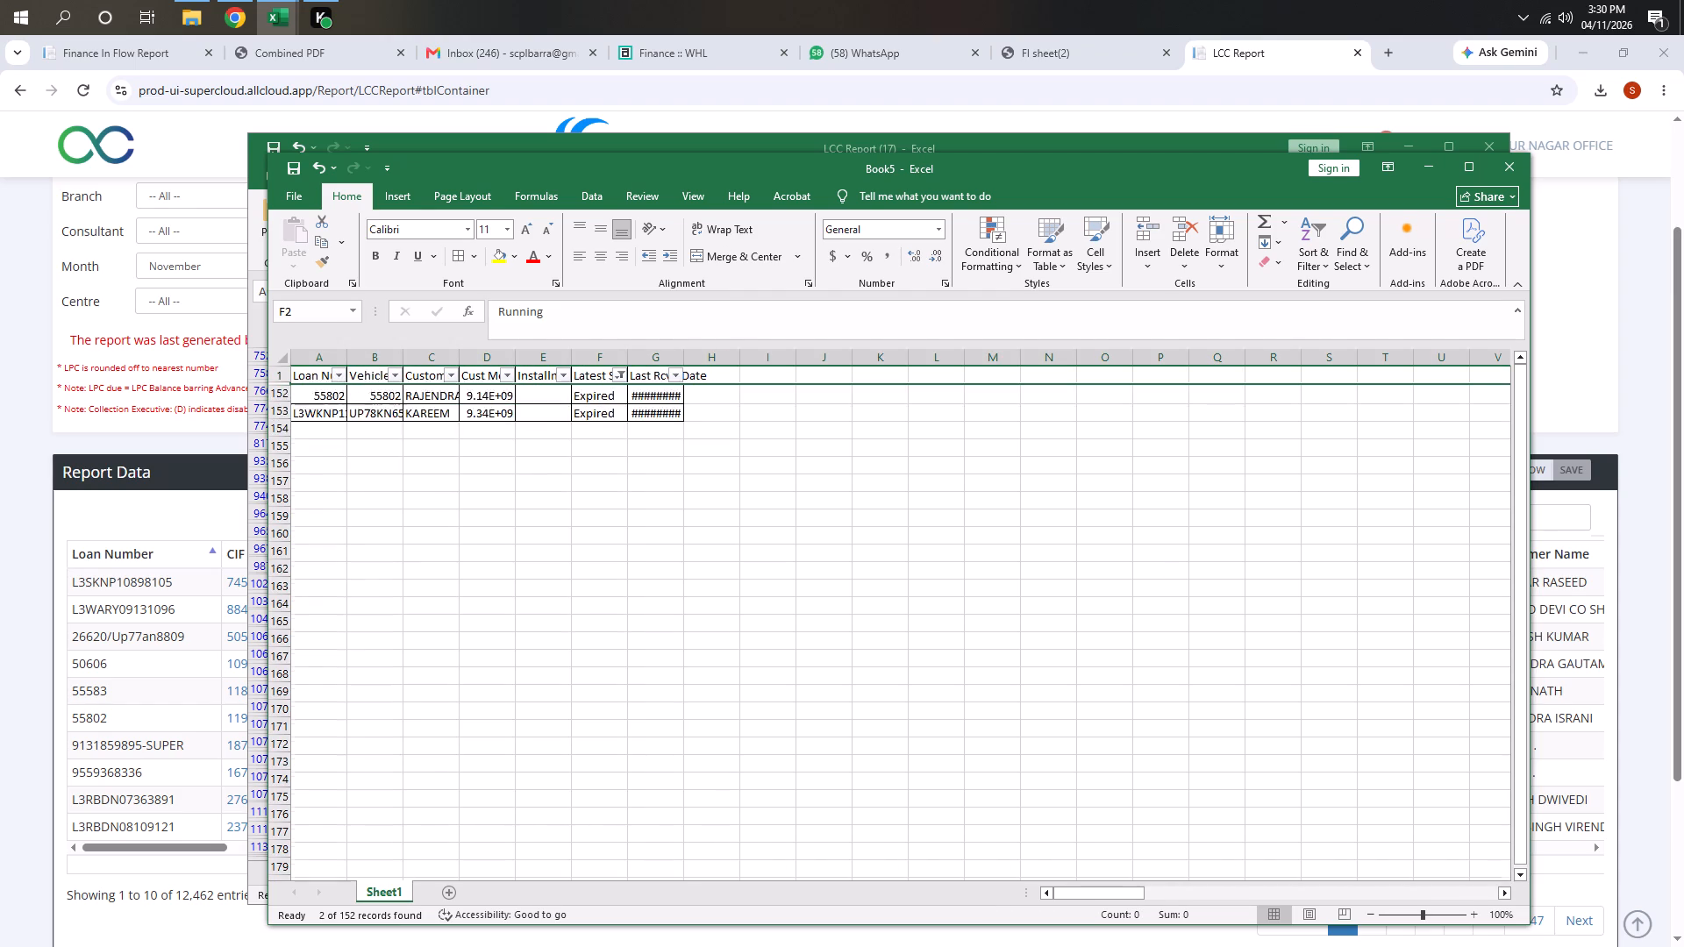
type("dfs")
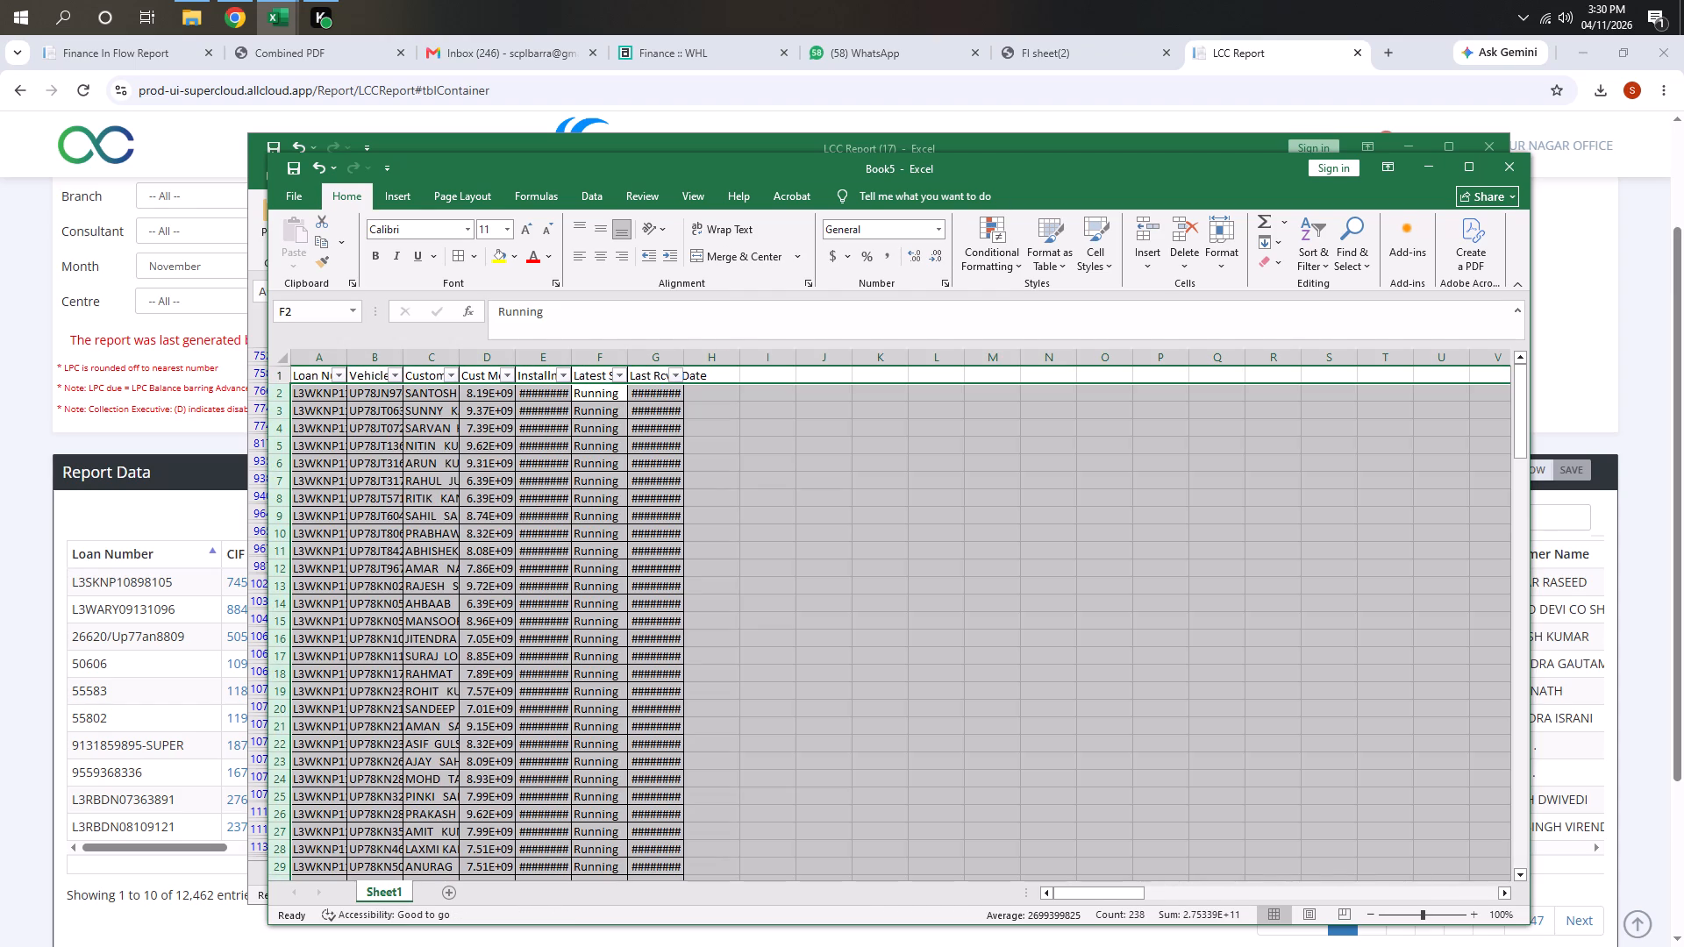
Delete the Latest Status column from the table.
key("ctrl+Up")
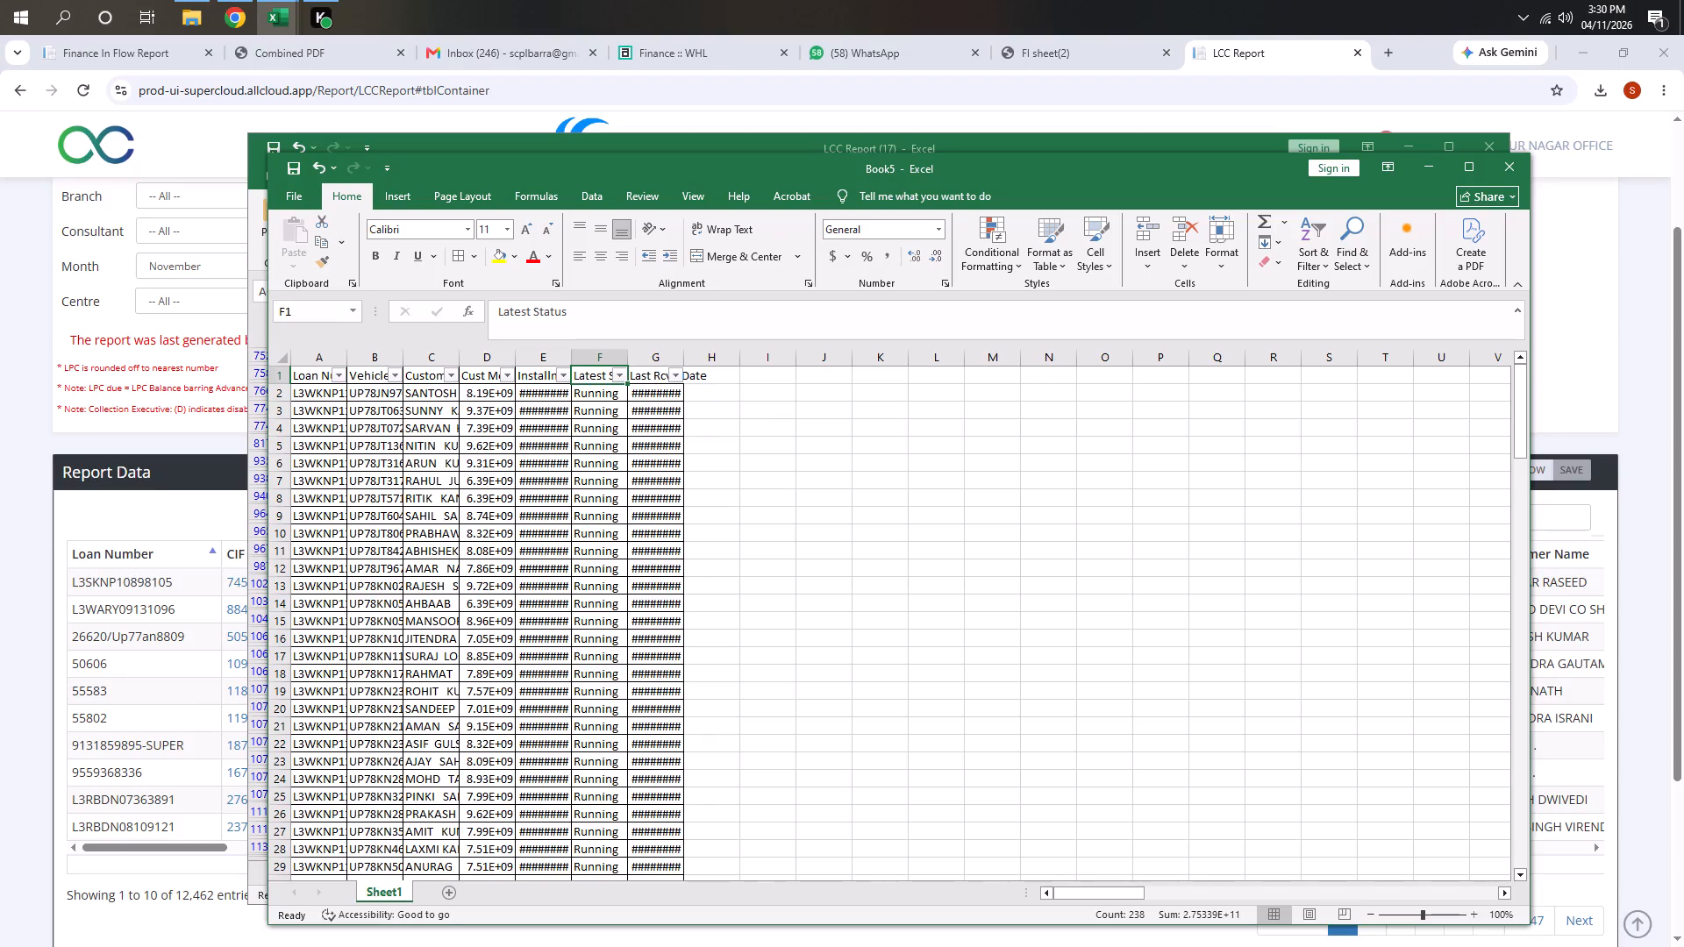
left_click(607, 349)
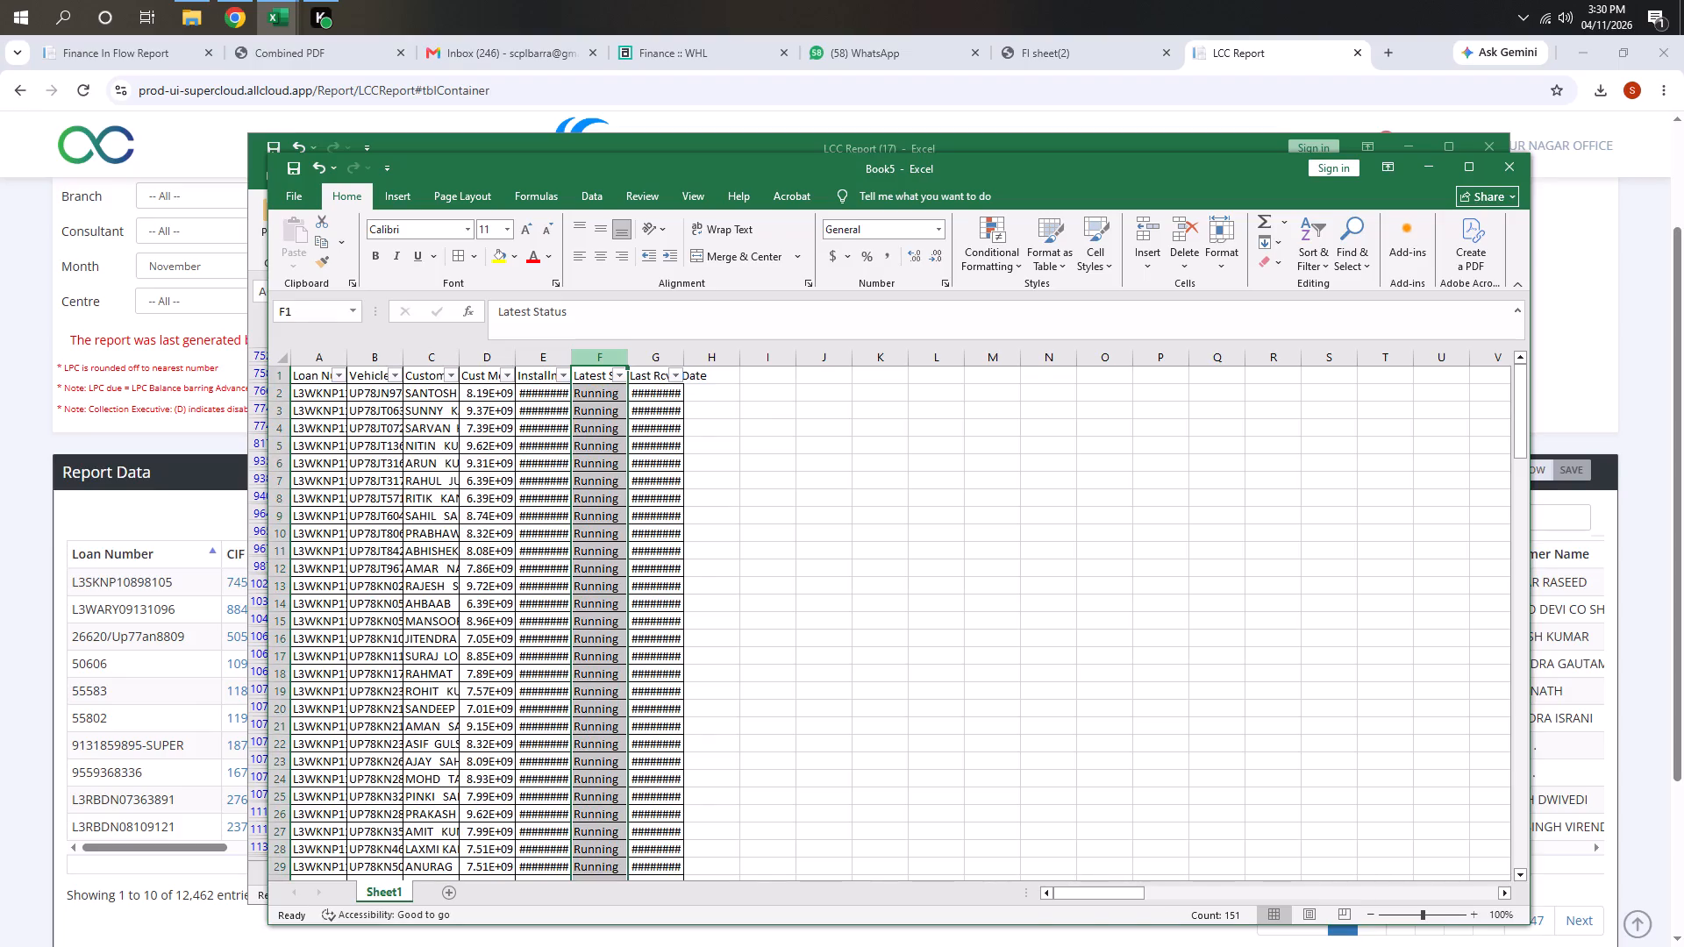
key("ctrl+minus")
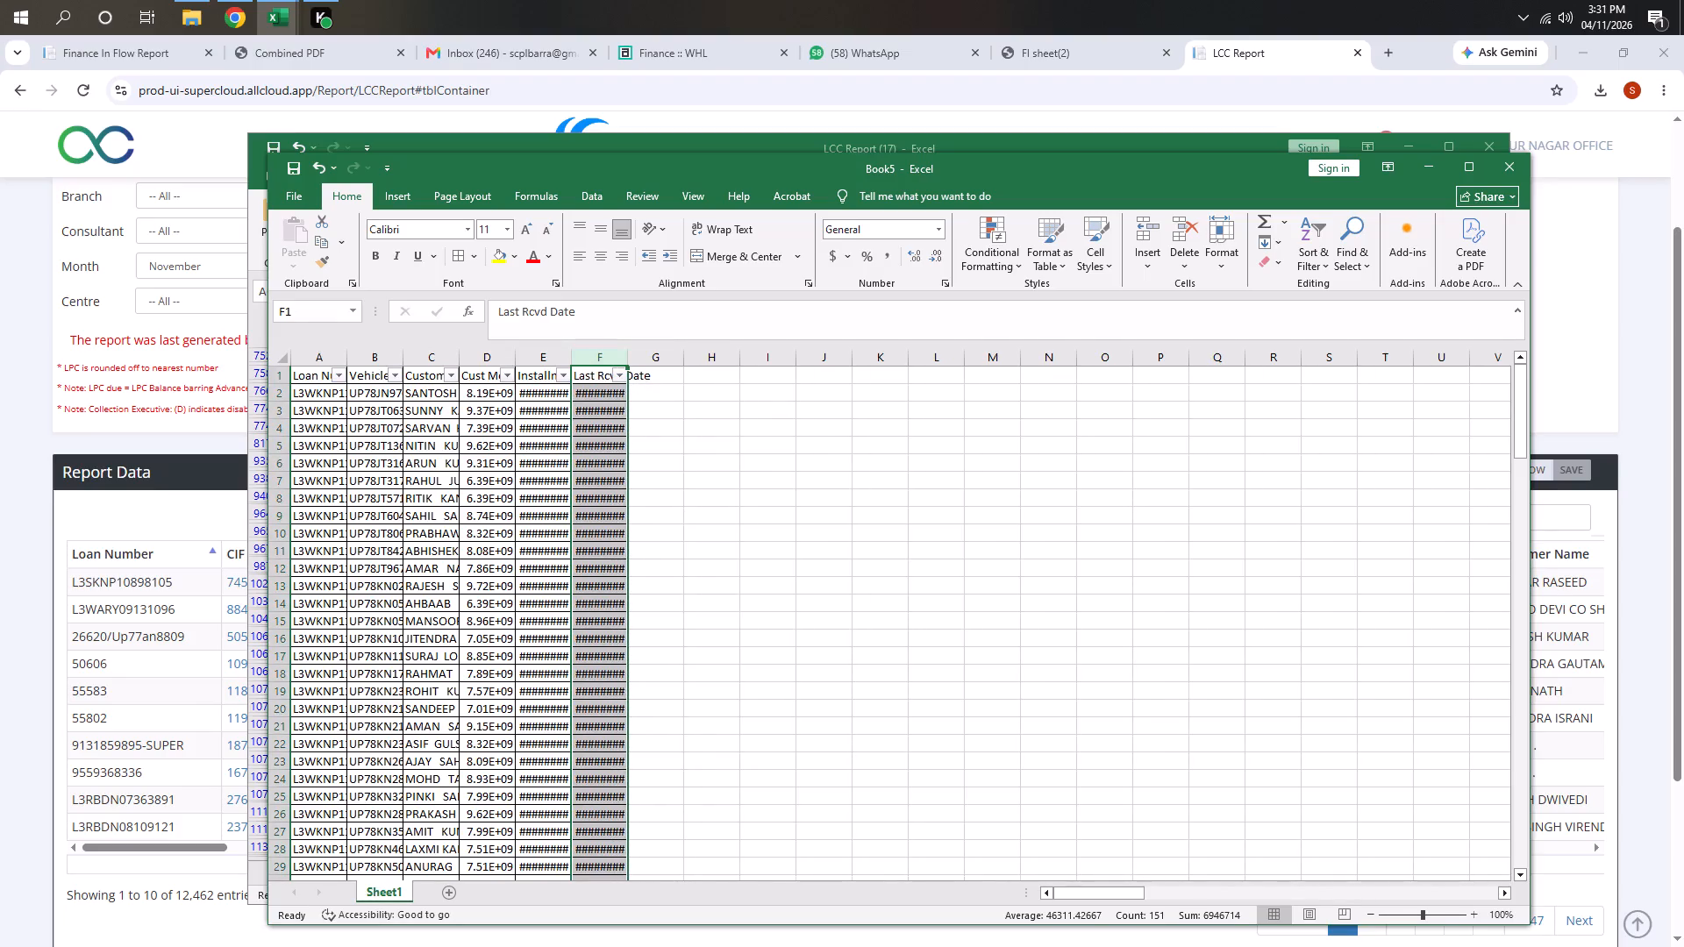
Autofit the column widths of the whole data table to their contents.
left_click(313, 379)
key("ctrl+a")
type("oca")
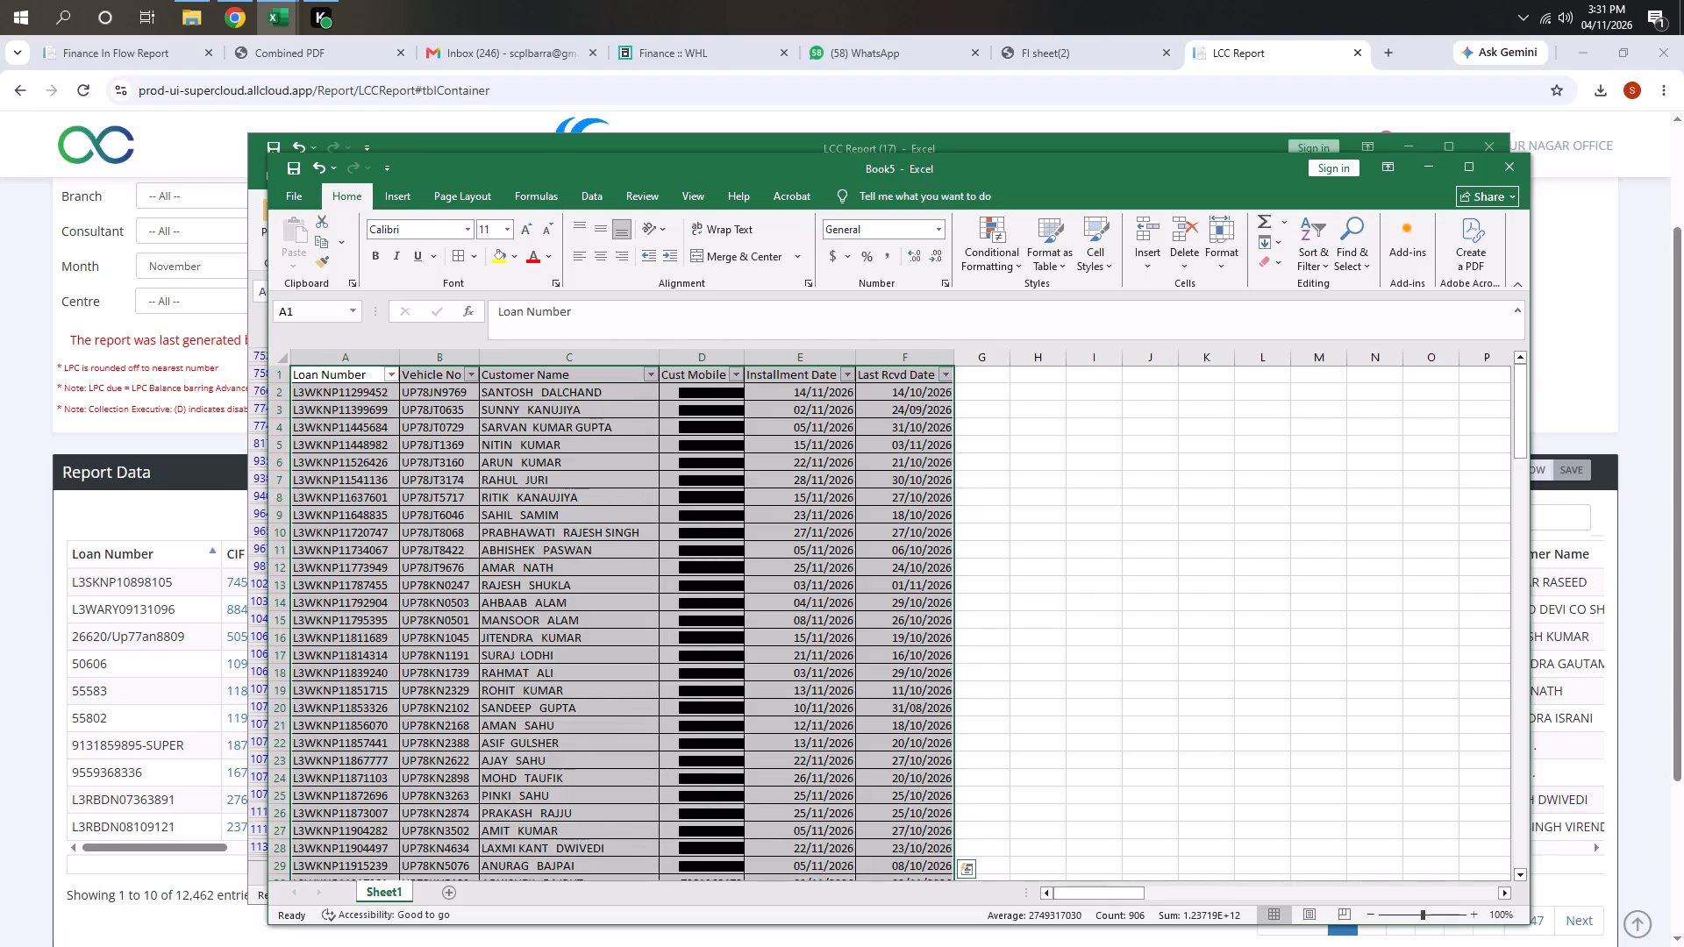
Sort the table by Installment Date from oldest to newest.
left_click(842, 370)
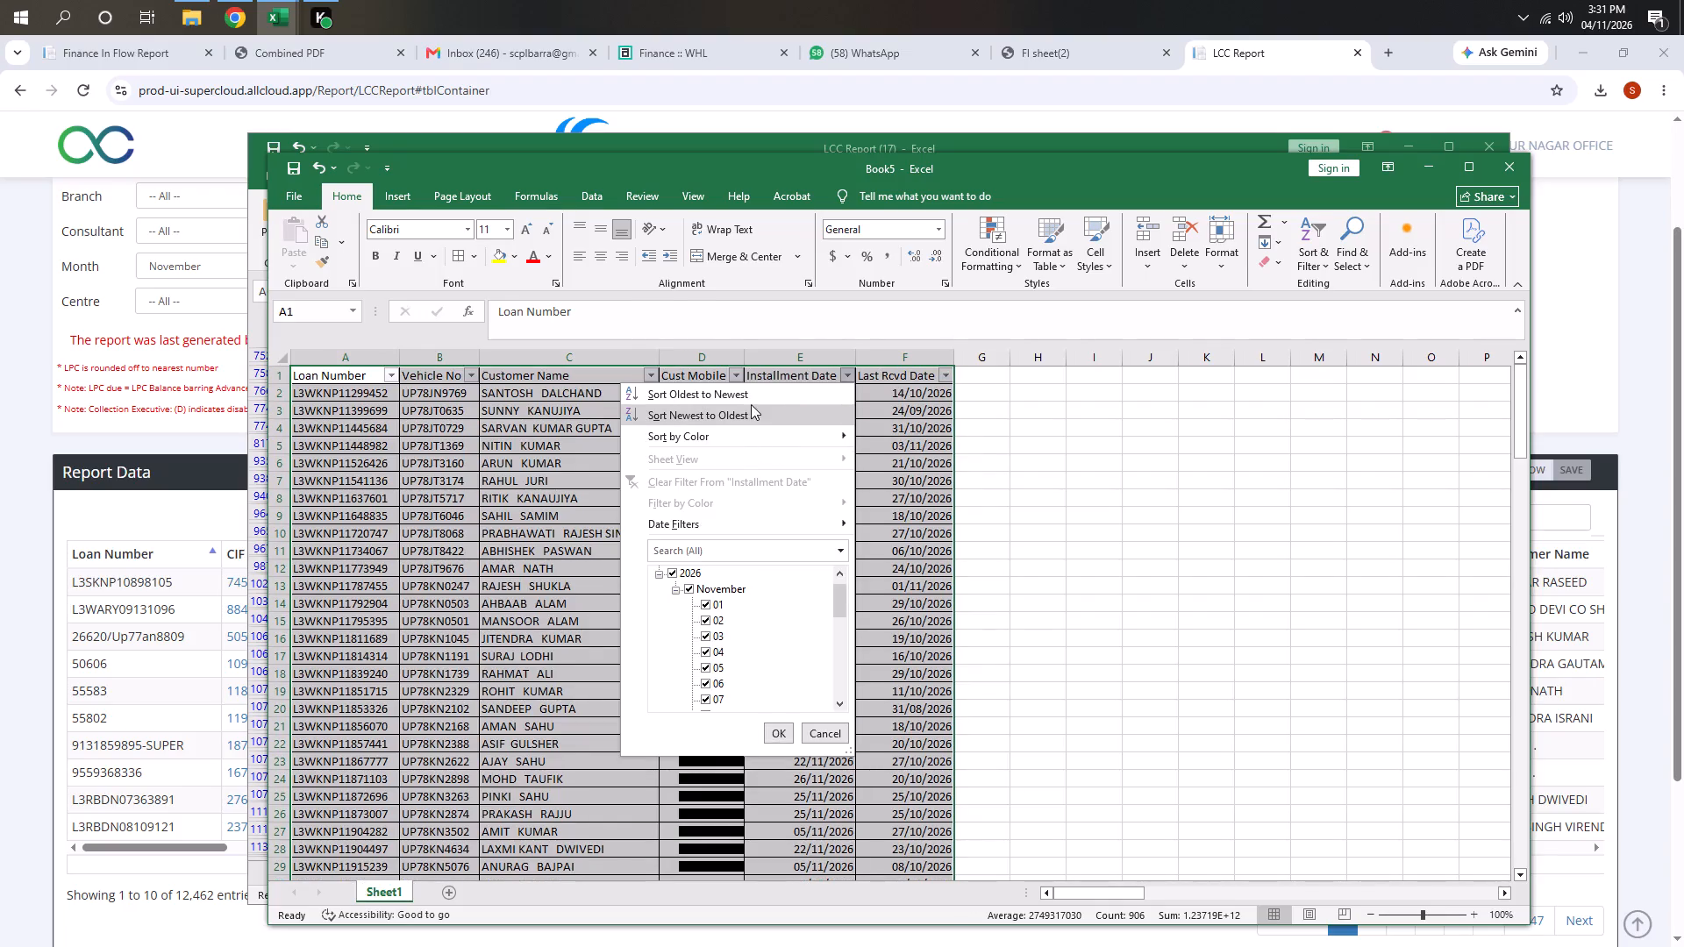
left_click(752, 400)
Select the whole sorted table, bring up its print preview and set the page to landscape orientation.
key("ctrl+a")
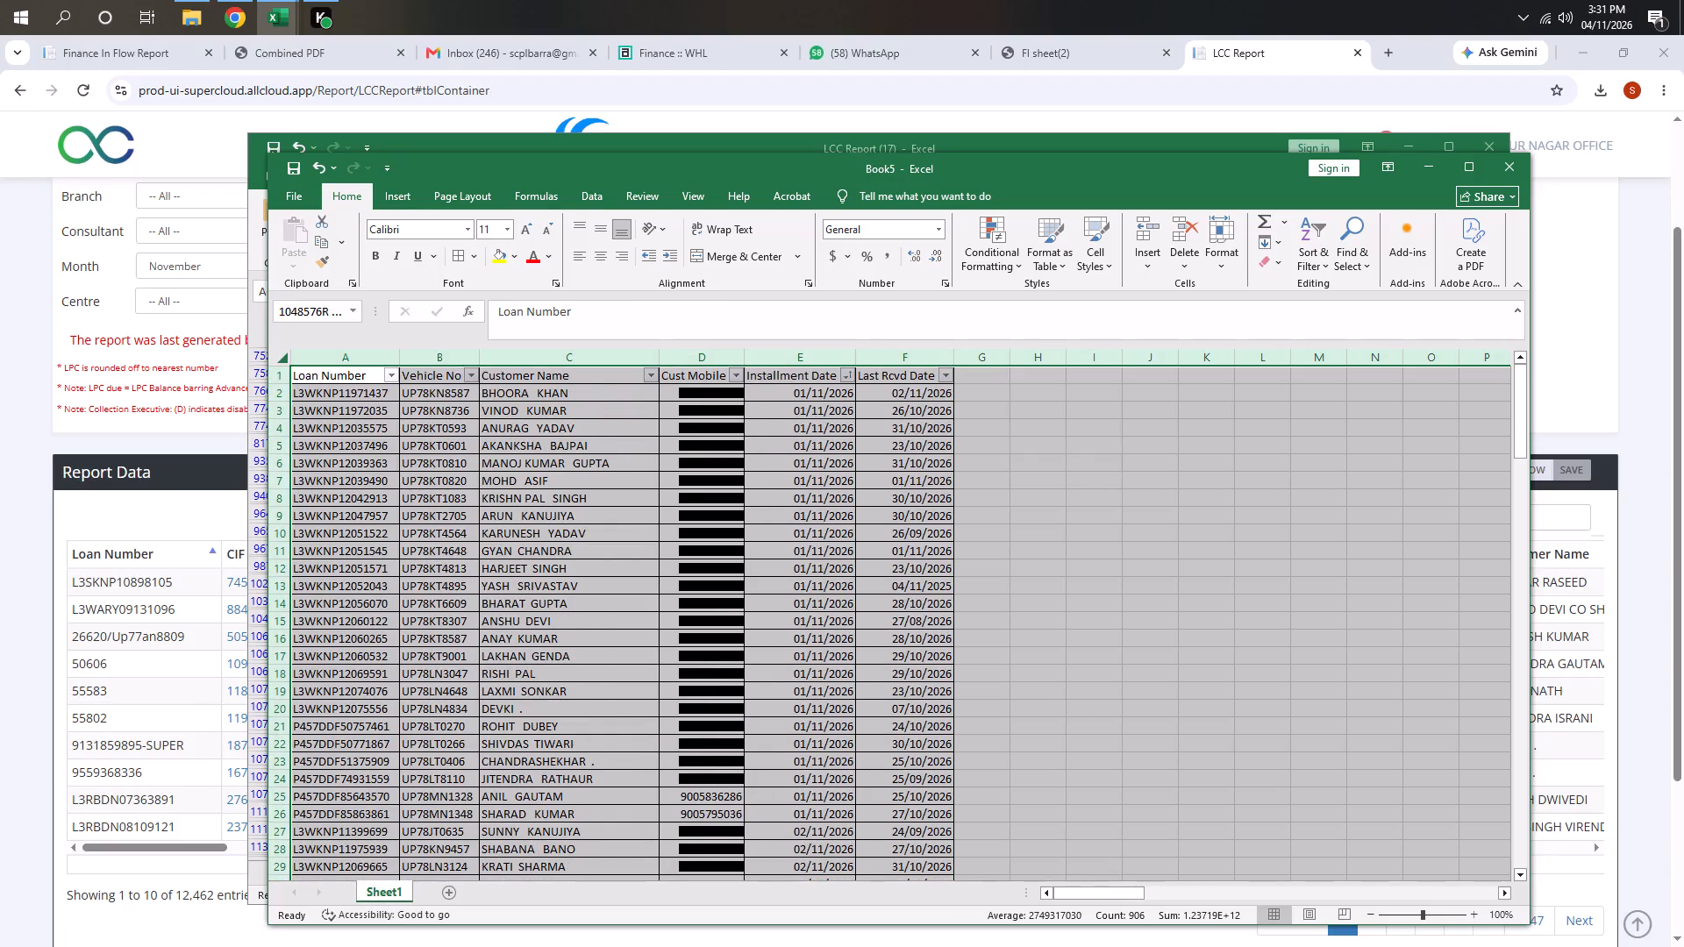
left_click(717, 502, "ctrl")
left_click(435, 440)
left_click(342, 378)
key("ctrl+a")
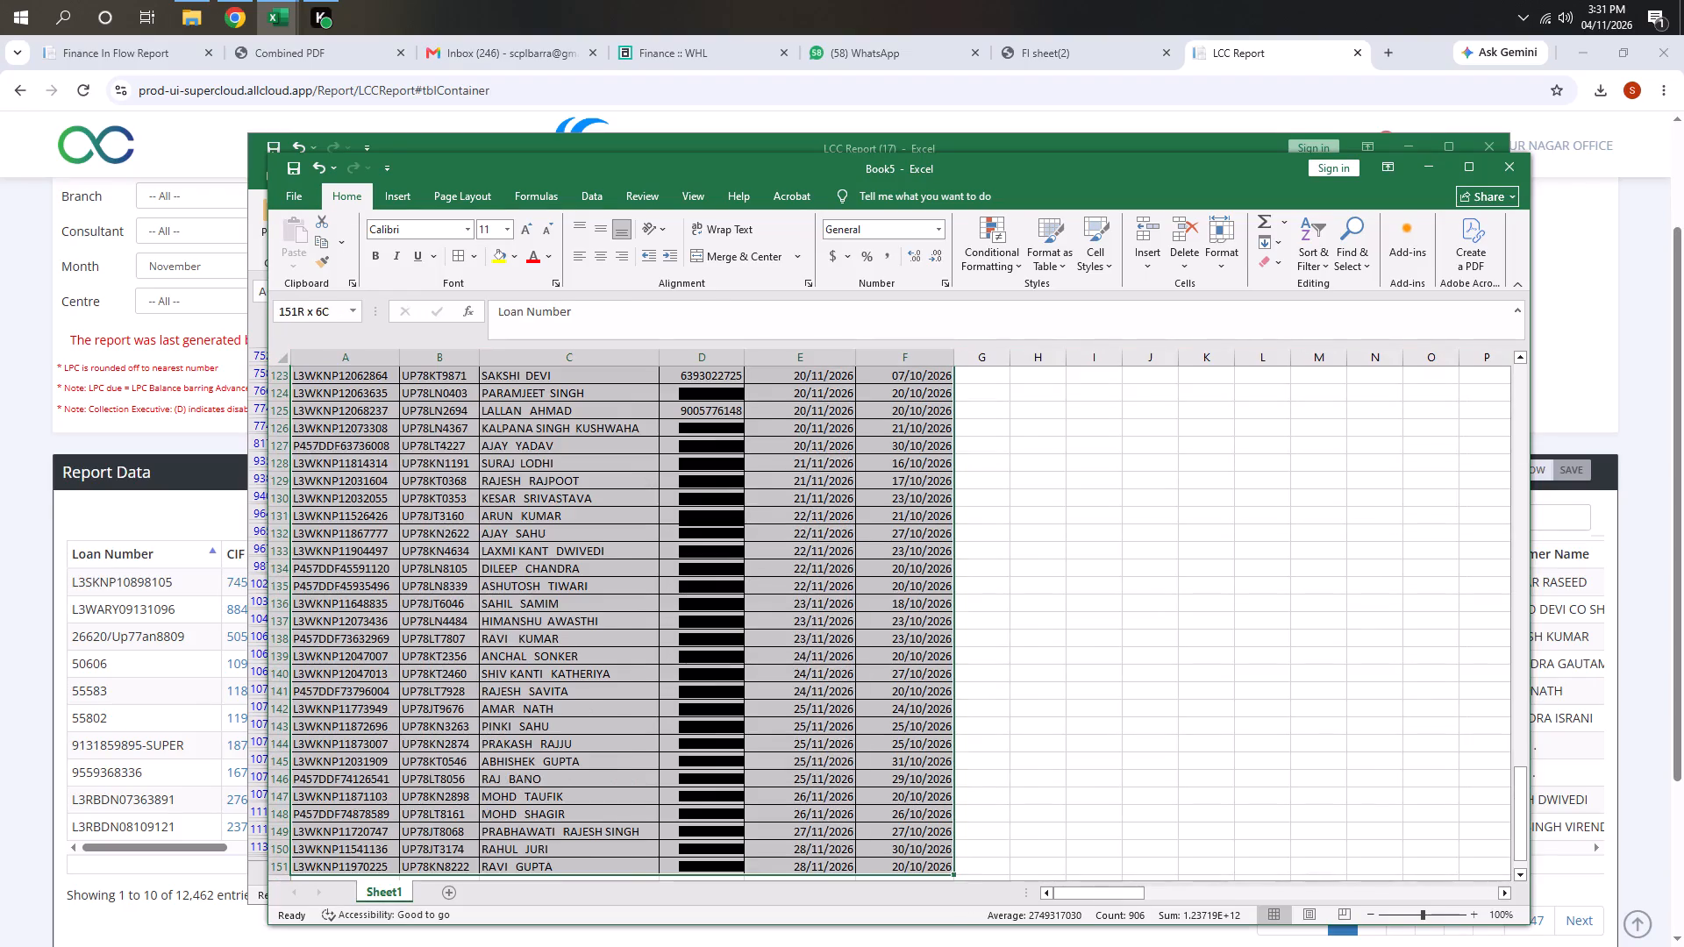
key("ctrl+p")
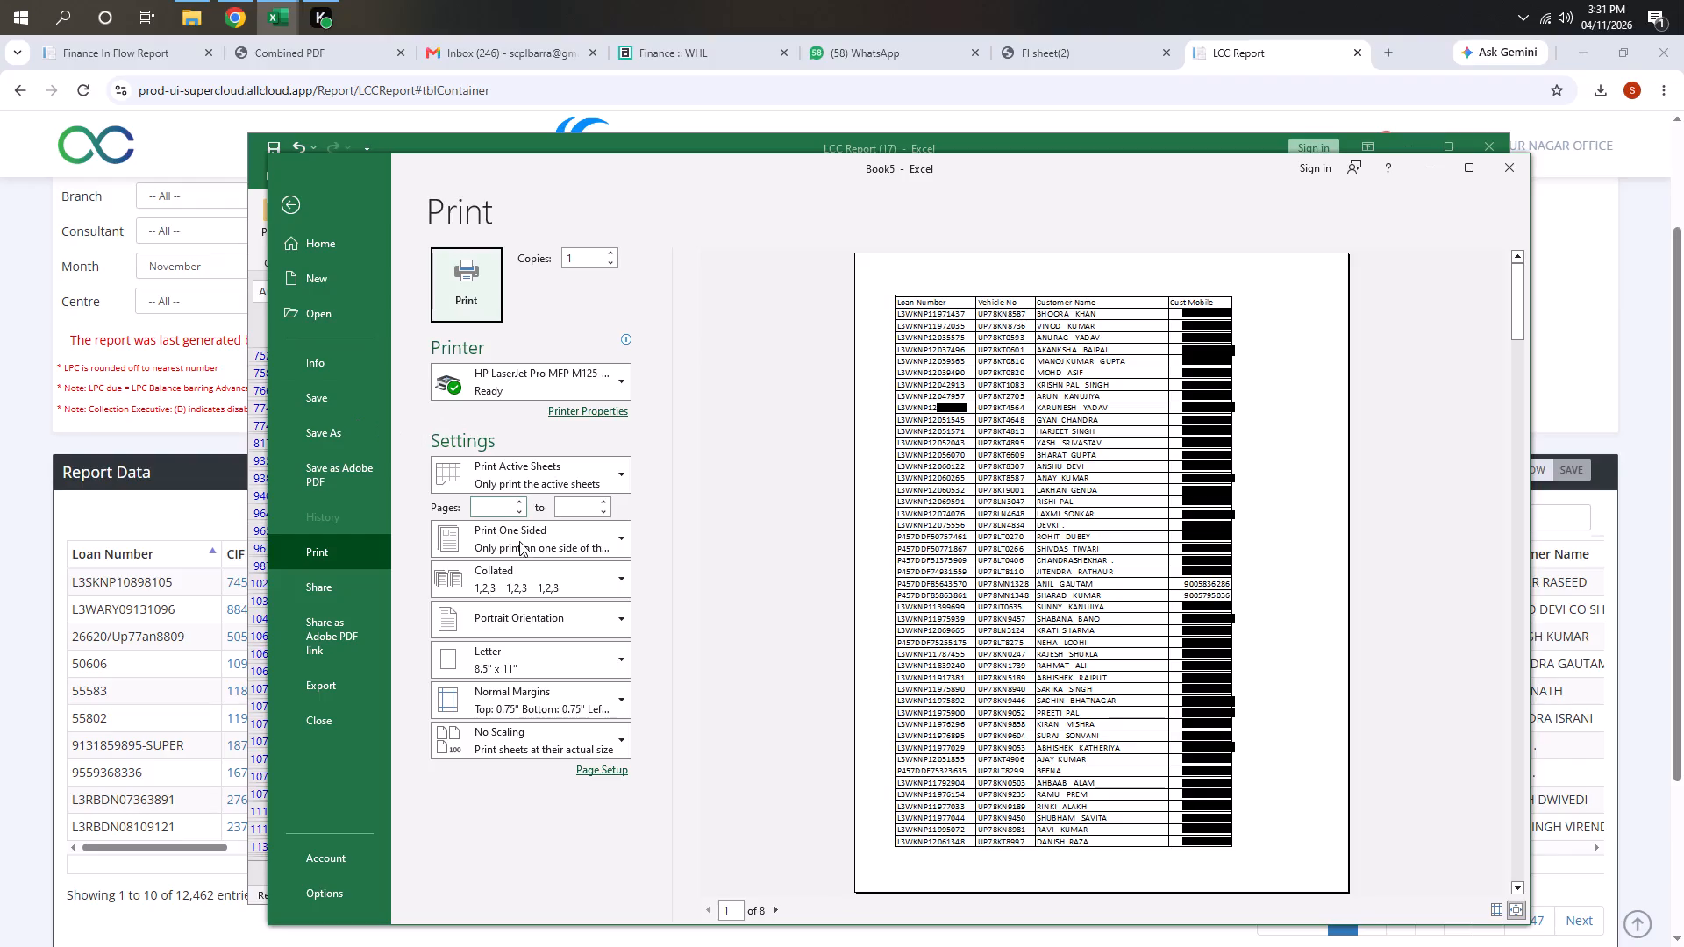
left_click(537, 614)
left_click(536, 686)
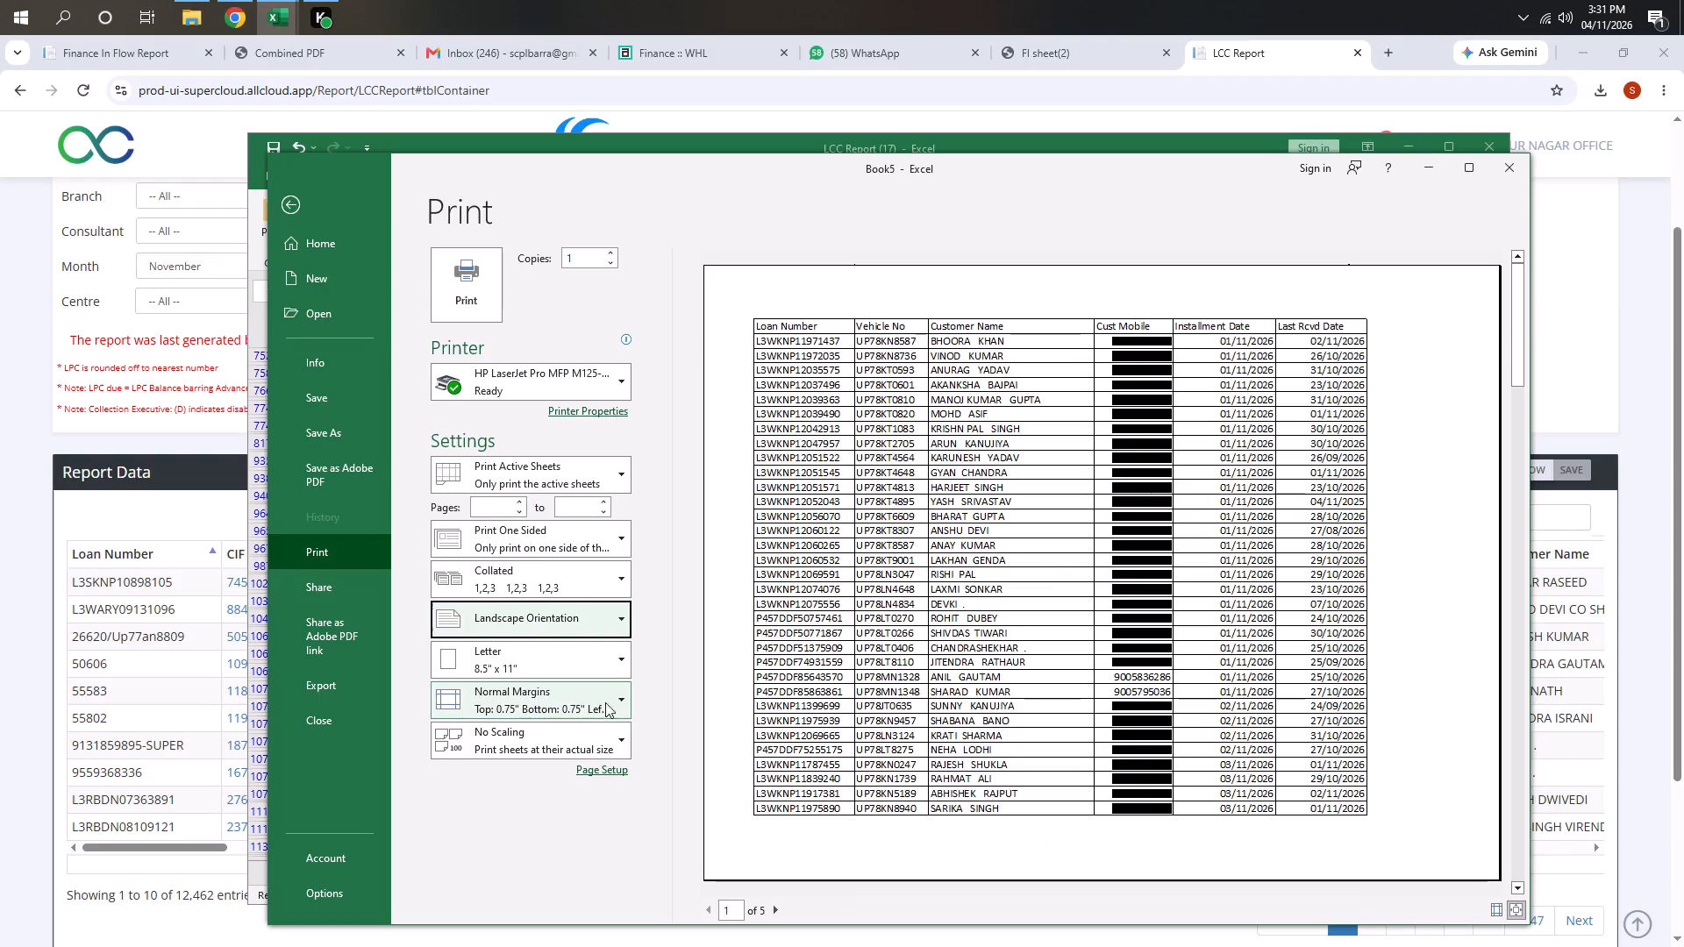
Set the print scaling to 90% of normal size in the page setup.
left_click(593, 773)
left_click_drag(621, 494, 594, 495)
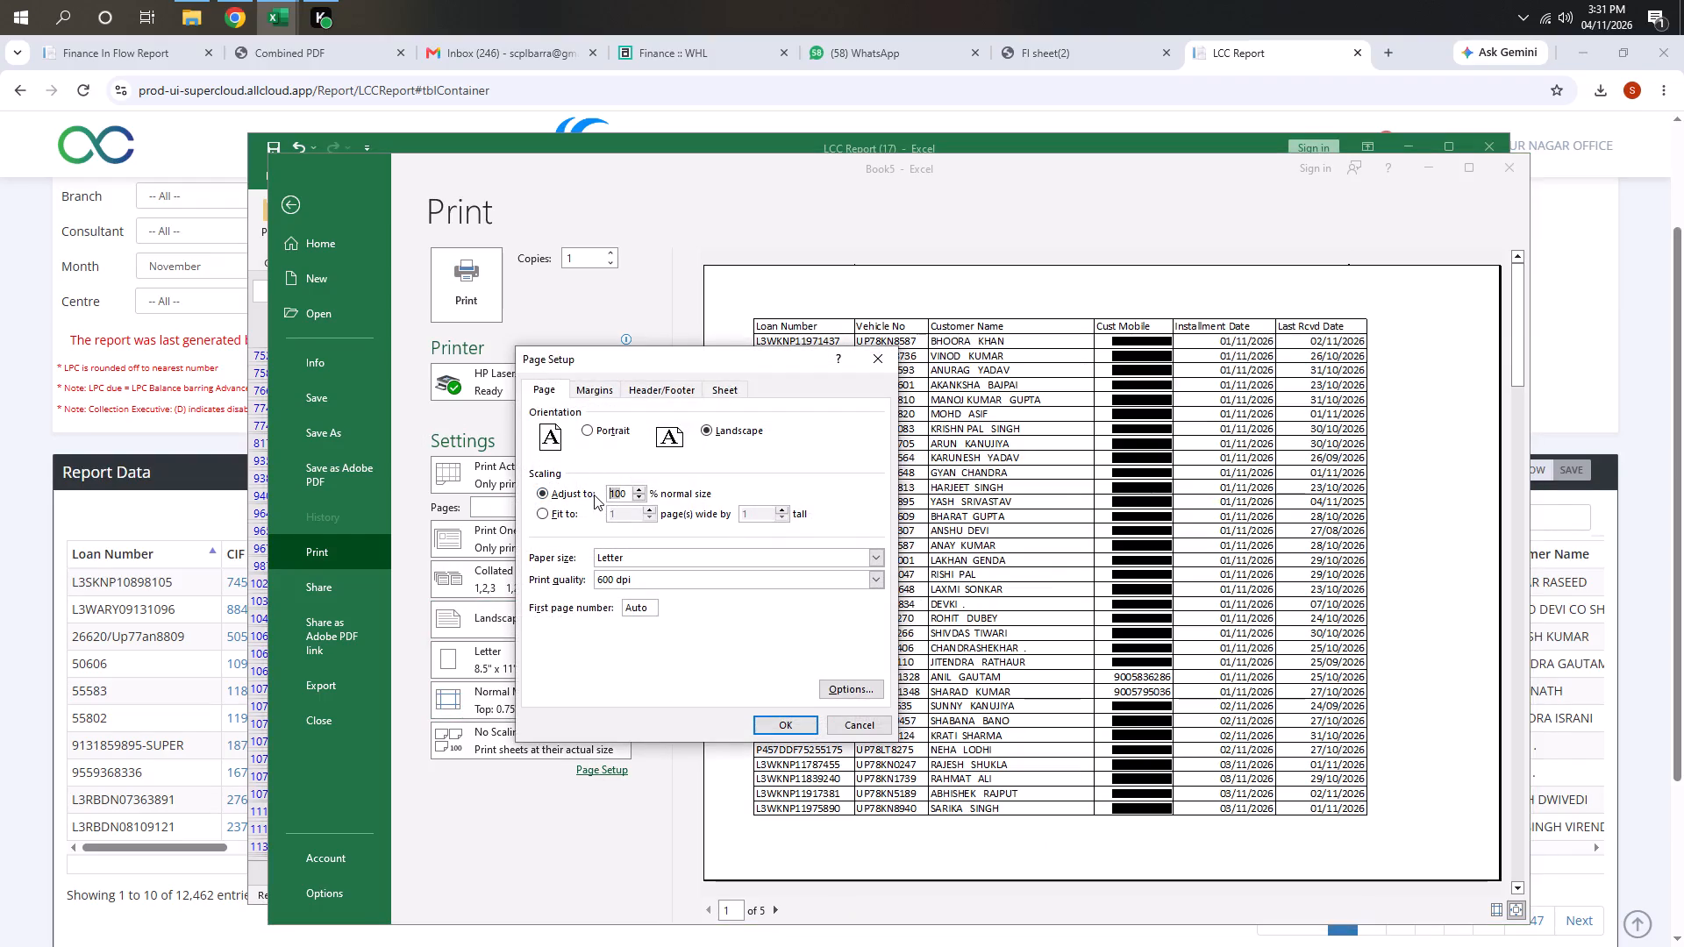
key("9")
key("backslash")
key("BackSpace")
key("Return")
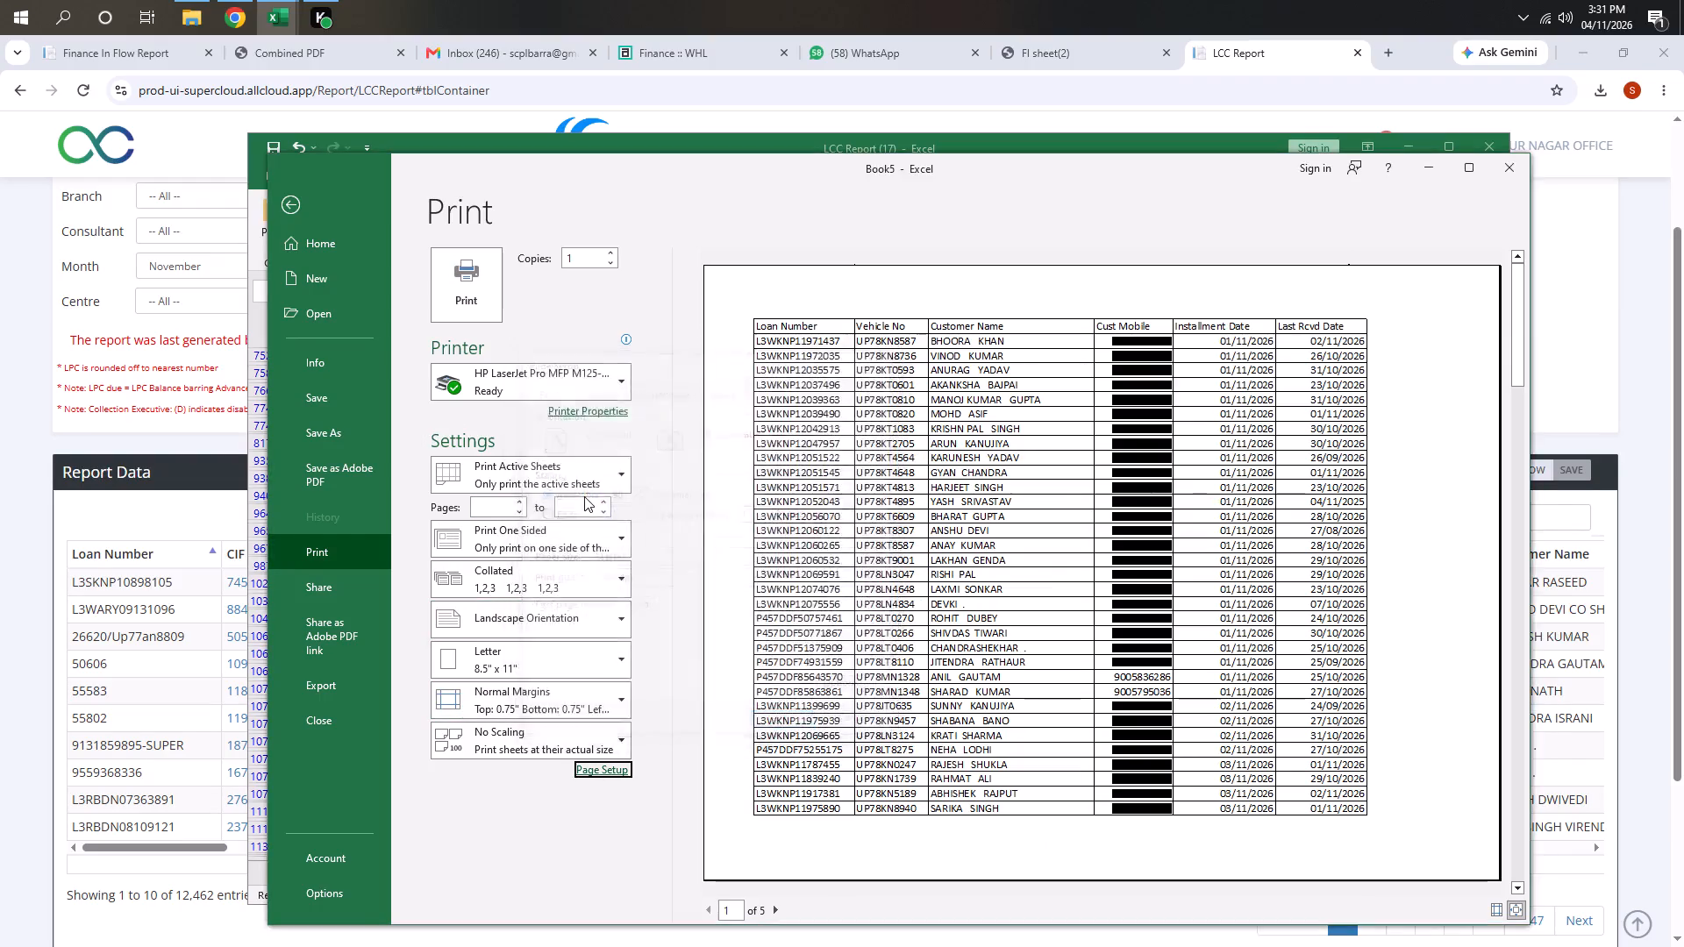
Centre the table horizontally on the printed page in the page setup margins.
scroll(1246, 633, "down", 2)
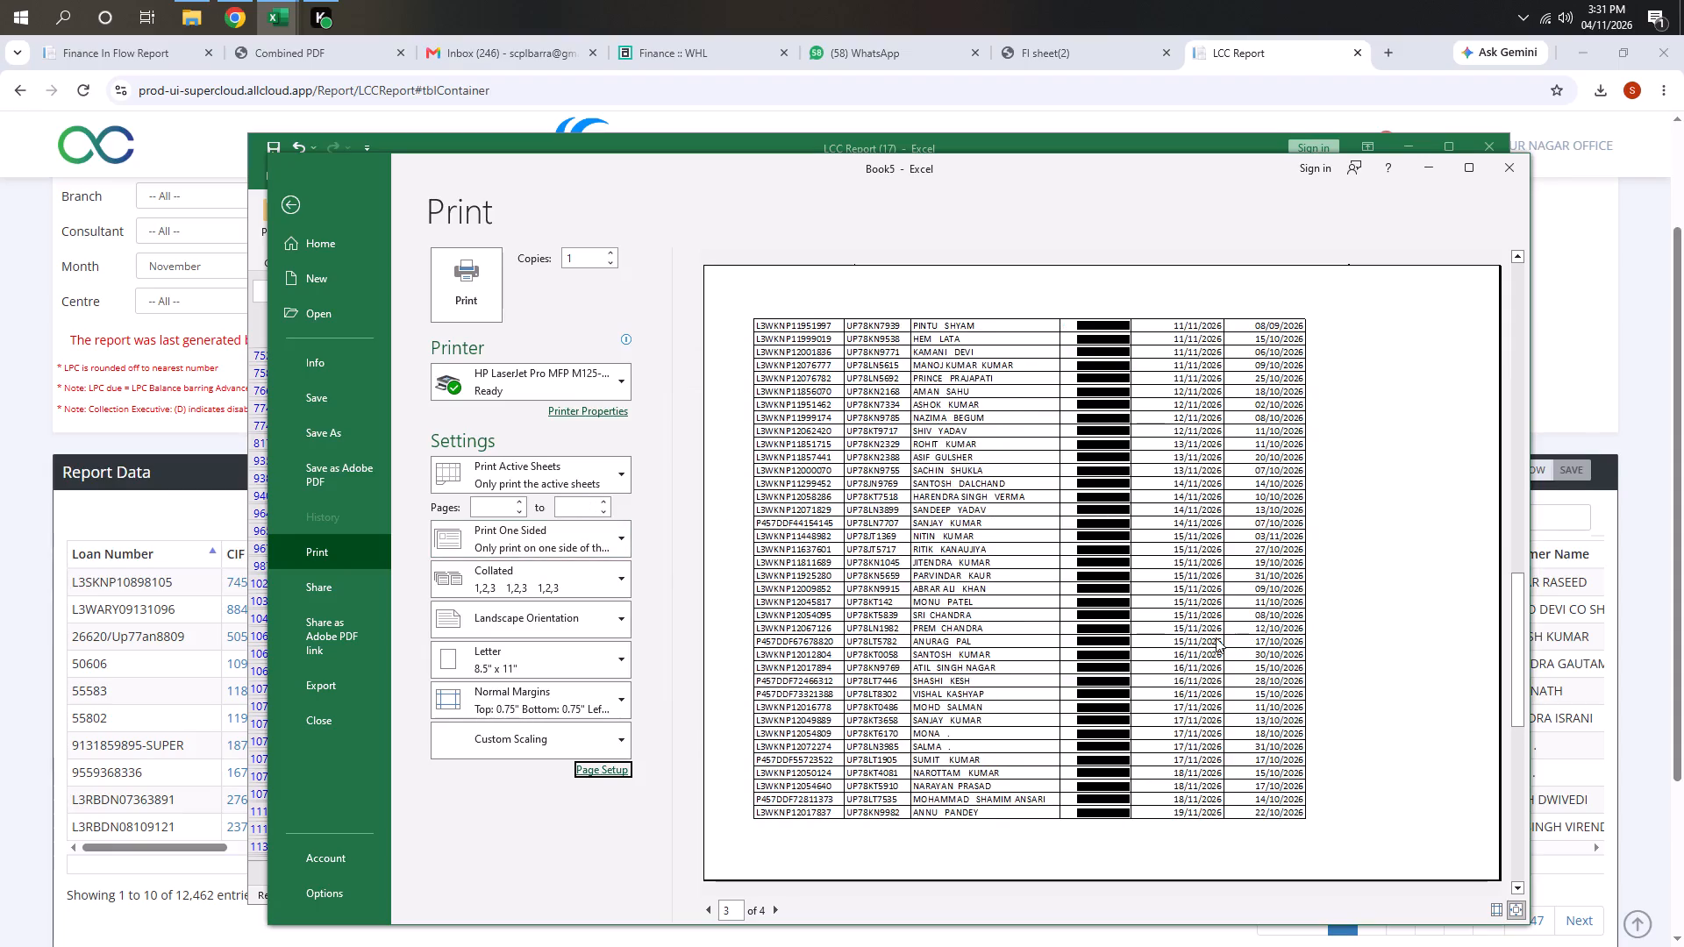
scroll(1216, 637, "down", 2)
left_click(604, 770)
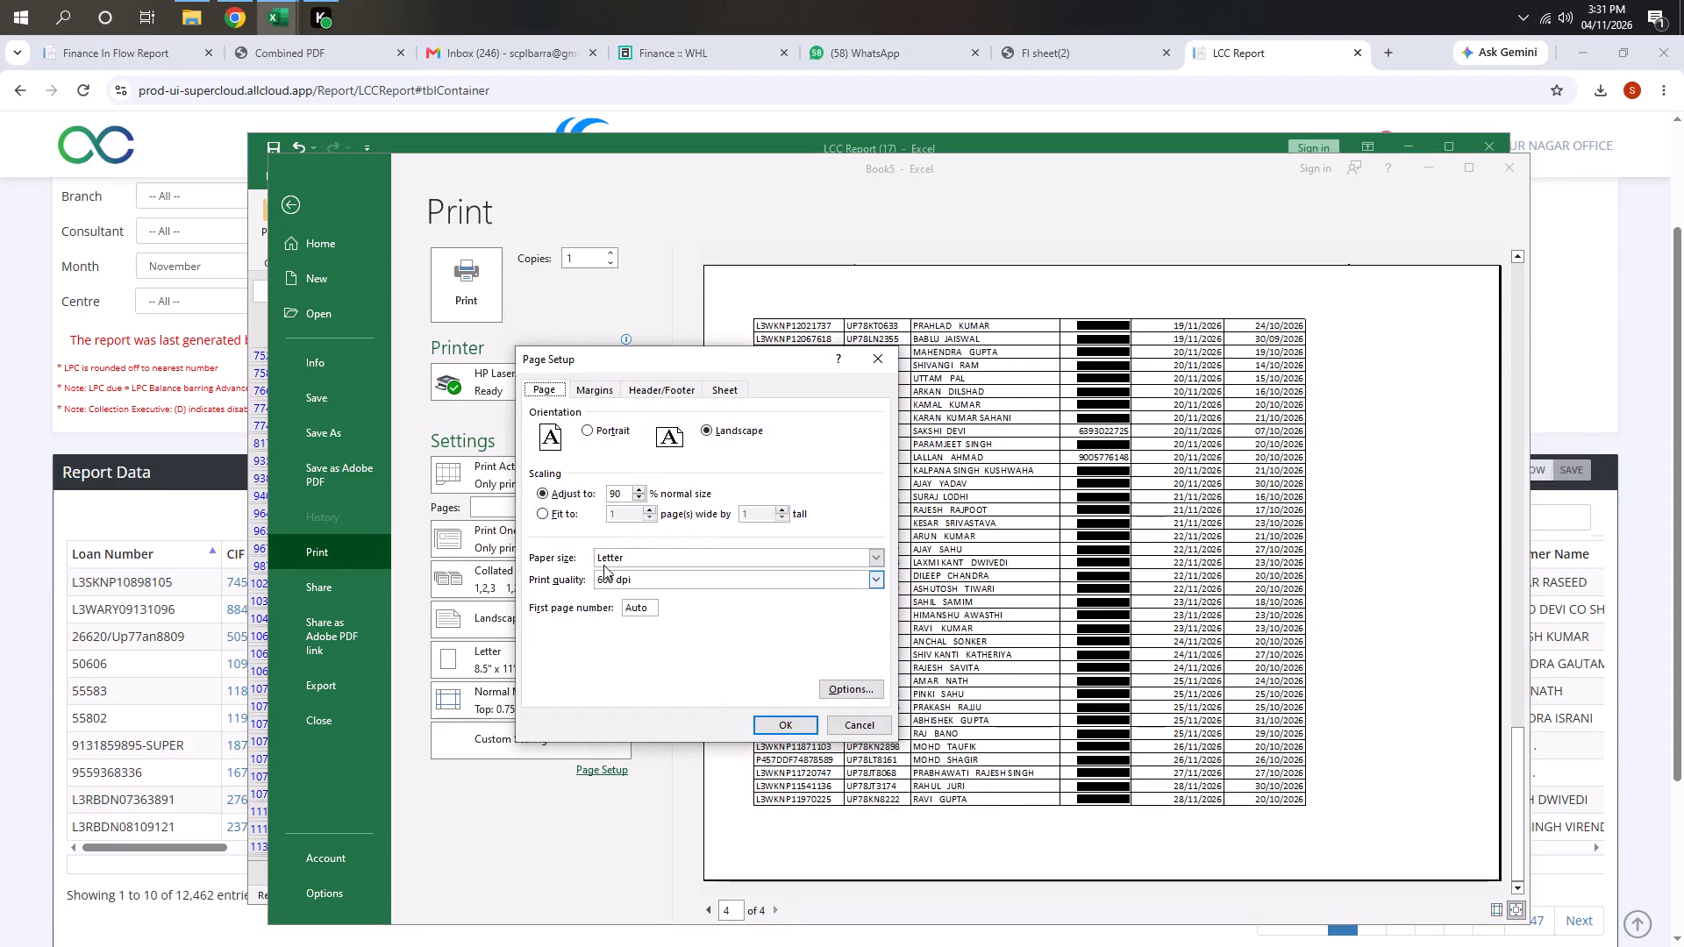
left_click(593, 390)
left_click(575, 629)
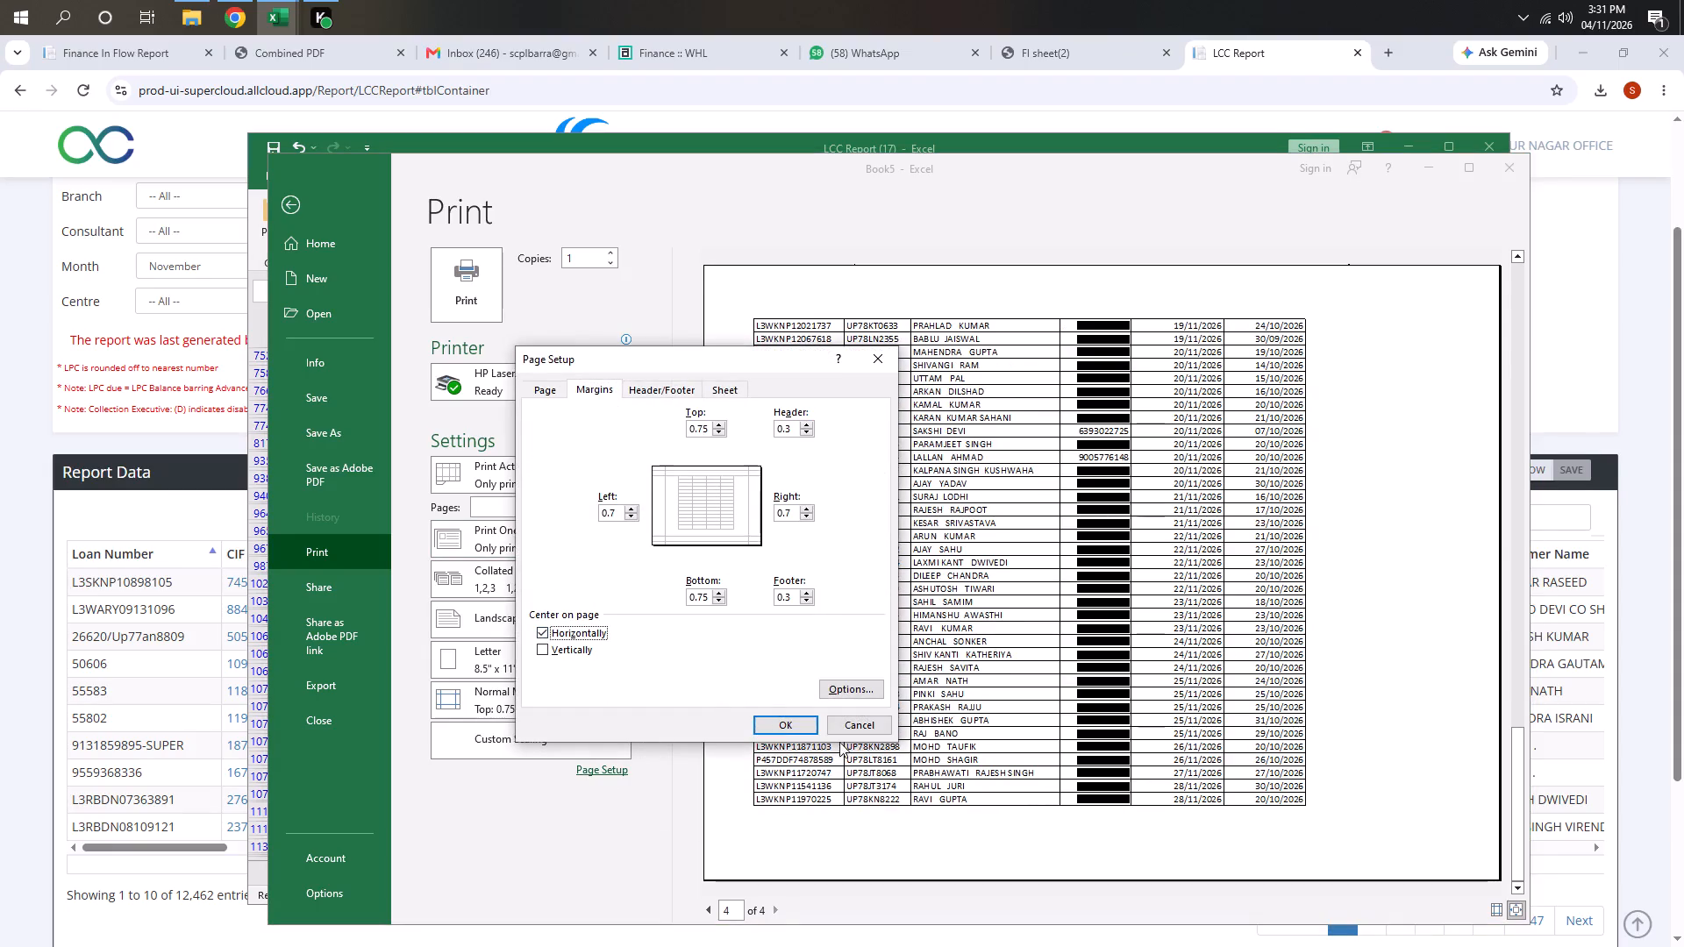
left_click(786, 730)
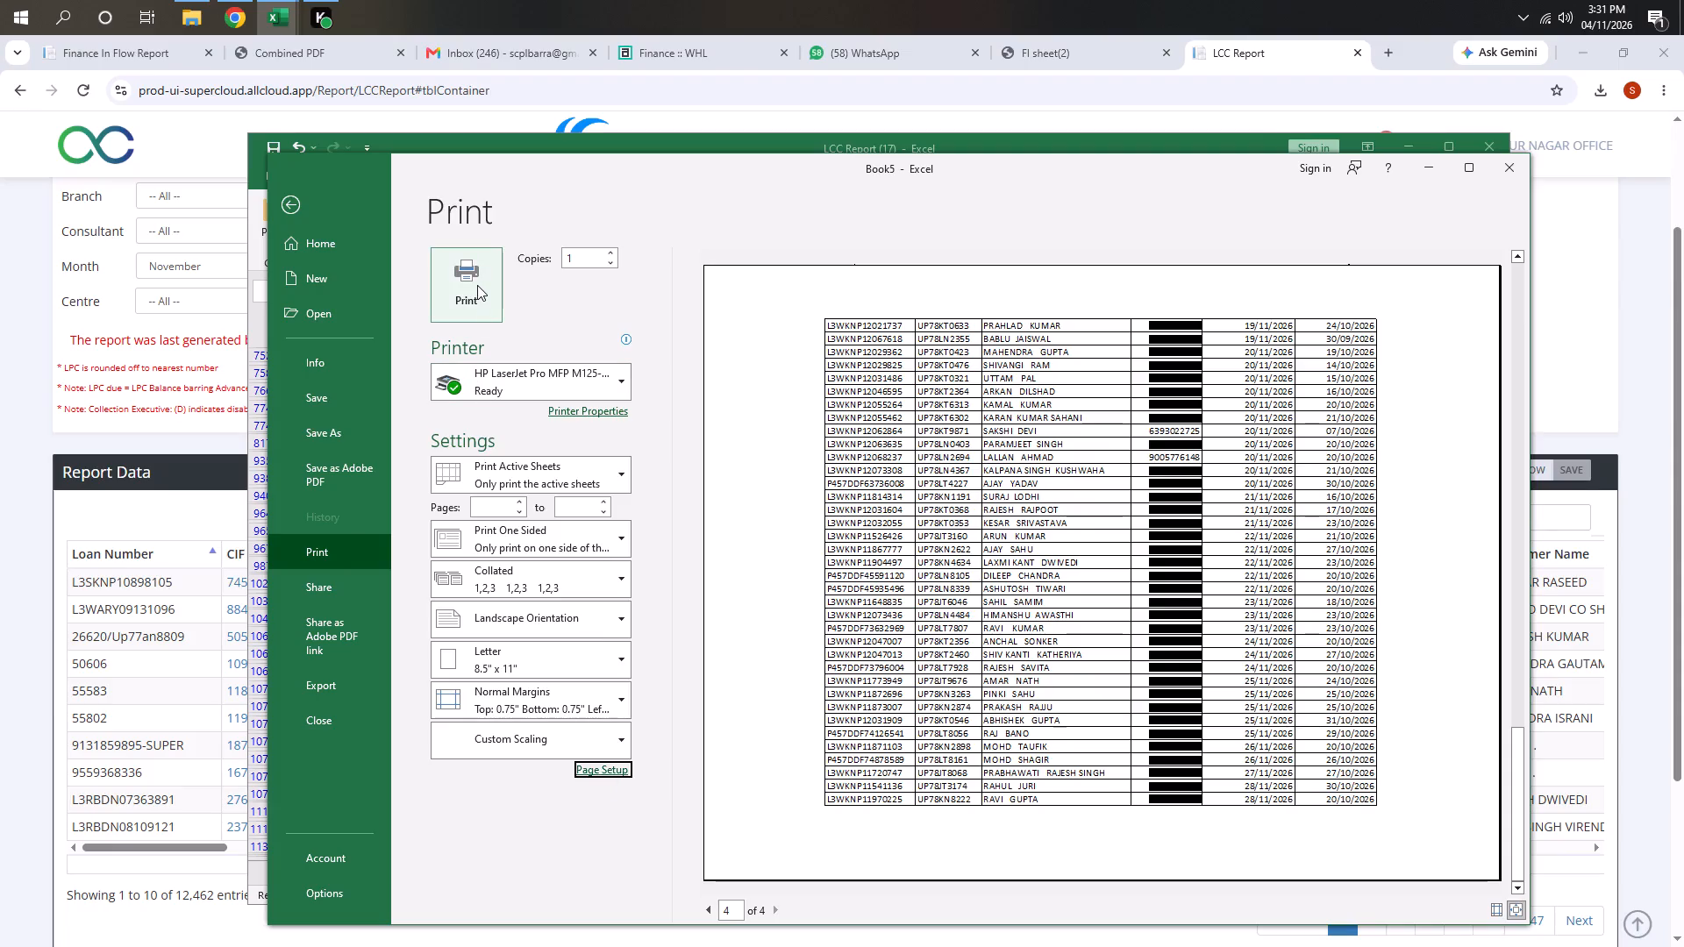
Print one copy of the active sheet on the HP LaserJet Pro MFP printer.
scroll(917, 545, "up", 7)
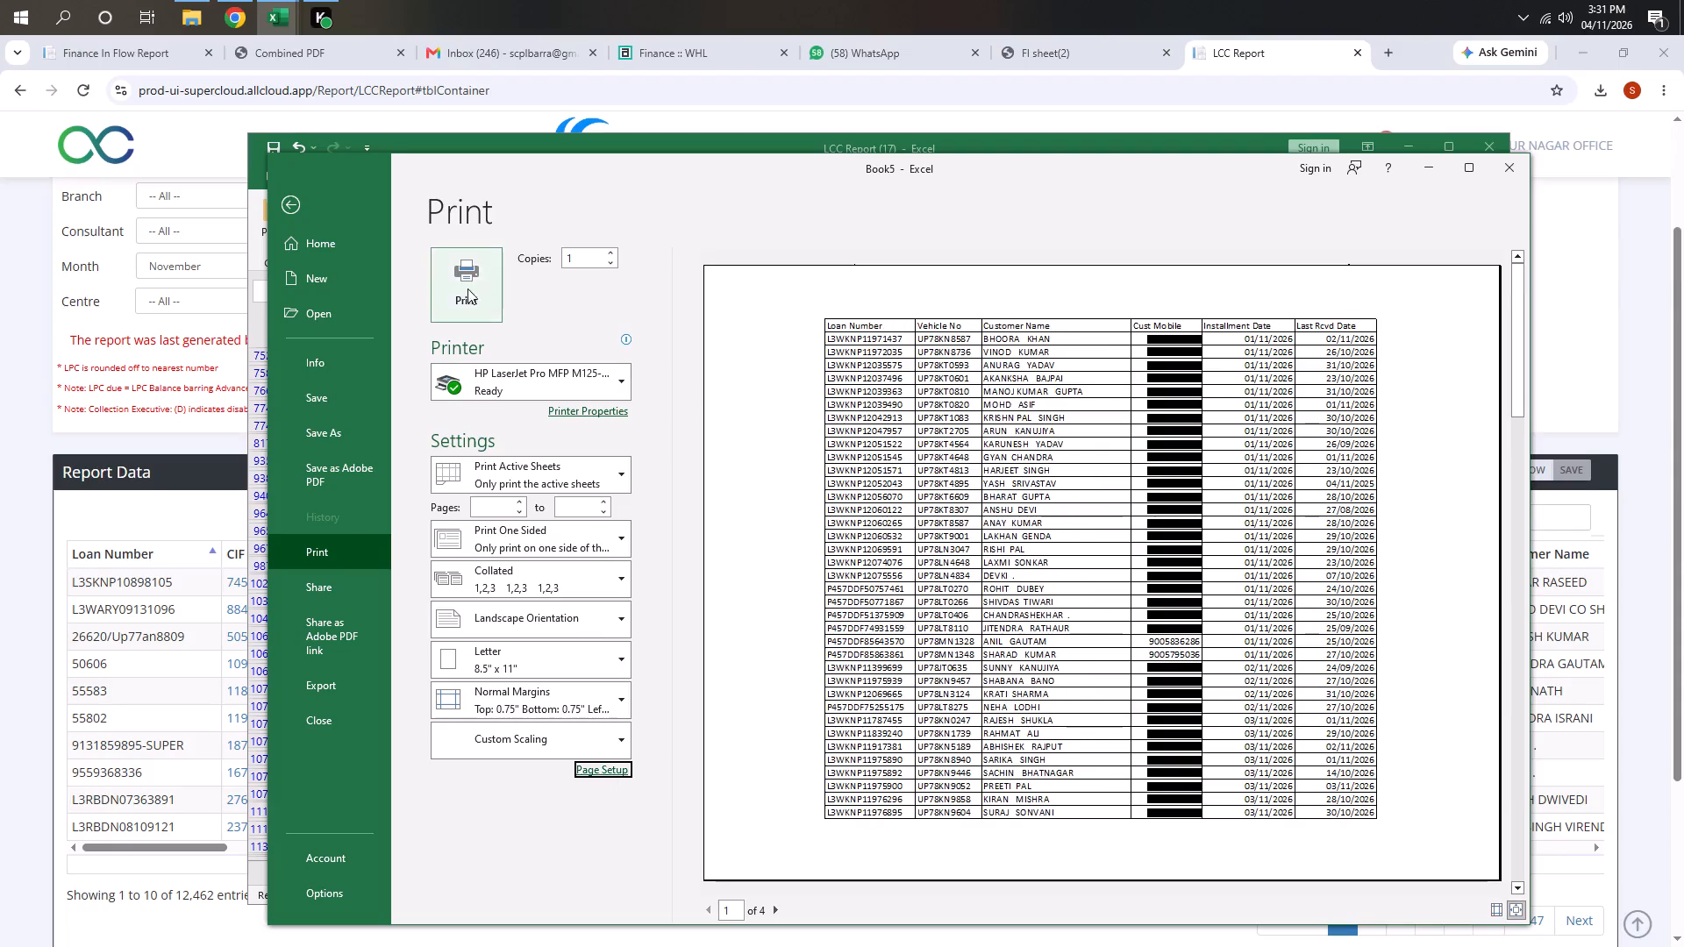
left_click(459, 295)
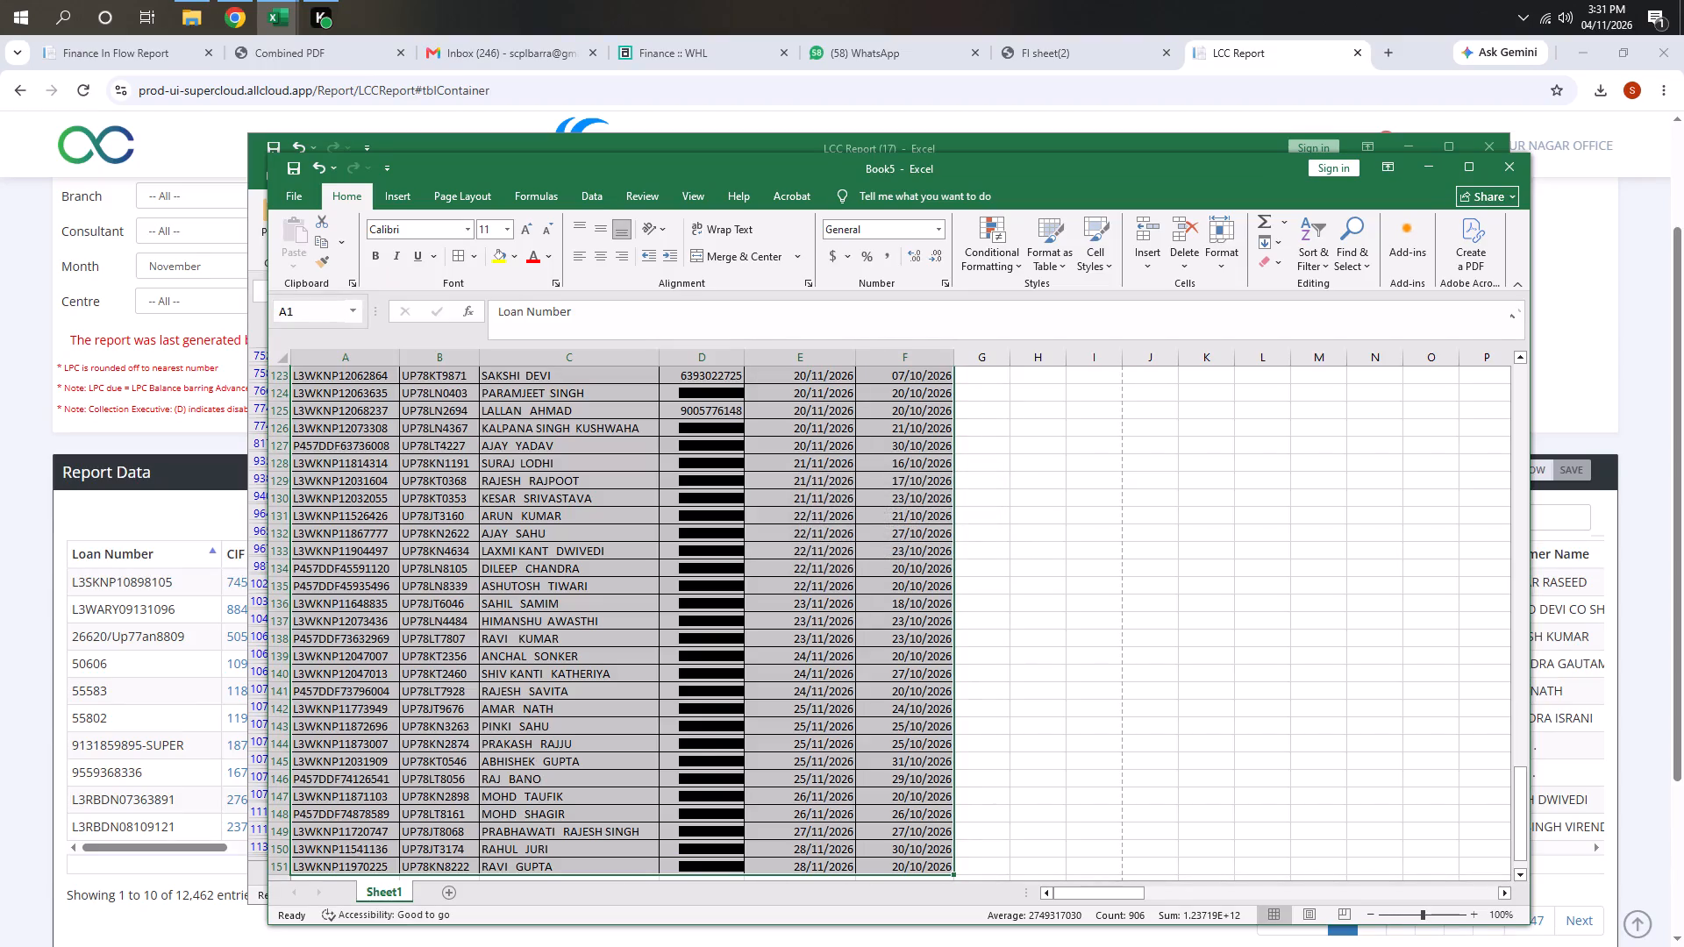
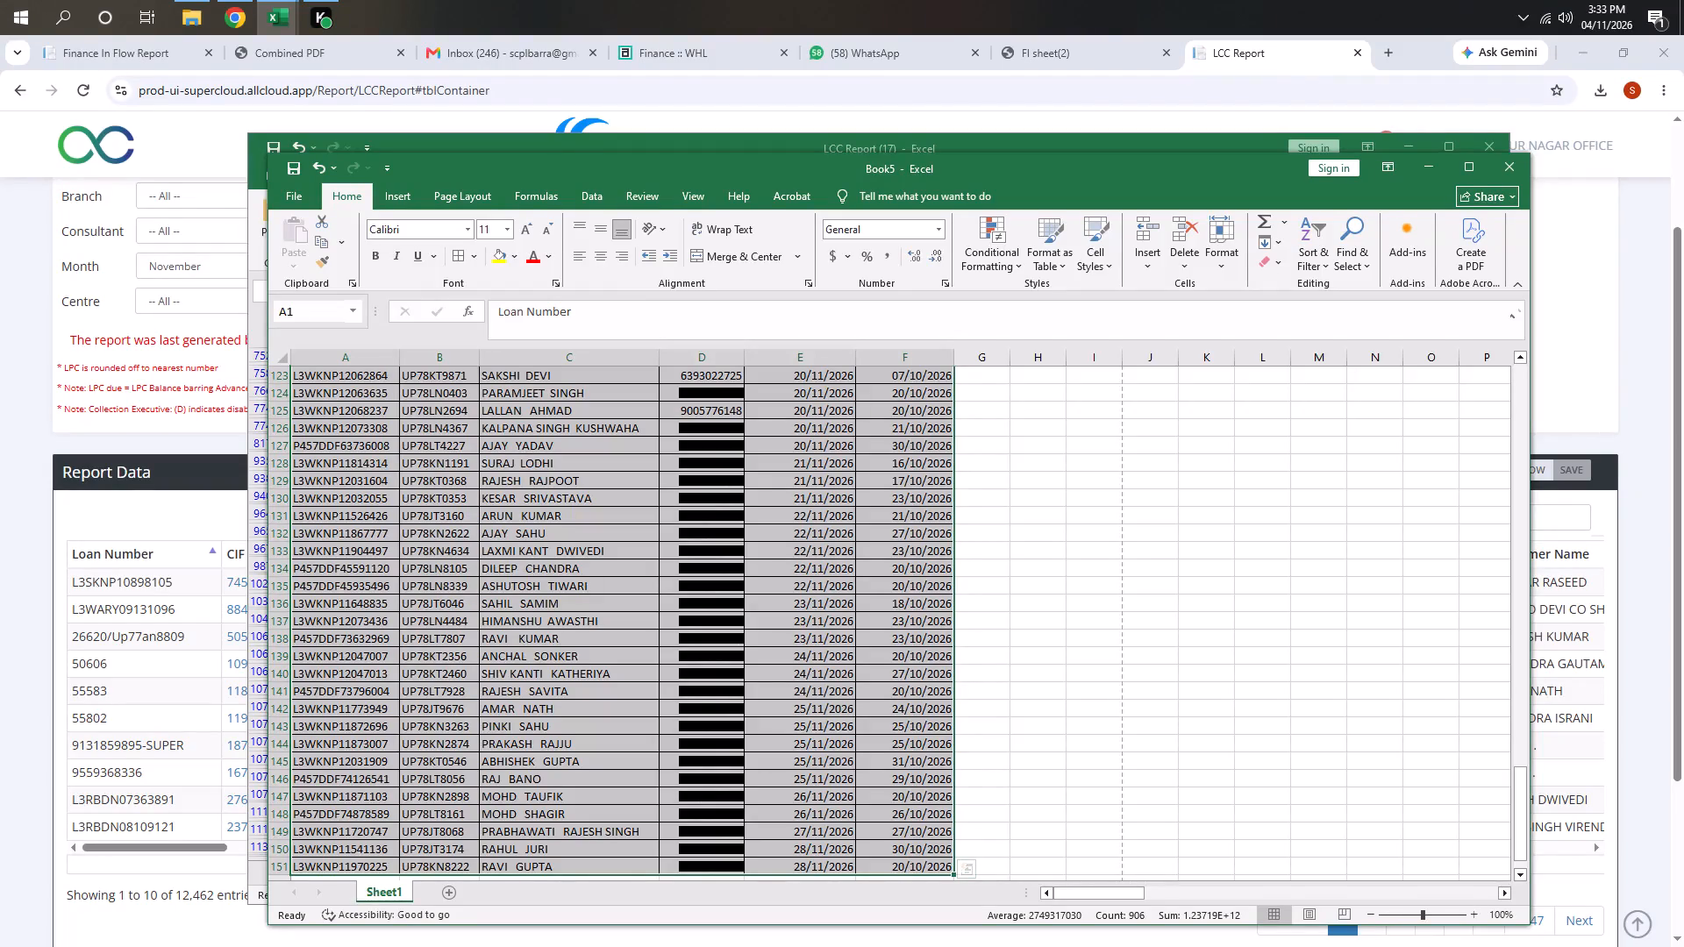
Clear the whole-table selection and return to the header row, ending on the Cust Mobile heading.
left_click(817, 603)
key("ctrl+Up")
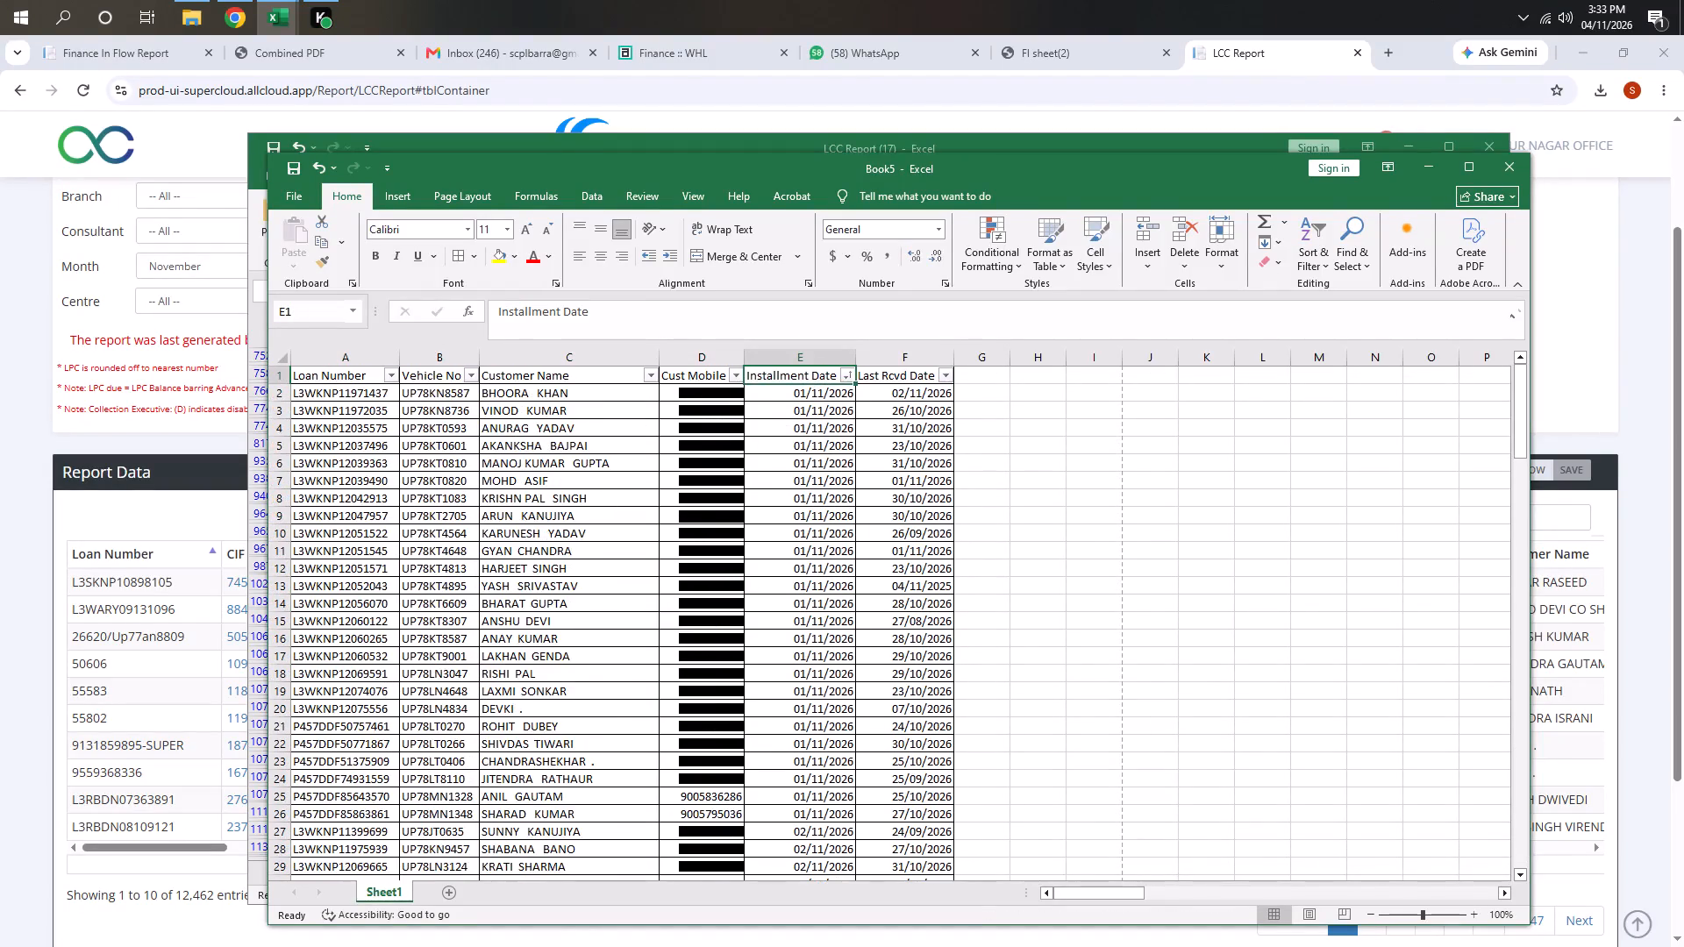
key("Up")
key("Left")
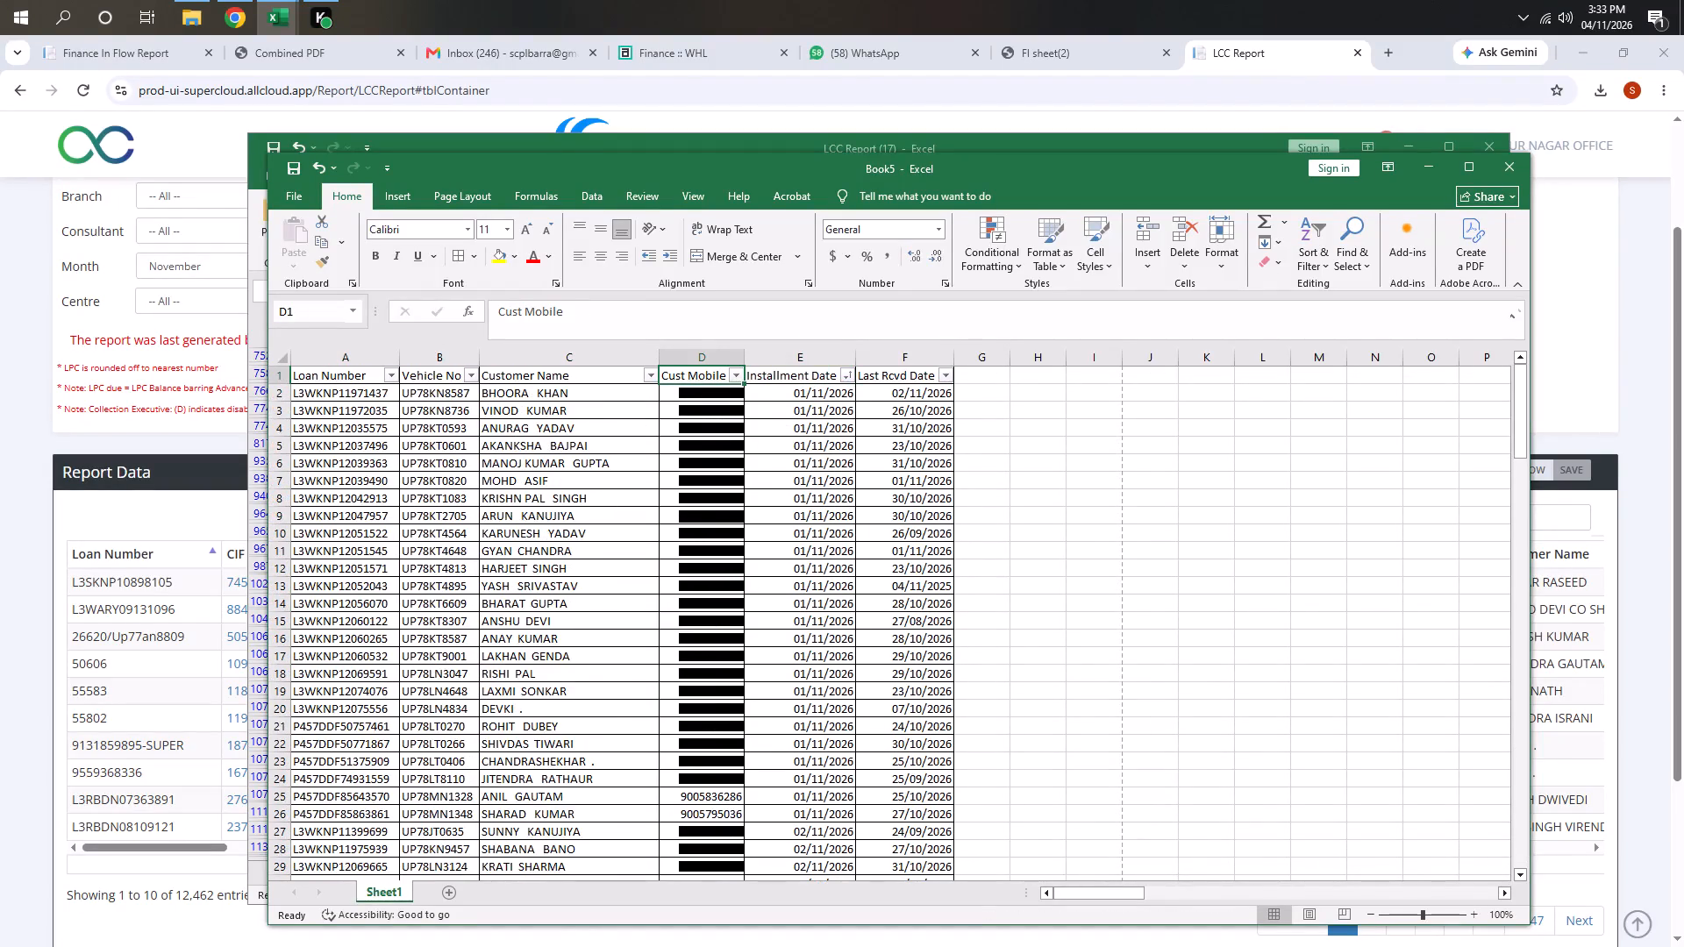
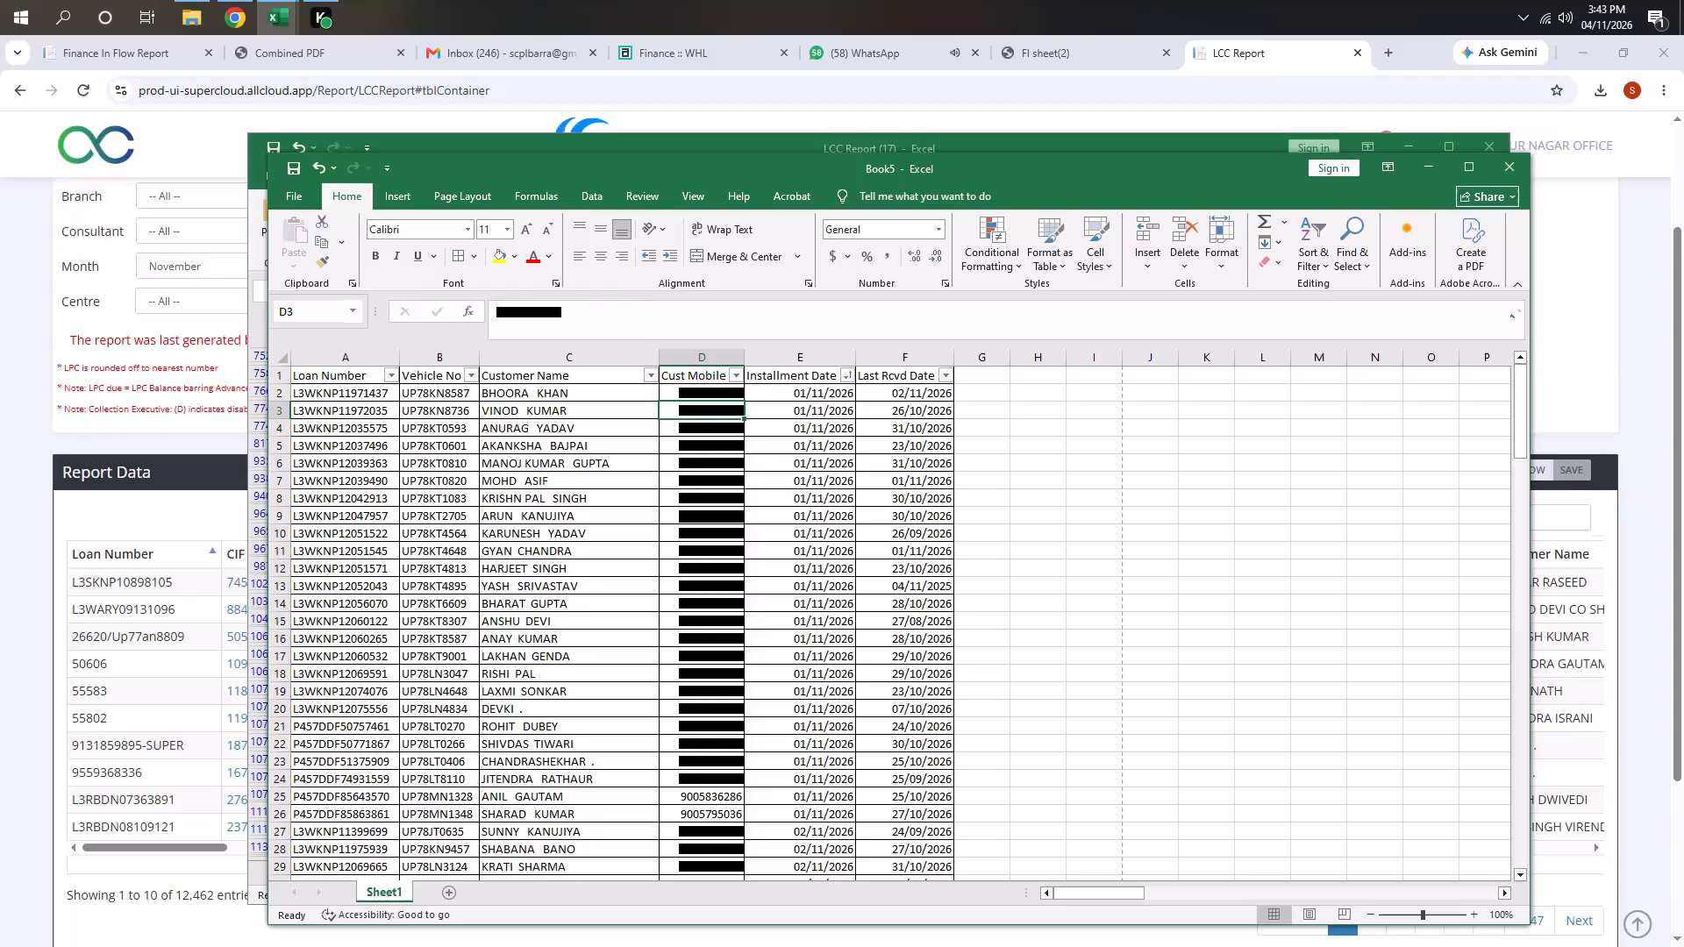
Save the workbook as KANPUR NAGAR LCC NOV in the NOV LCC folder inside NOVEMBER 2026.
scroll(643, 595, "down", 4)
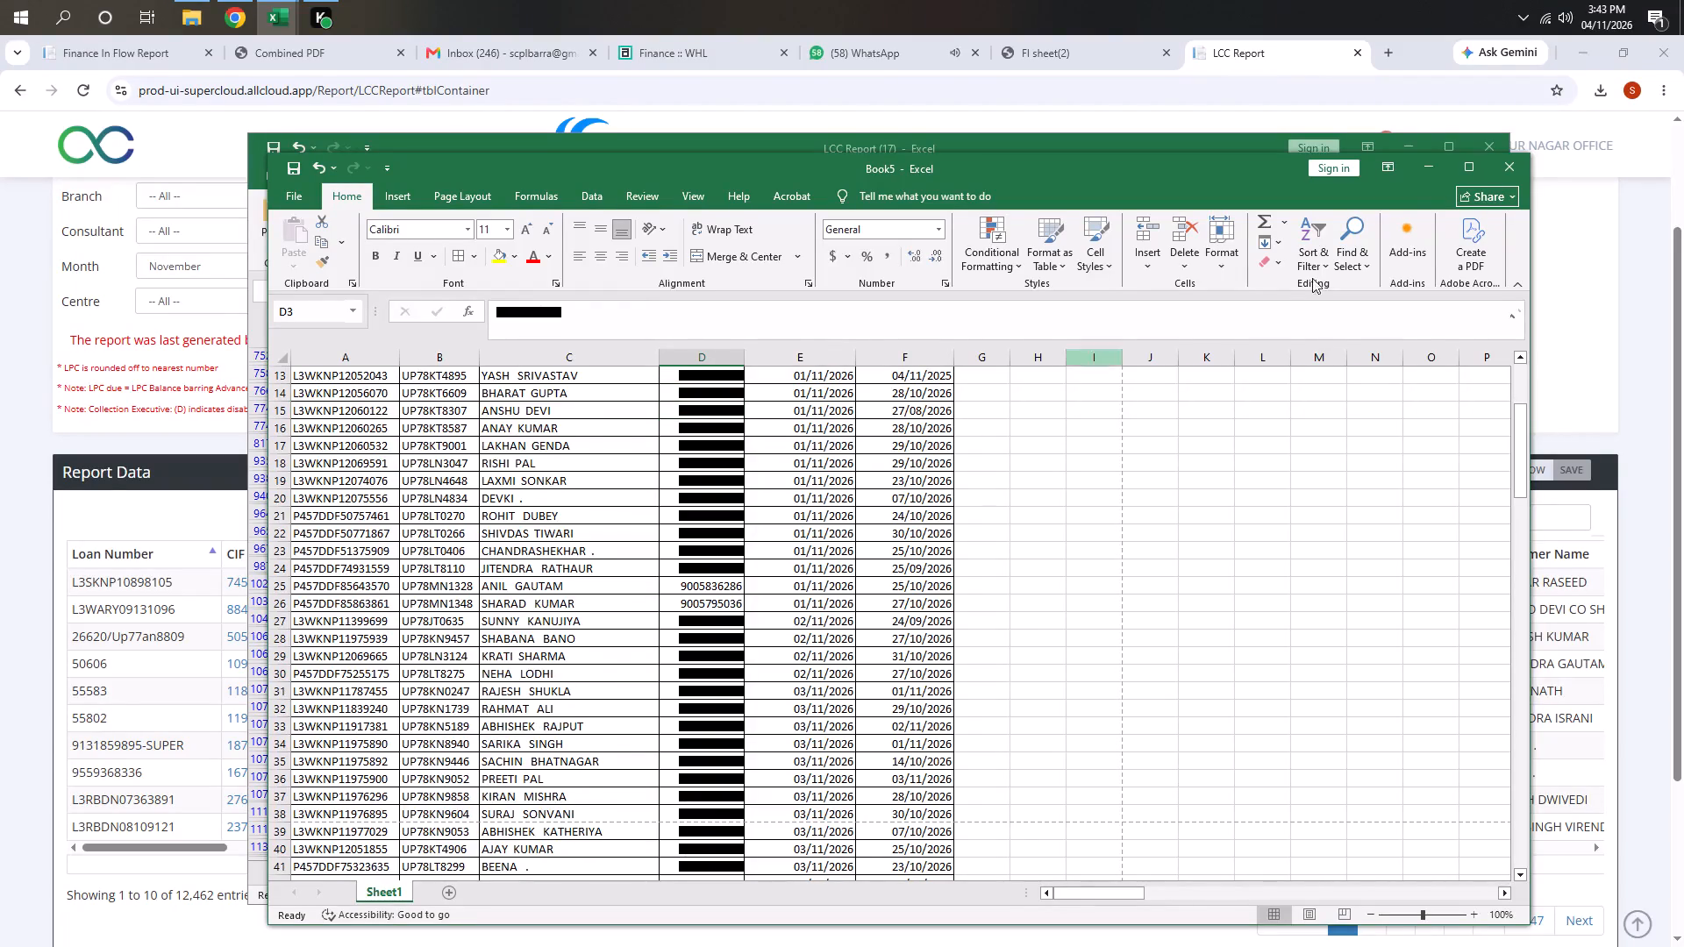
scroll(782, 492, "up", 7)
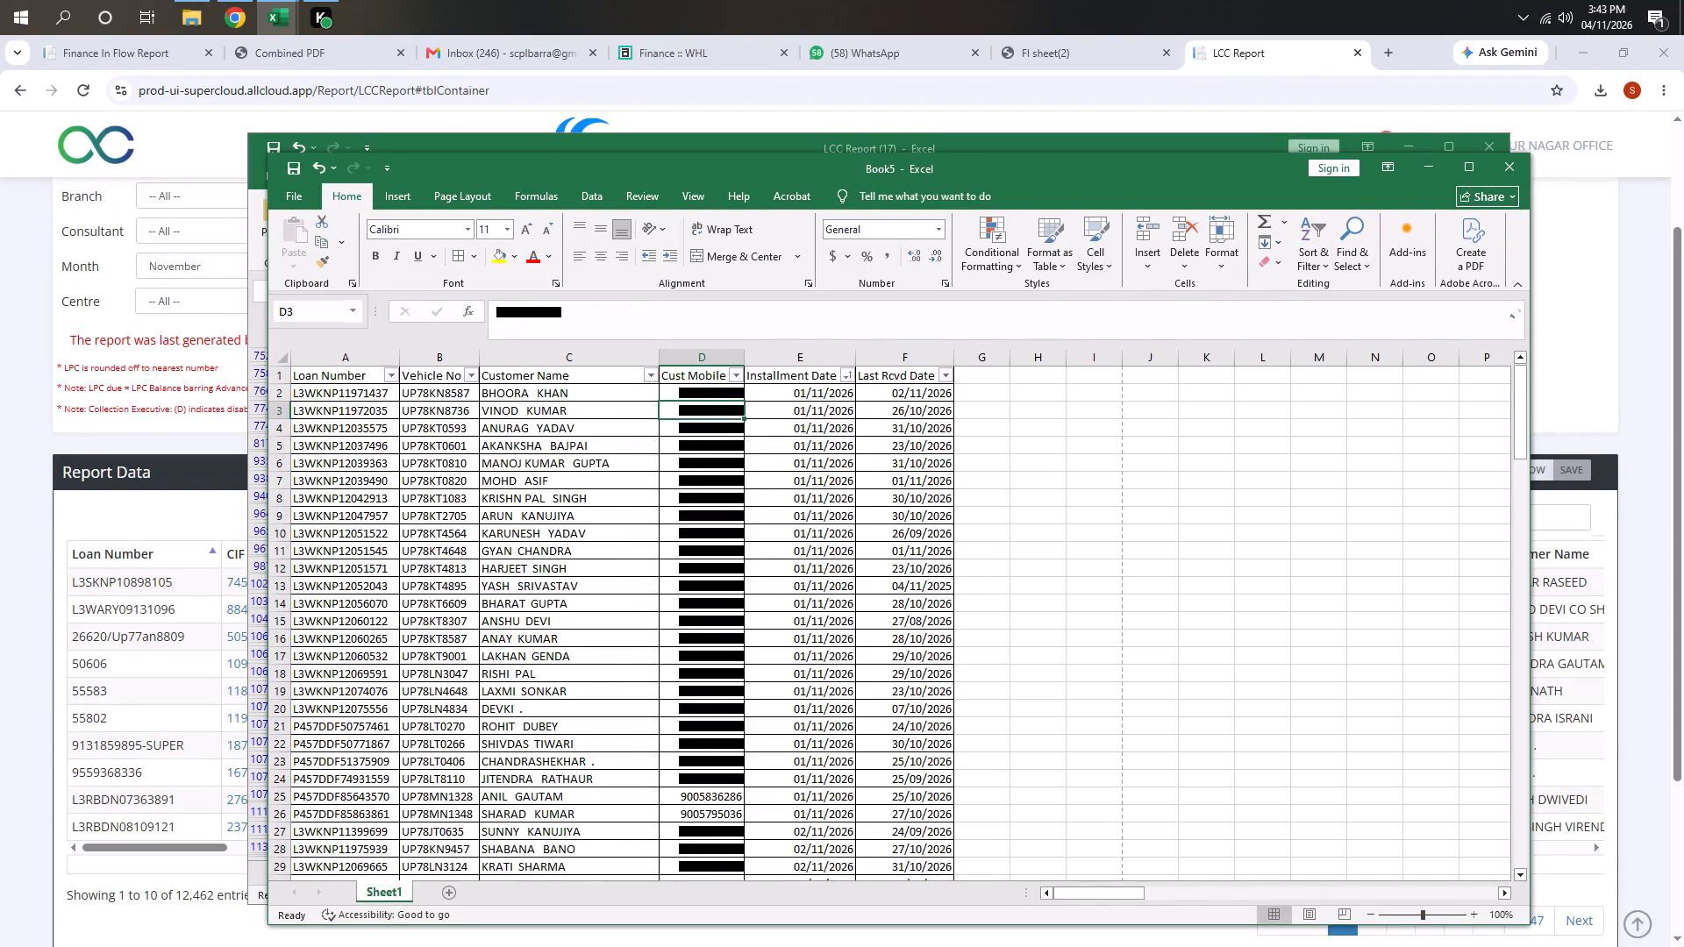
scroll(781, 499, "up", 8)
scroll(474, 494, "up", 1)
left_click(307, 205)
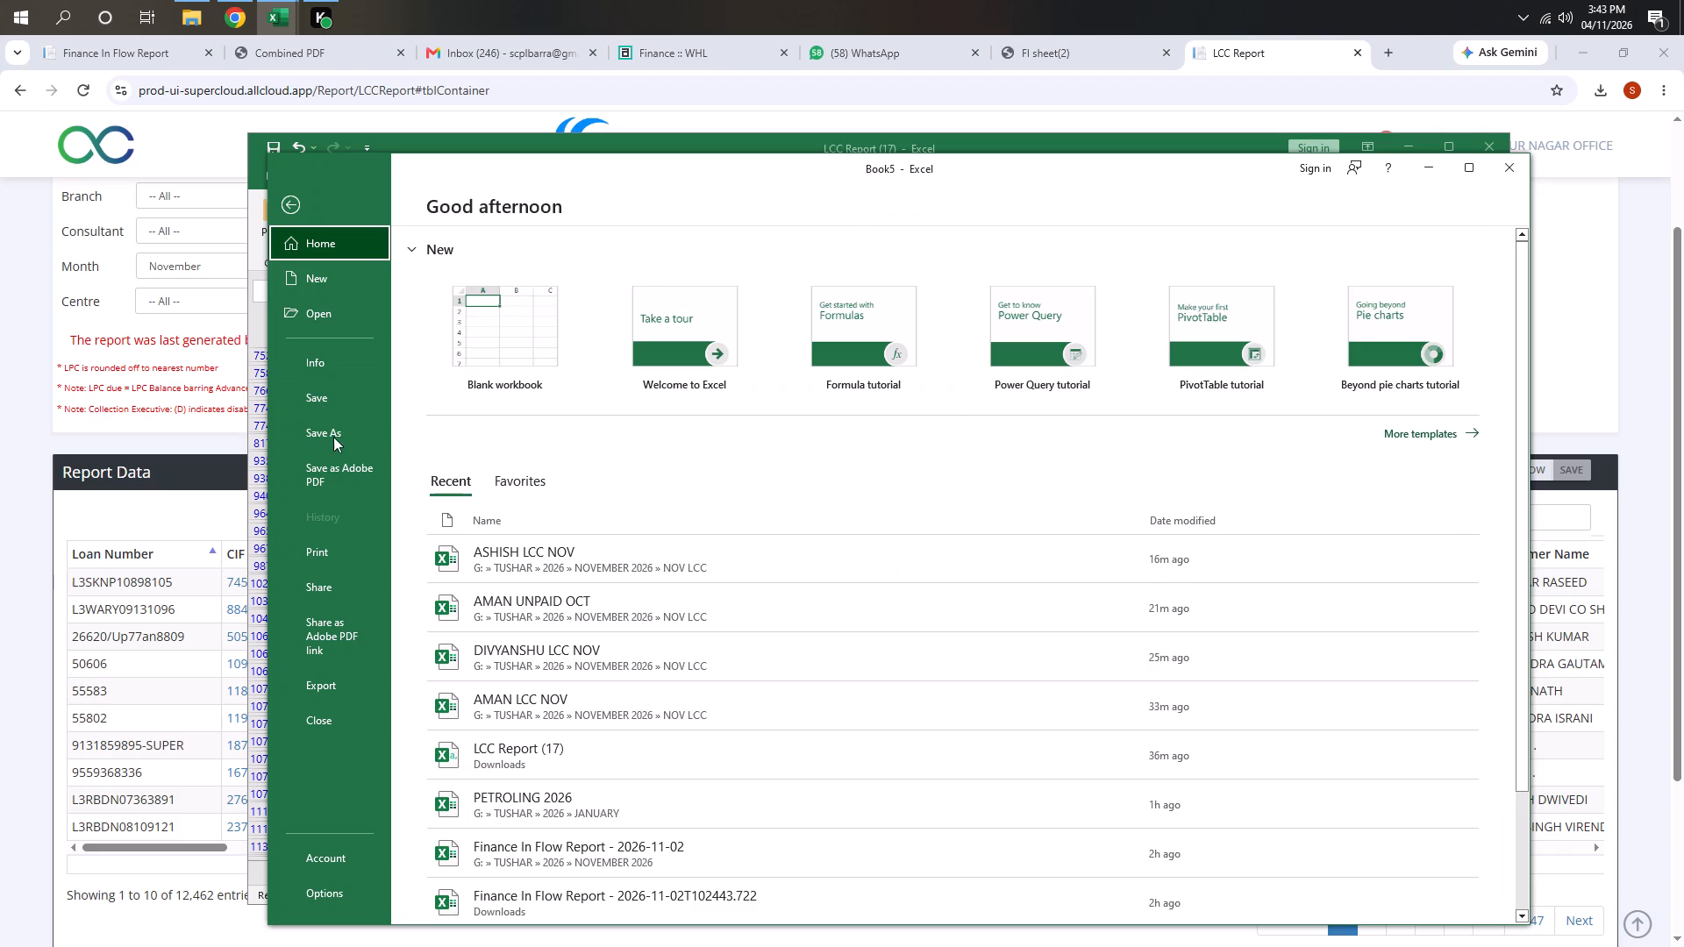
left_click(338, 445)
left_click(491, 555)
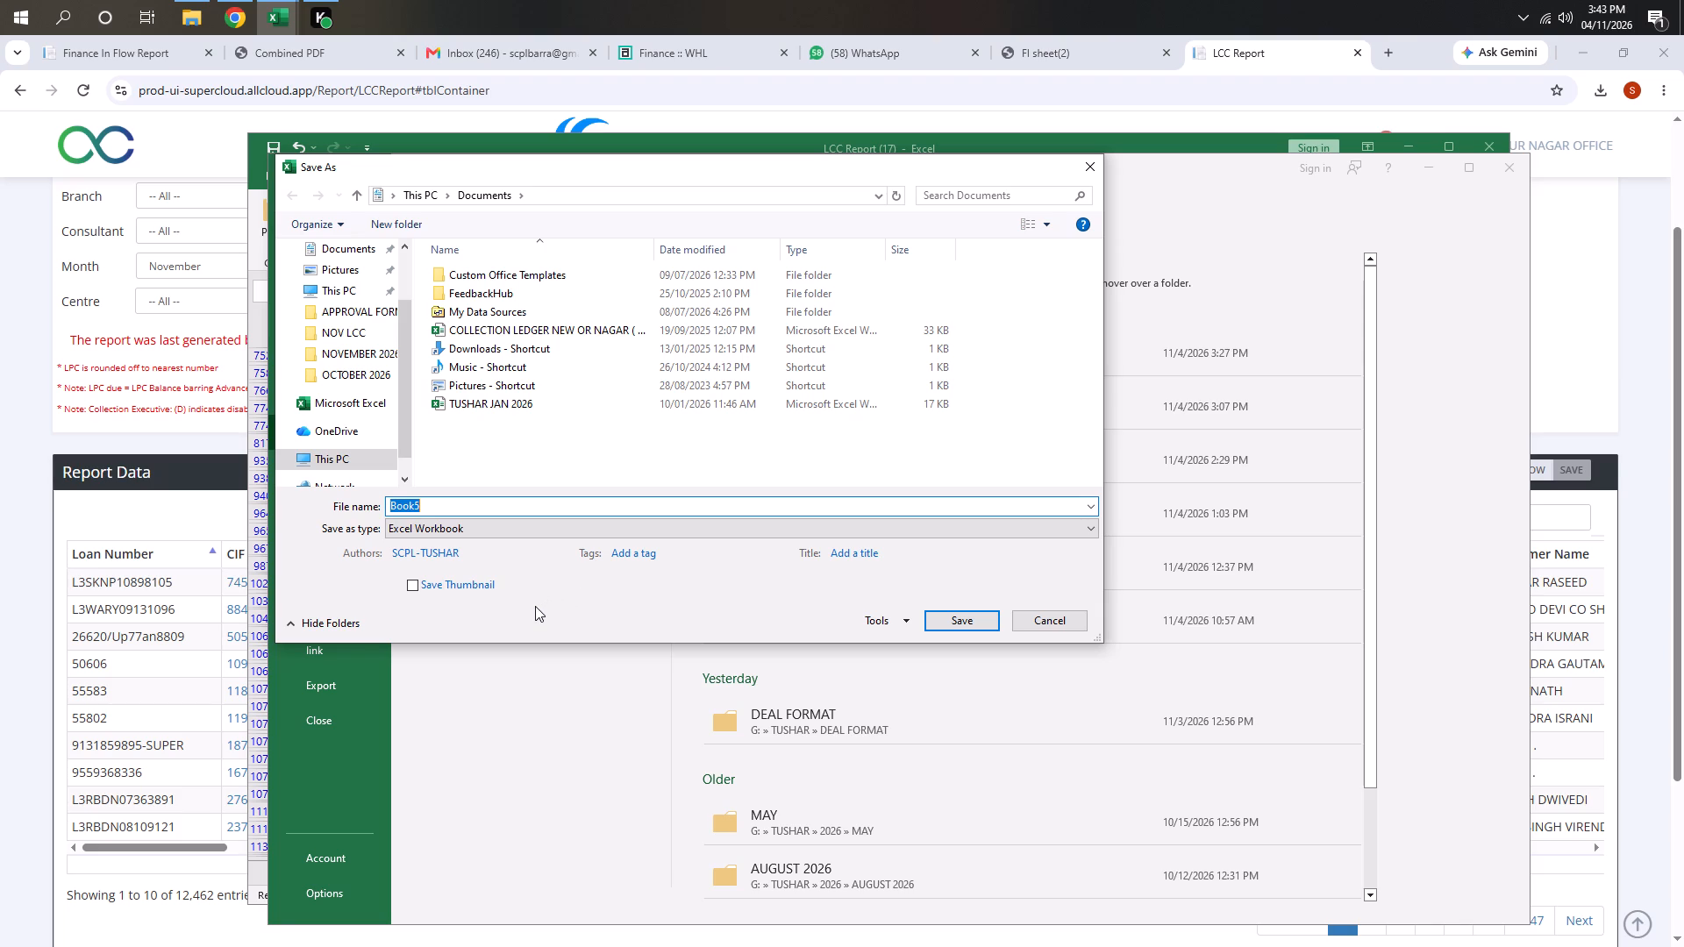
left_click(434, 508)
left_click_drag(434, 508, 254, 498)
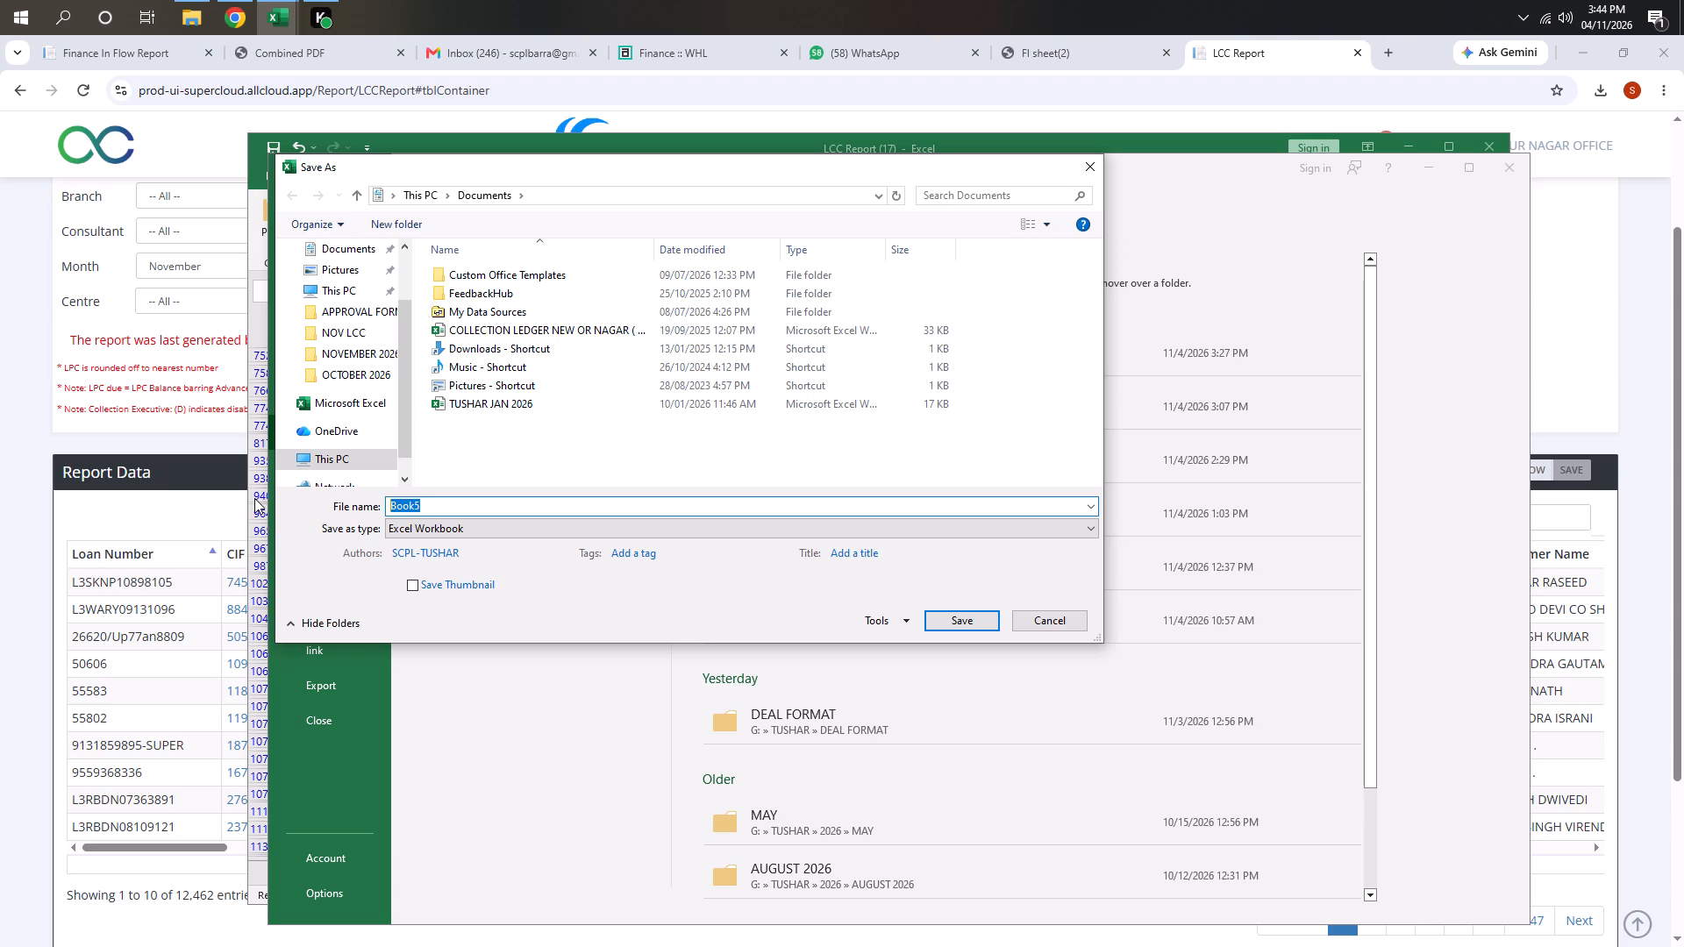
key("a")
key("BackSpace")
type("KAN")
key("p")
type("UR NAGAR")
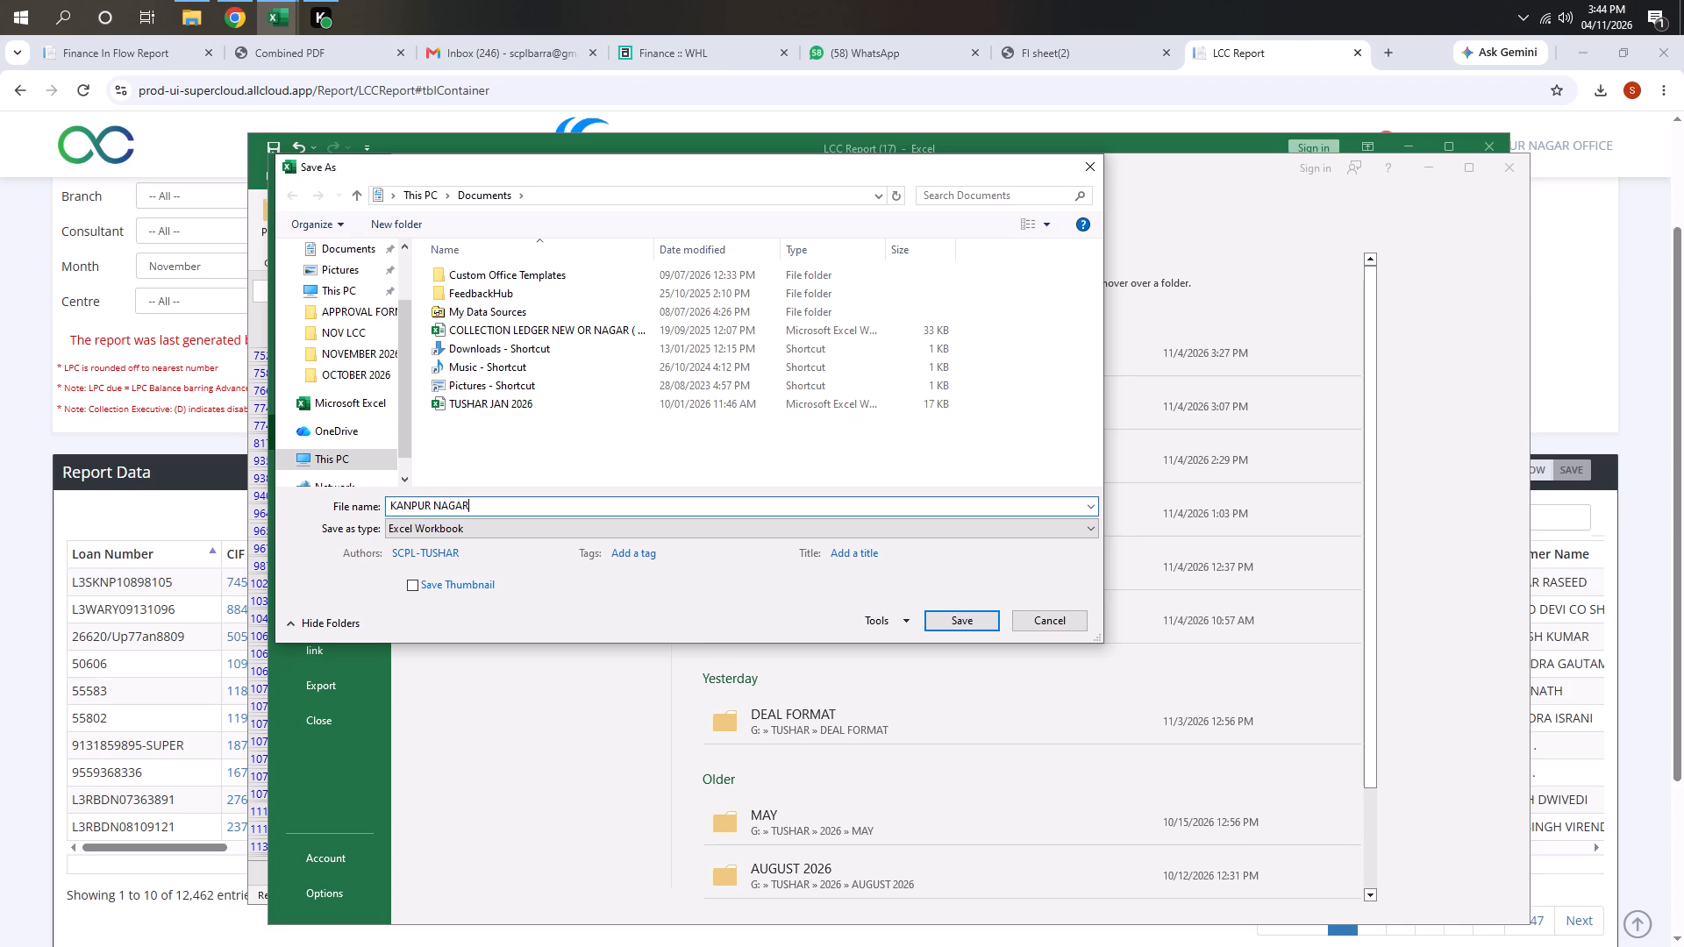
key("space")
type("LCC NO")
key("v")
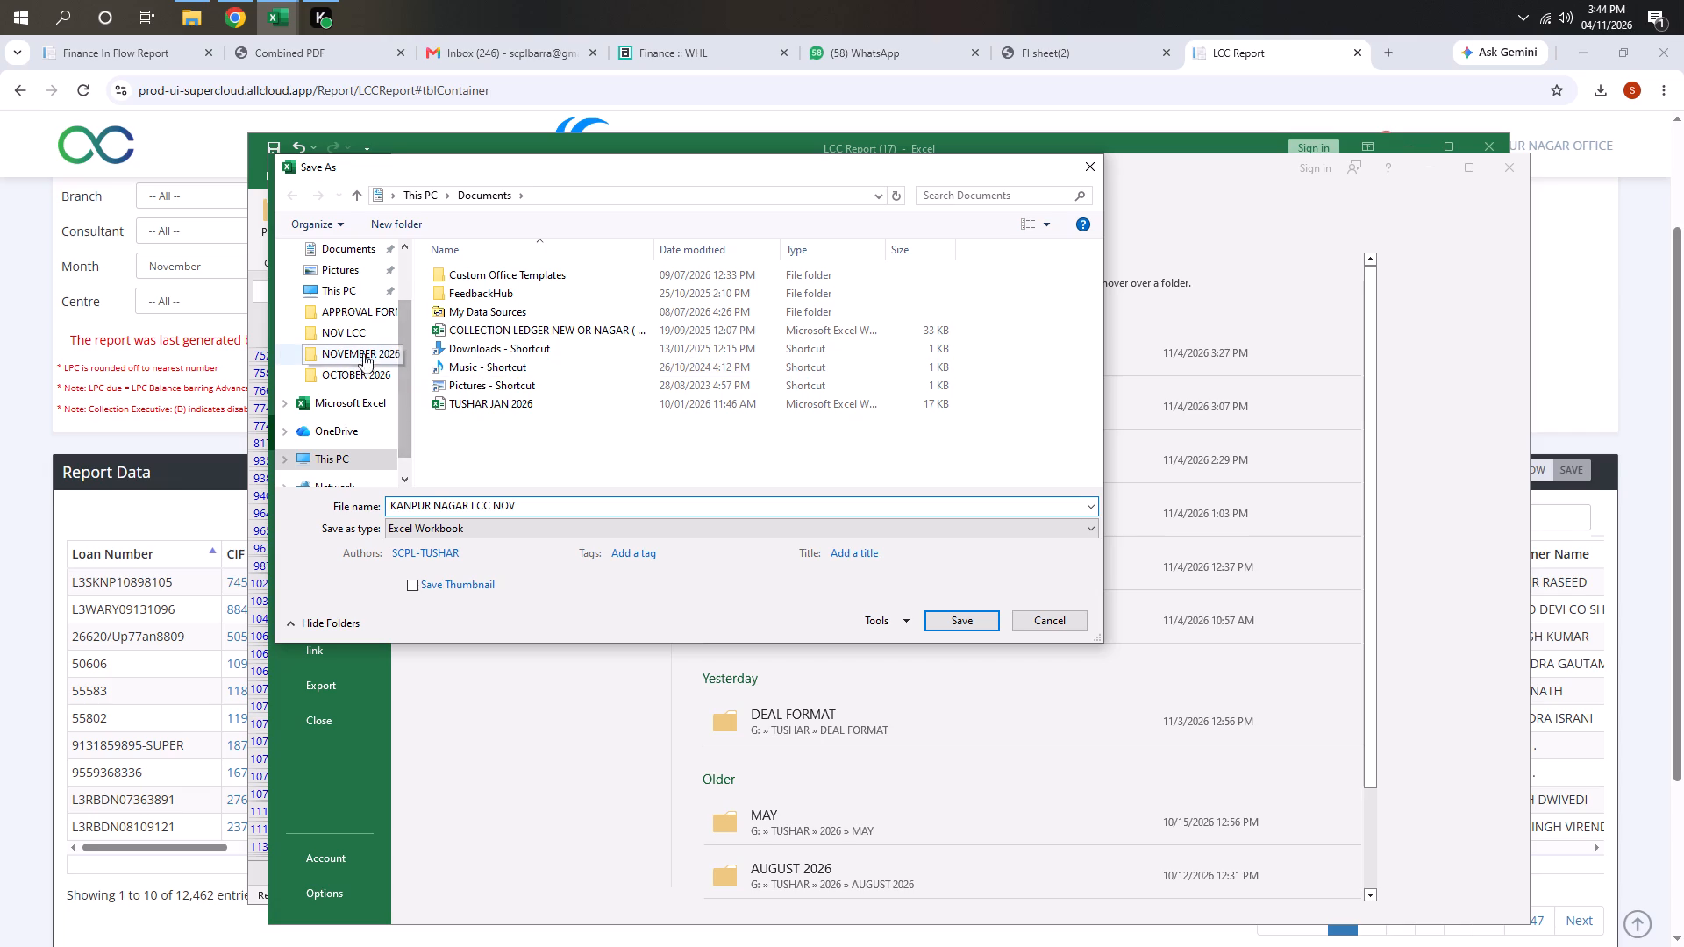
left_click(365, 352)
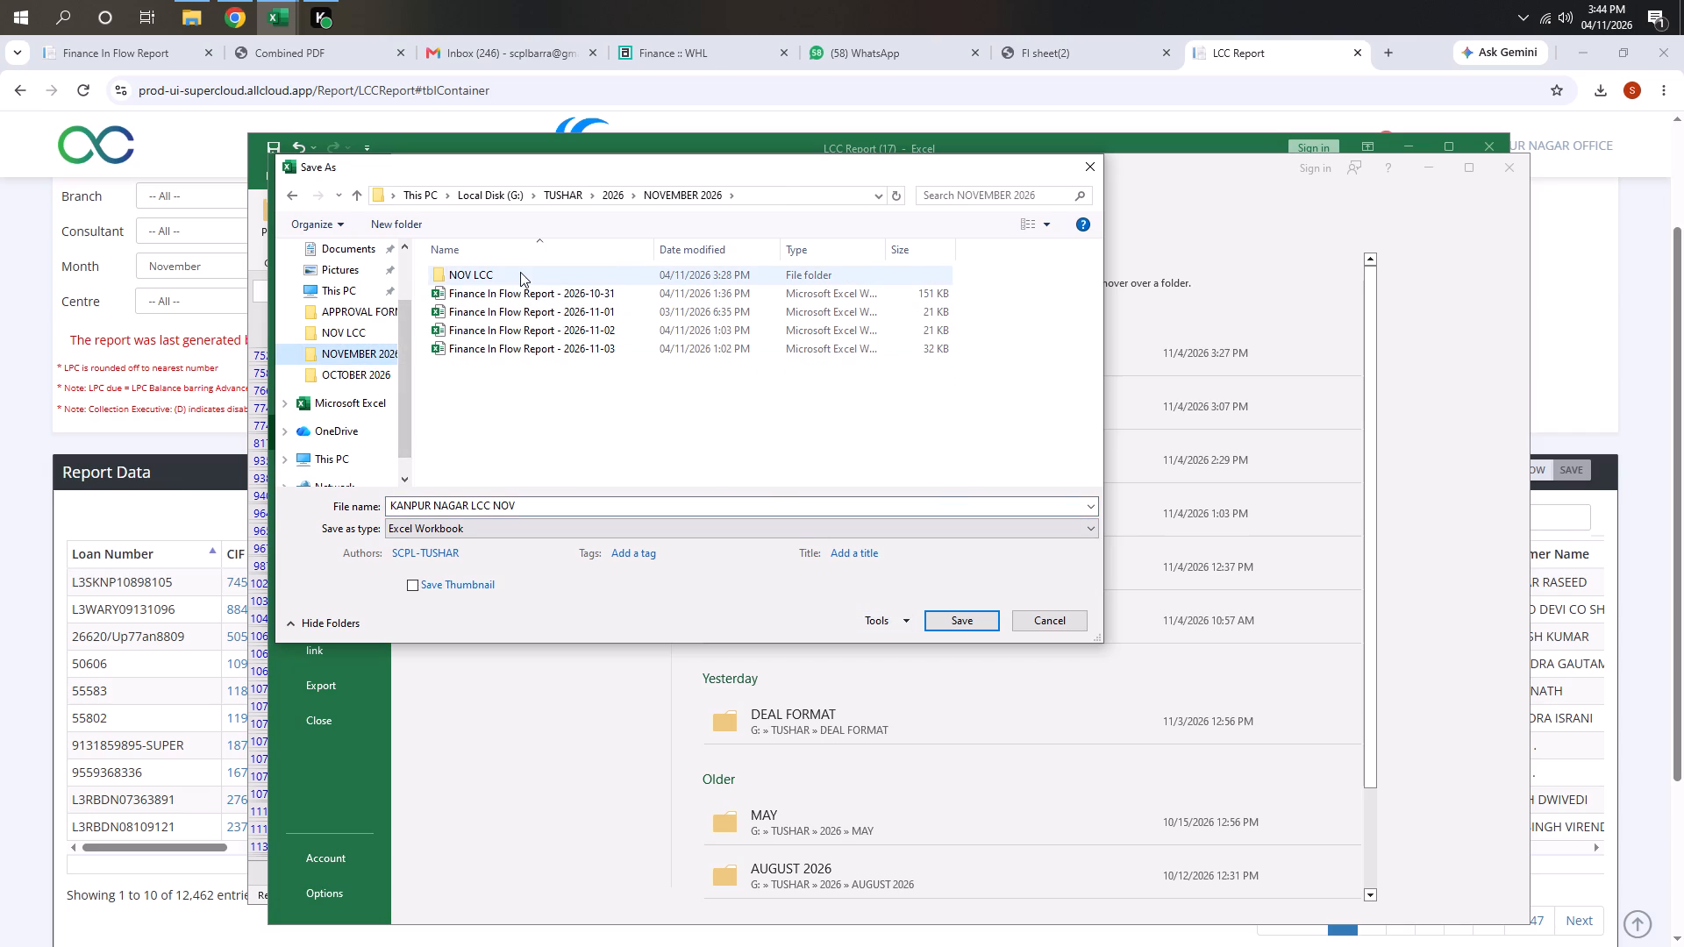
double_click(520, 272)
left_click(927, 620)
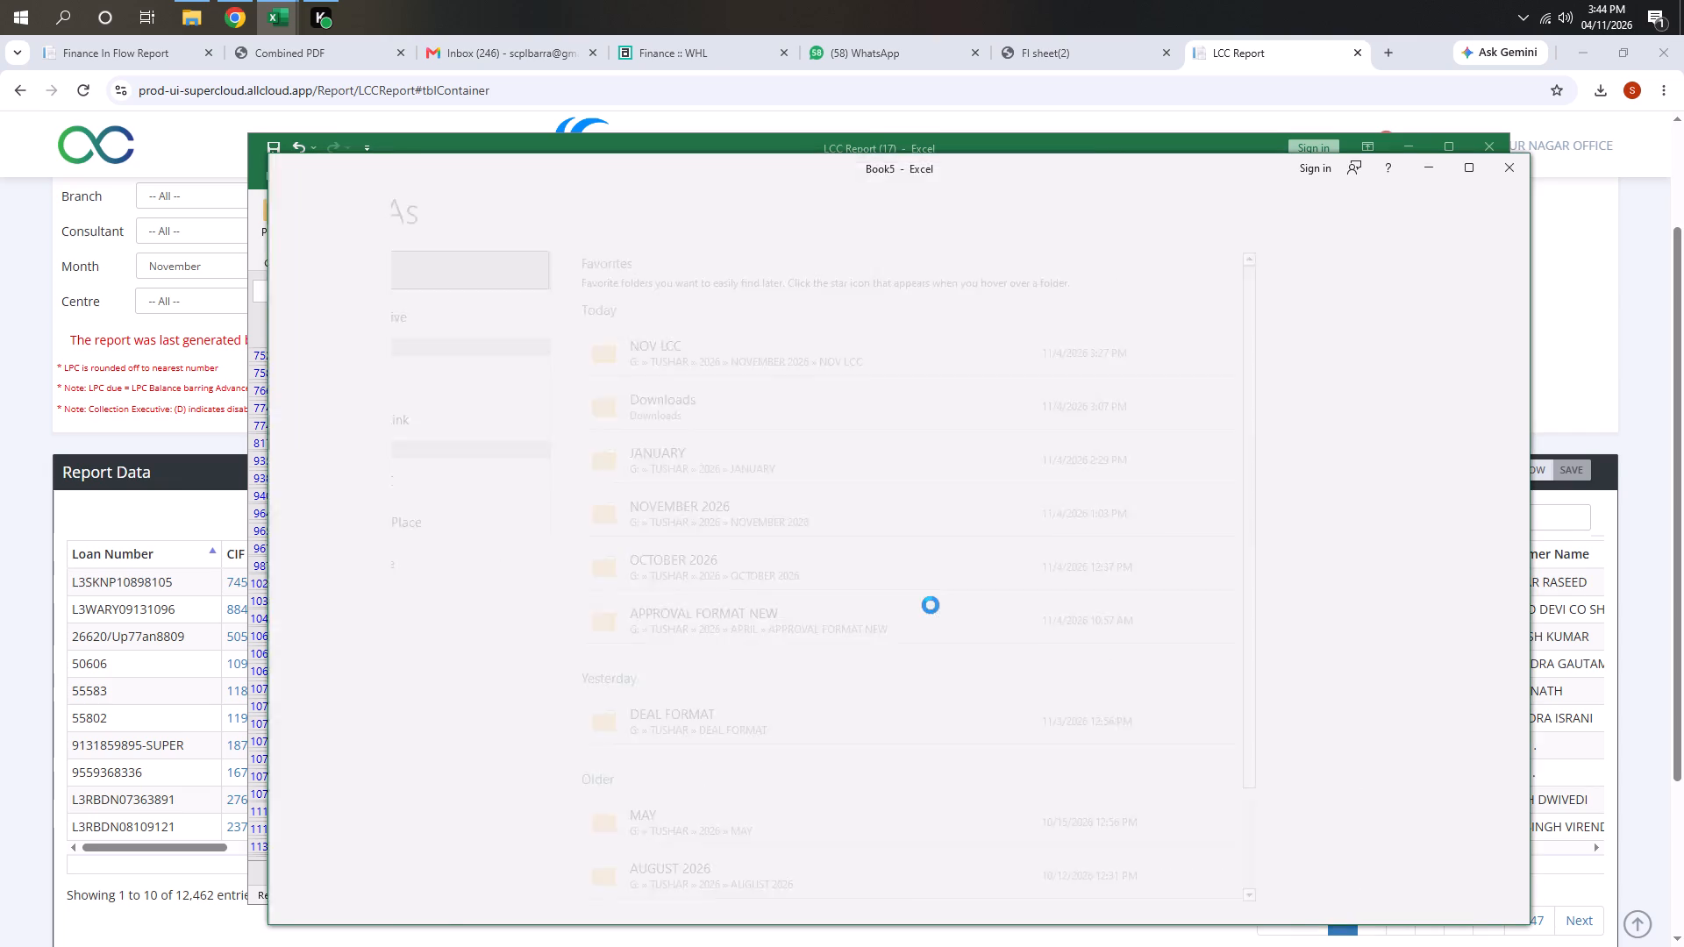
Close the saved KANPUR NAGAR LCC NOV workbook and return to LCC Report (17).
scroll(778, 587, "down", 3)
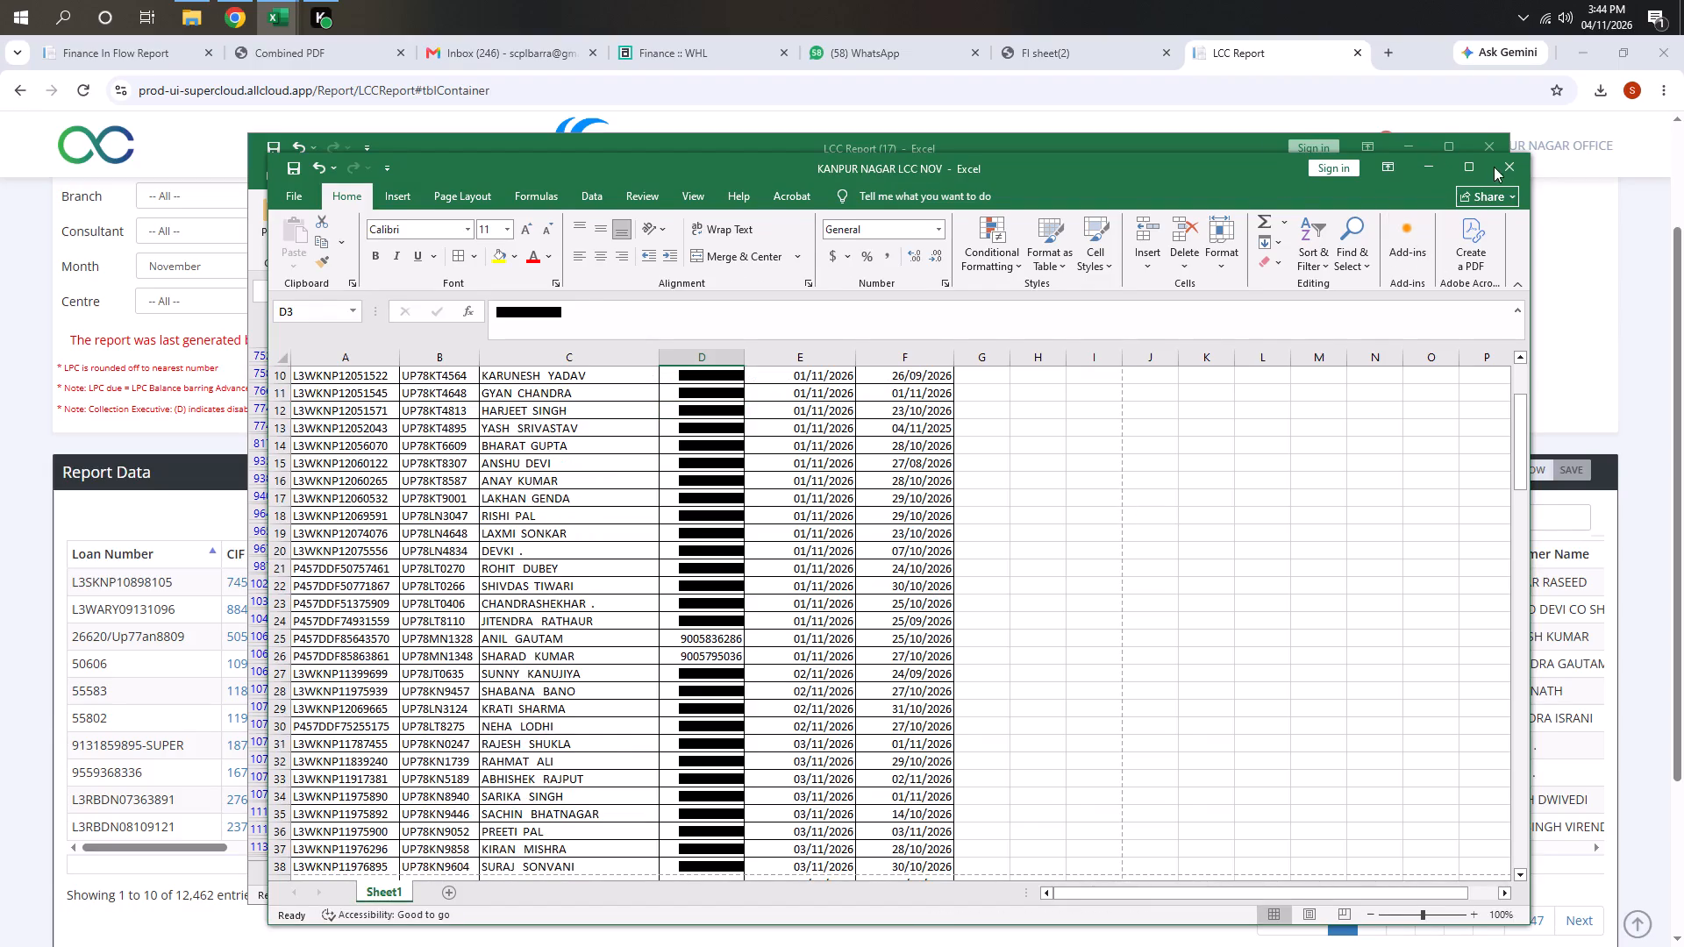
left_click(1495, 166)
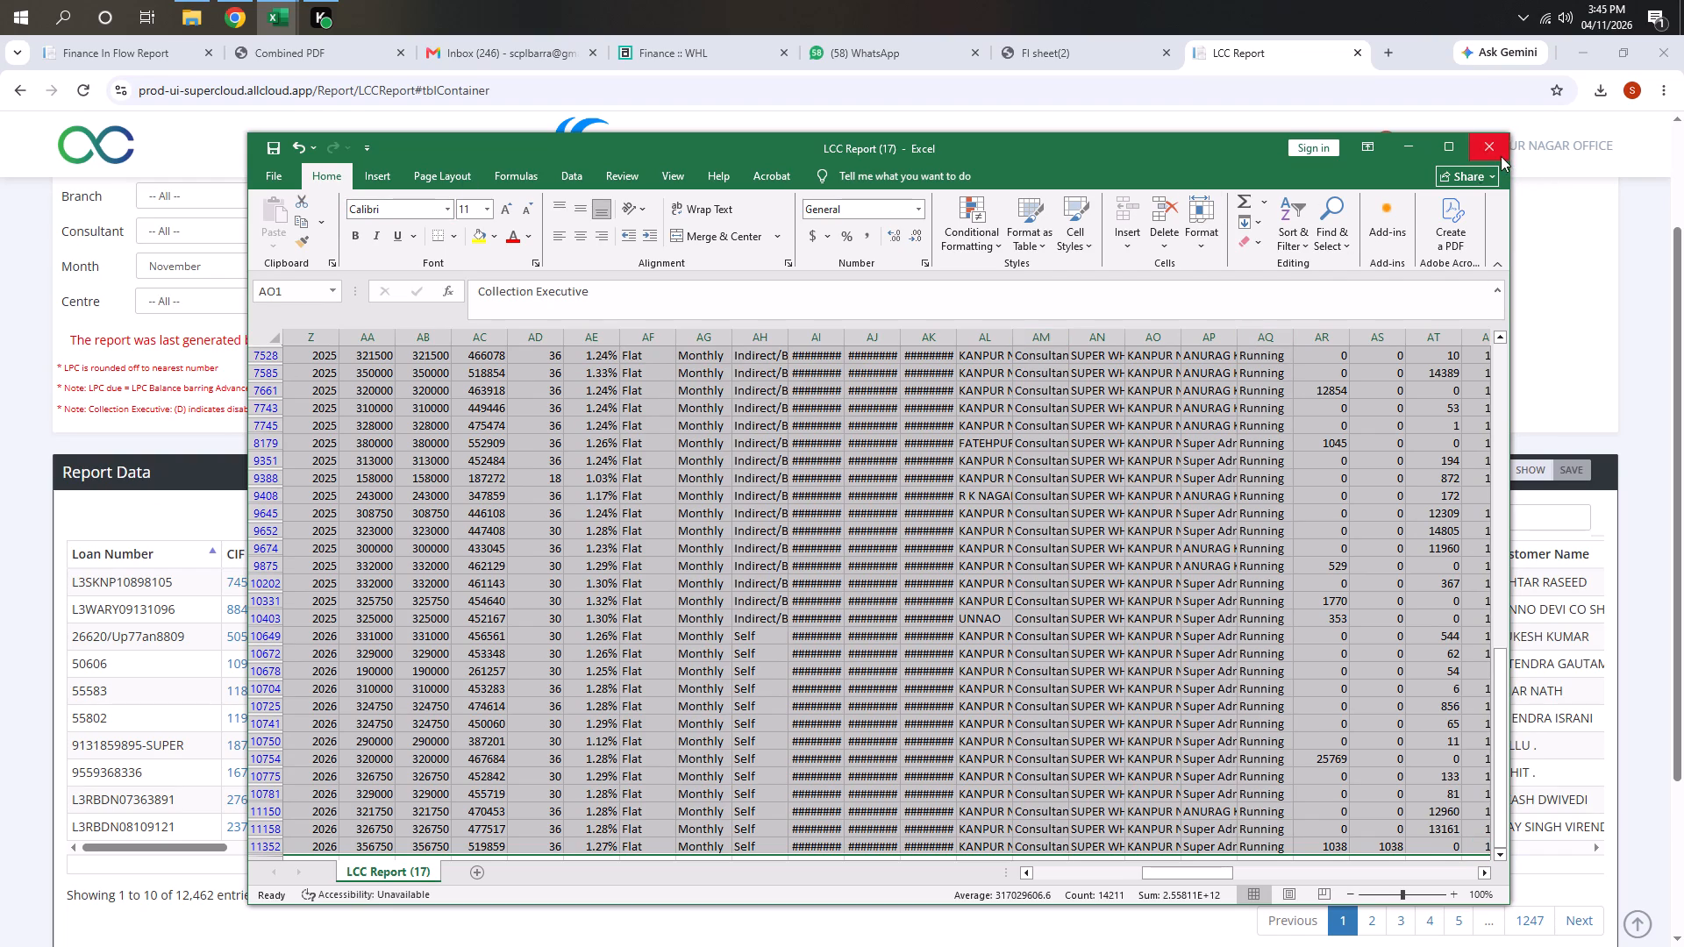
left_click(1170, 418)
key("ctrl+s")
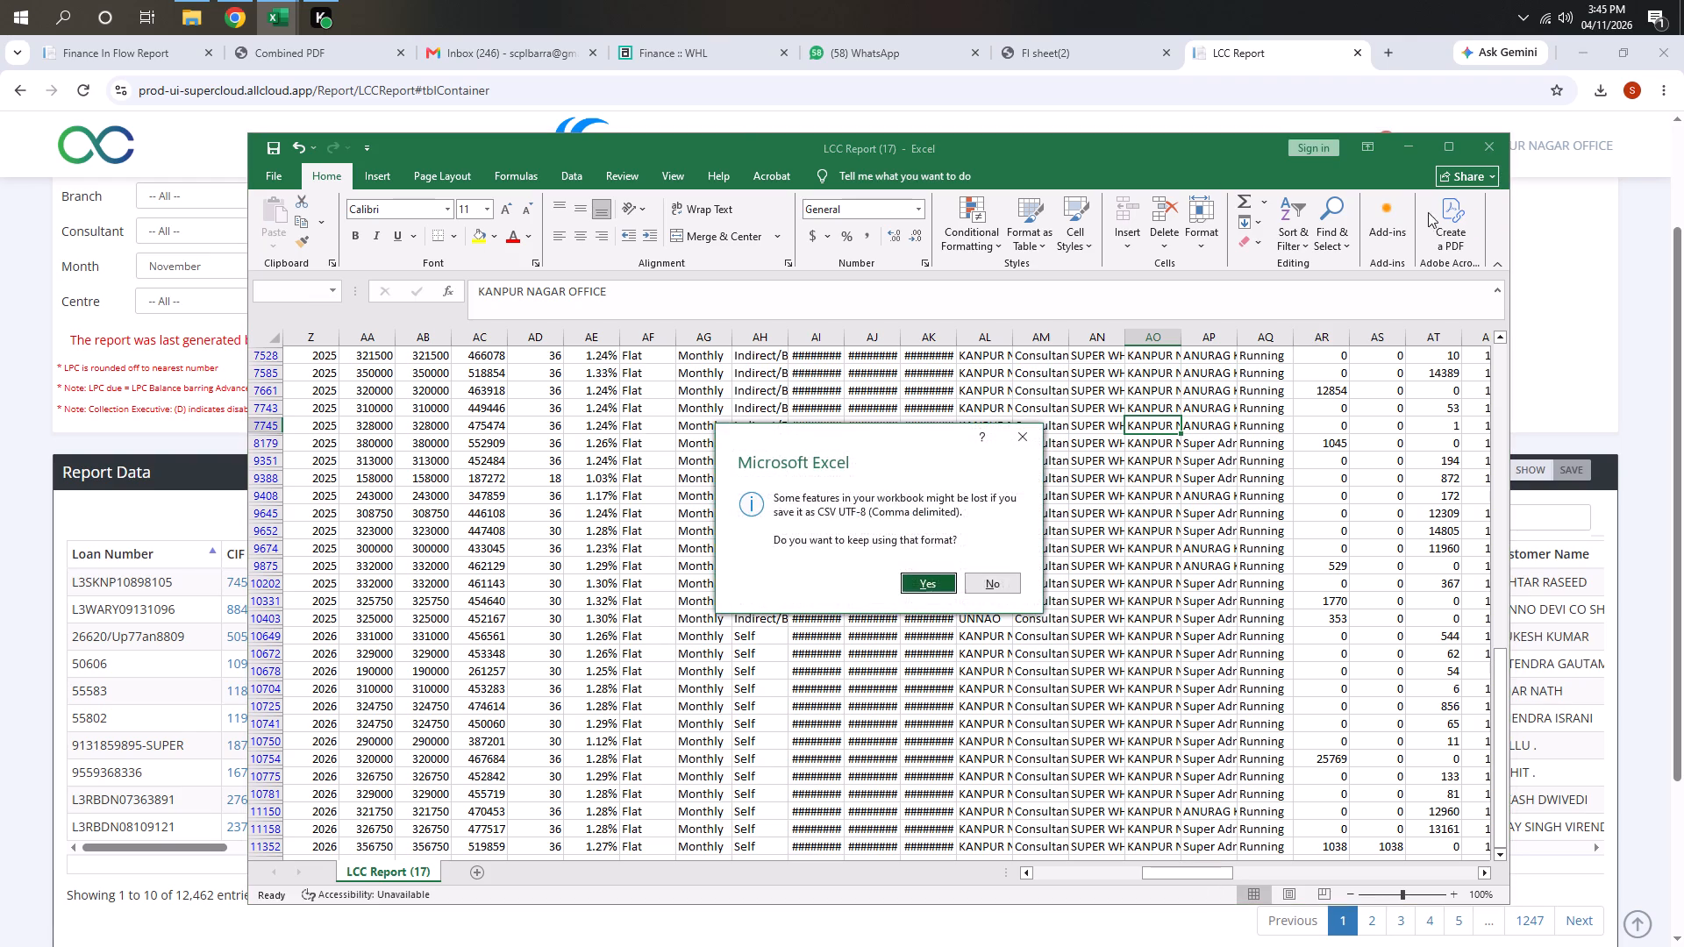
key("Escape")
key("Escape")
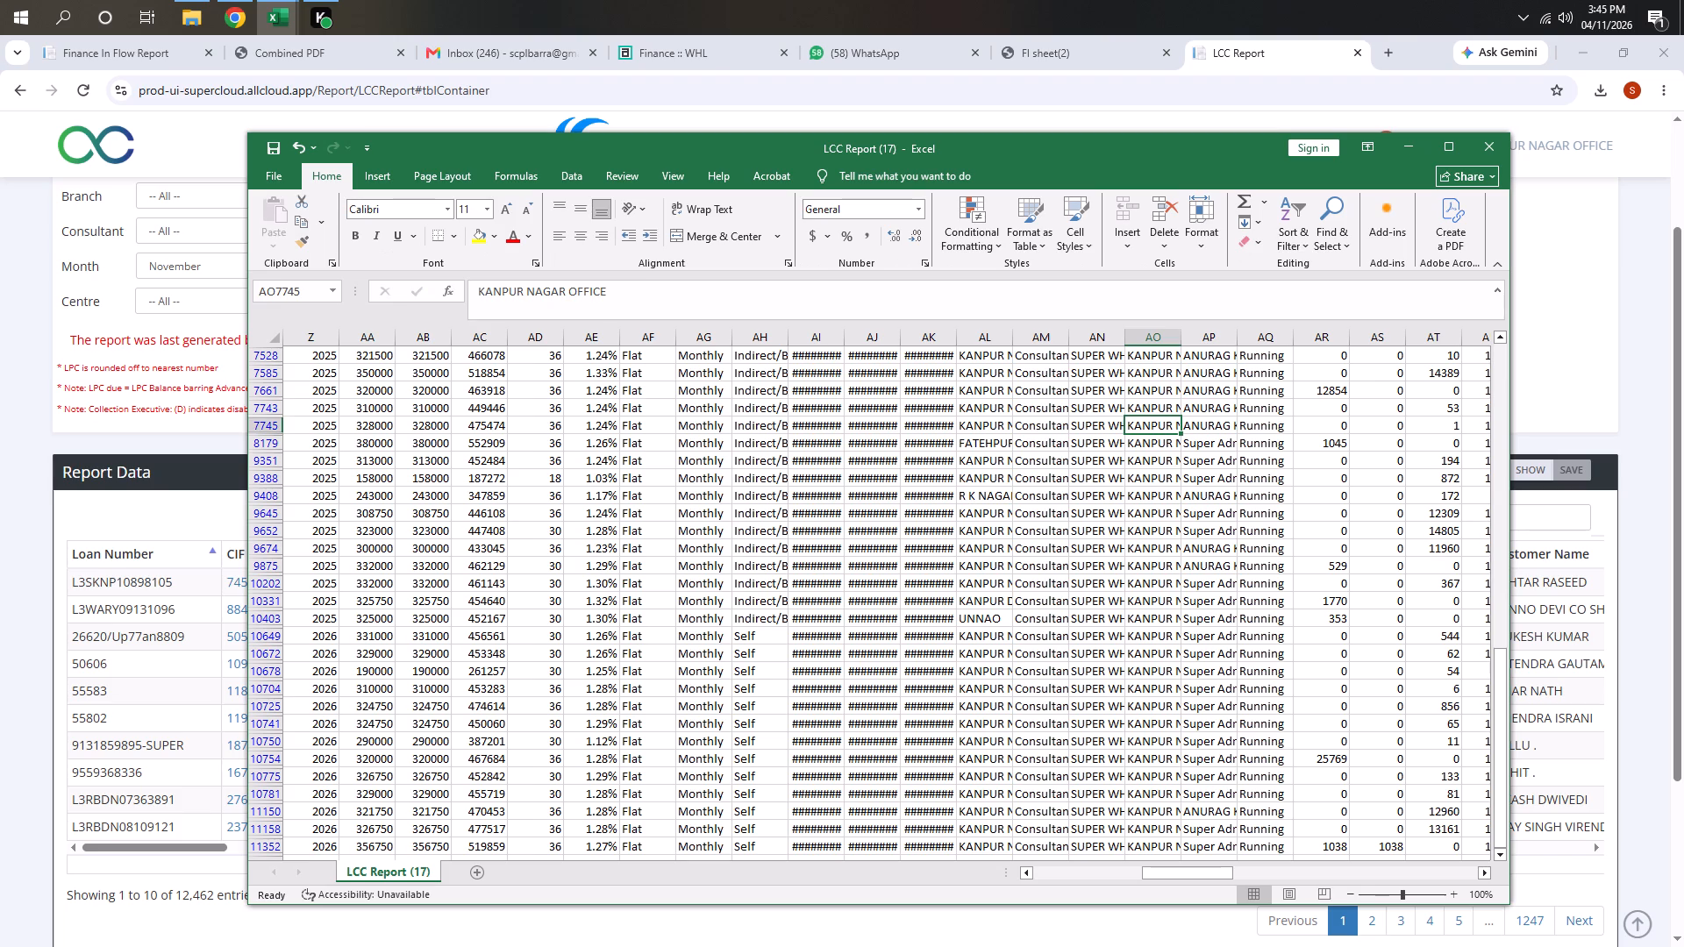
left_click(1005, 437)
Filter the Collection Executive column by searching TUSHAR, keeping the KANPUR NAGAR executive and excluding the BHAUTI one.
left_click(1069, 409)
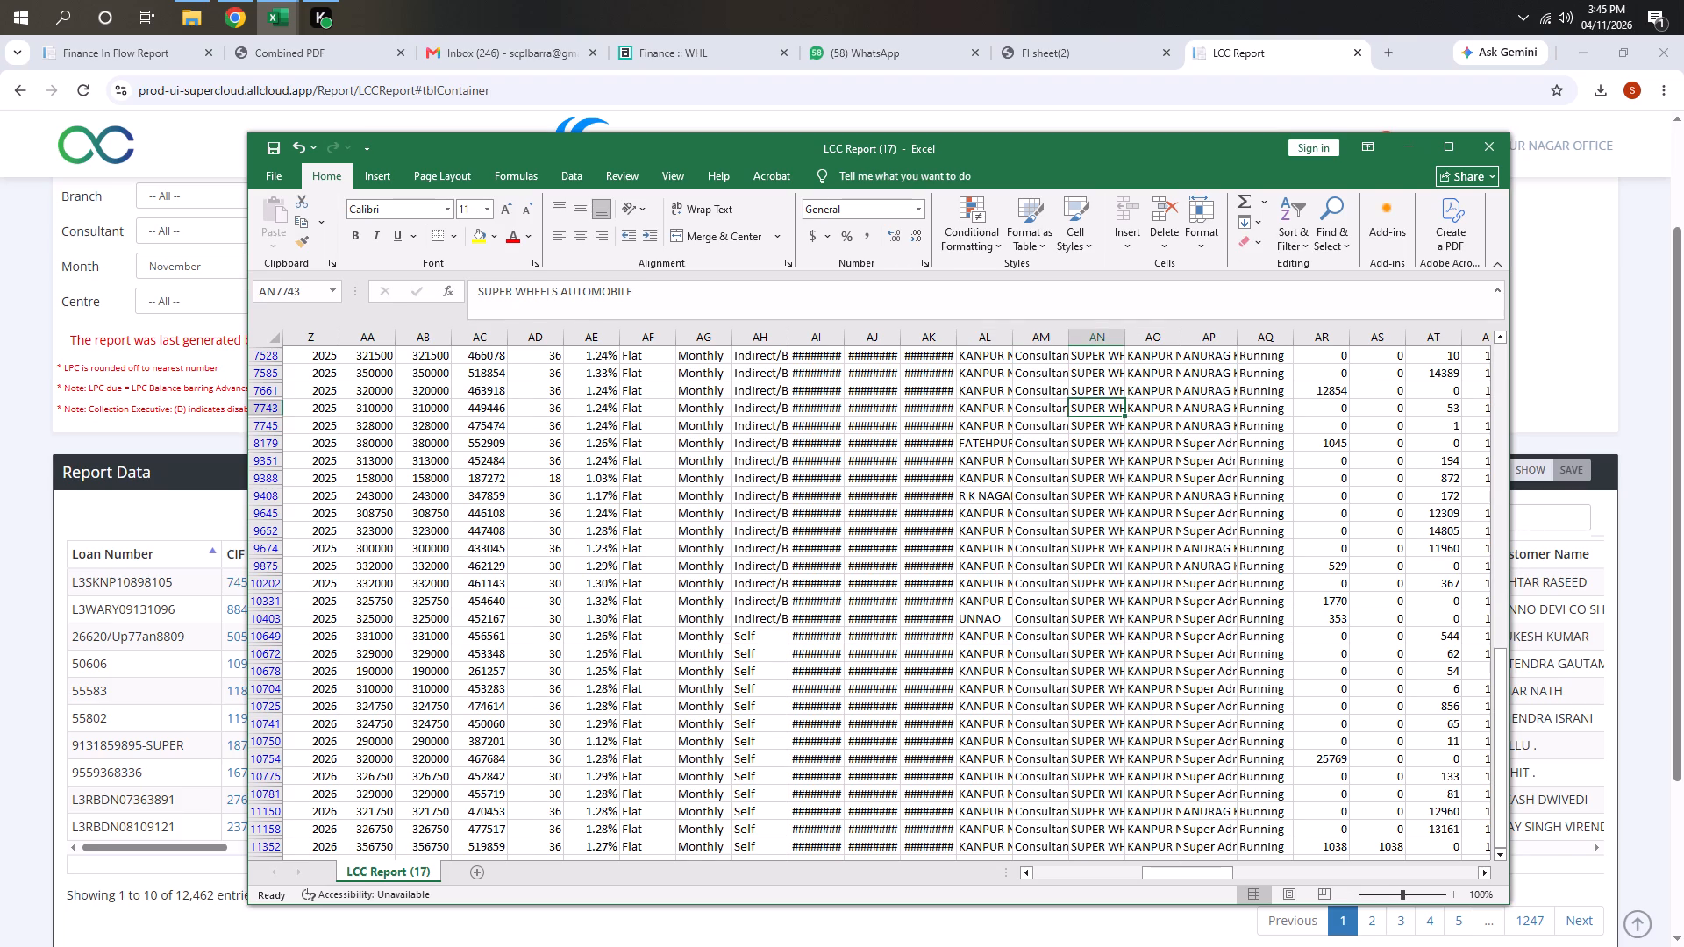
key("ctrl+Up")
key("Right")
key("Right")
key("Left")
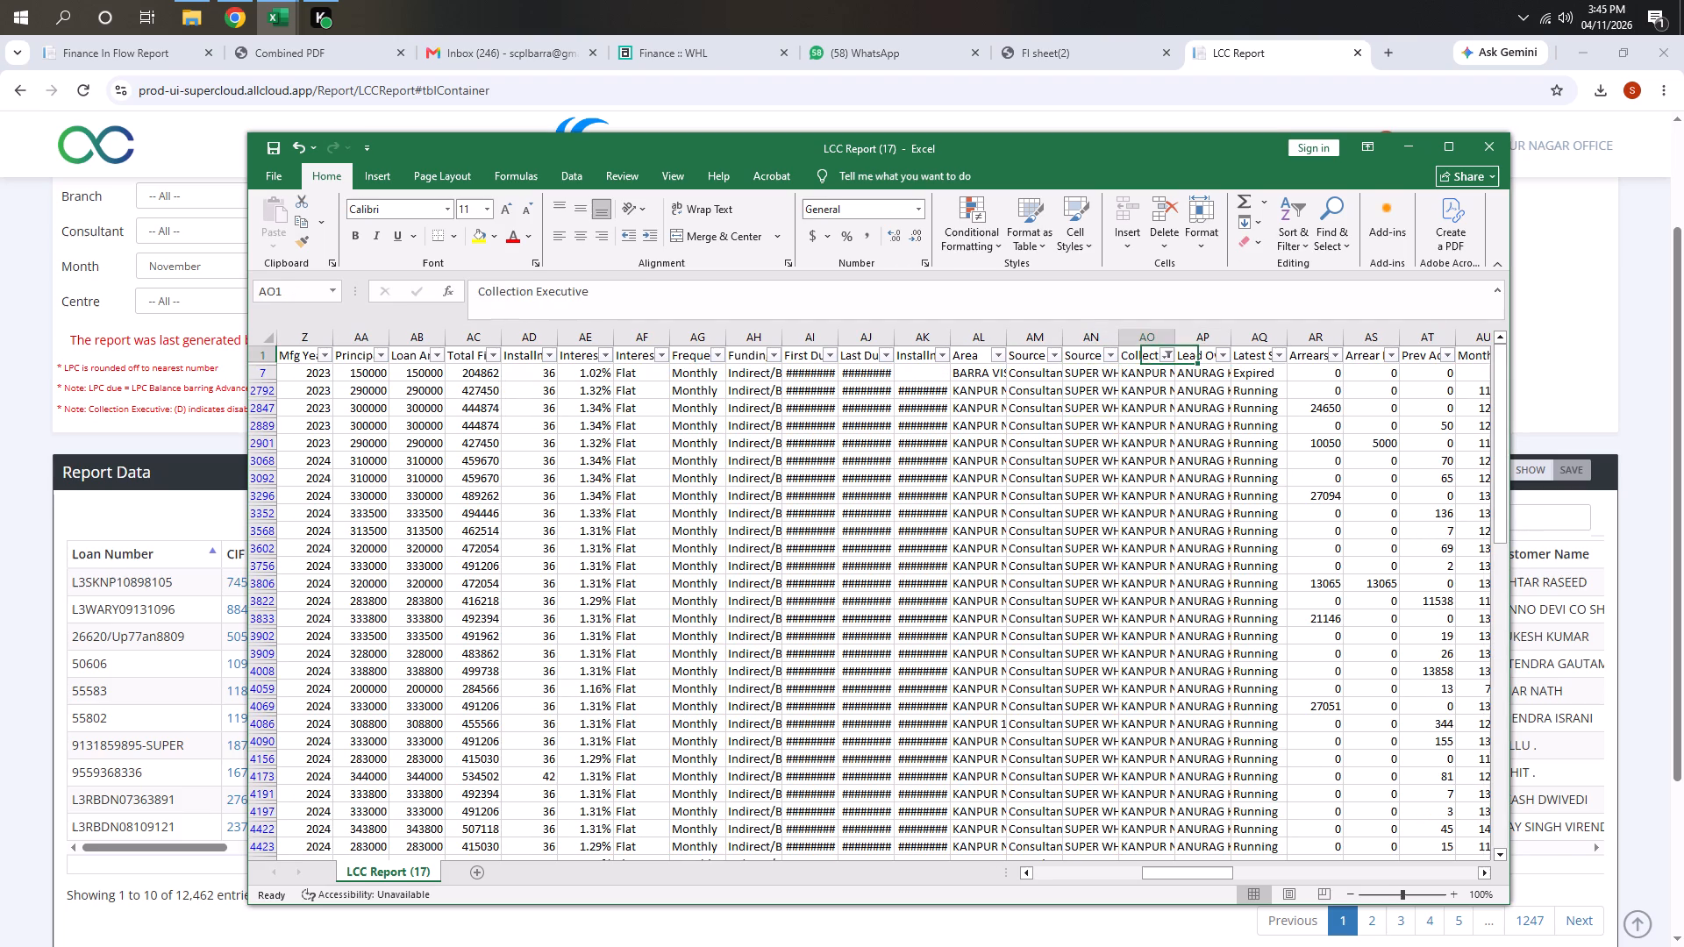
key("alt+Down")
key("Down")
key("Down")
key("Down")
key("Down")
key("Down")
key("Down")
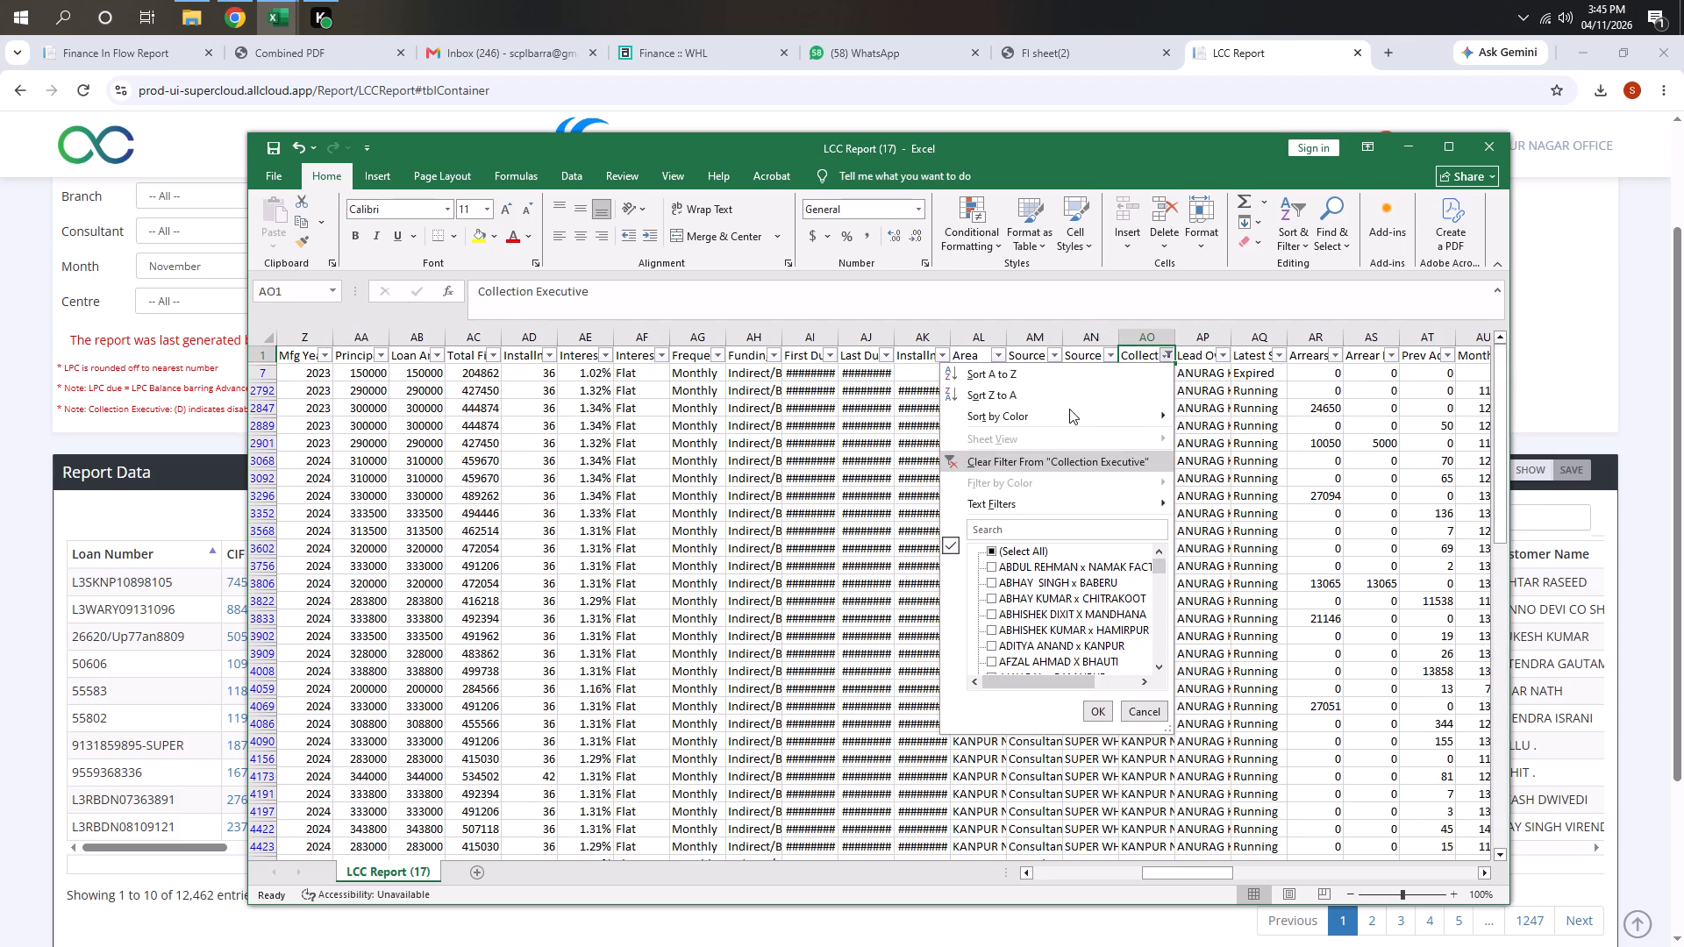
key("Down")
key("Down")
key("Down")
key("Up")
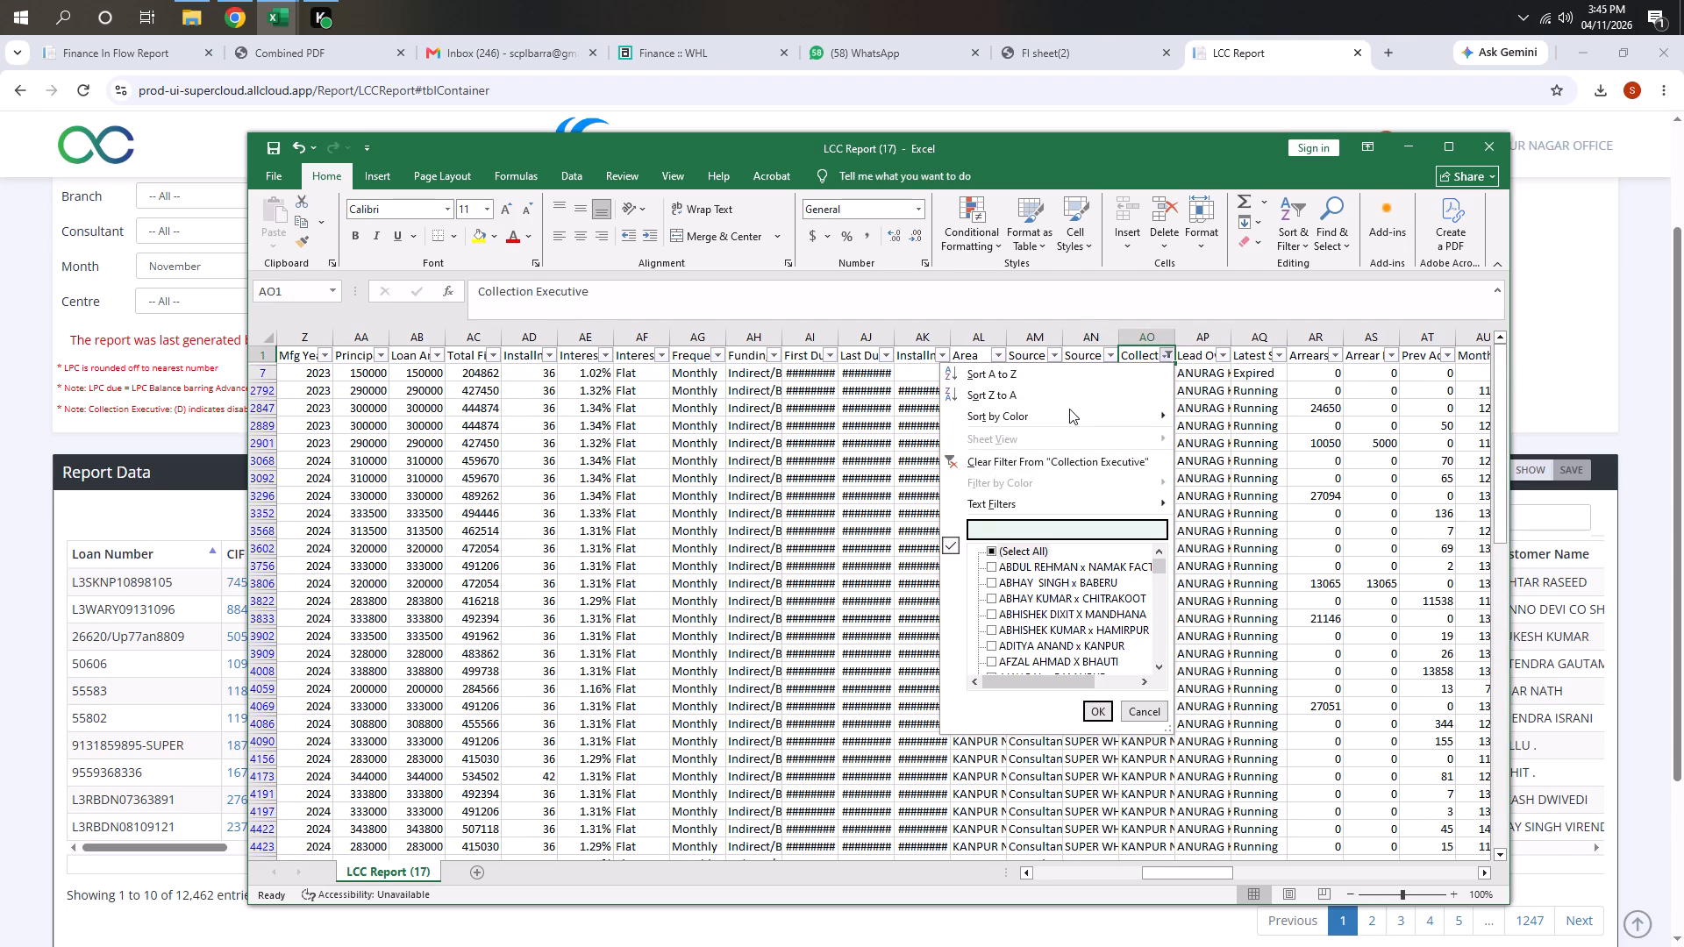
type("TUSHAR")
key("space")
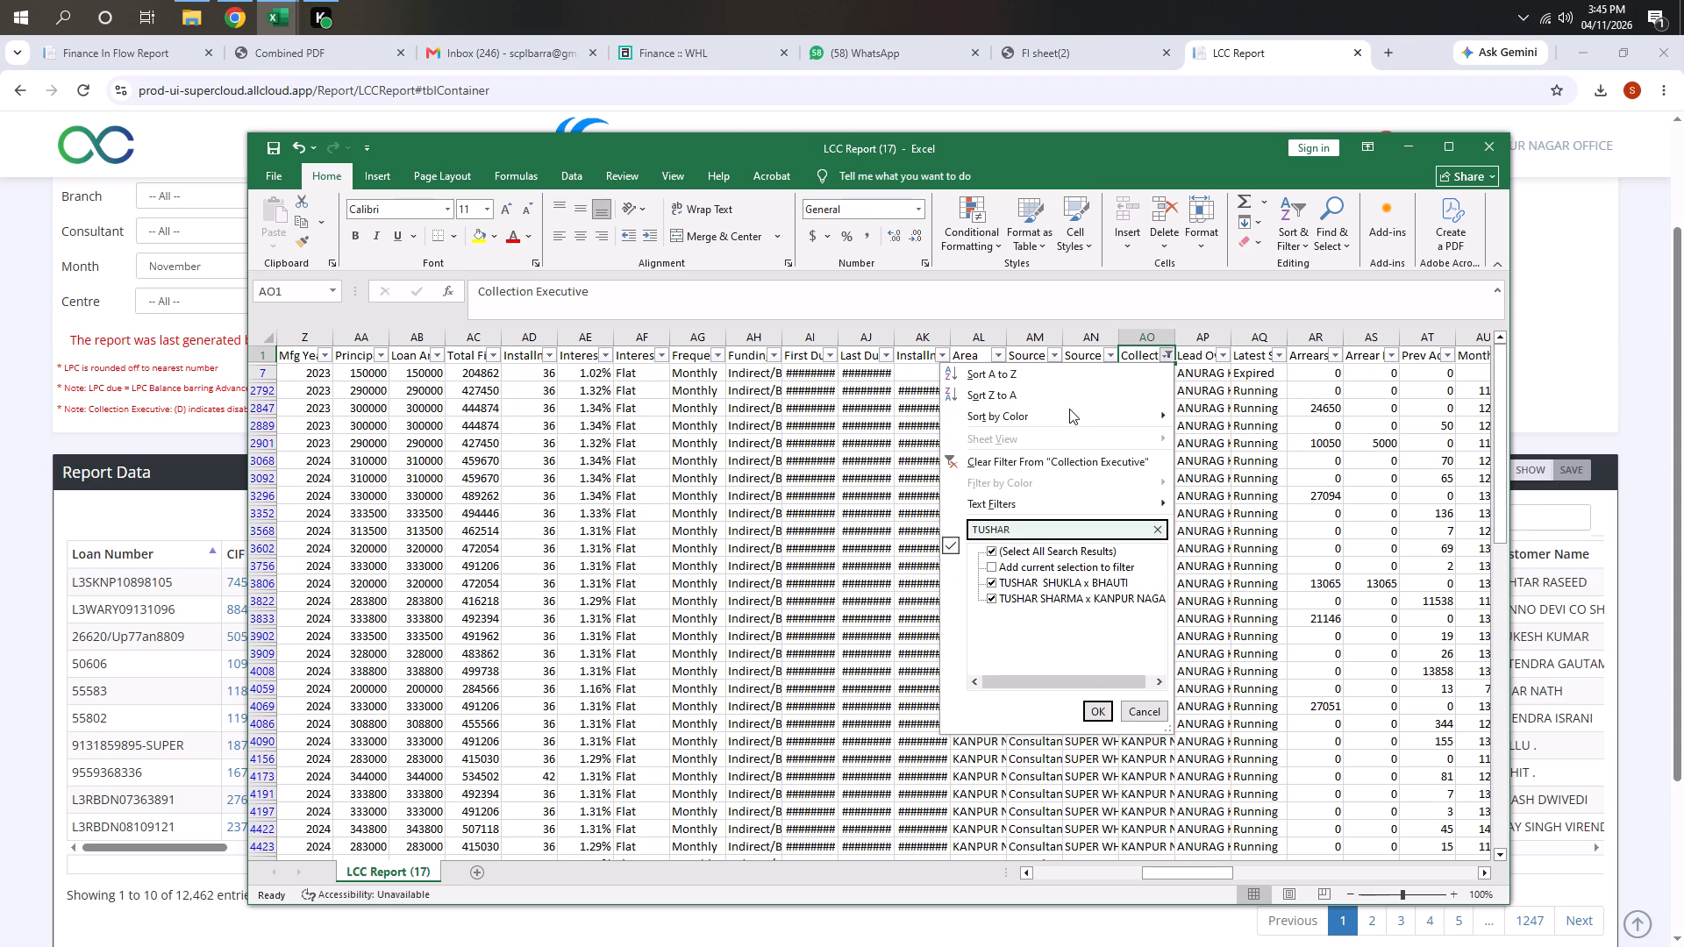
left_click(1100, 581)
left_click(1100, 708)
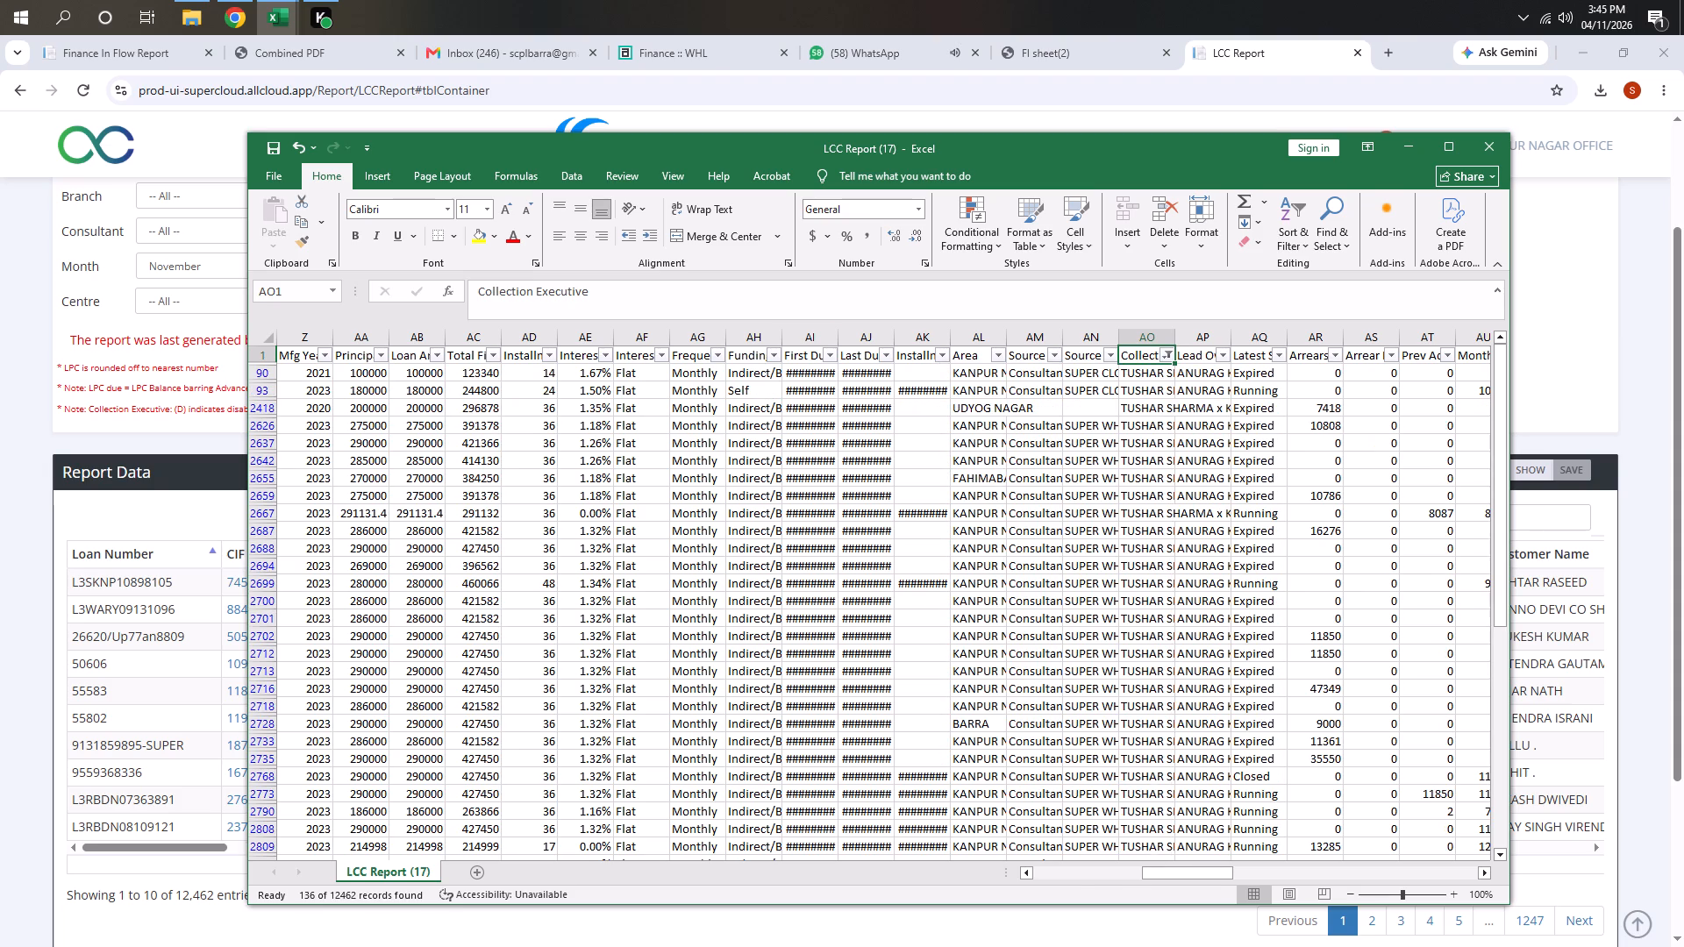
Copy the header row and all filtered rows of the report into a new blank workbook.
left_click(801, 335)
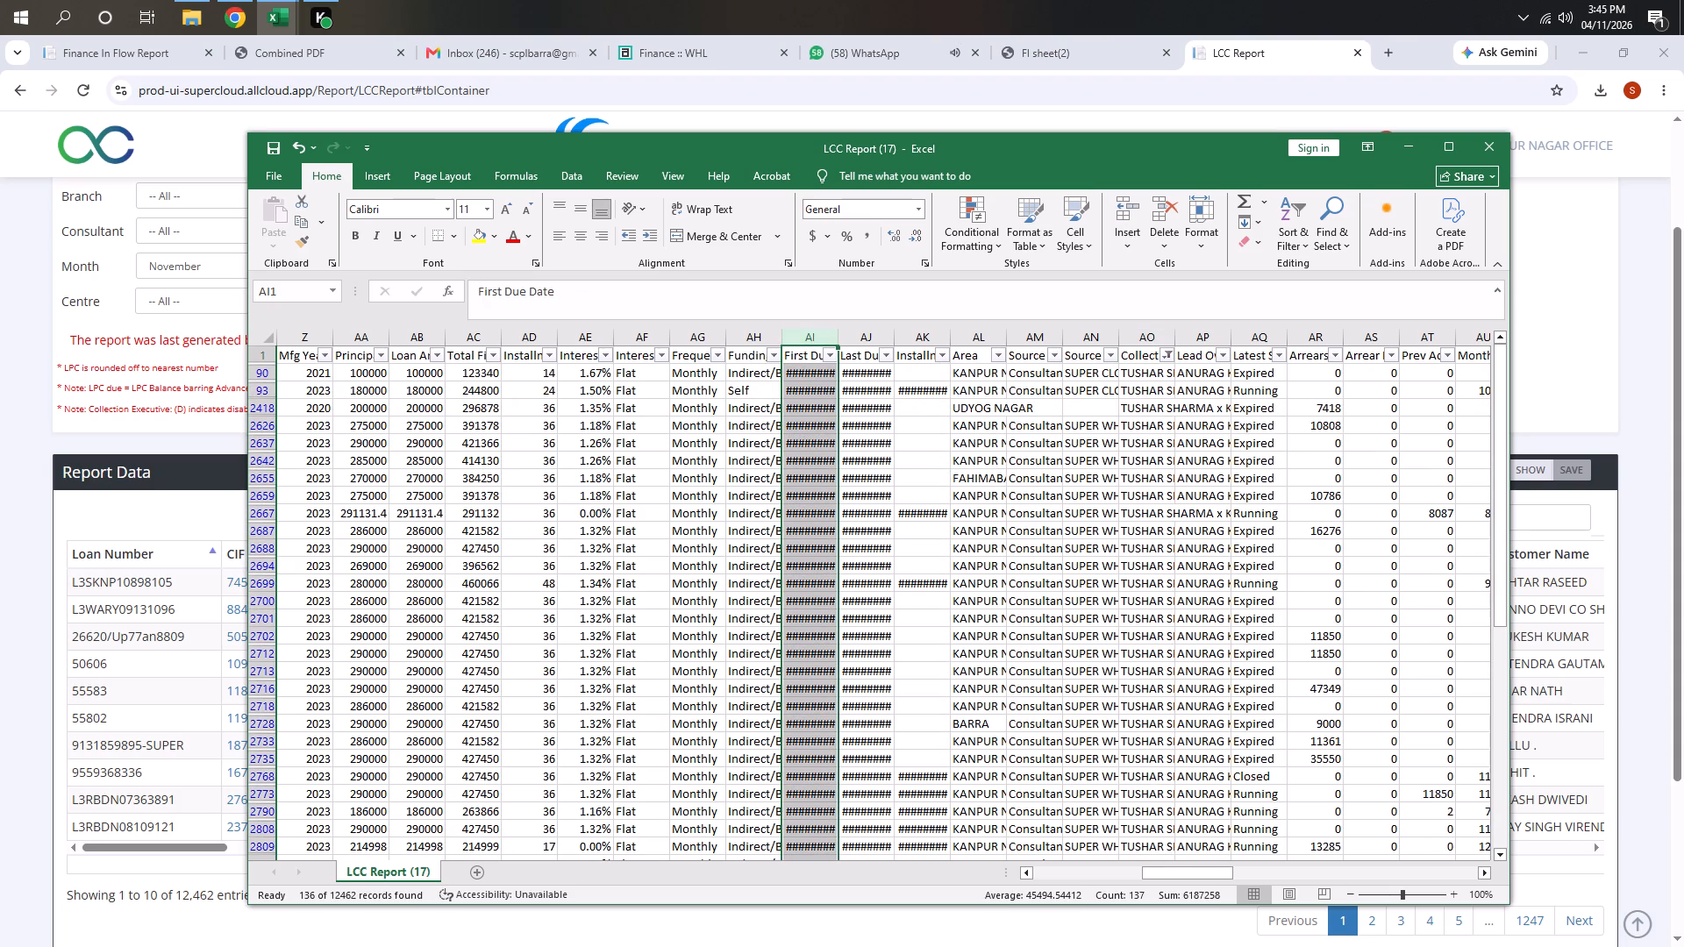
left_click(753, 367)
left_click(731, 351)
key("shift+space")
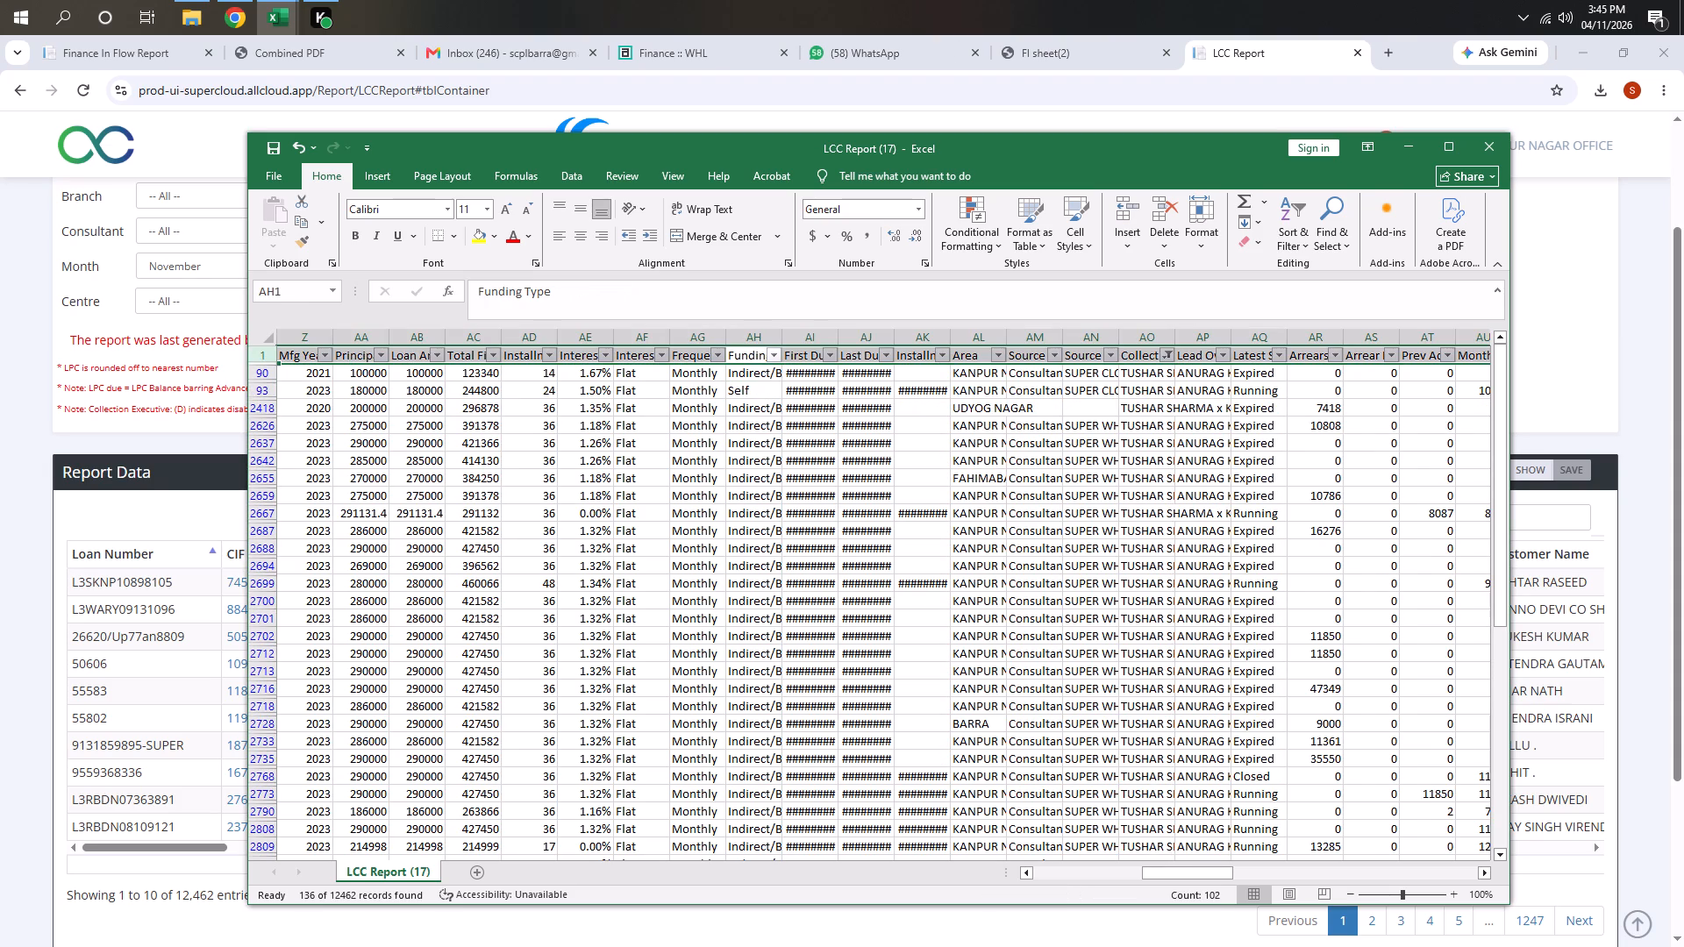
key("ctrl+shift+Down")
key("ctrl+c")
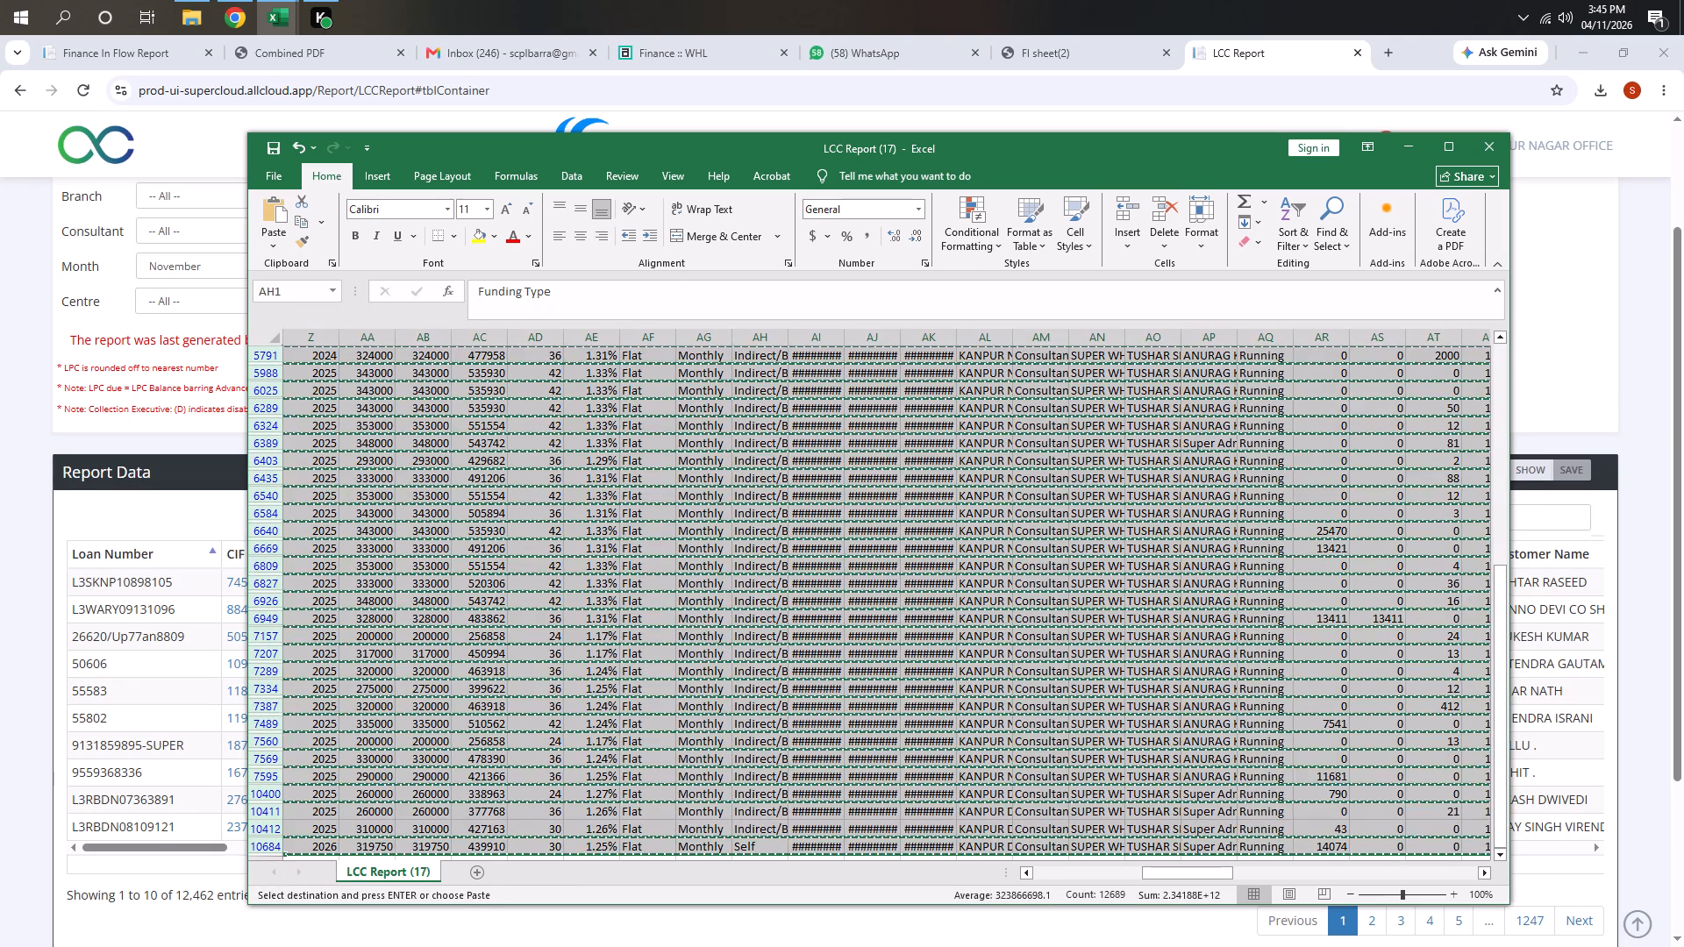
key("ctrl+n")
key("ctrl+v")
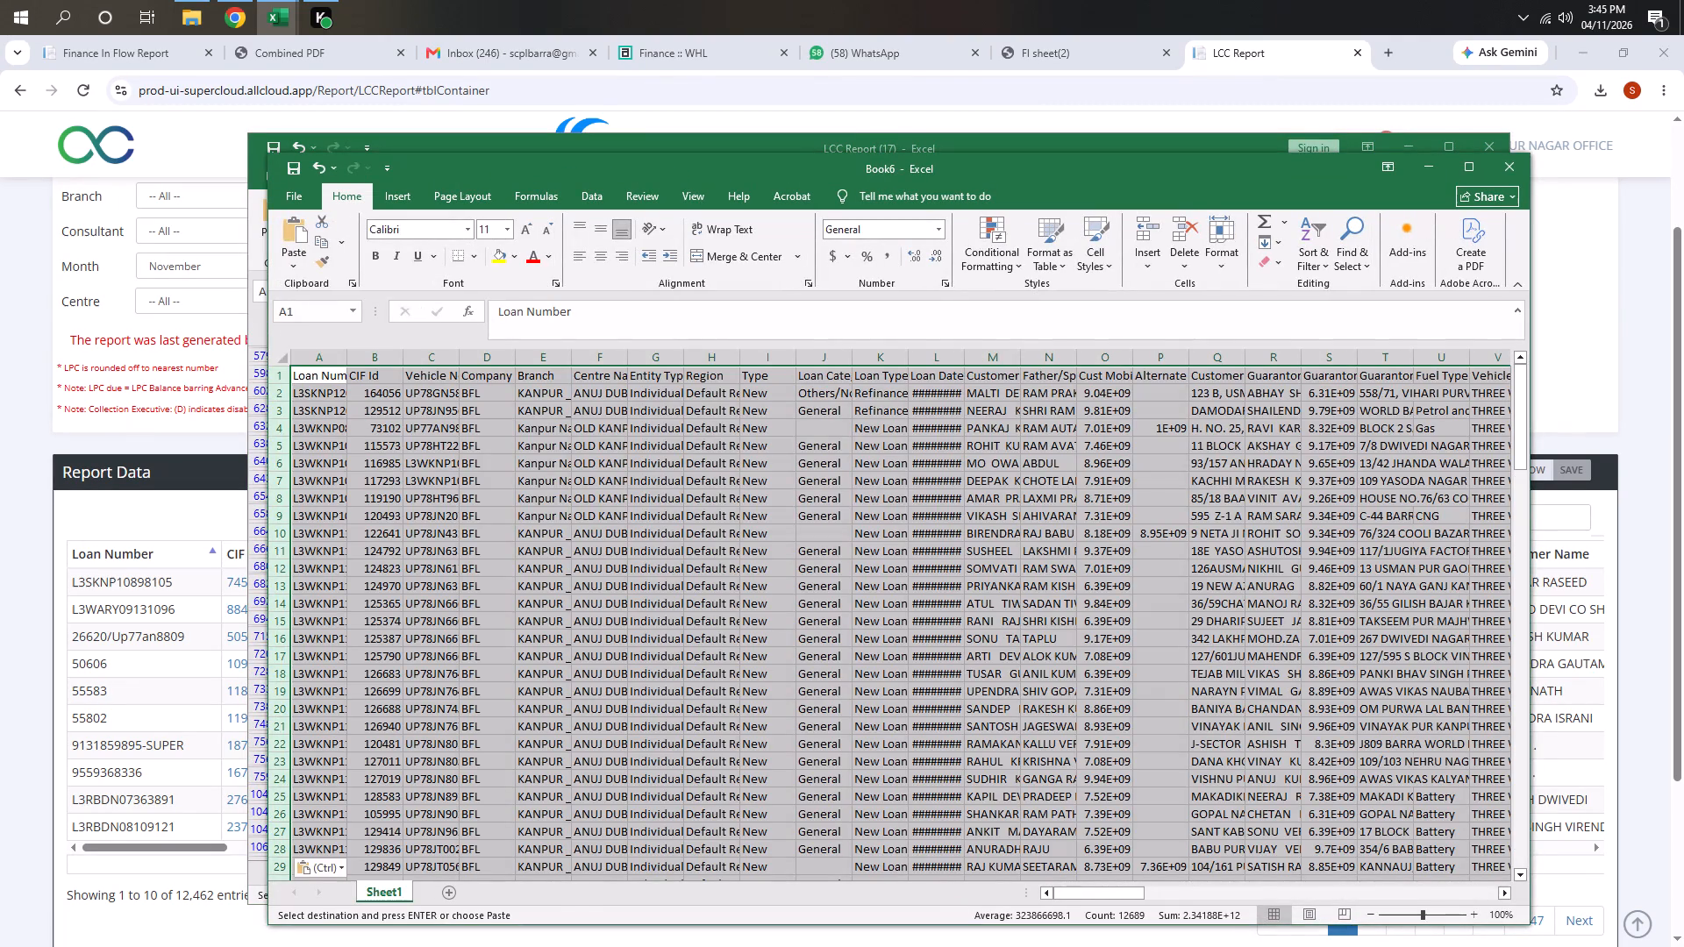
Delete the CIF Id column and the columns from Company through Loan Date in the new workbook.
left_click(359, 360)
left_click(406, 354)
left_click(383, 360)
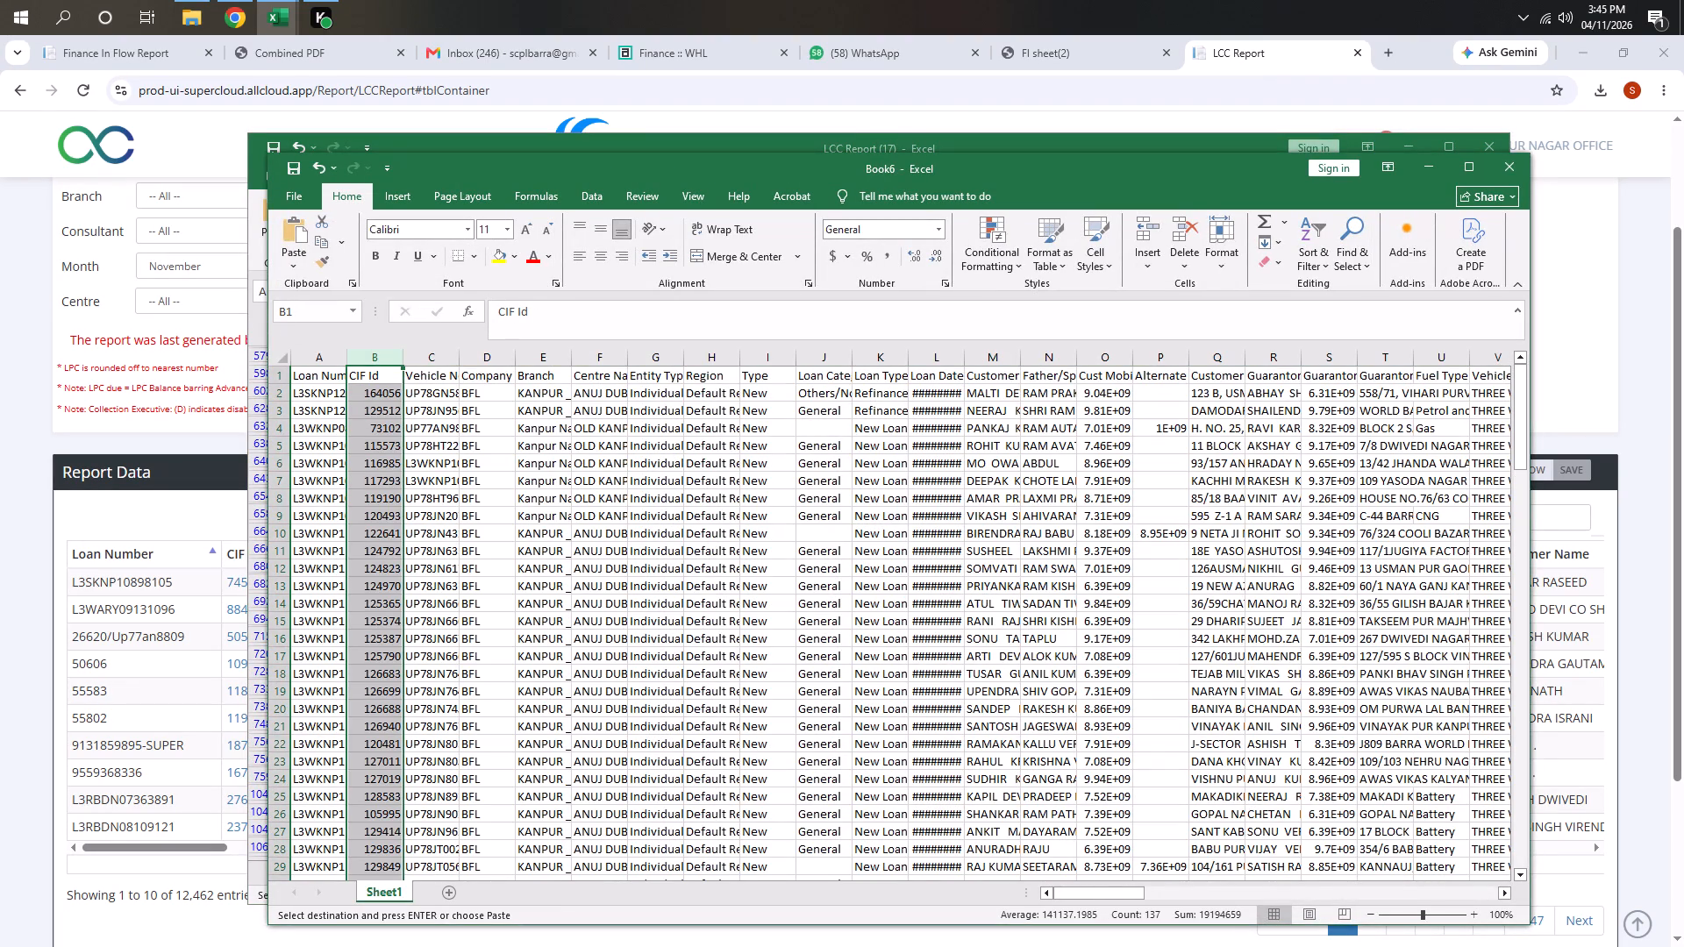
left_click(505, 360, "ctrl")
left_click(543, 361, "ctrl")
left_click(588, 359, "ctrl")
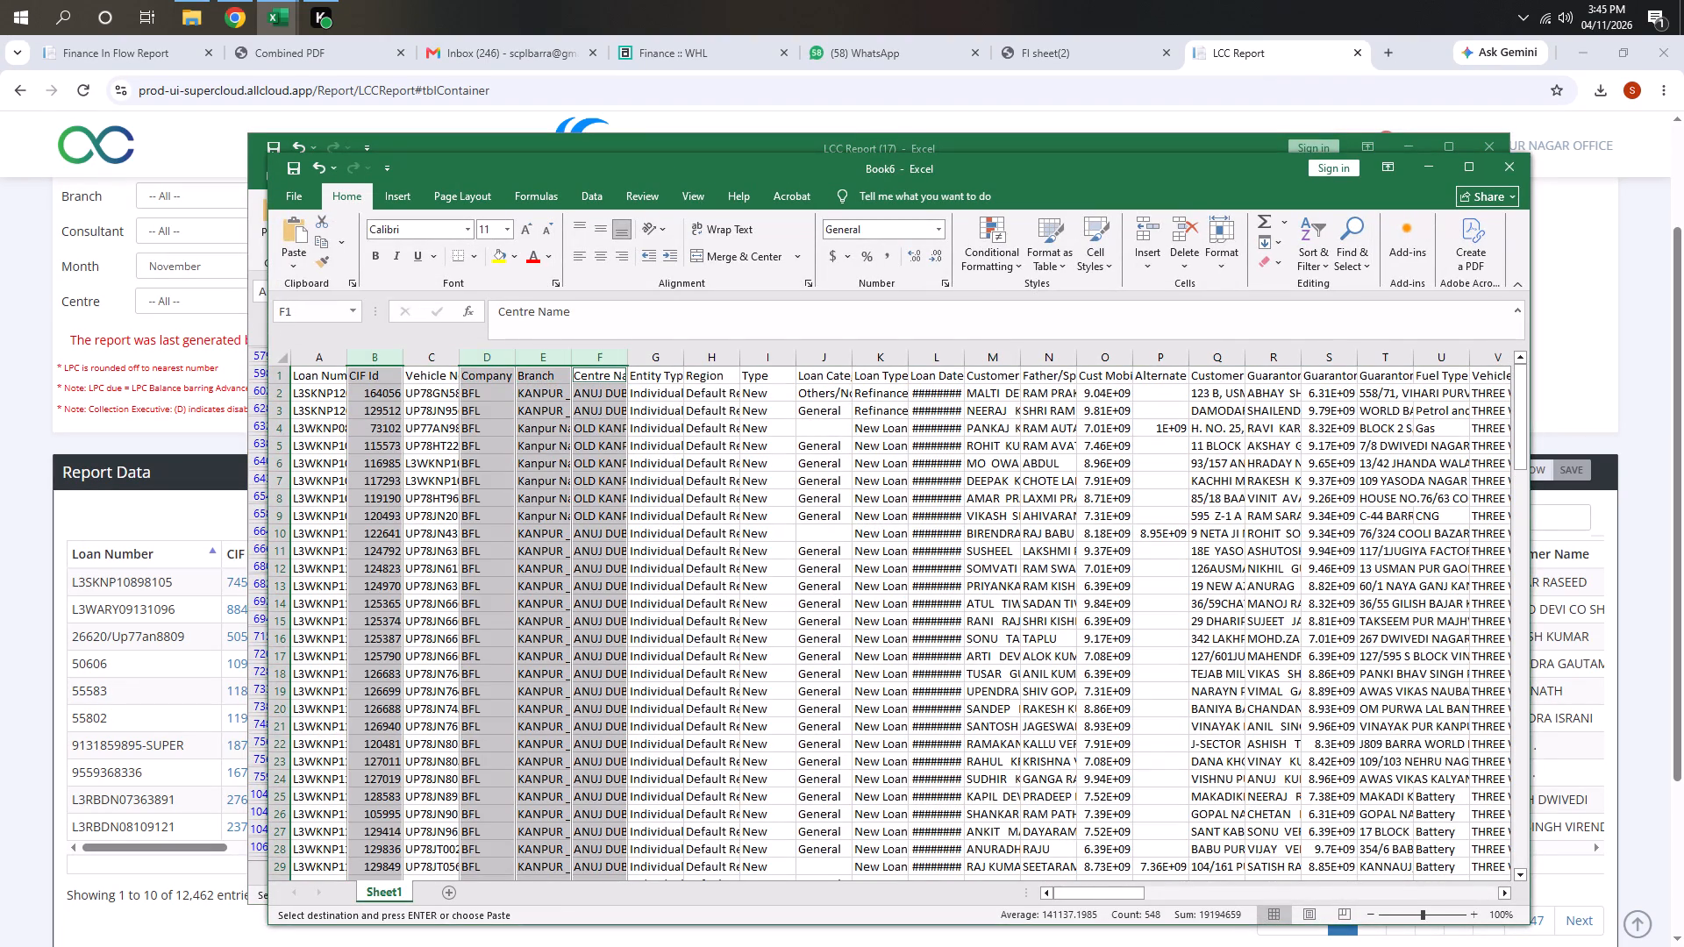
left_click_drag(658, 361, 789, 372, "ctrl")
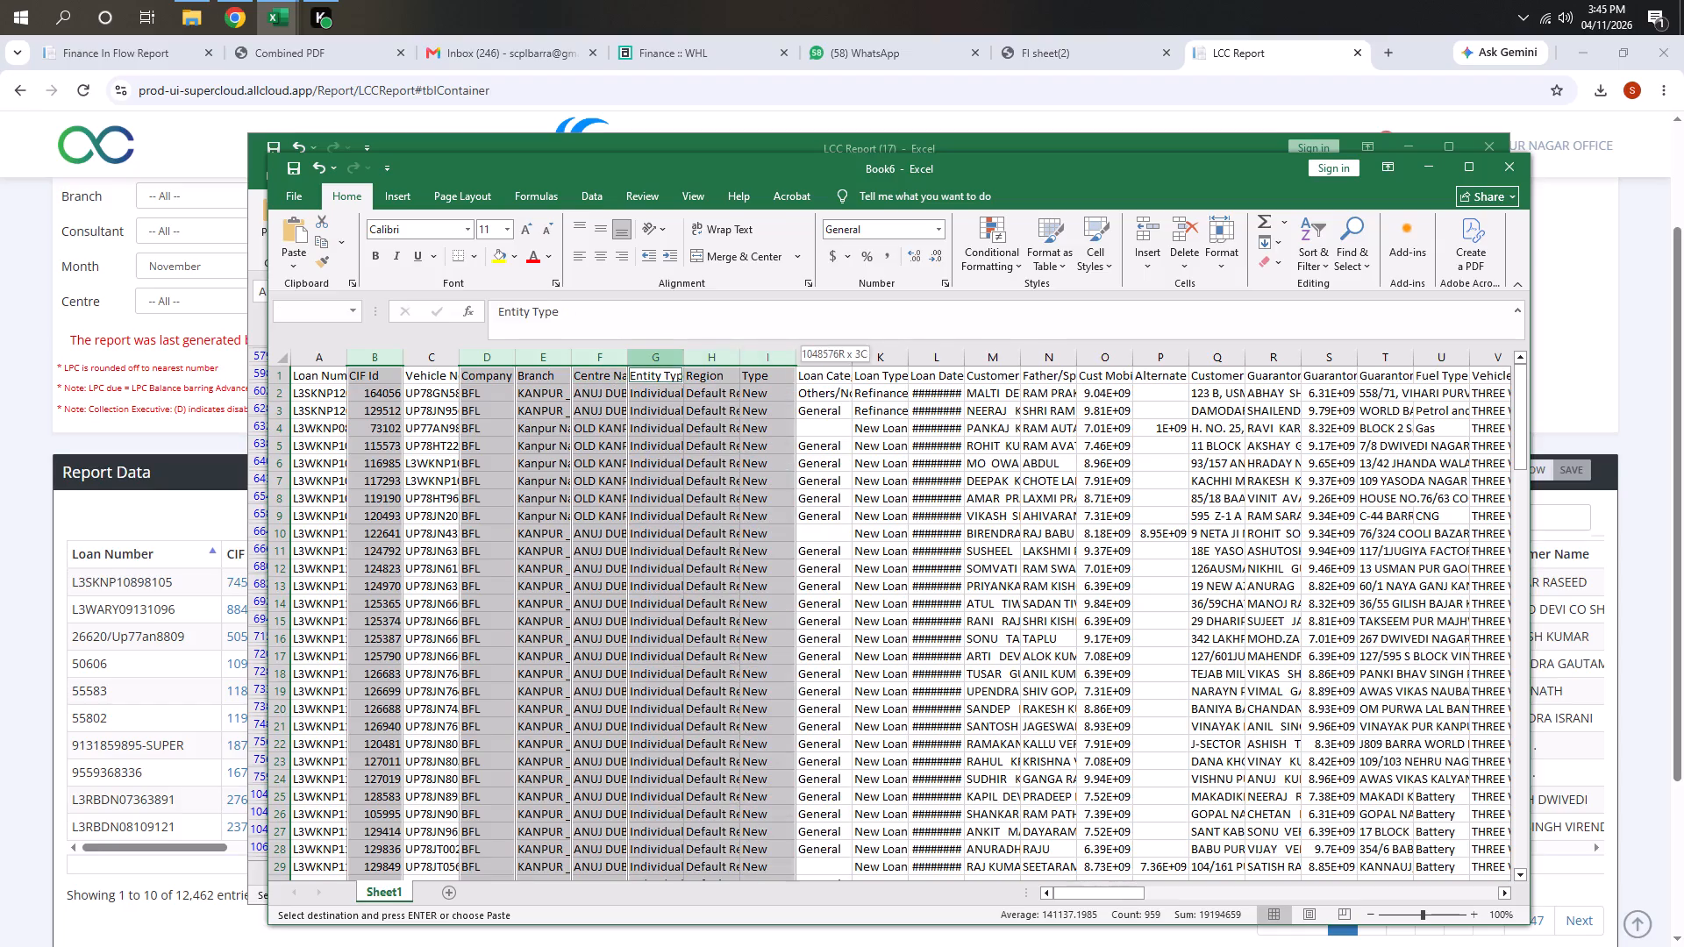
left_click_drag(789, 372, 931, 378, "ctrl")
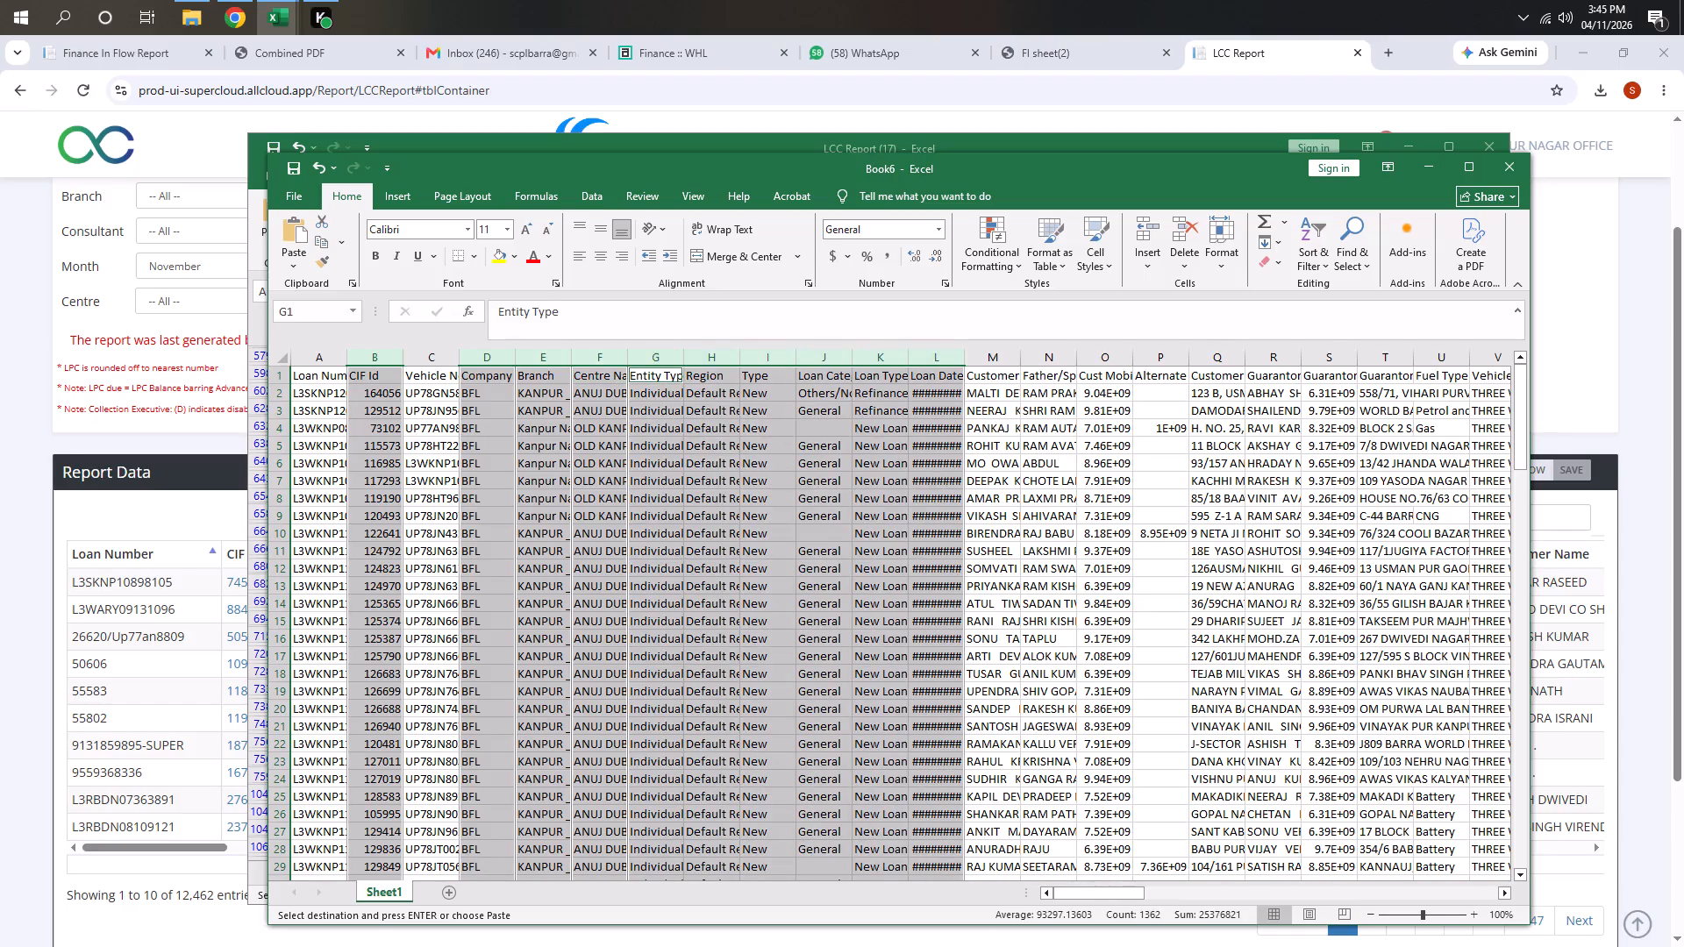
key("ctrl+minus")
Delete the Father/Spouse Name column and widen the Cust Mobile column to fit its contents.
left_click(426, 356)
left_click(482, 360)
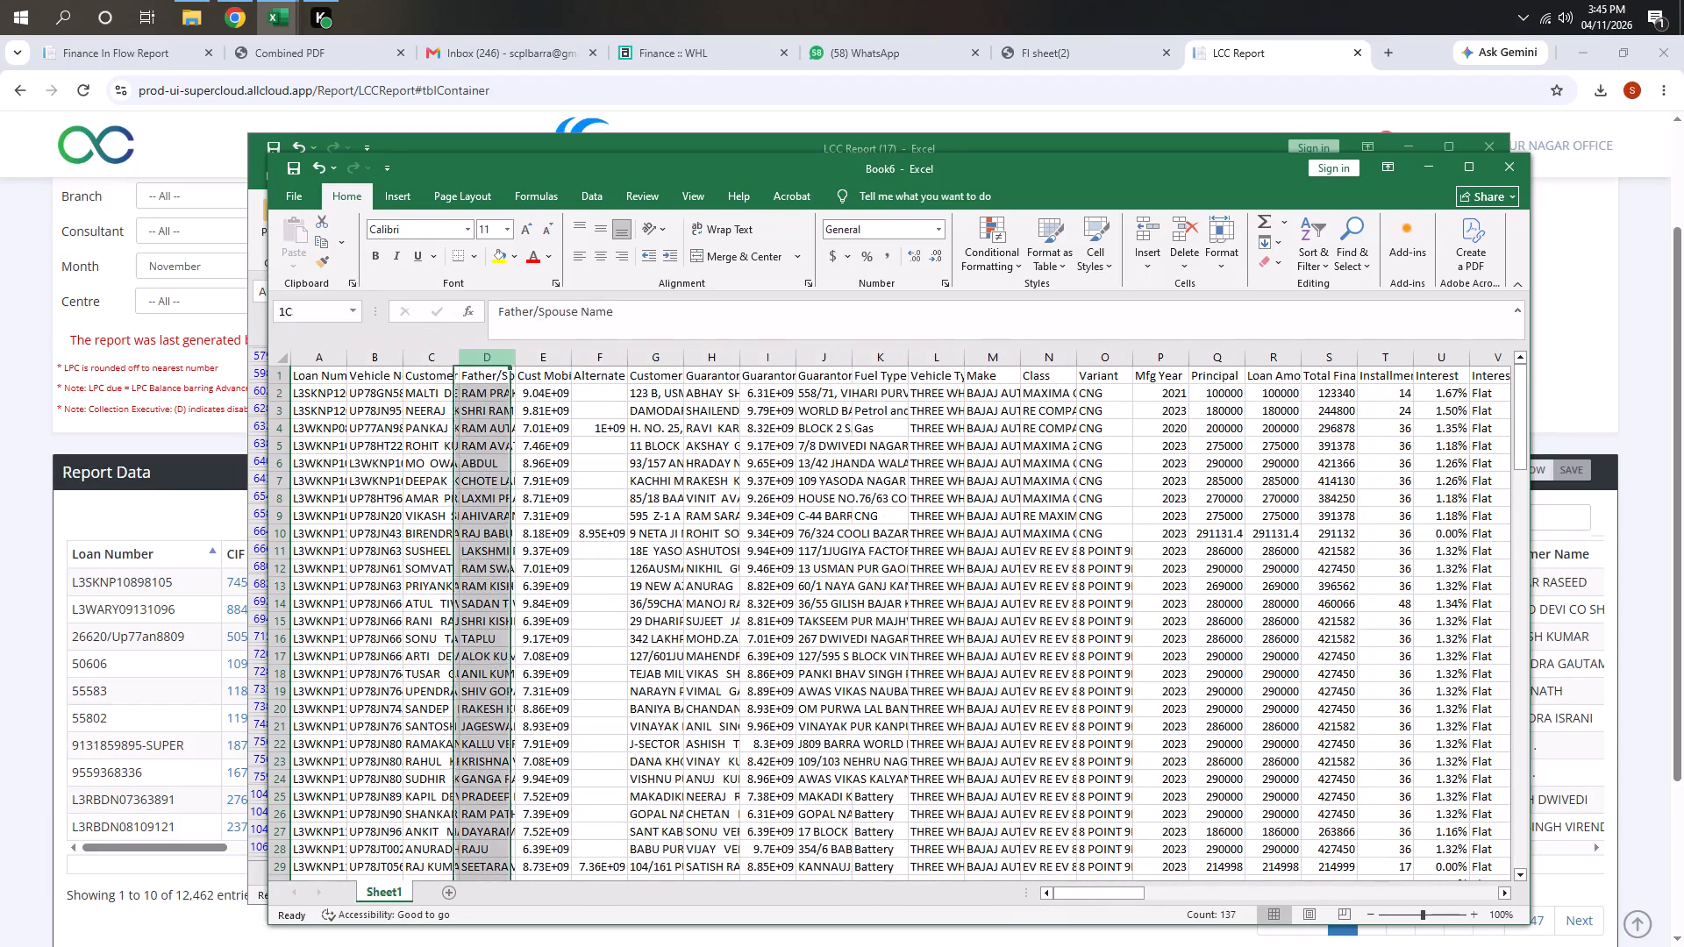
key("ctrl+minus")
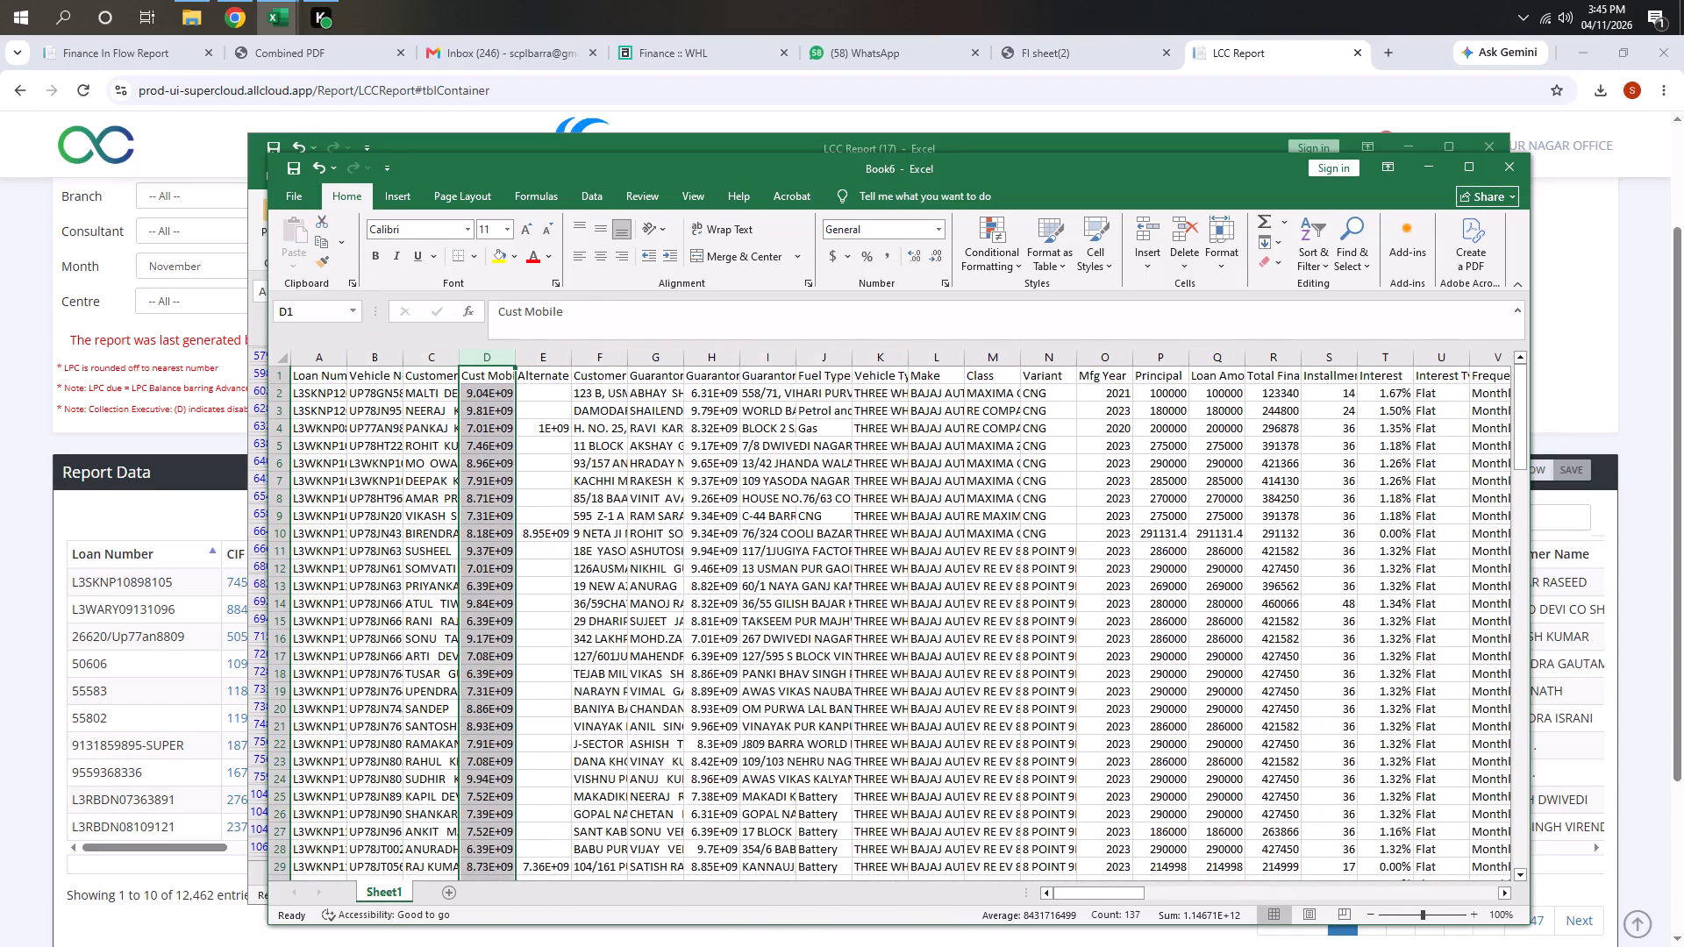
double_click(515, 354)
Delete the columns from Alternate Contact No through Last Due Date, so the remaining Installment column follows Cust Mobile.
left_click_drag(553, 355, 688, 386)
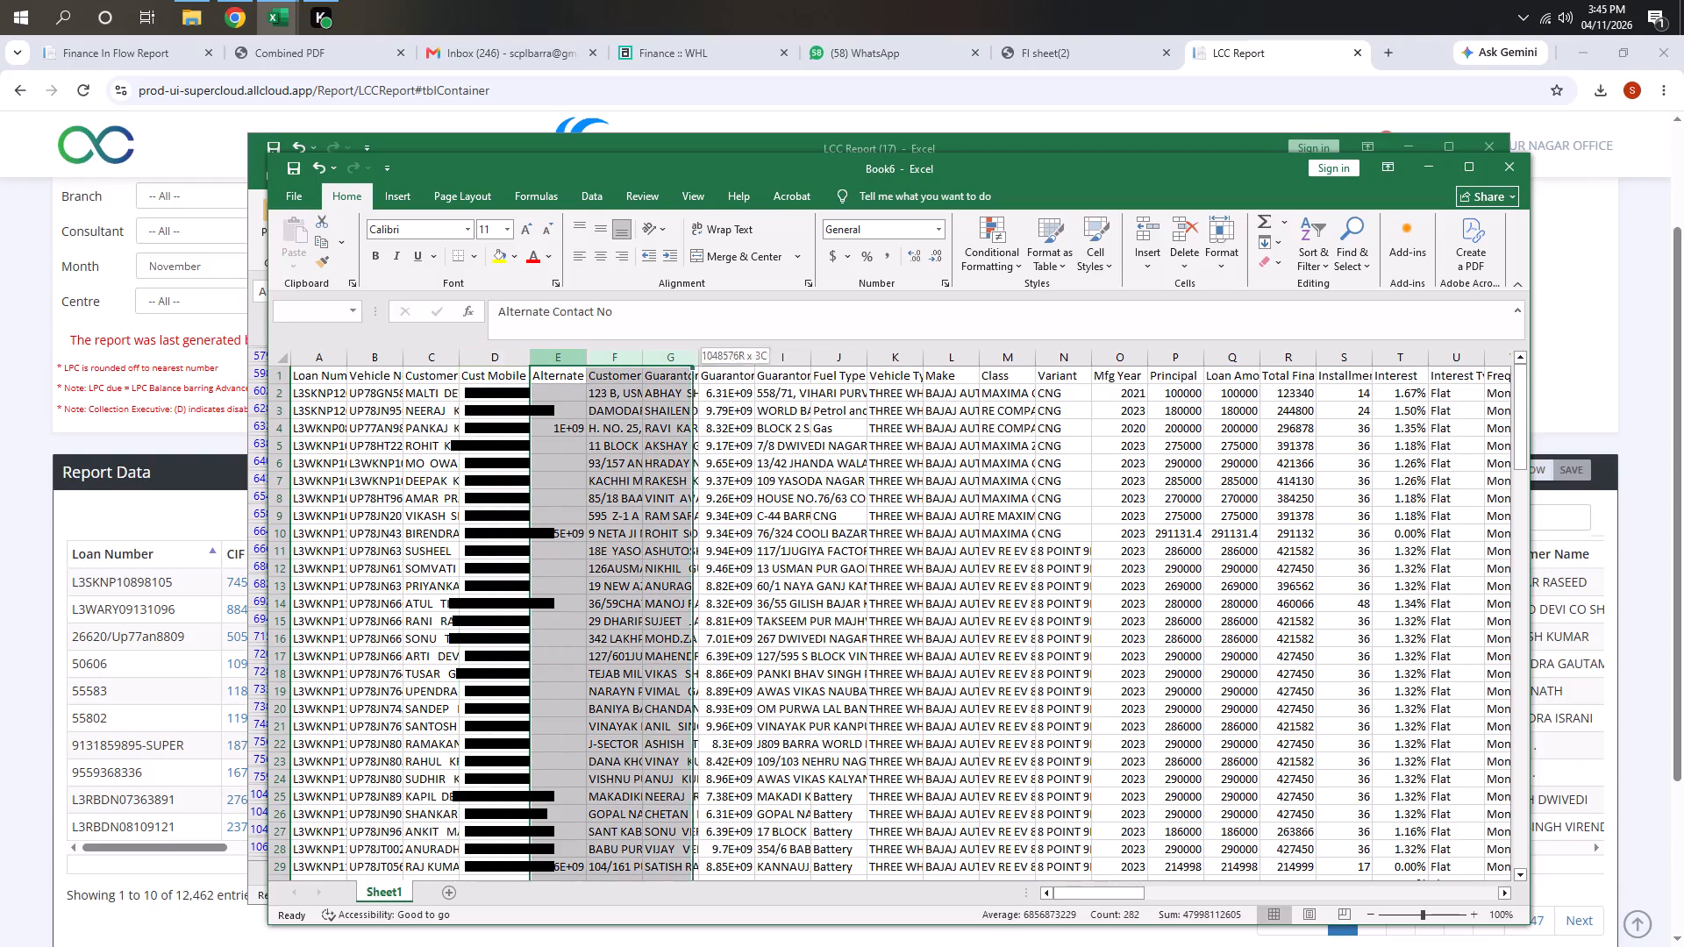
left_click_drag(688, 386, 1223, 466)
key("ctrl+minus")
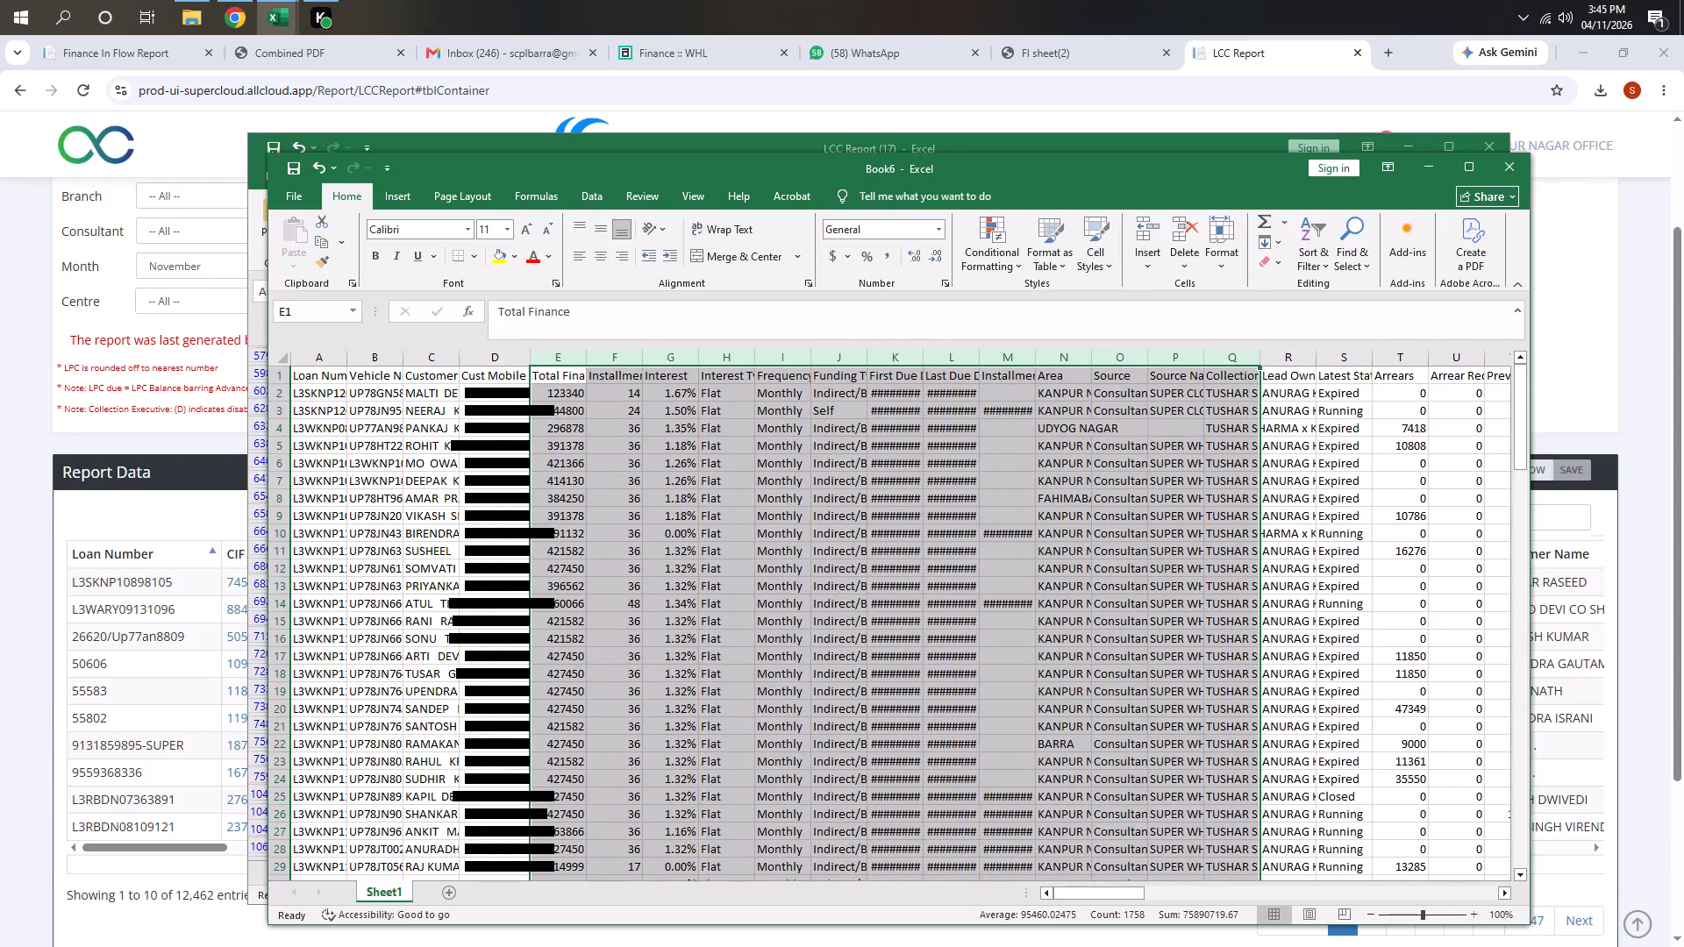
left_click(556, 363)
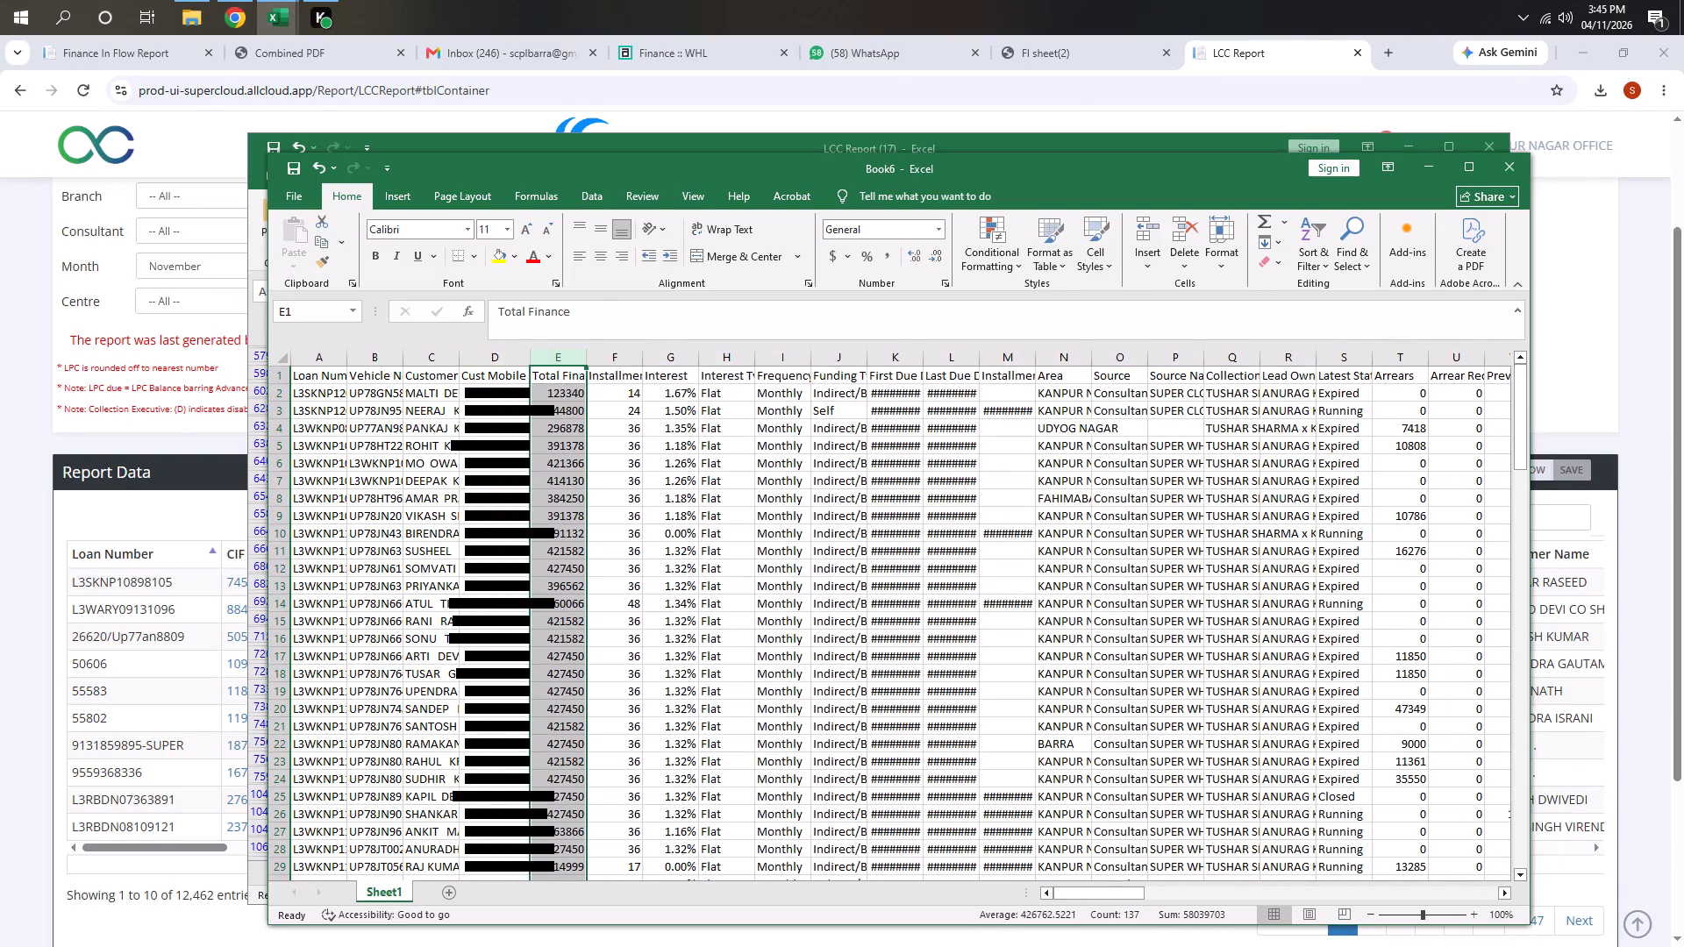
left_click_drag(607, 361, 853, 392, "ctrl")
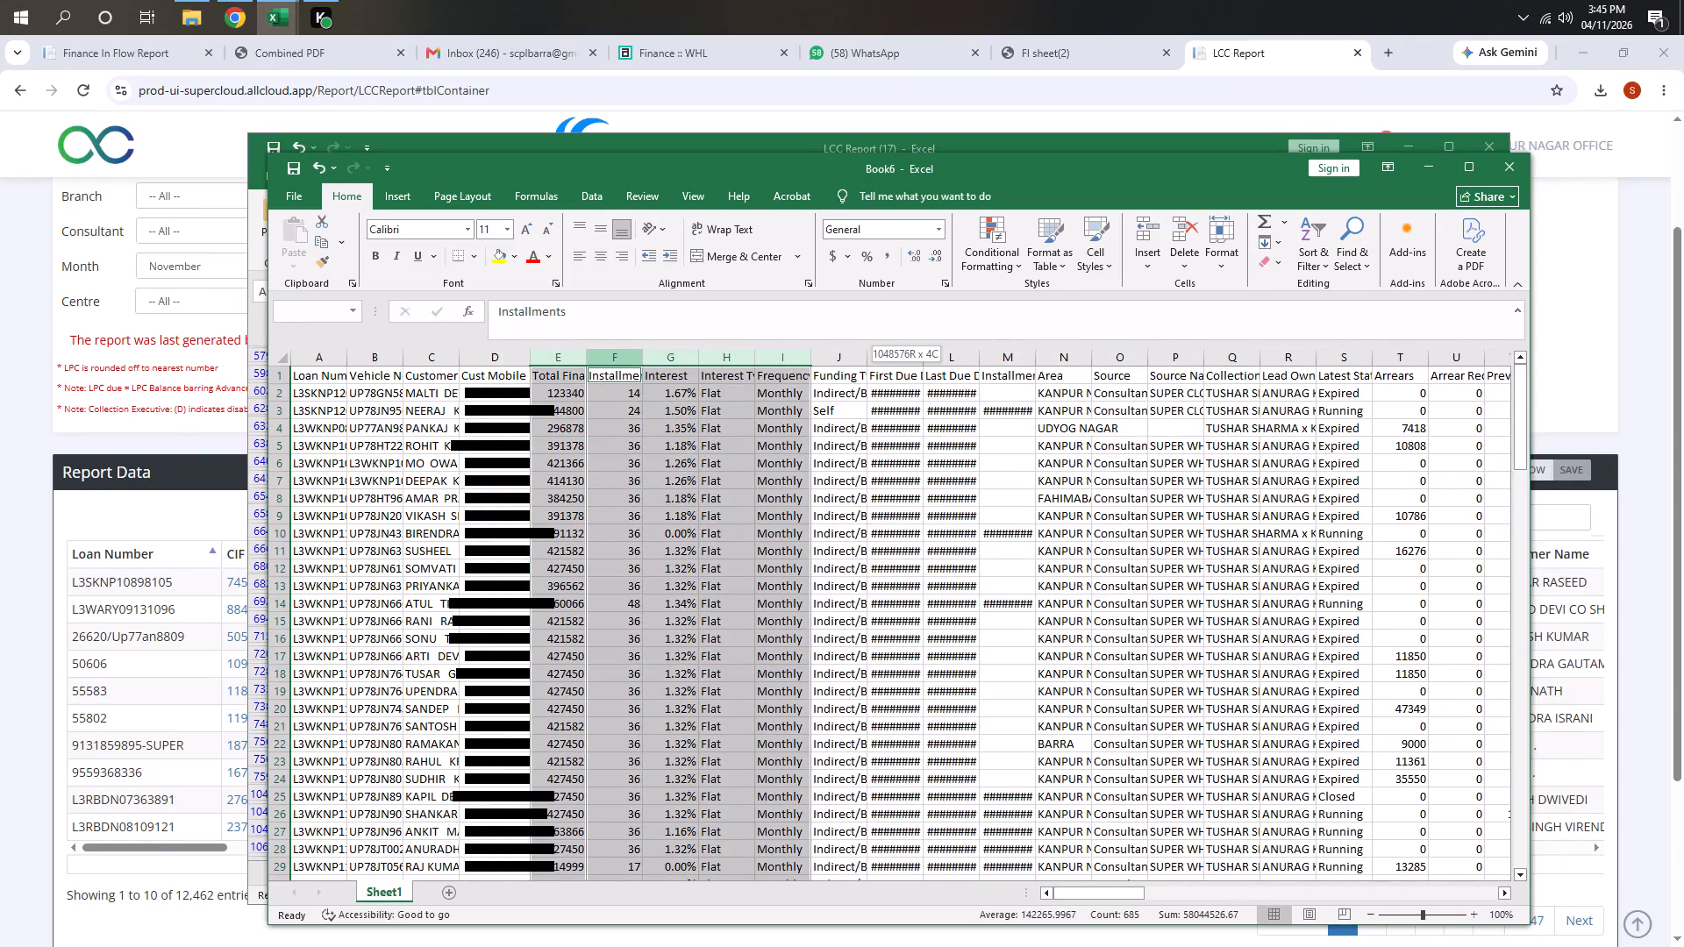
left_click_drag(853, 392, 937, 381, "ctrl")
key("ctrl+minus")
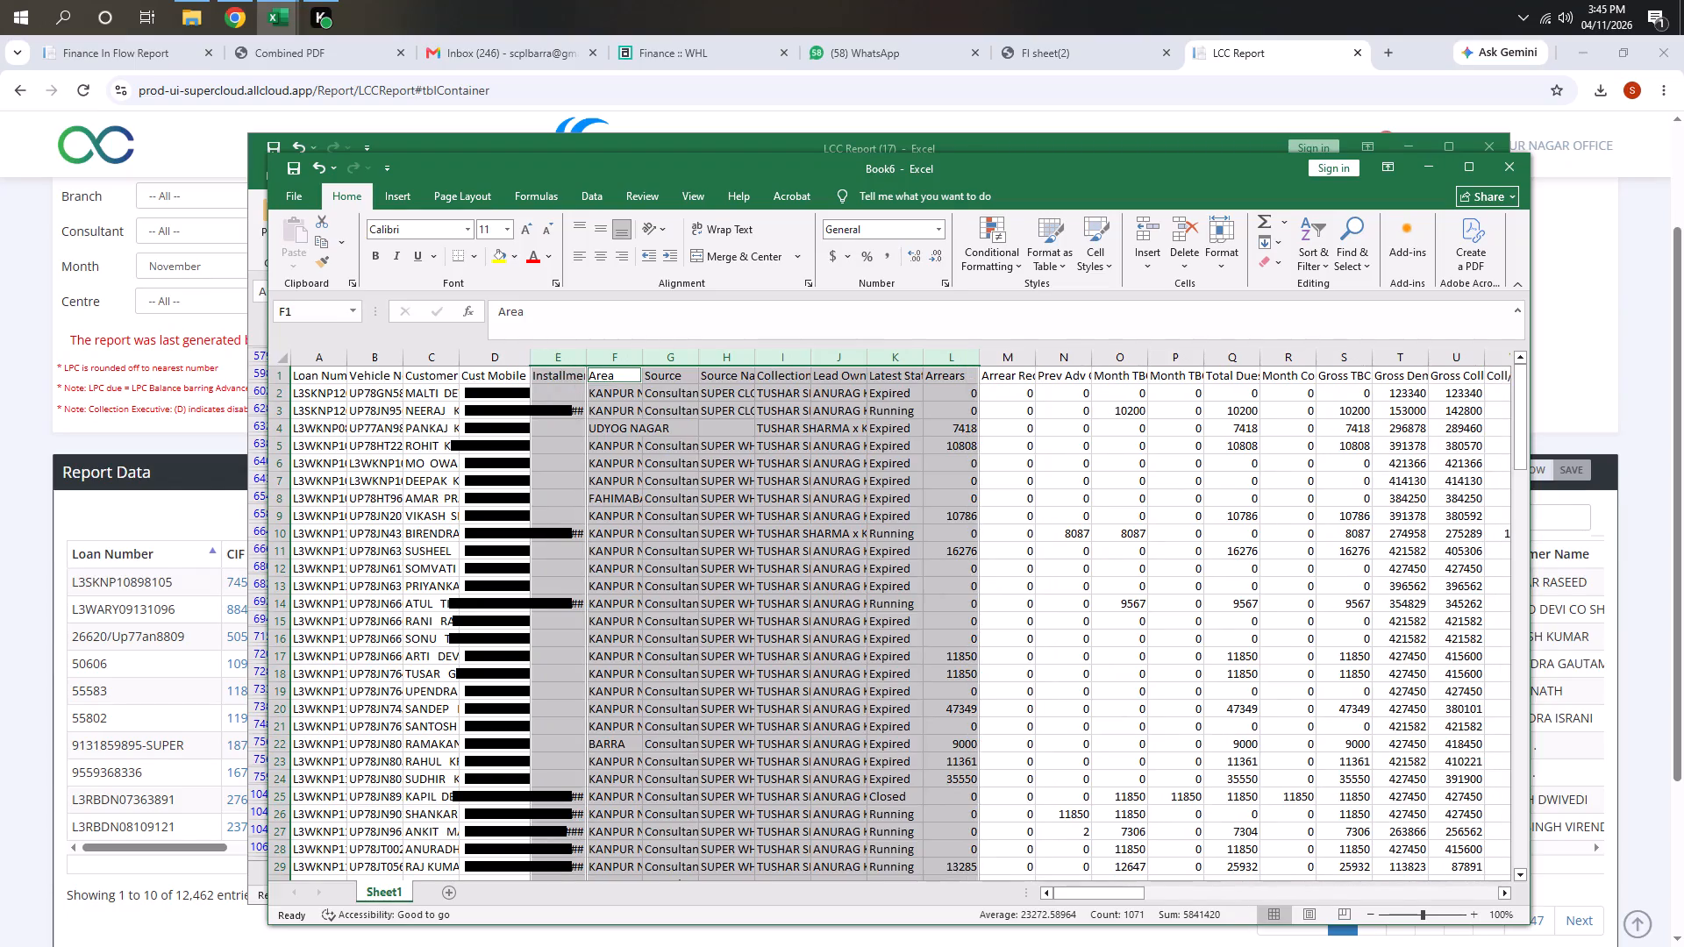
Delete the columns from Area up to Latest Status, keeping the Latest Status column.
left_click(613, 355)
left_click_drag(615, 355, 690, 373)
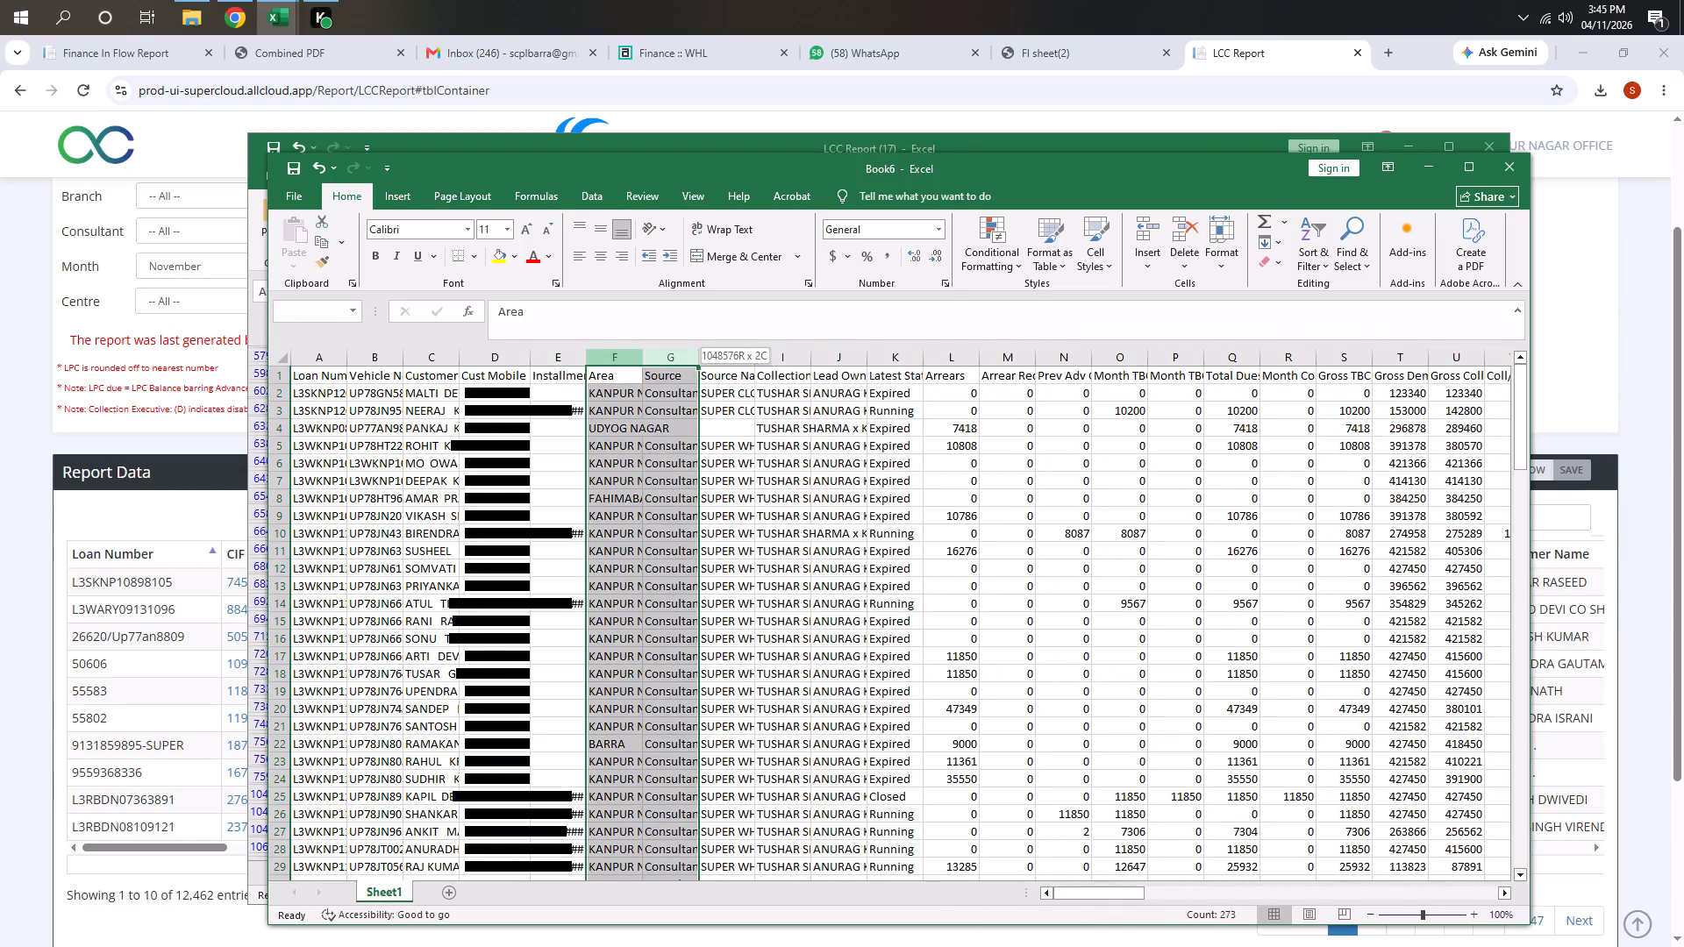
left_click_drag(690, 373, 880, 330)
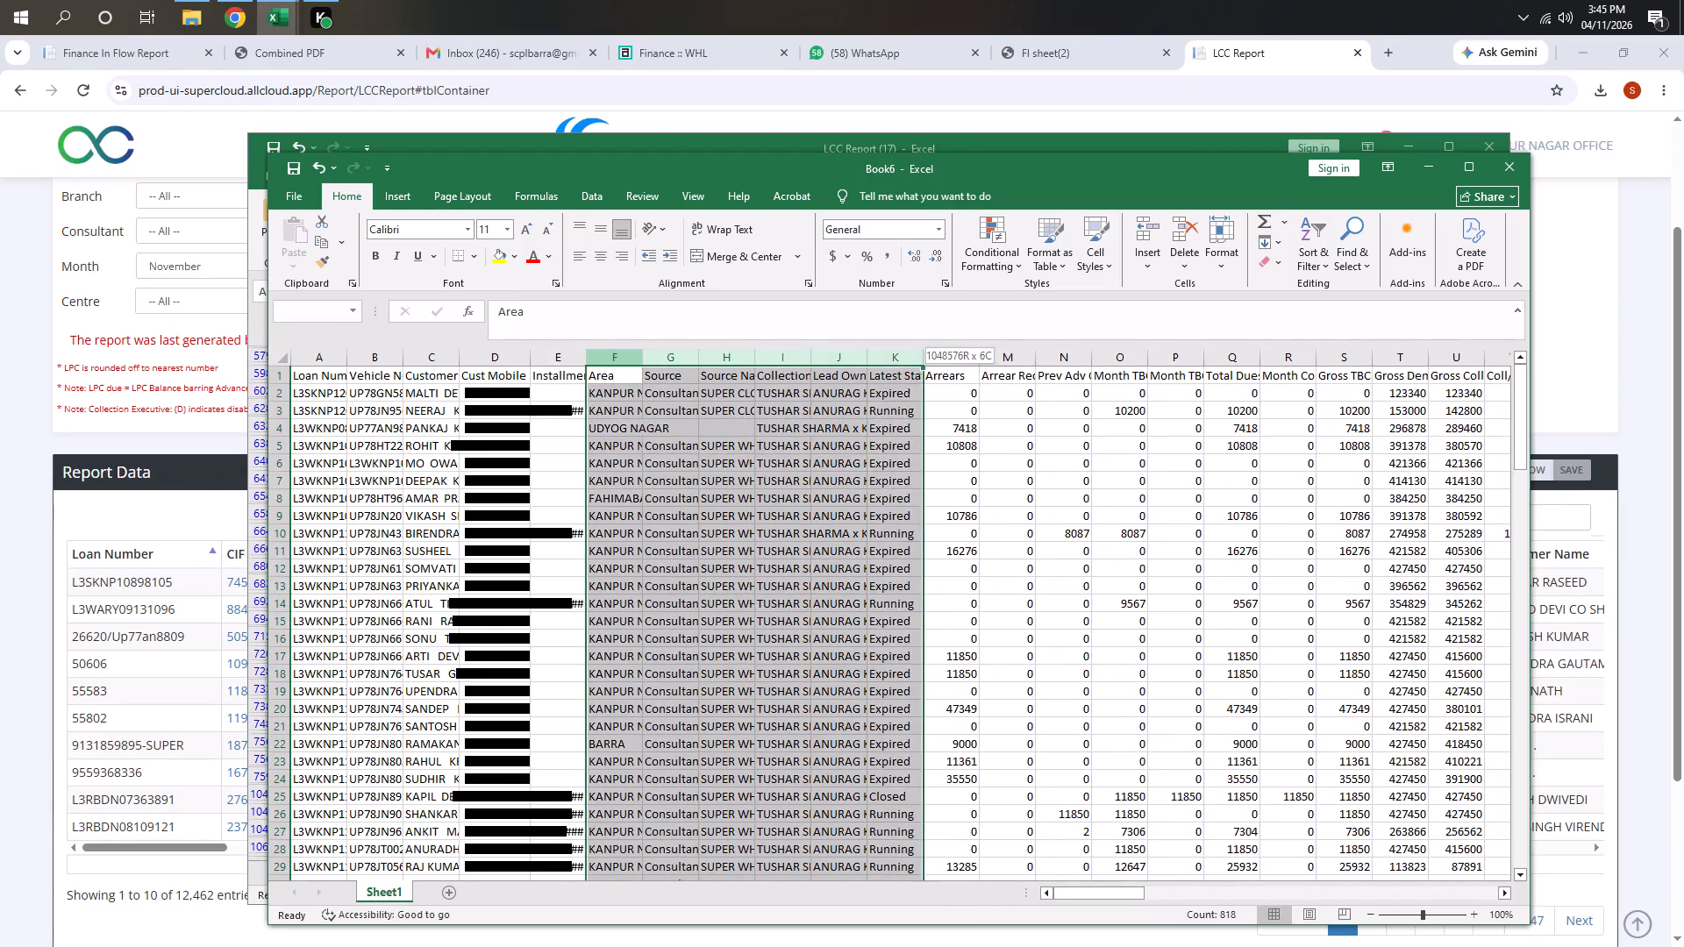
left_click_drag(880, 330, 845, 344)
key("ctrl+minus")
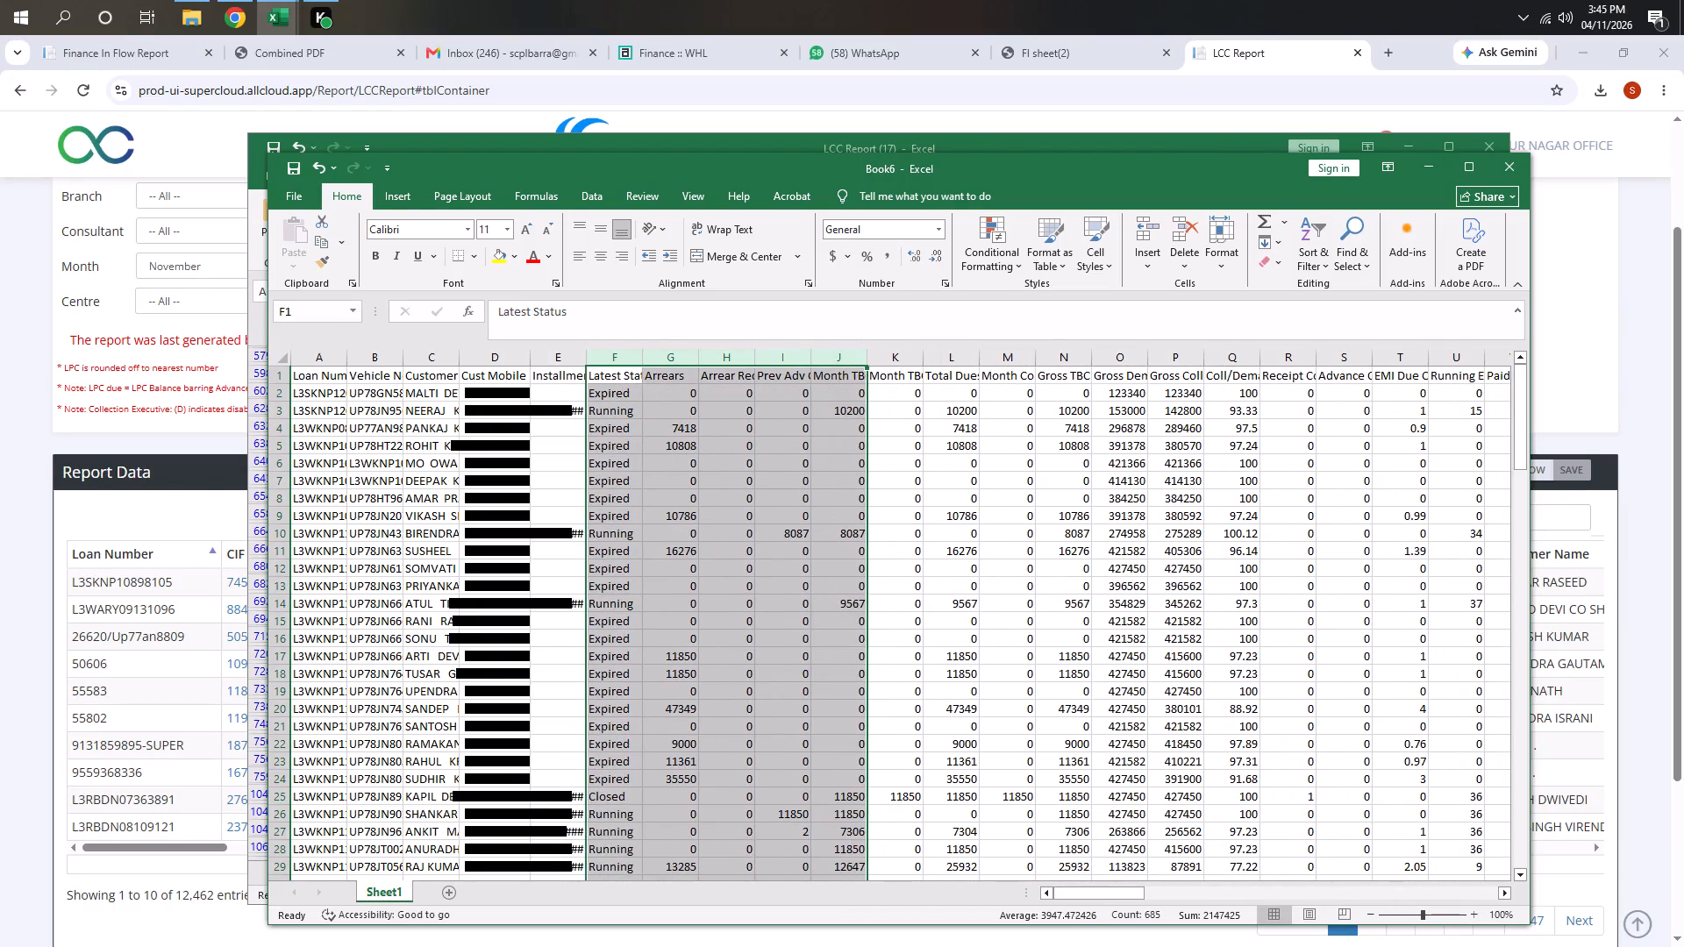
Delete the columns from Arrears through Bucket and all columns from Cumm VAS onward, keeping Last Rcvd Date.
left_click_drag(680, 360, 1482, 413)
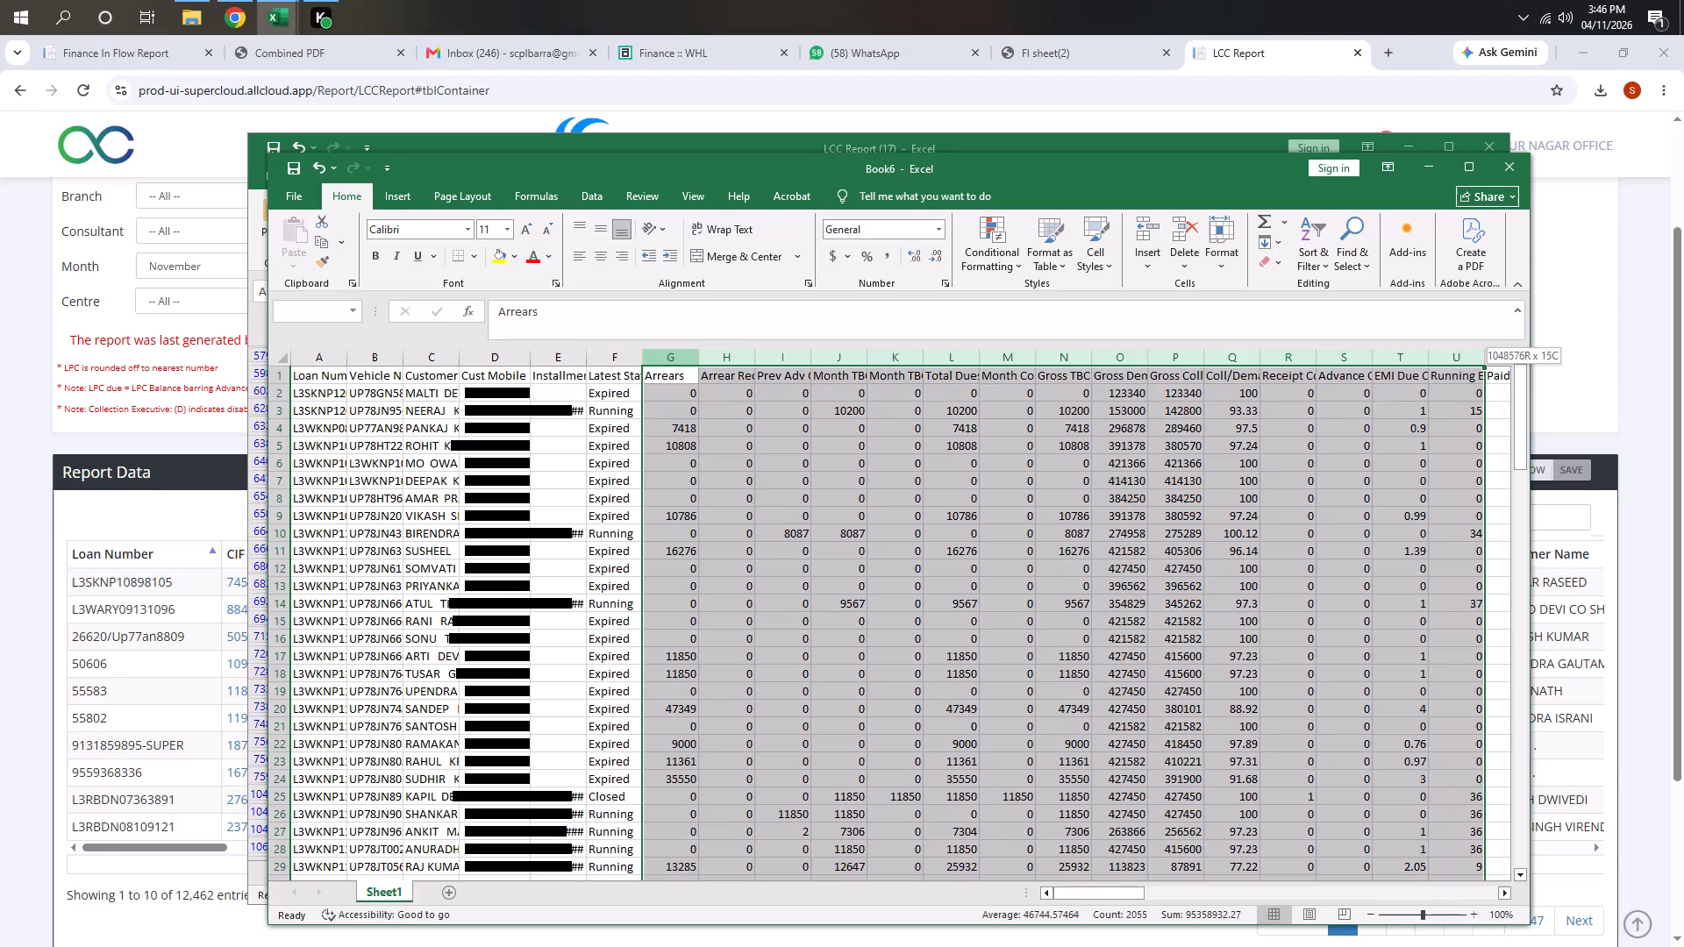
left_click_drag(1482, 413, 1547, 400)
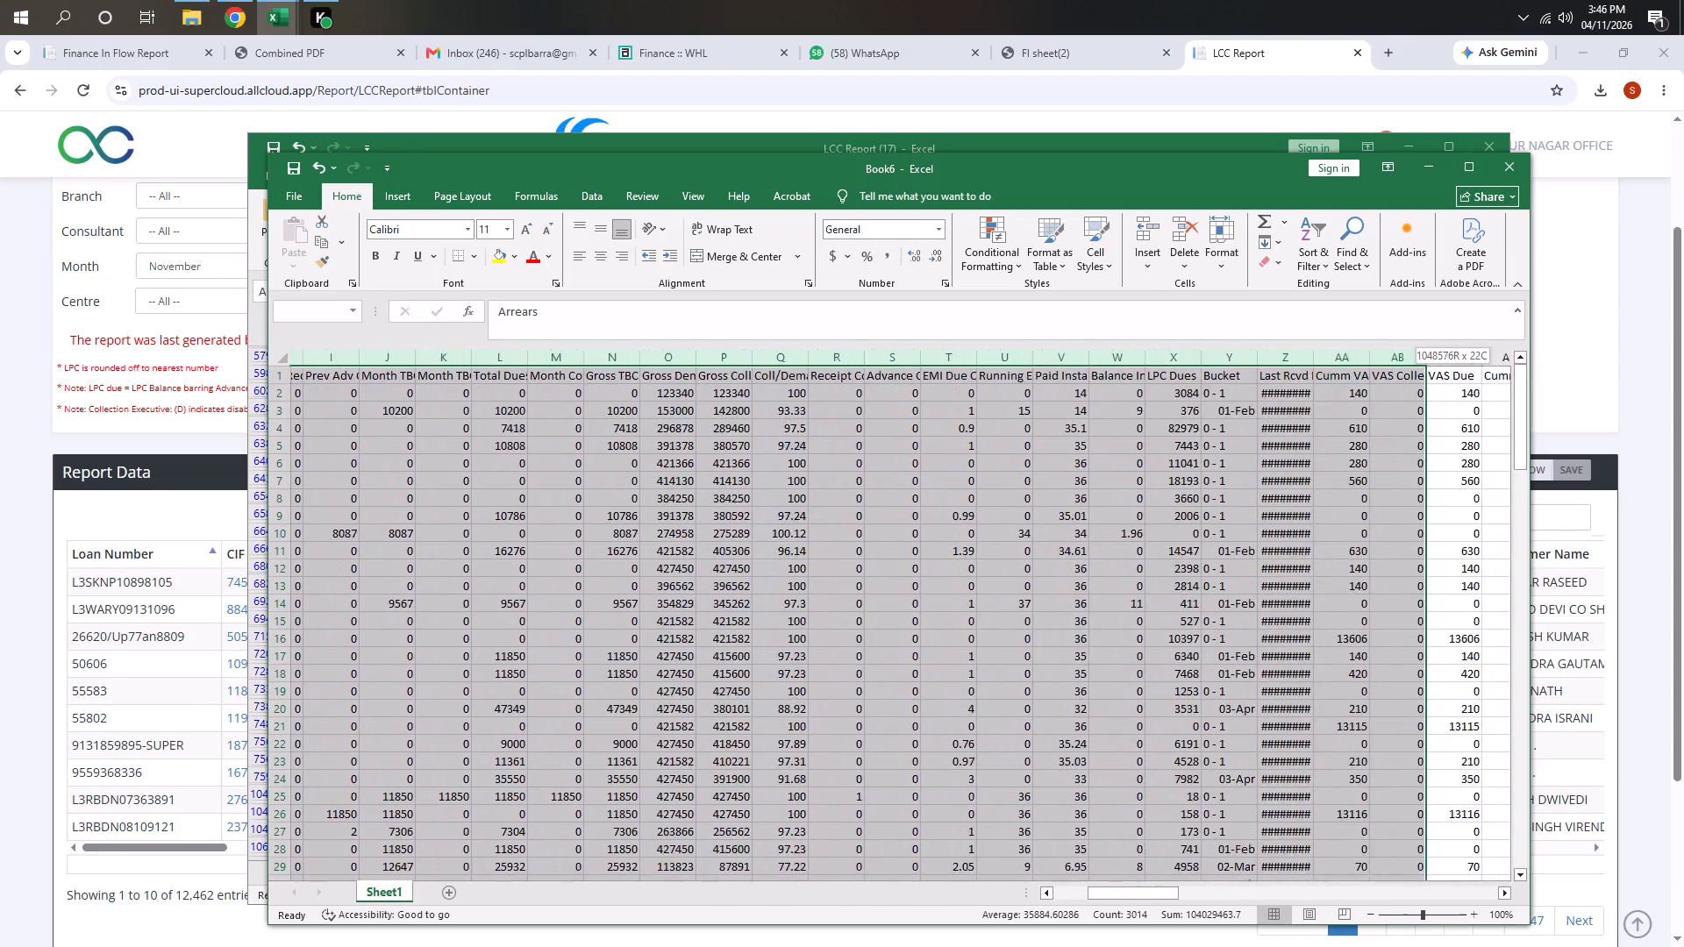
left_click_drag(1547, 400, 972, 483)
key("ctrl+minus")
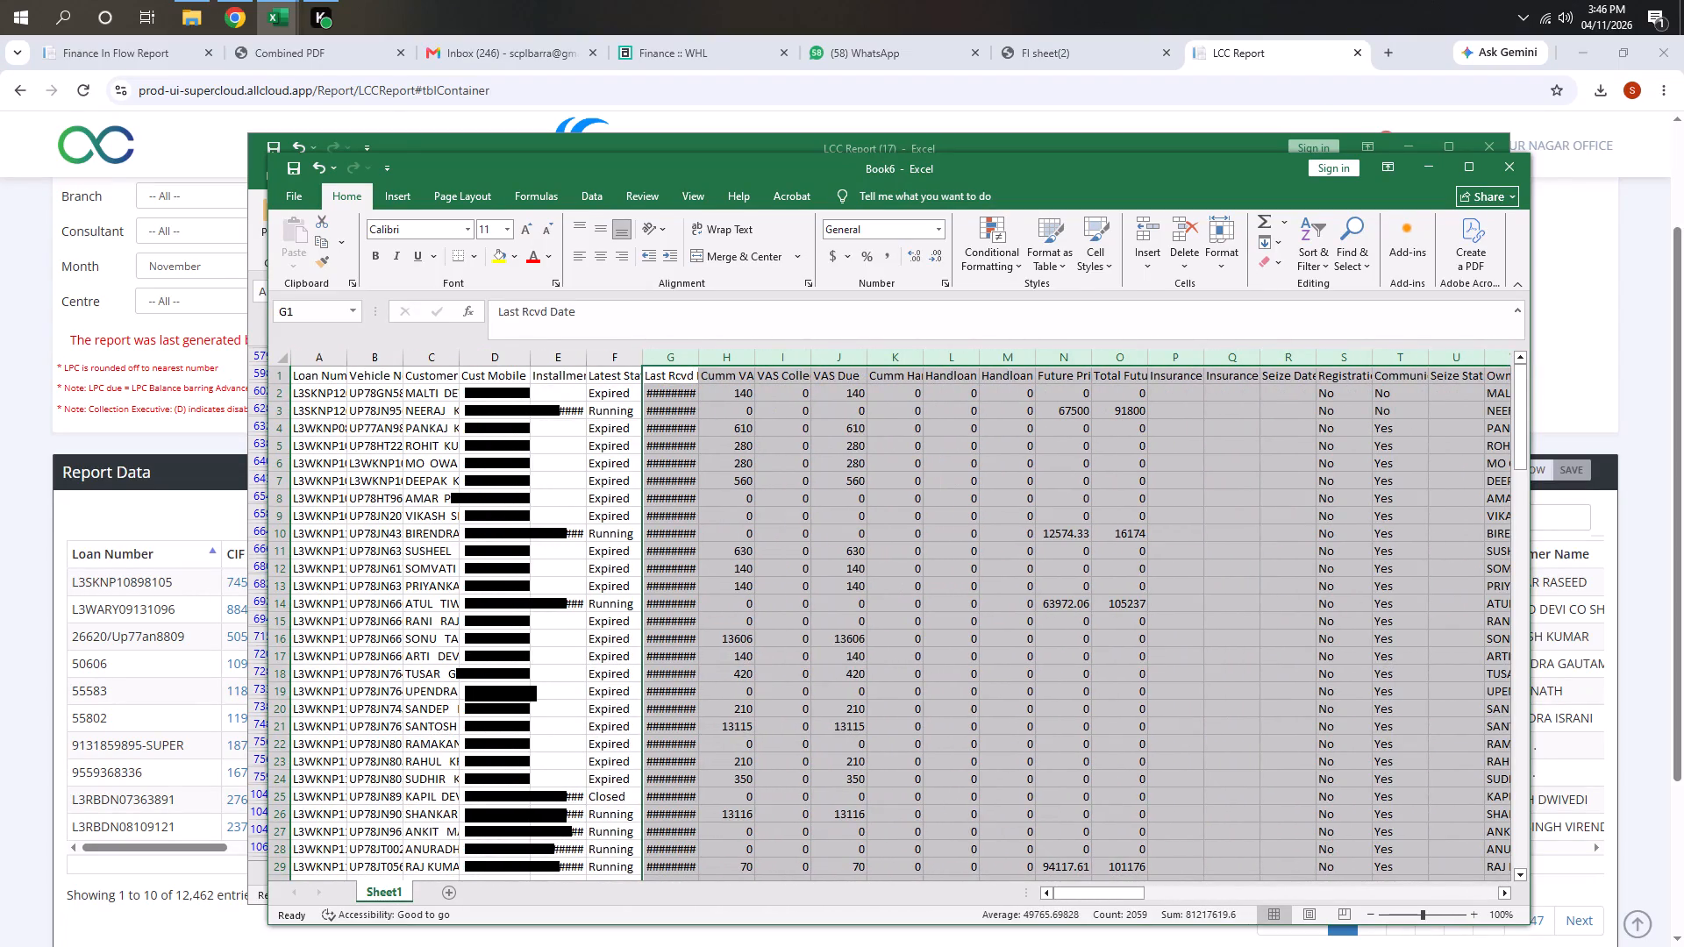
left_click_drag(731, 360, 1557, 439)
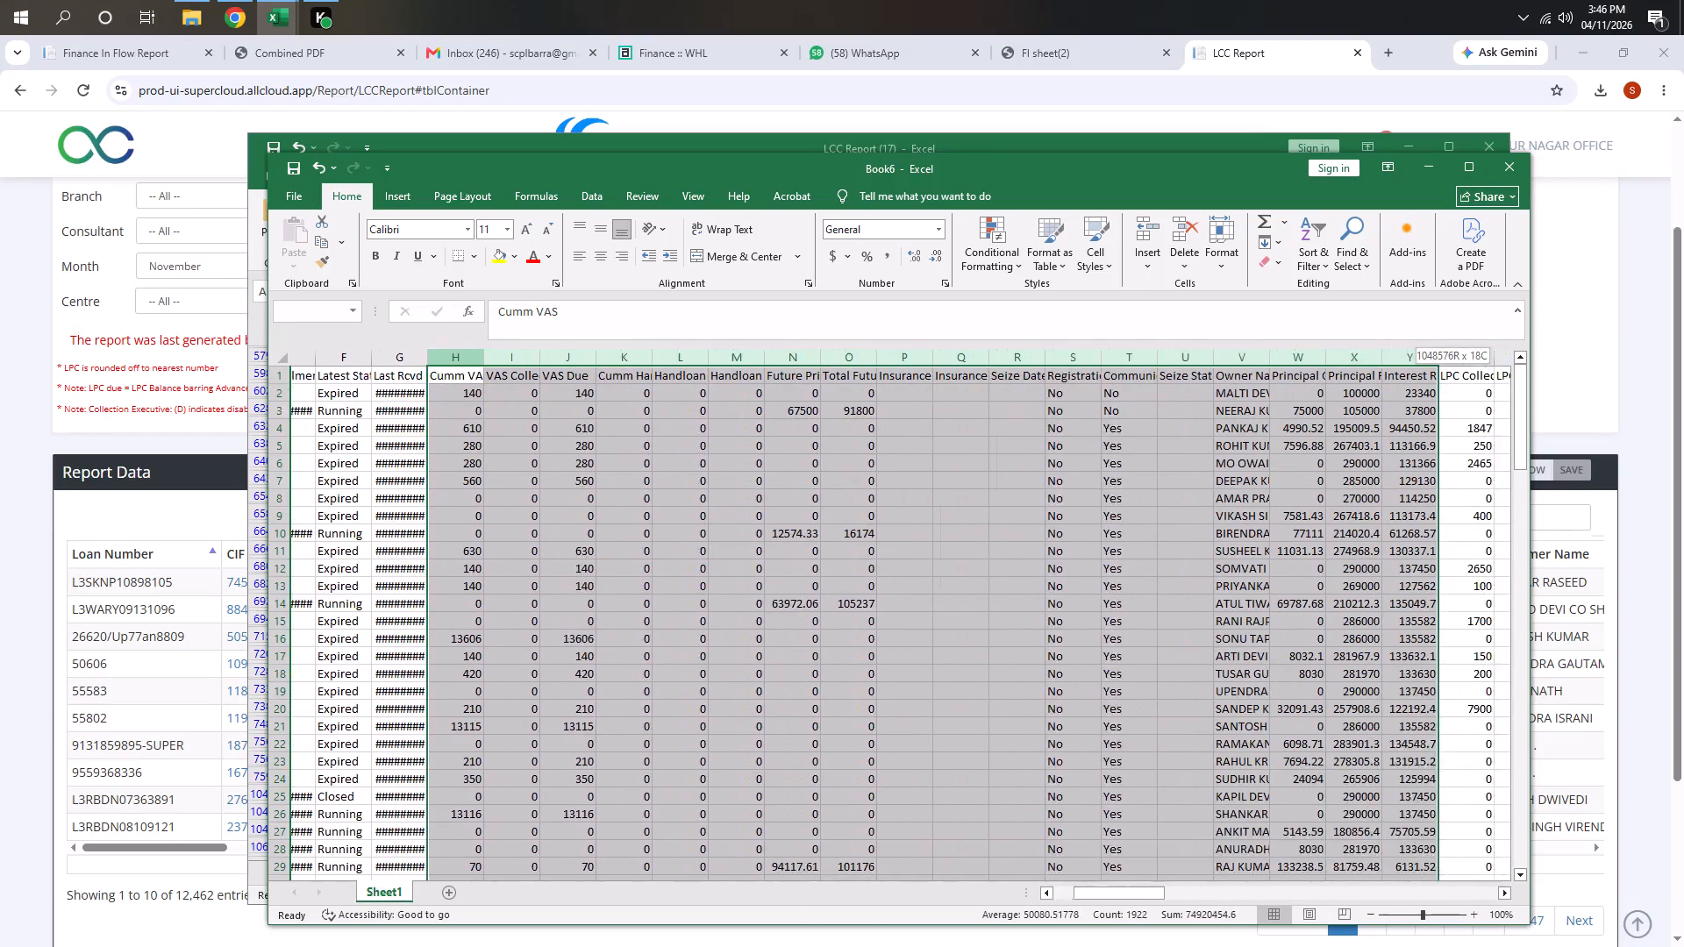
left_click_drag(1557, 439, 1583, 437)
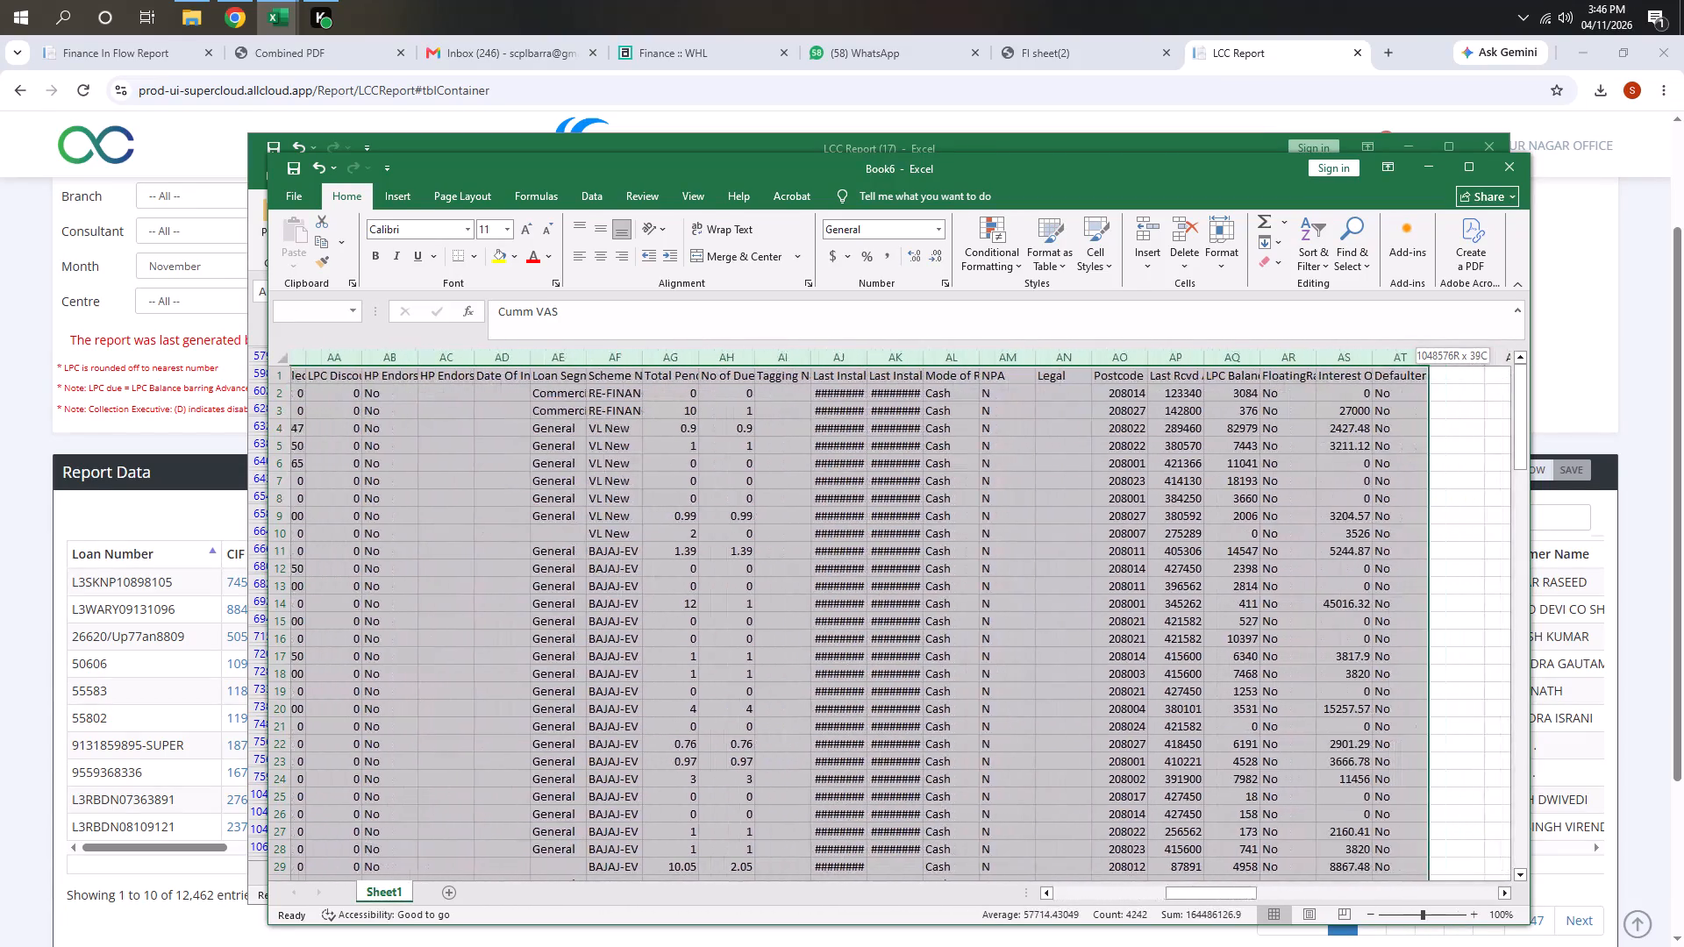
left_click_drag(1583, 437, 1381, 490)
key("ctrl+minus")
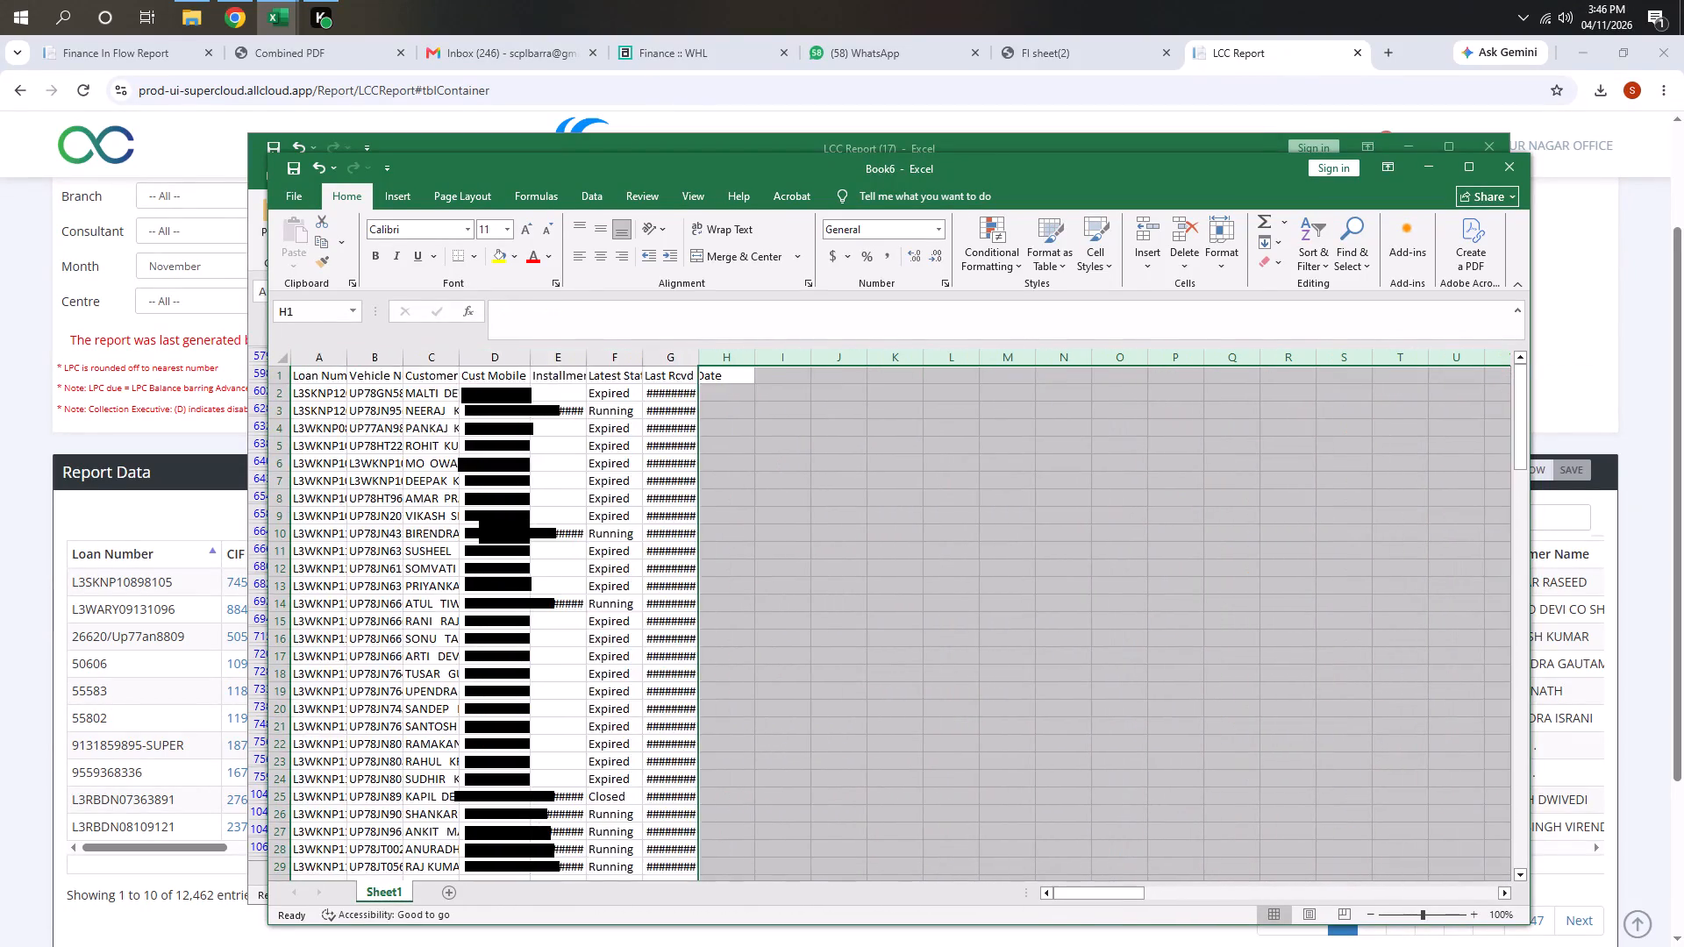
Apply all borders to the entire remaining seven-column table.
key("ctrl+a")
key("ctrl+Left")
key("ctrl+a")
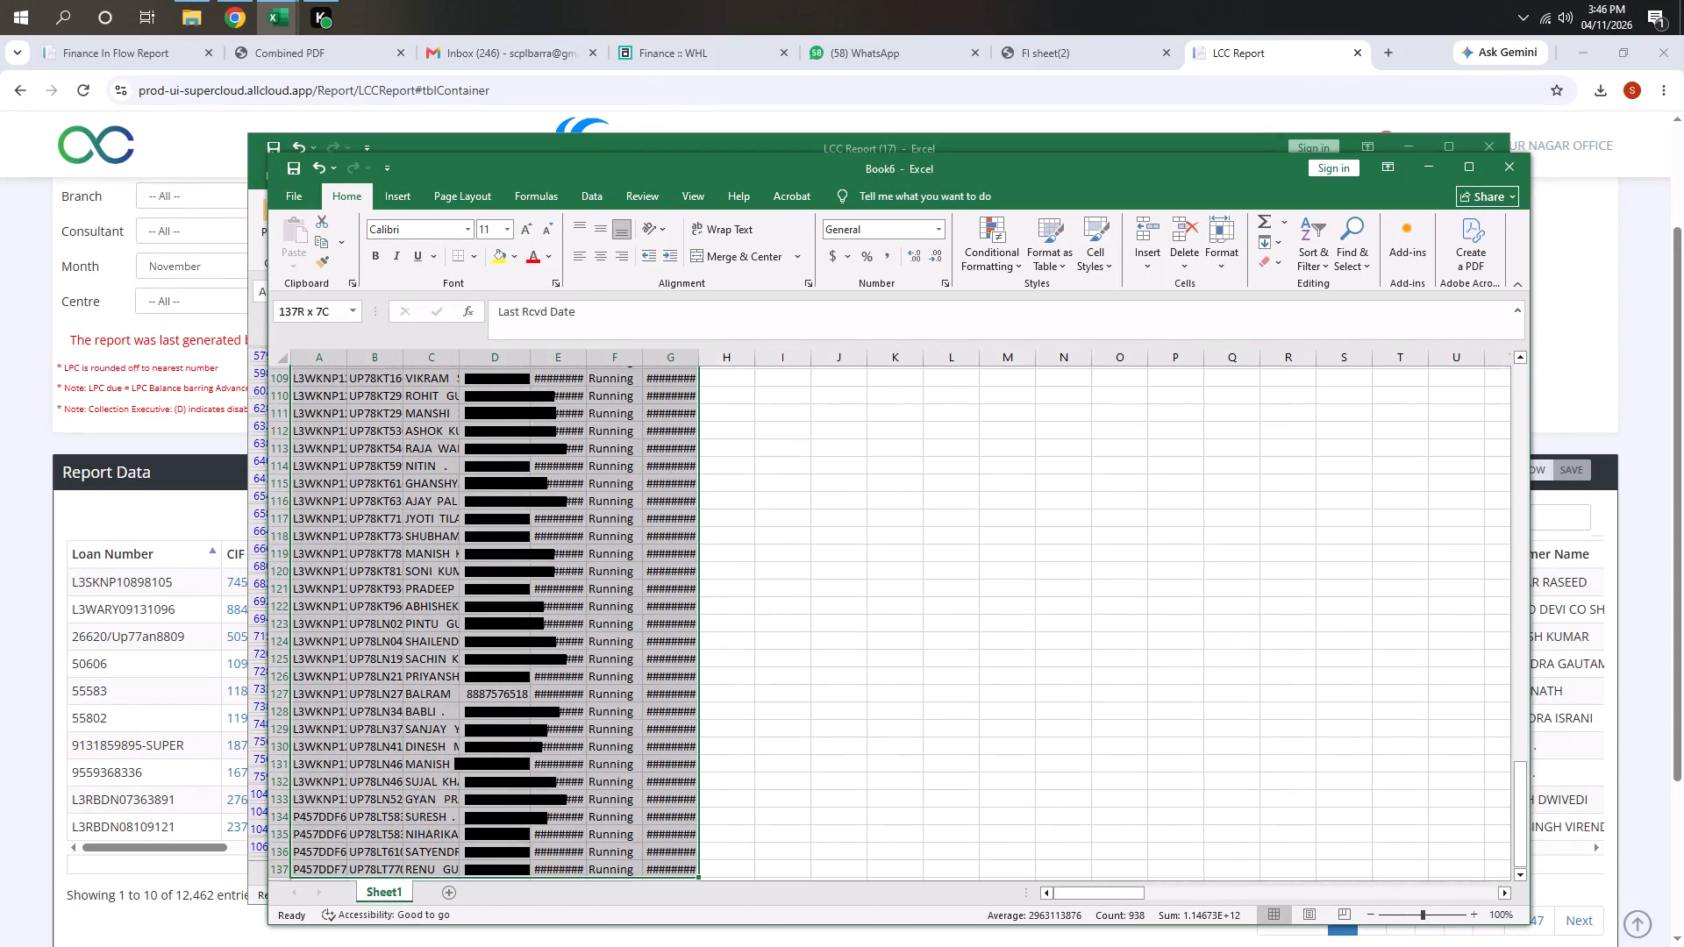
type("HBA")
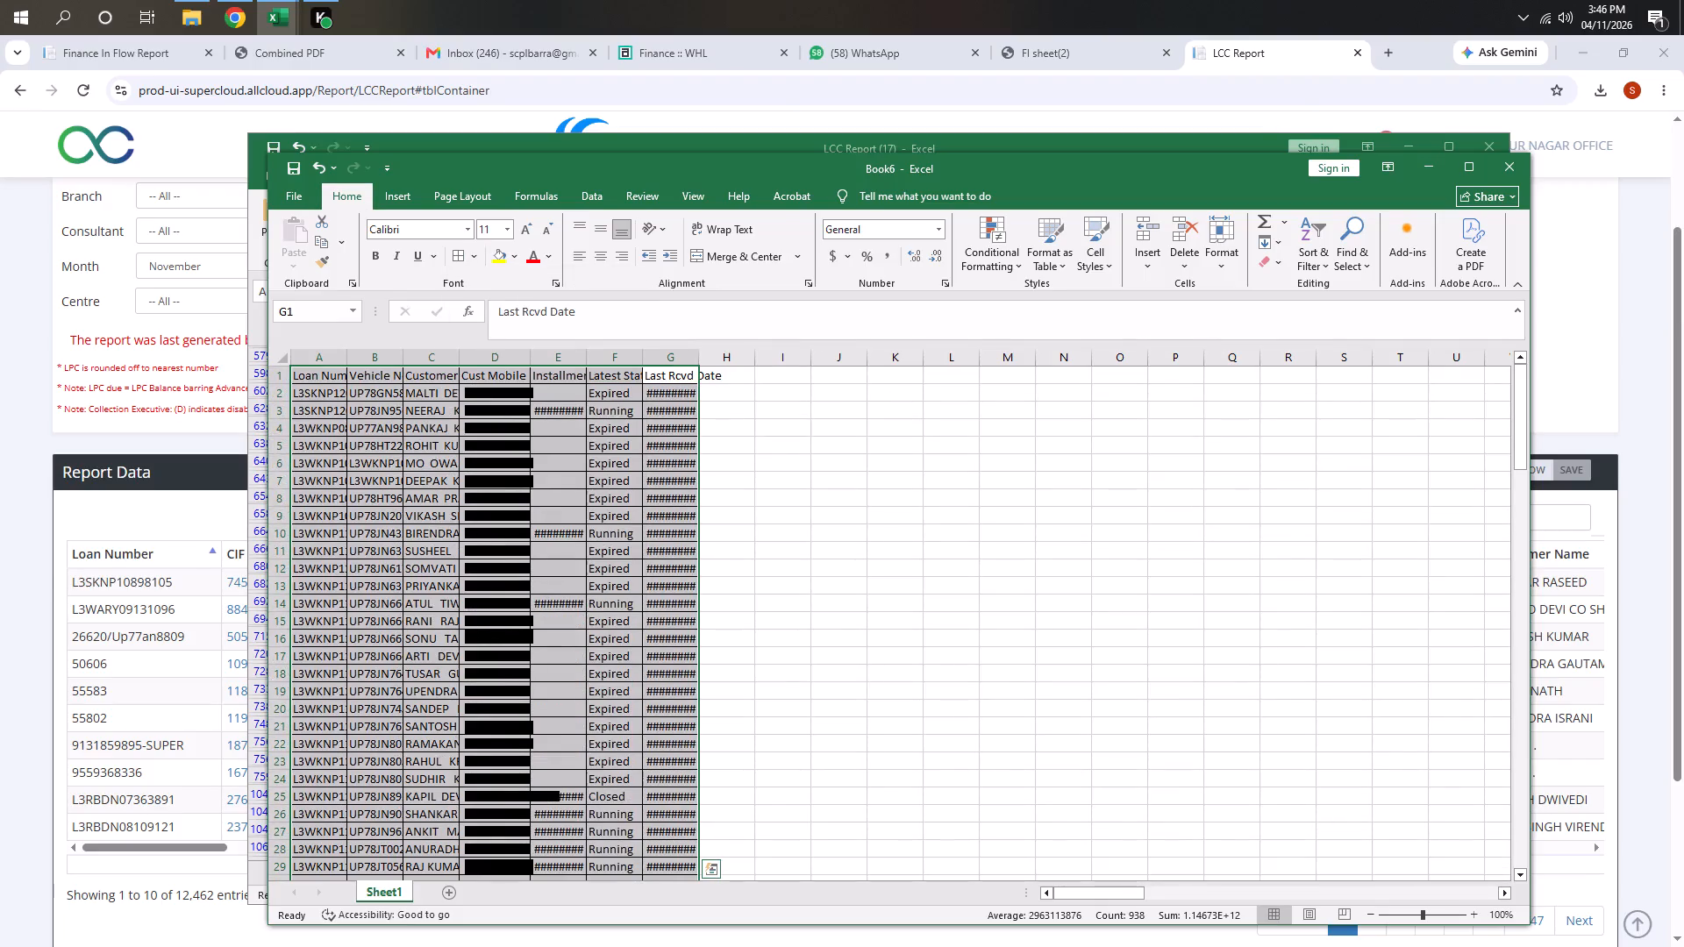
Add filters to the header row and filter Latest Status to Closed and Expired, excluding Running.
left_click(627, 386)
left_click(631, 377)
key("ctrl+shift+l")
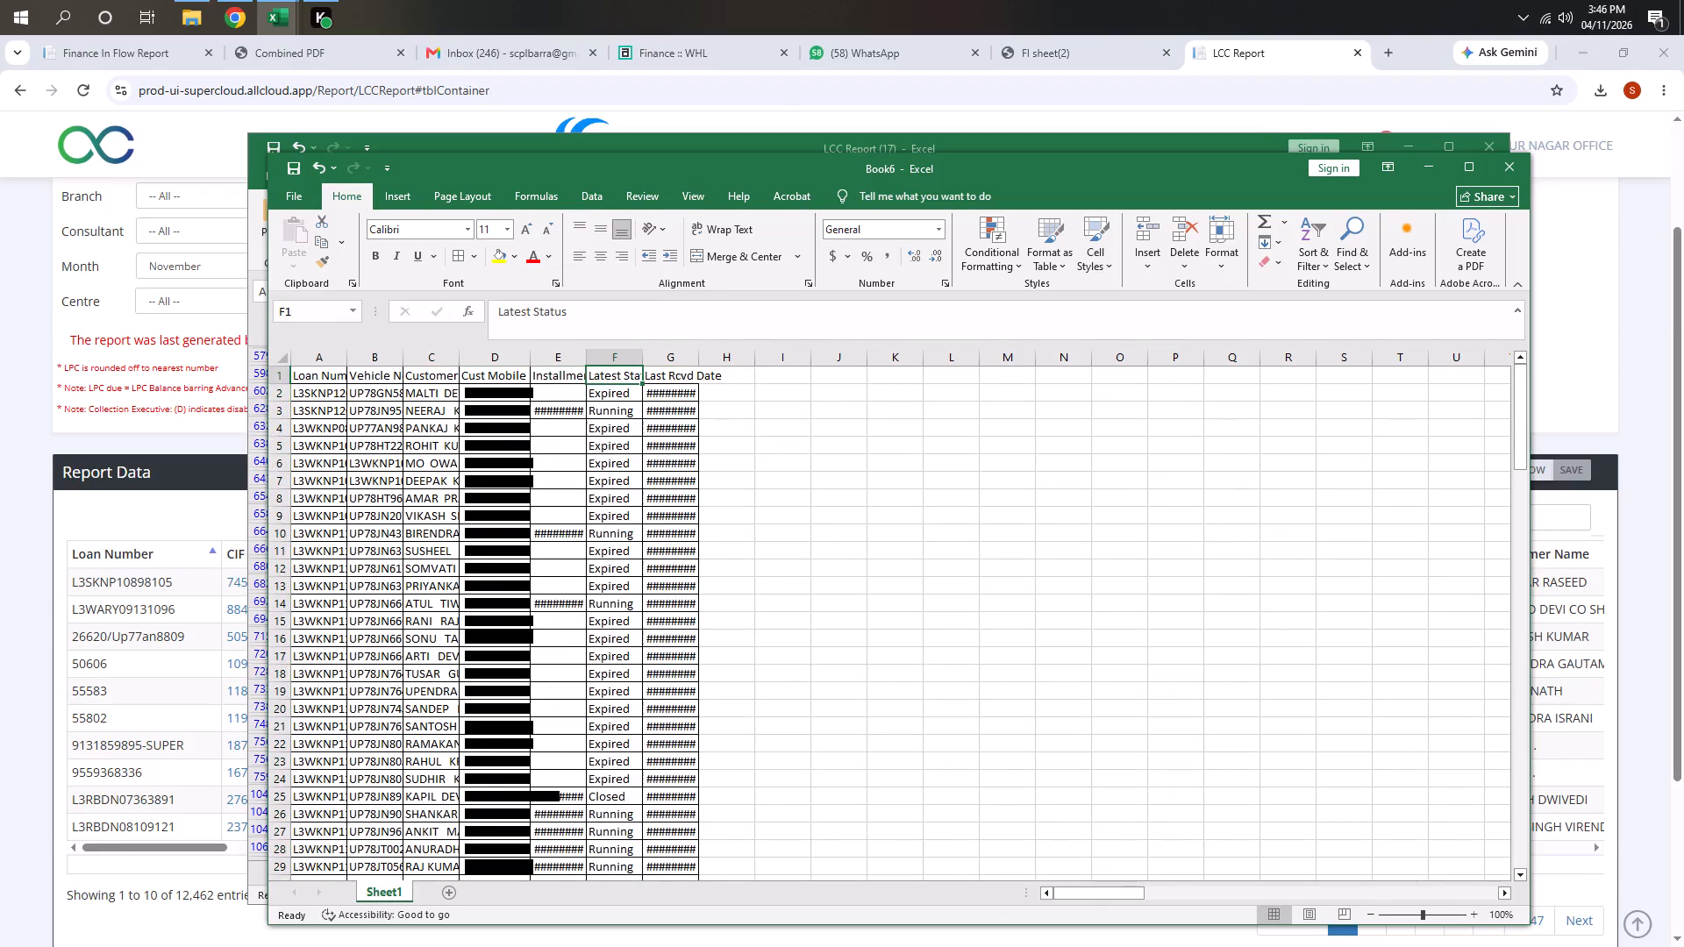
key("alt+Down")
key("Down")
key("Down")
key("Down")
key("Down")
key("Down")
key("Down")
key("Down")
key("Down")
key("Down")
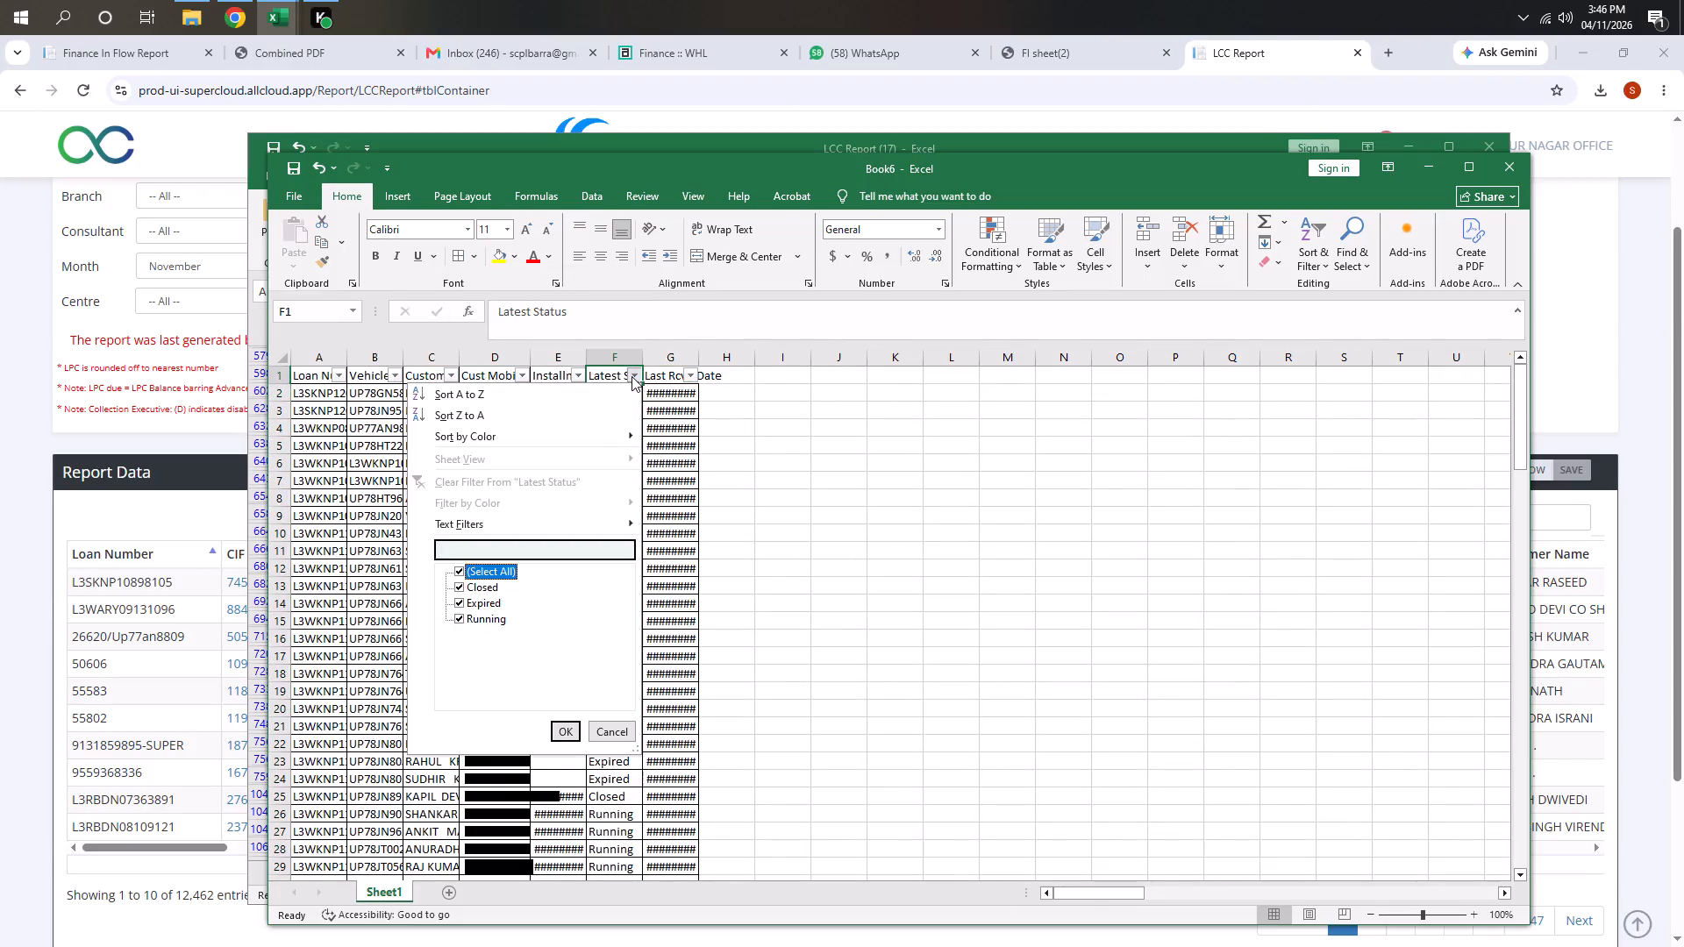
key("space")
key("Down")
key("Down")
key("Up")
key("space")
key("Down")
key("space")
key("Down")
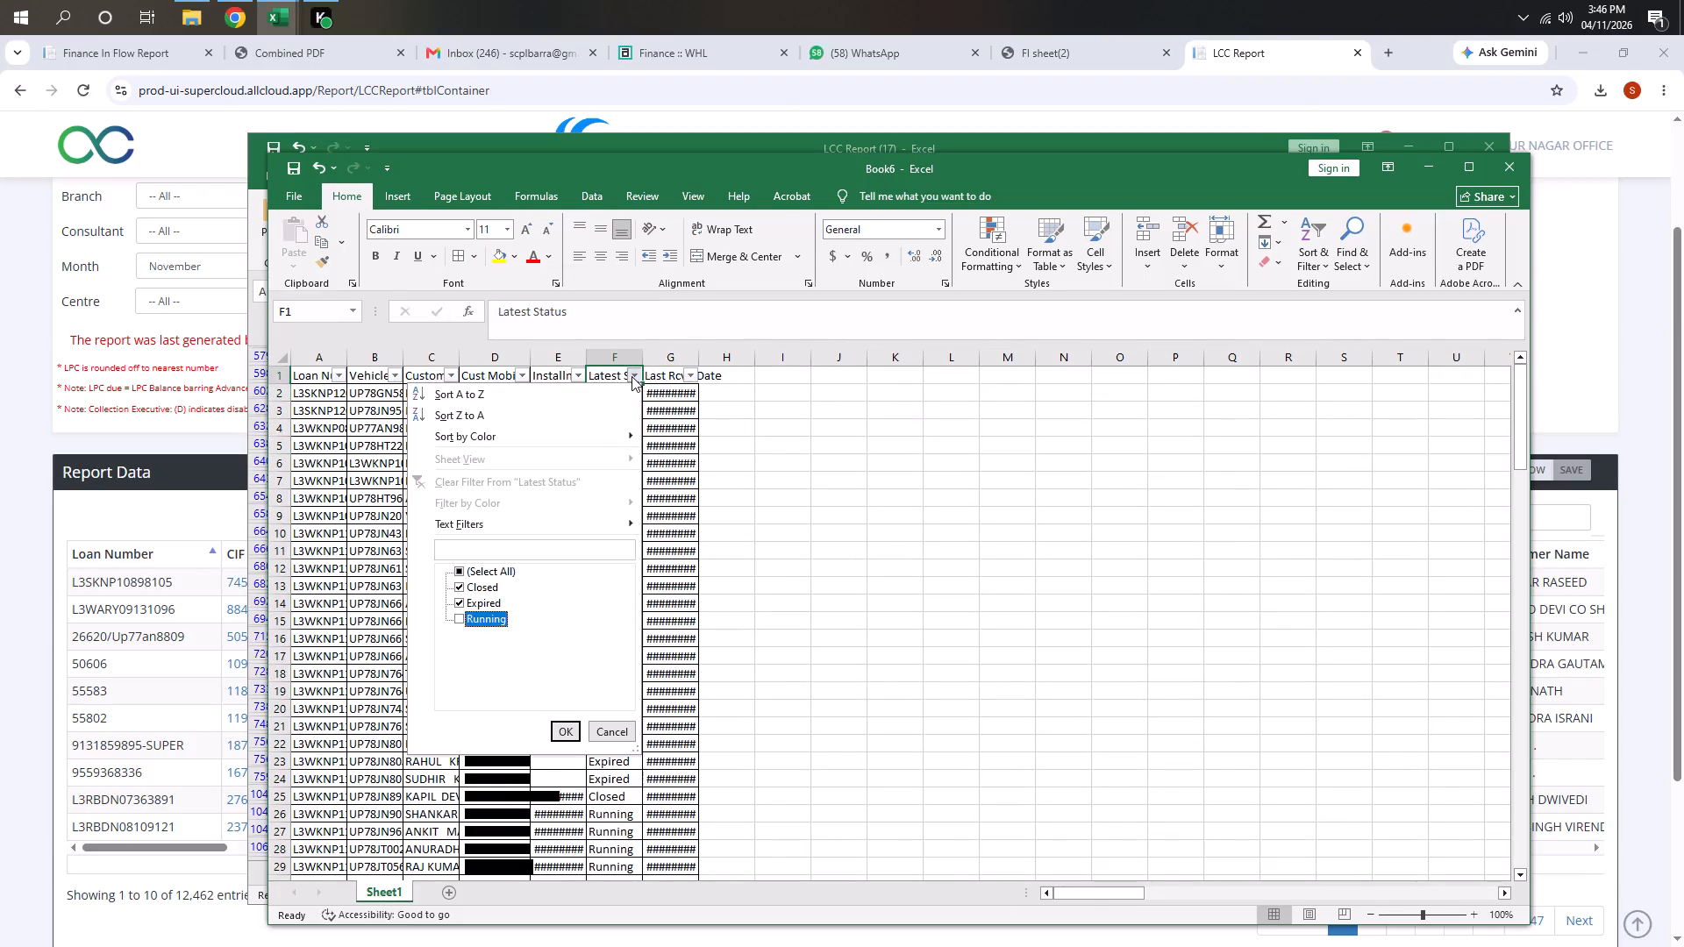
key("Up")
key("Return")
Delete all the filtered Closed and Expired rows below the header.
key("Down")
key("shift+Down")
key("ctrl+shift+Down")
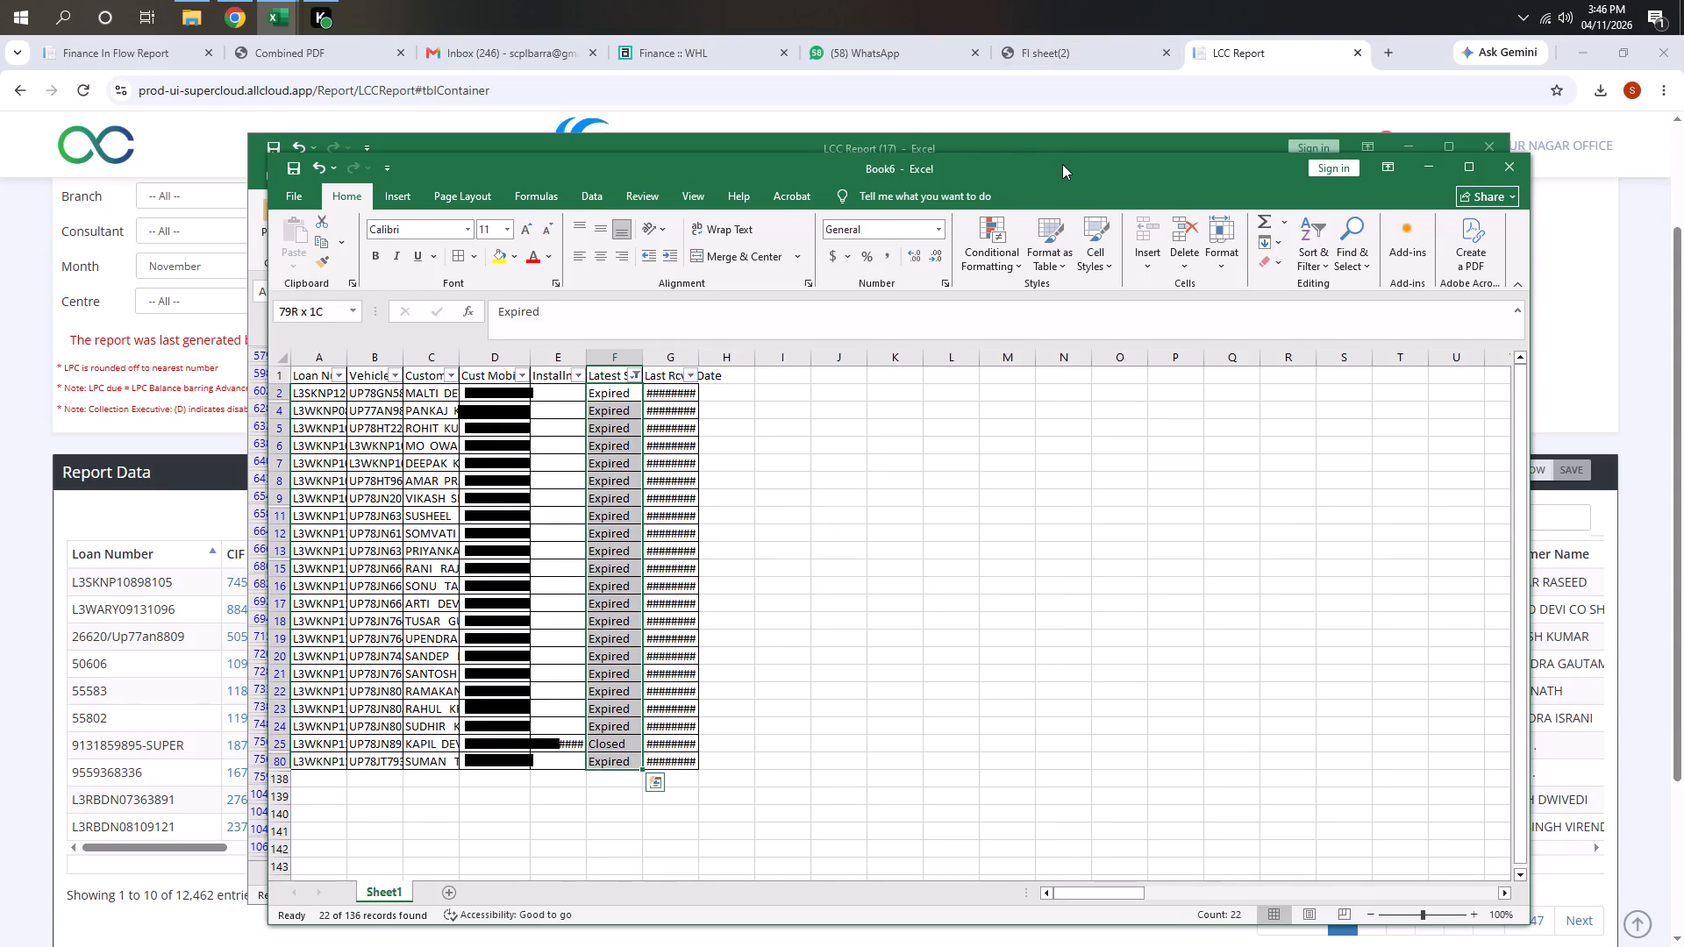
left_click_drag(1062, 164, 1067, 139)
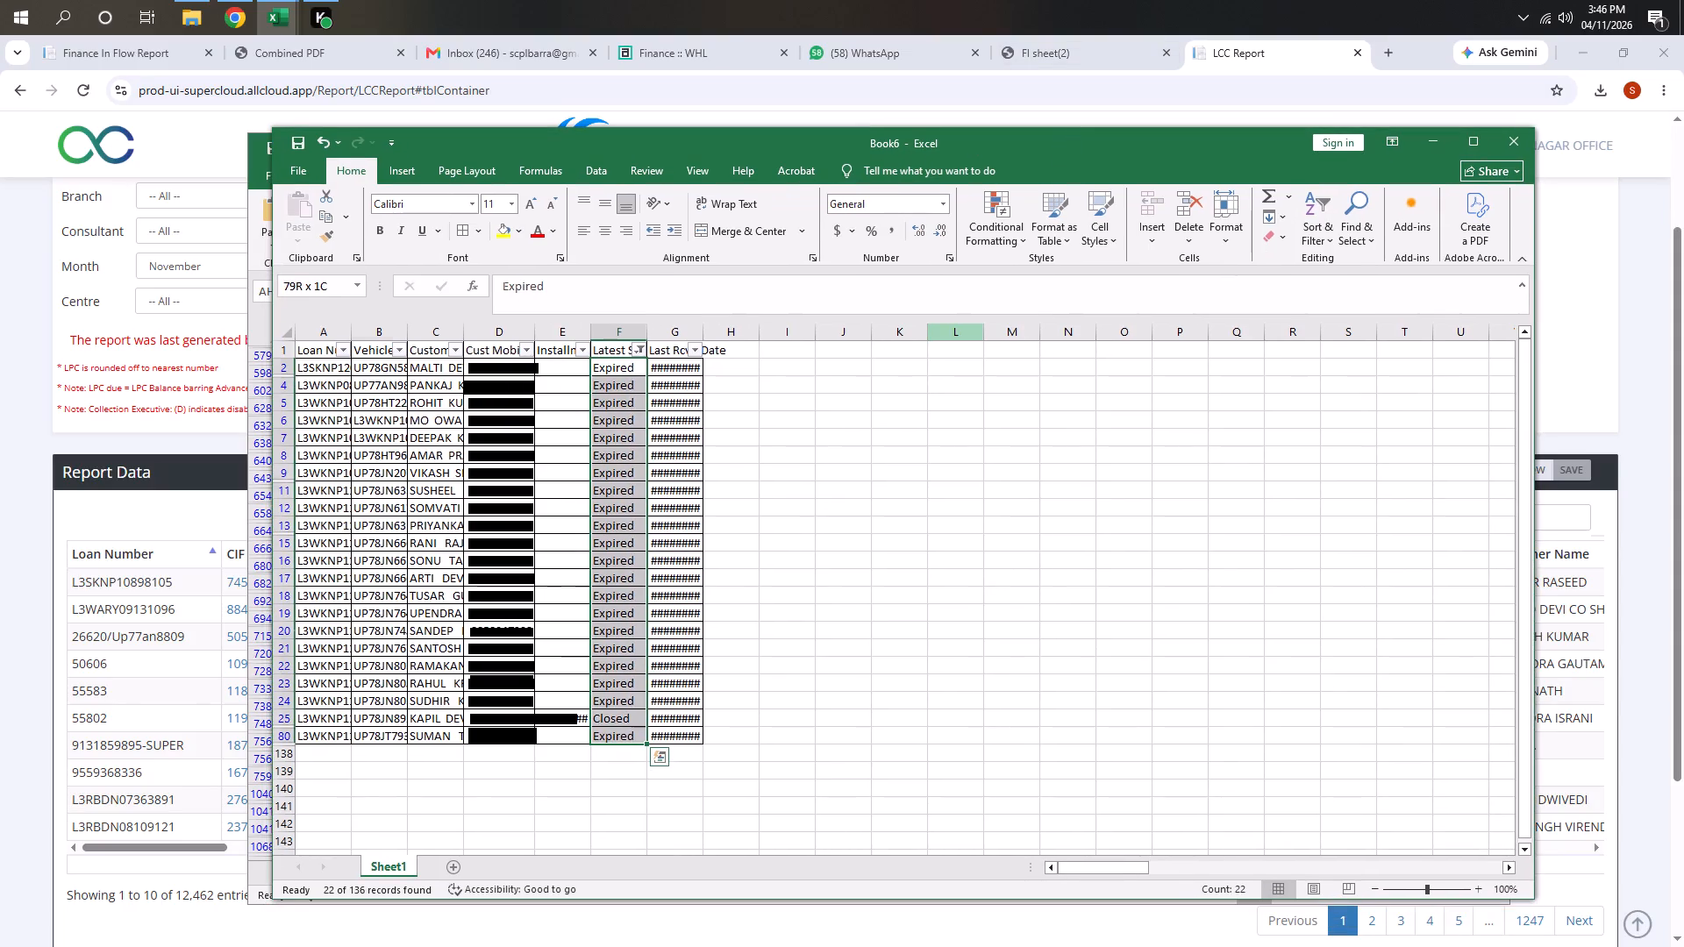
left_click(385, 435)
left_click_drag(326, 354, 568, 399)
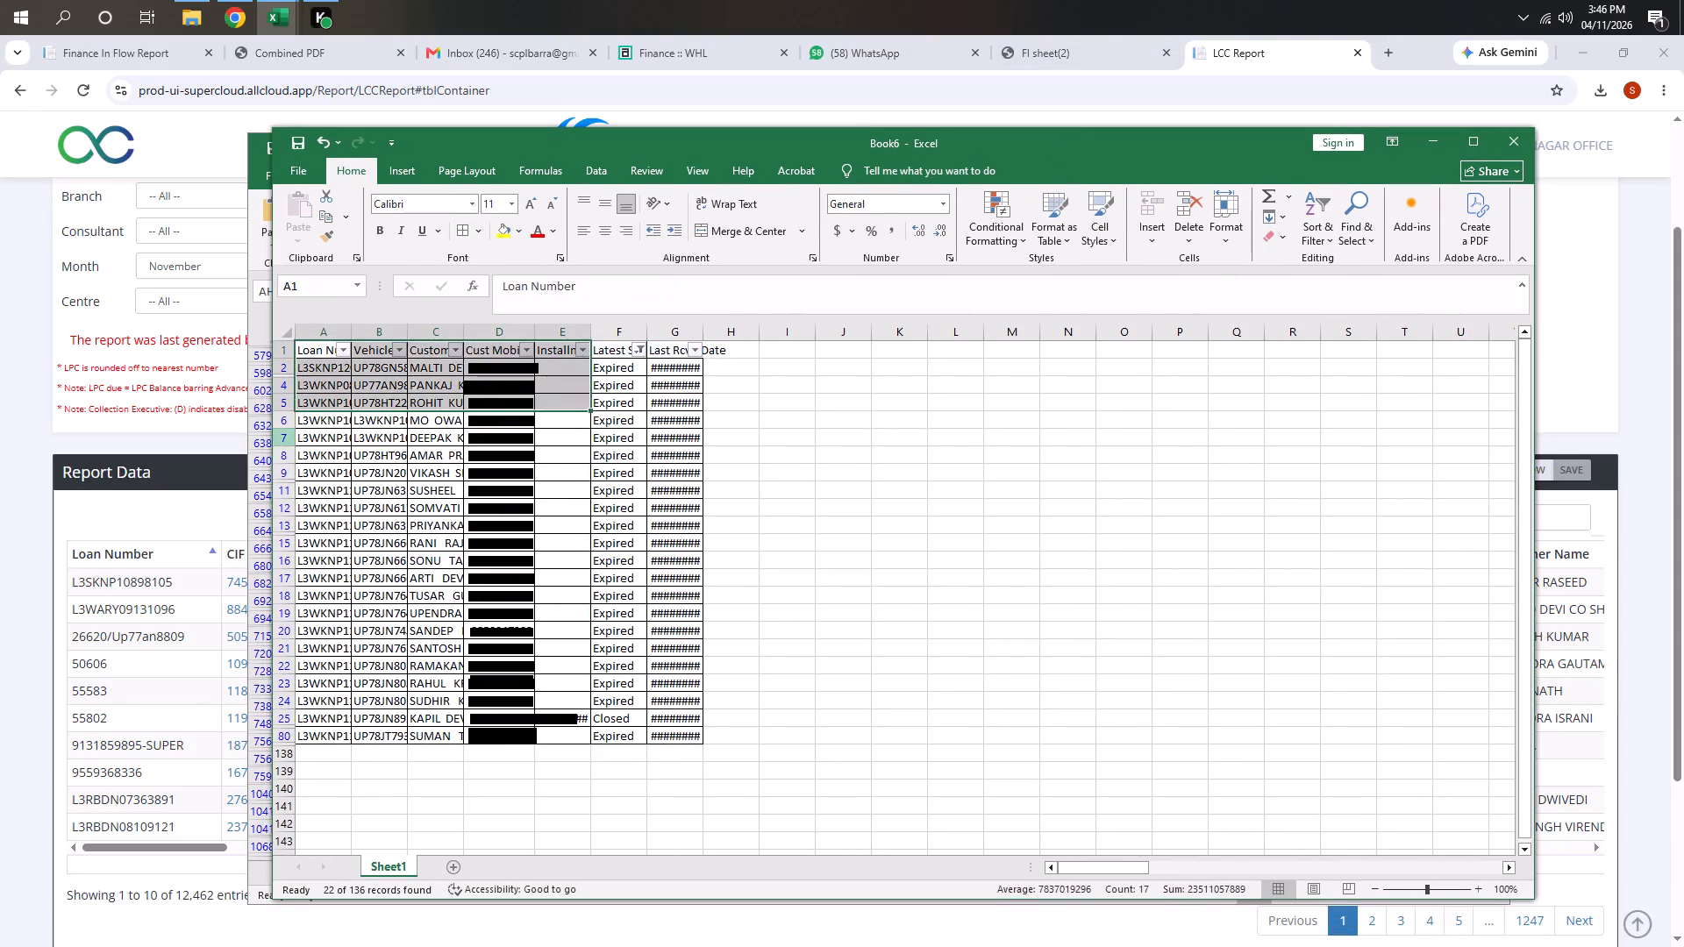
left_click(291, 436)
left_click_drag(308, 374, 669, 712)
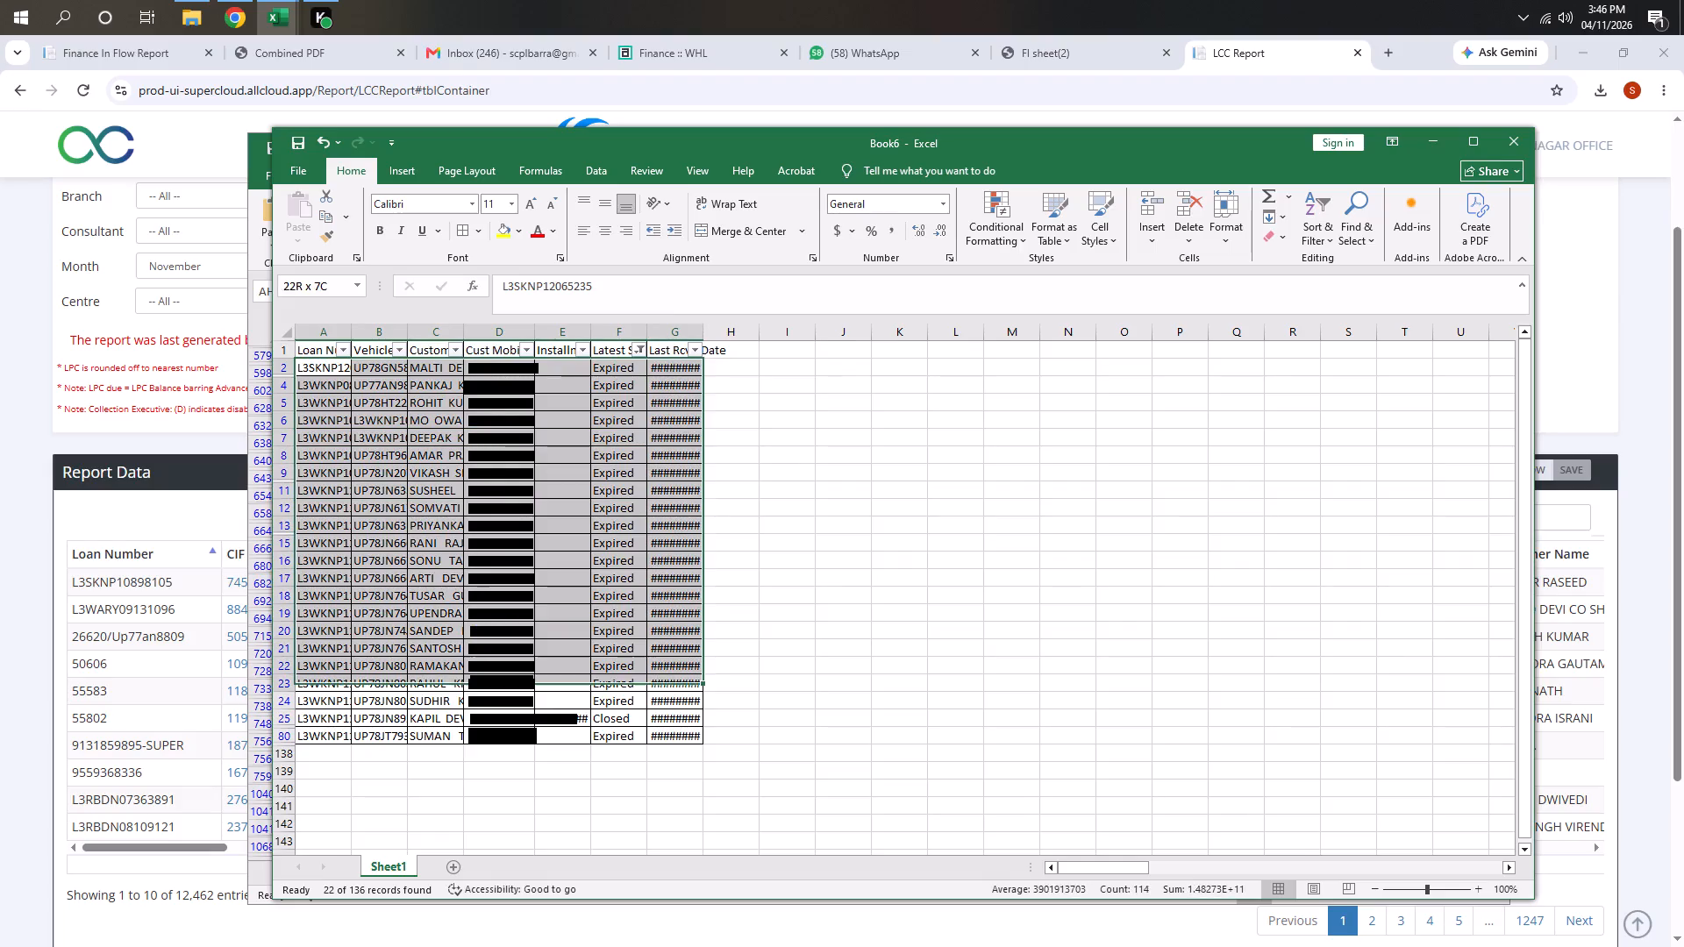
left_click_drag(669, 712, 678, 738)
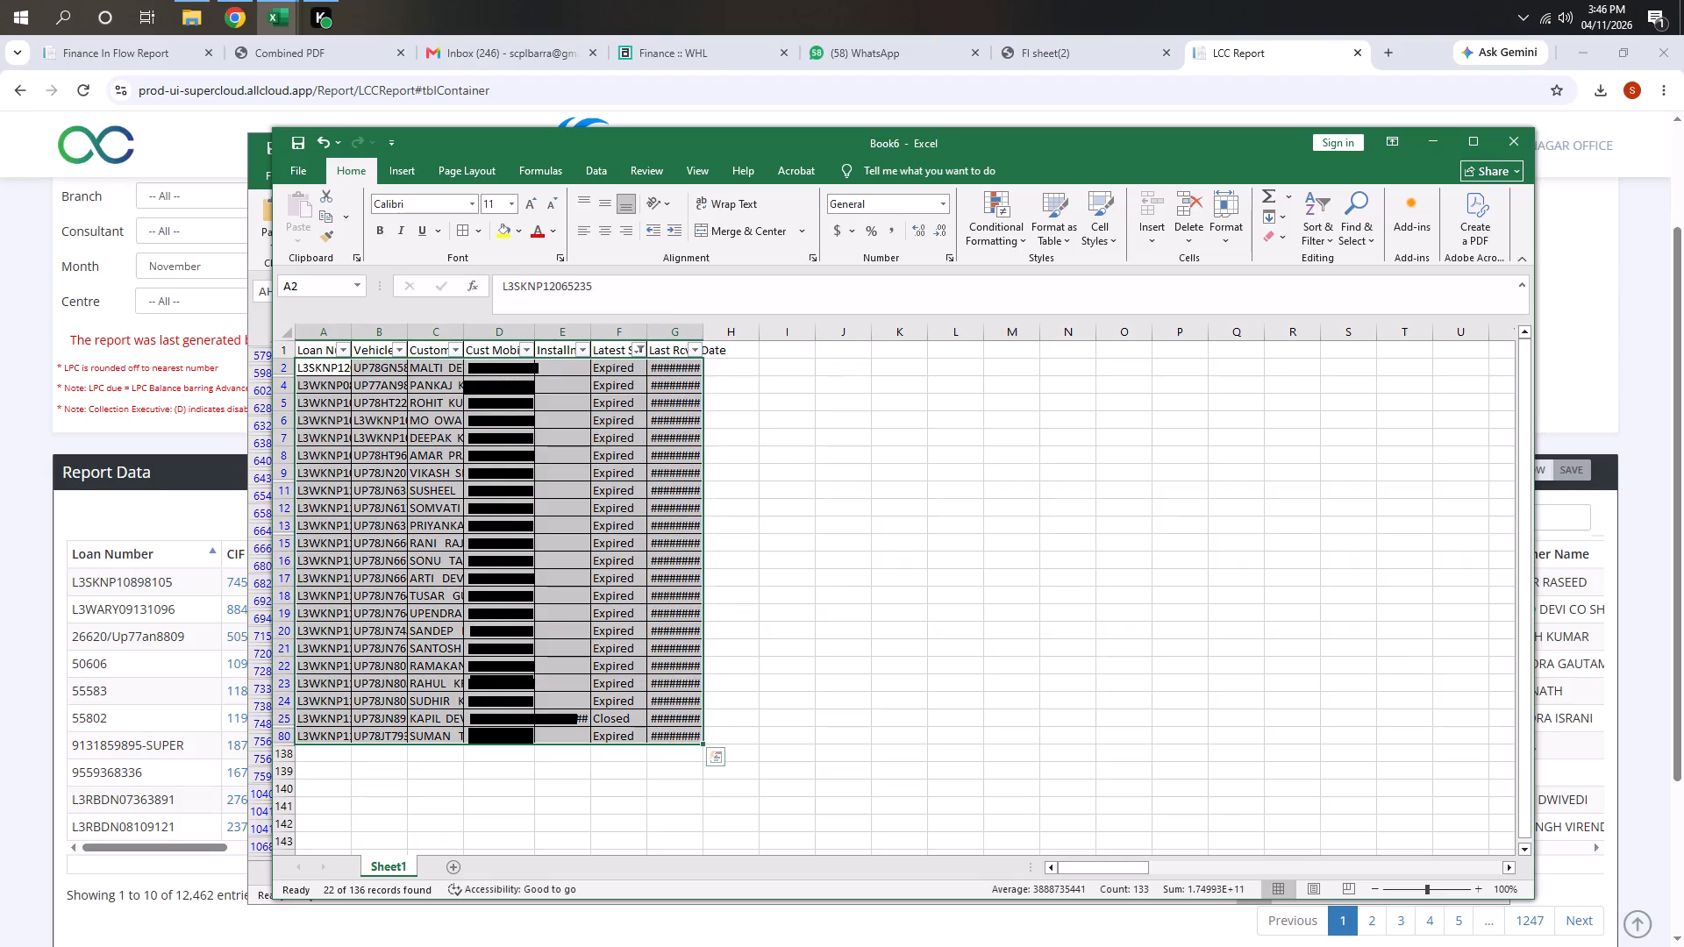
left_click(416, 733)
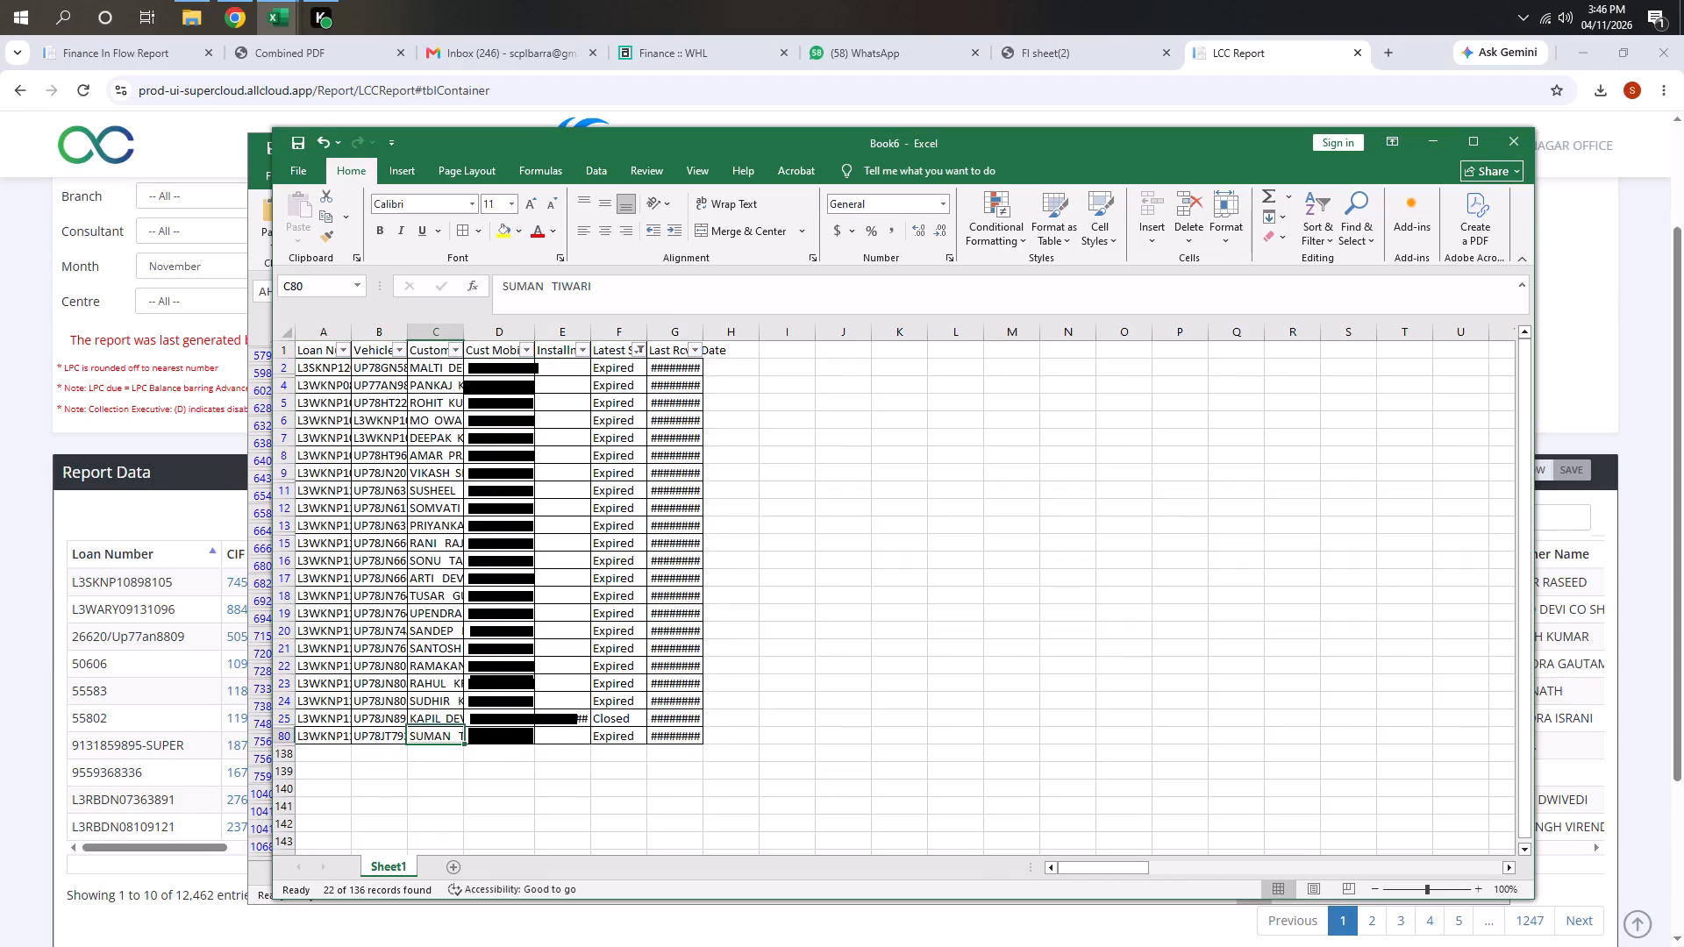
scroll(617, 636, "down", 2)
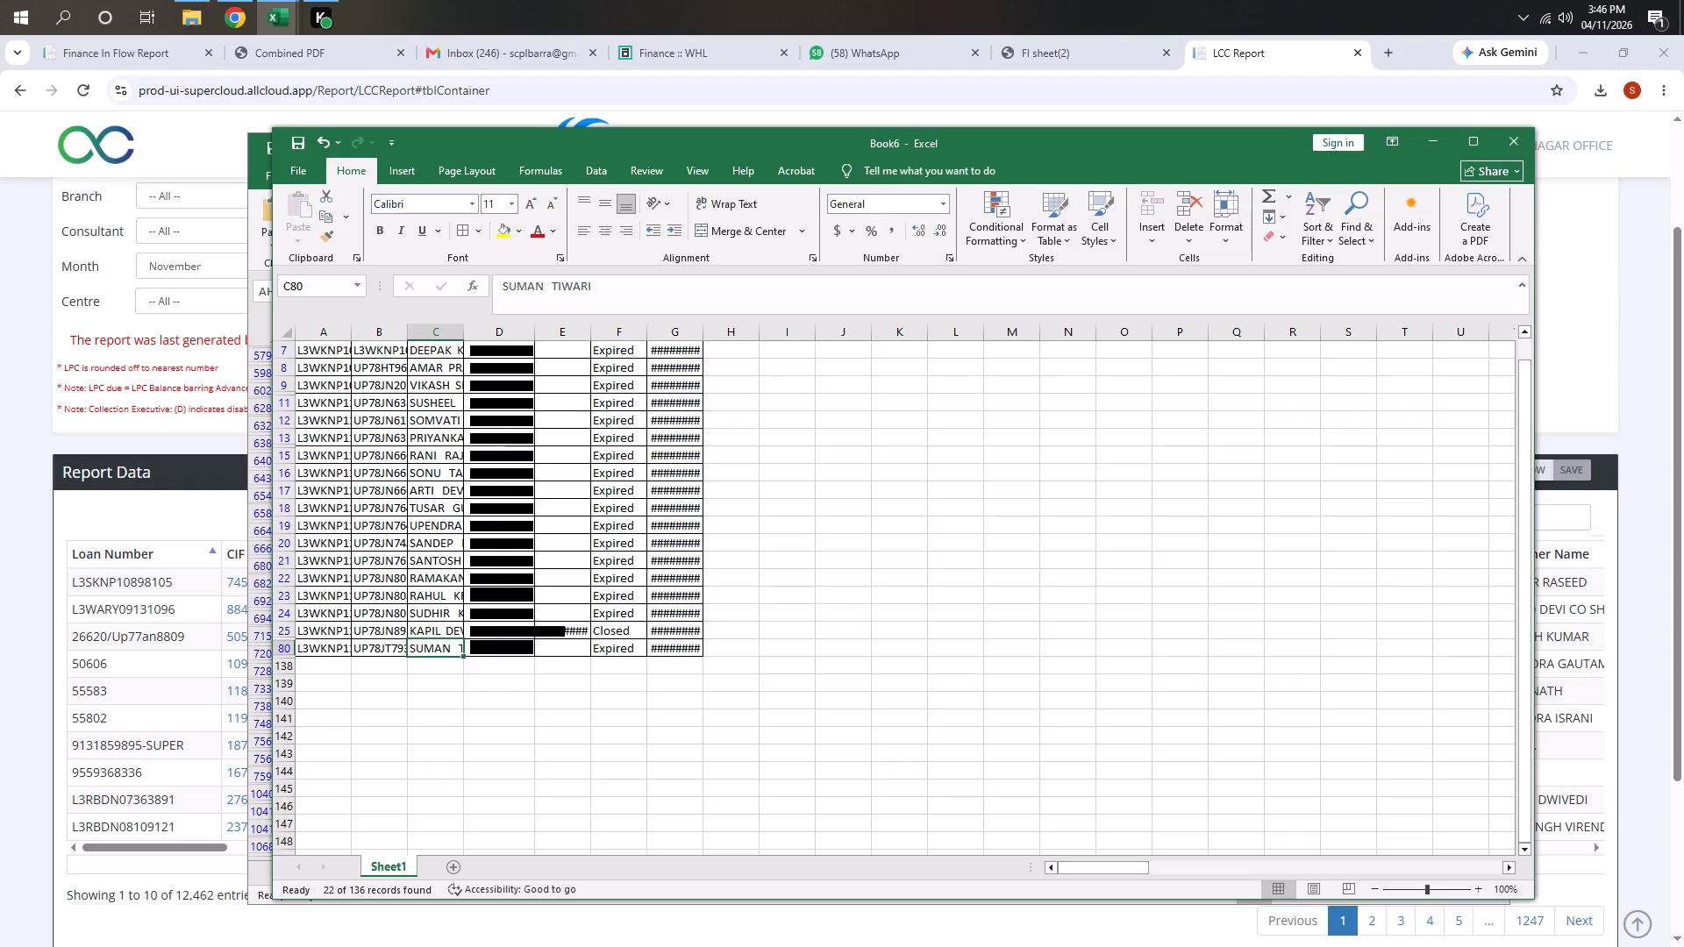
scroll(612, 593, "up", 7)
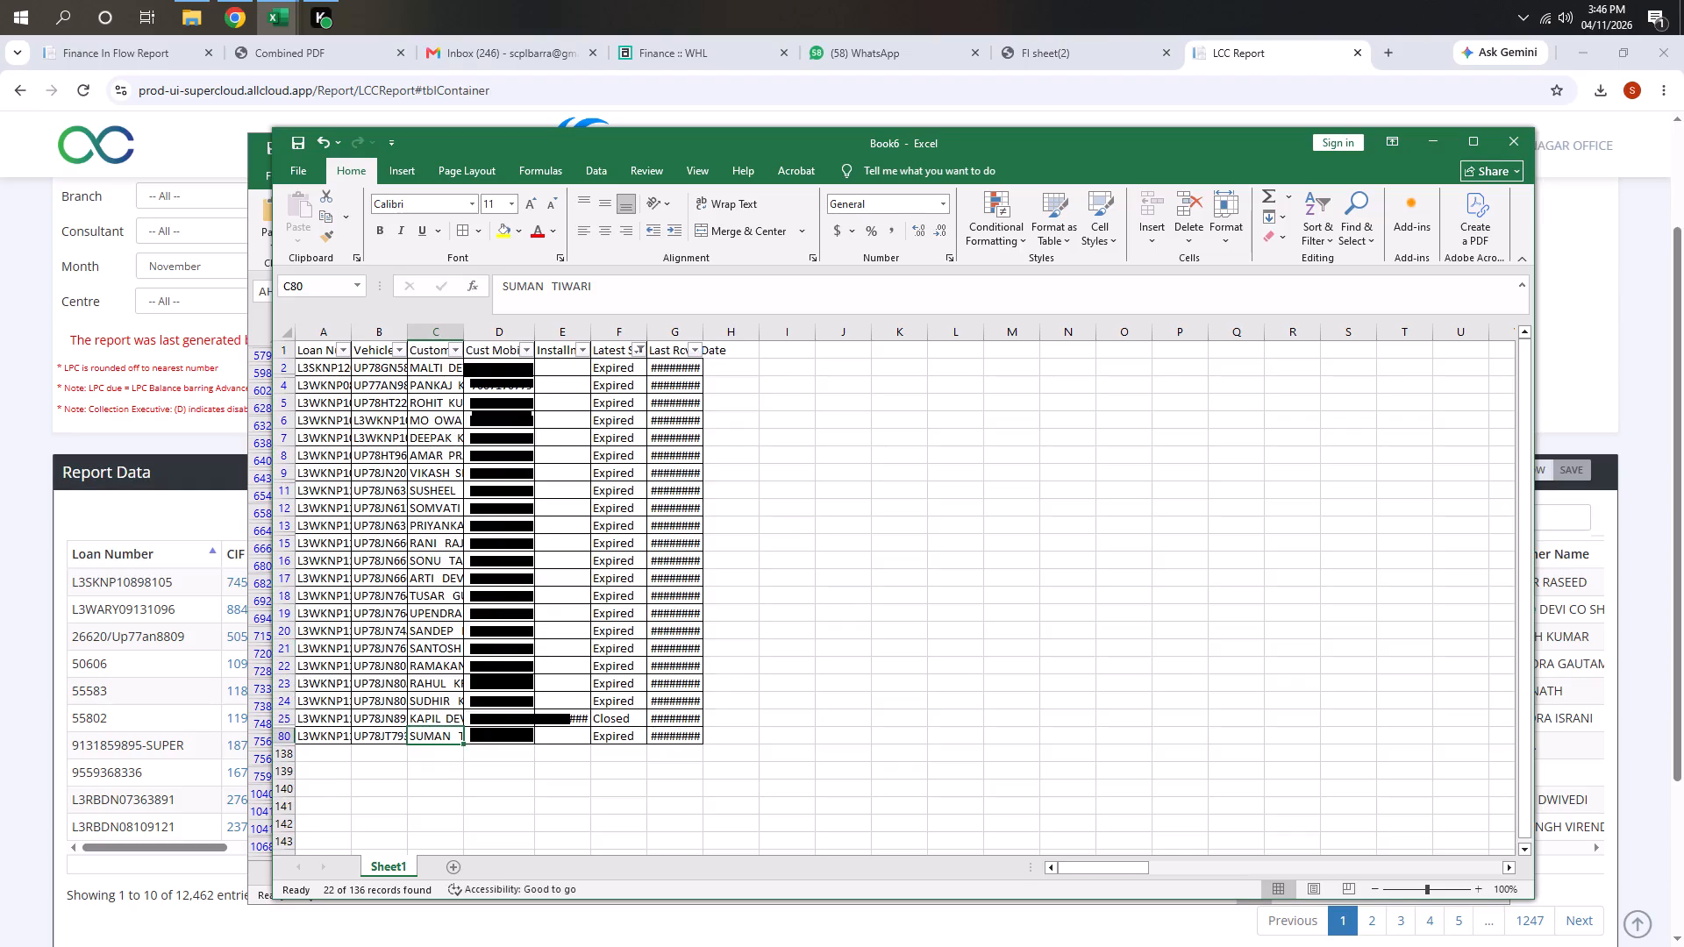
left_click(319, 367)
key("shift+space")
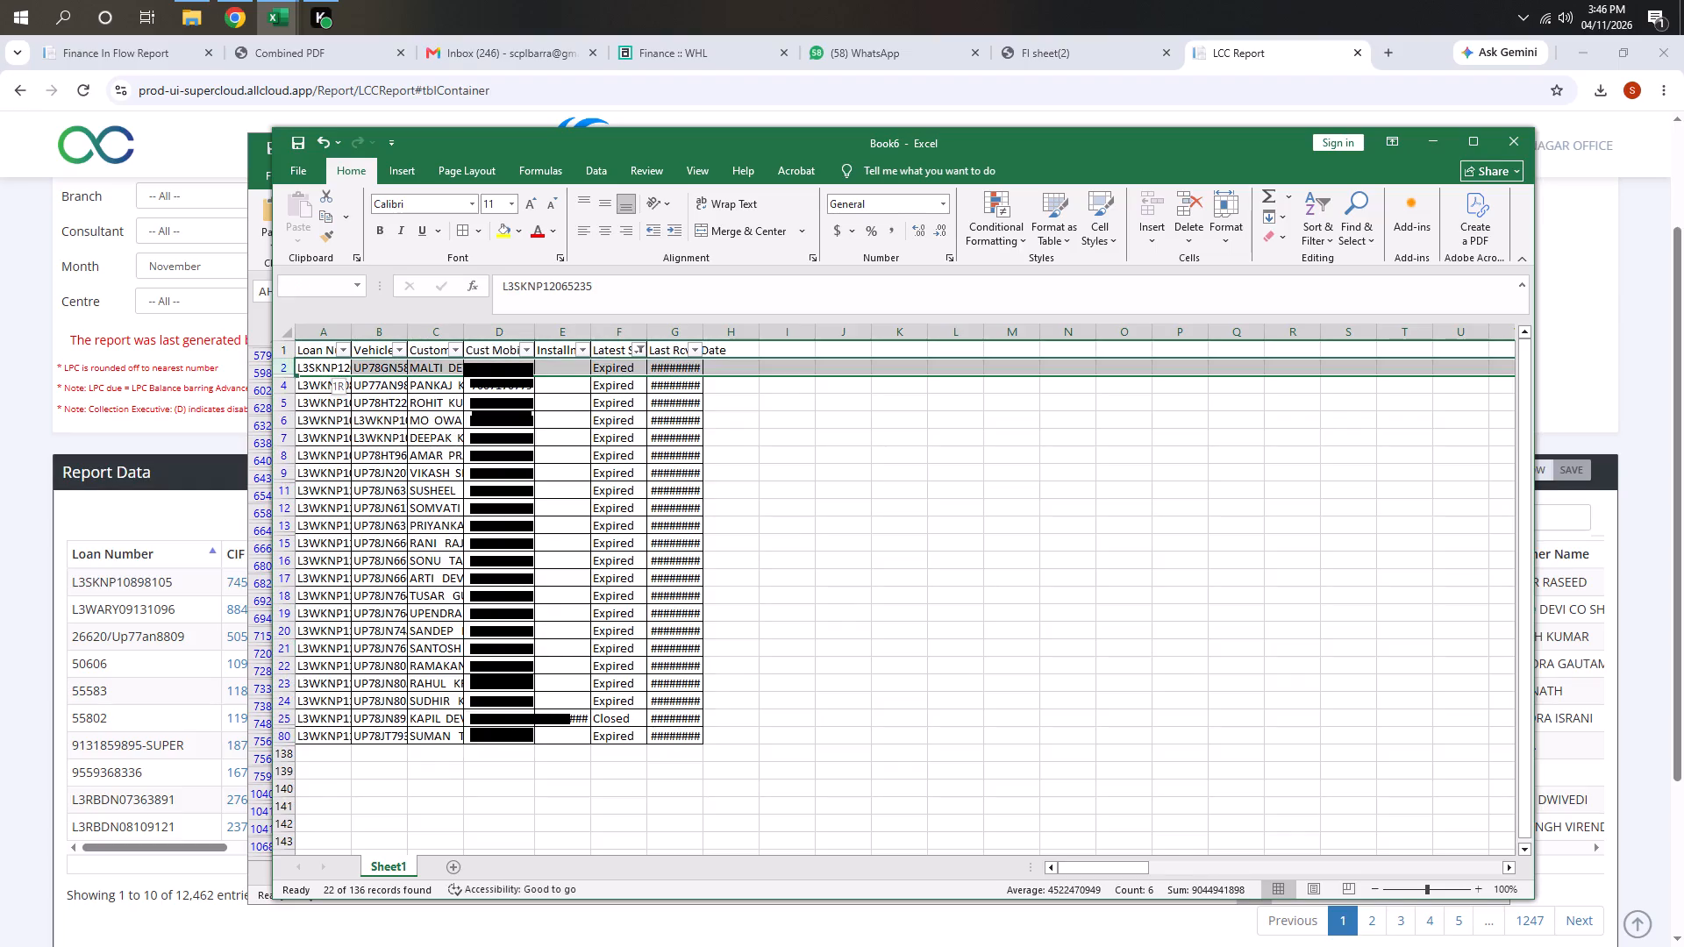
key("ctrl+shift+Down")
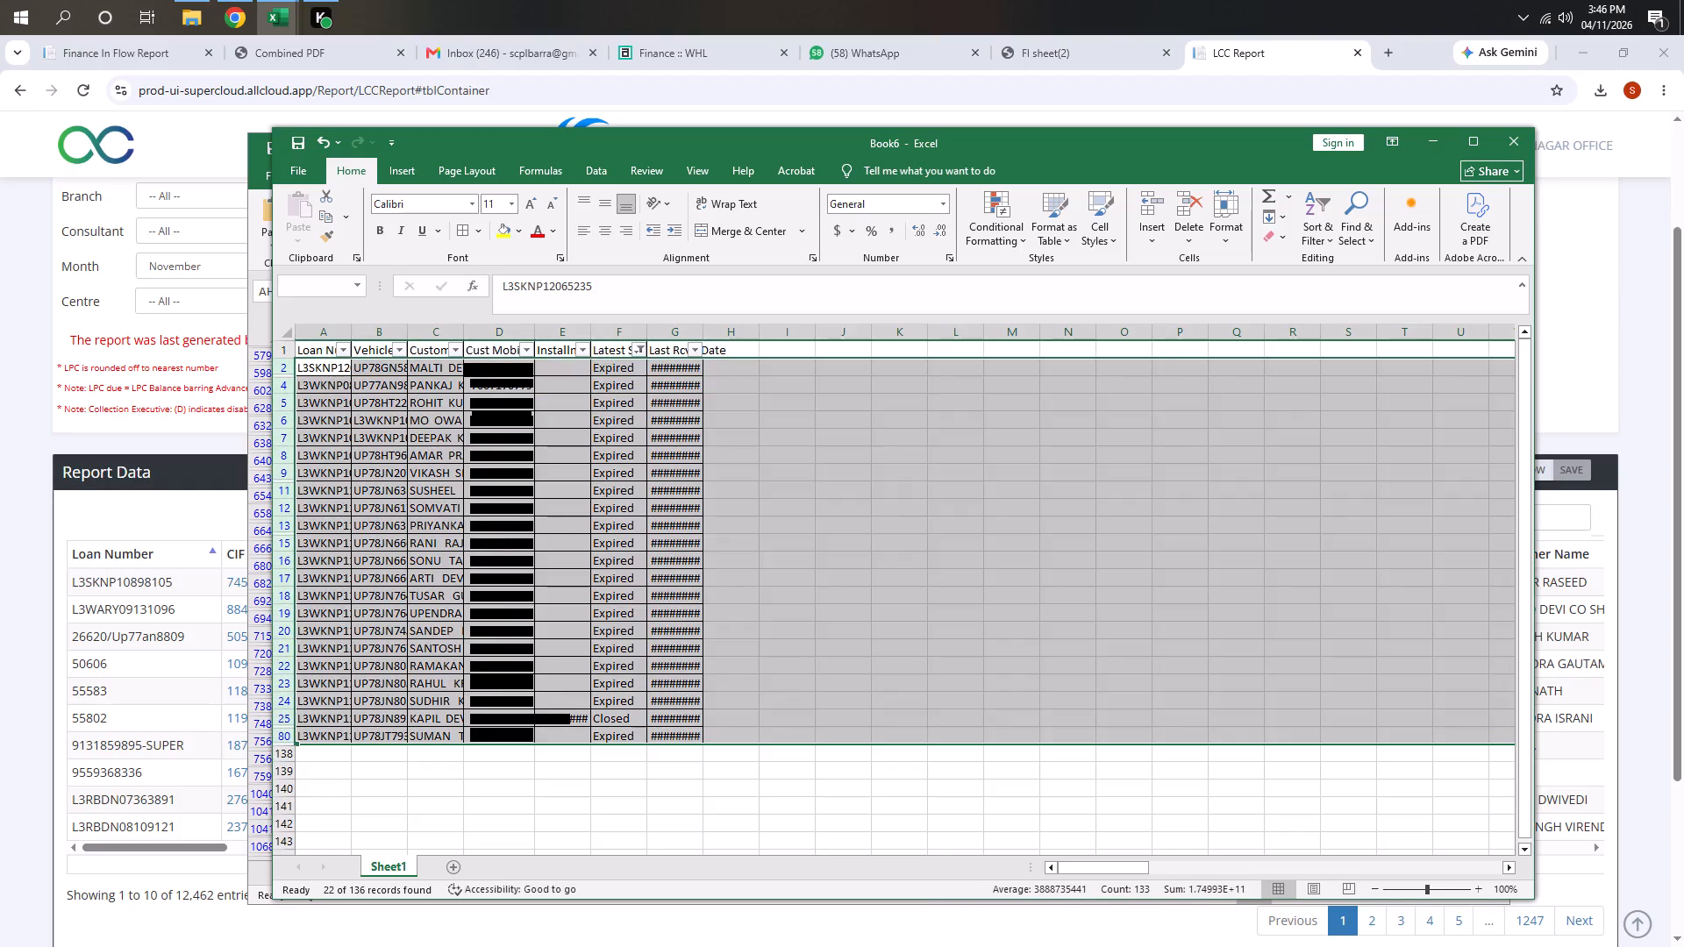
key("ctrl+minus")
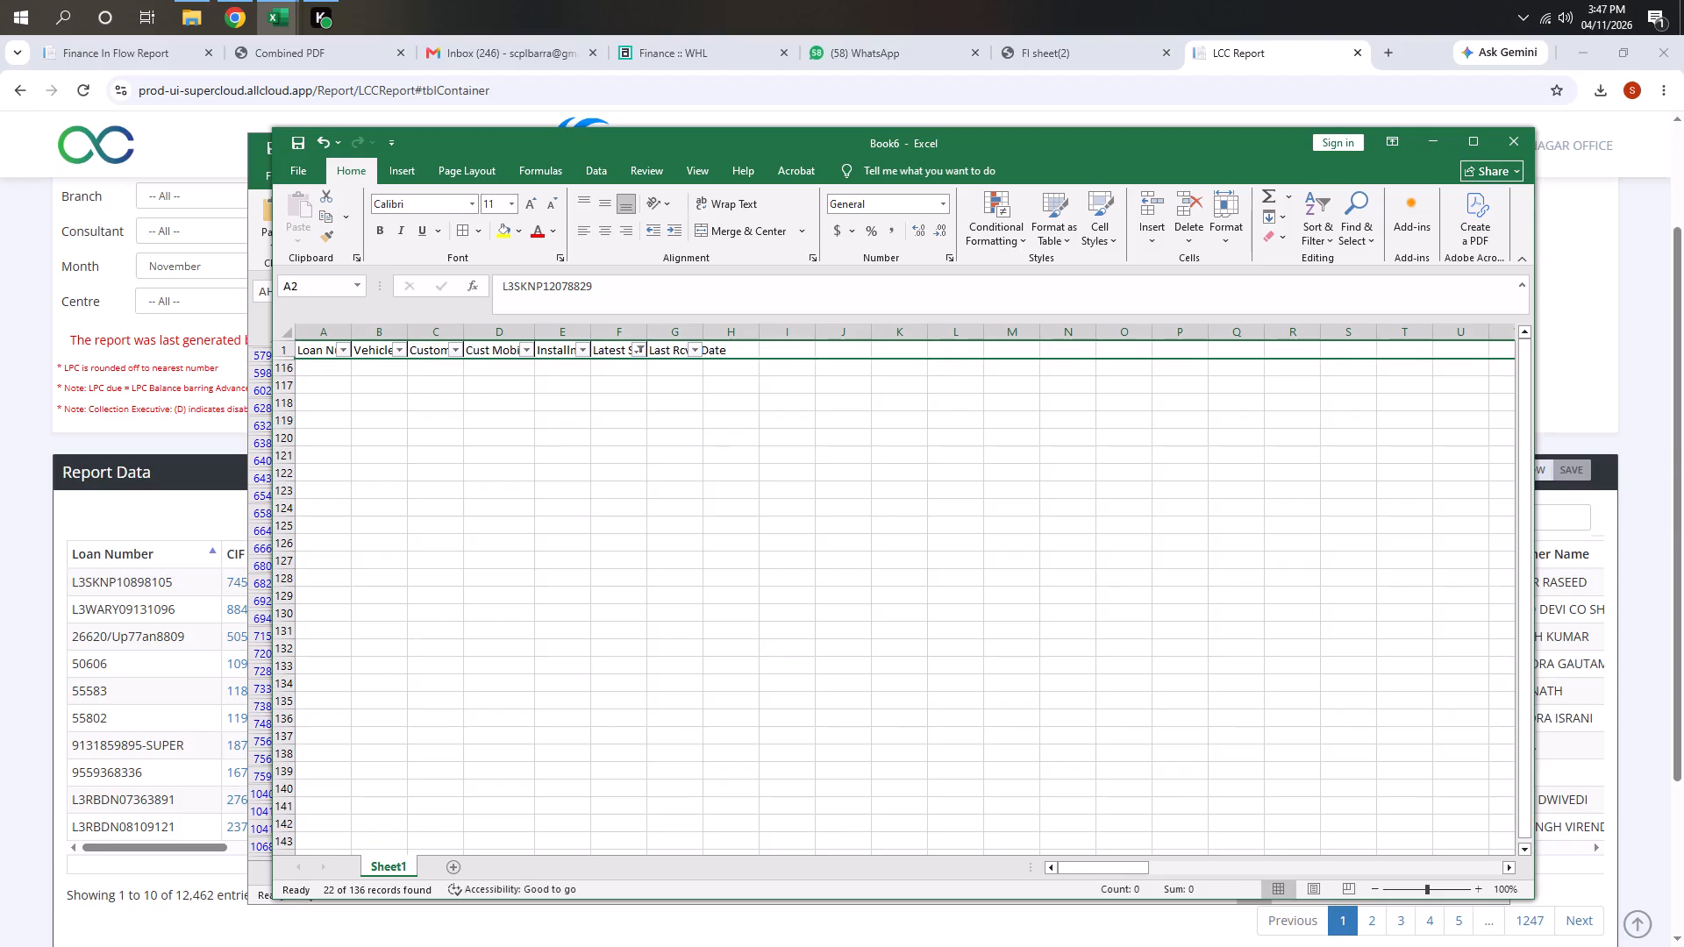
Clear the Latest Status filter to show all remaining rows and return to the header row.
key("alt+d")
type("FS")
key("ctrl+Up")
key("Right")
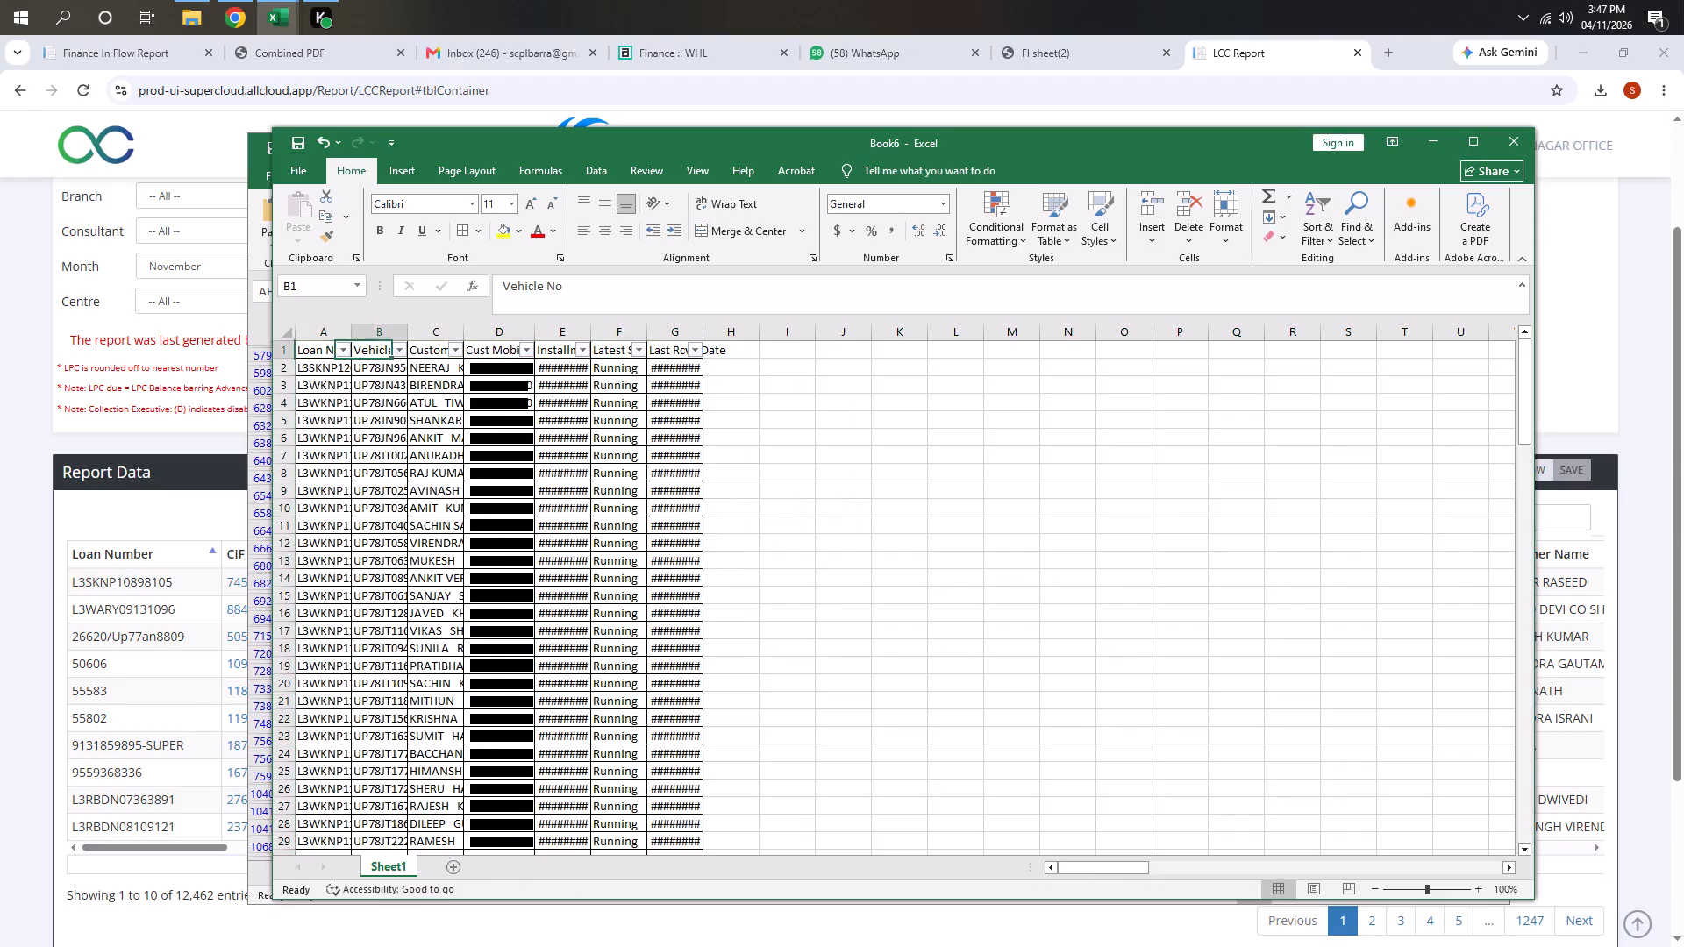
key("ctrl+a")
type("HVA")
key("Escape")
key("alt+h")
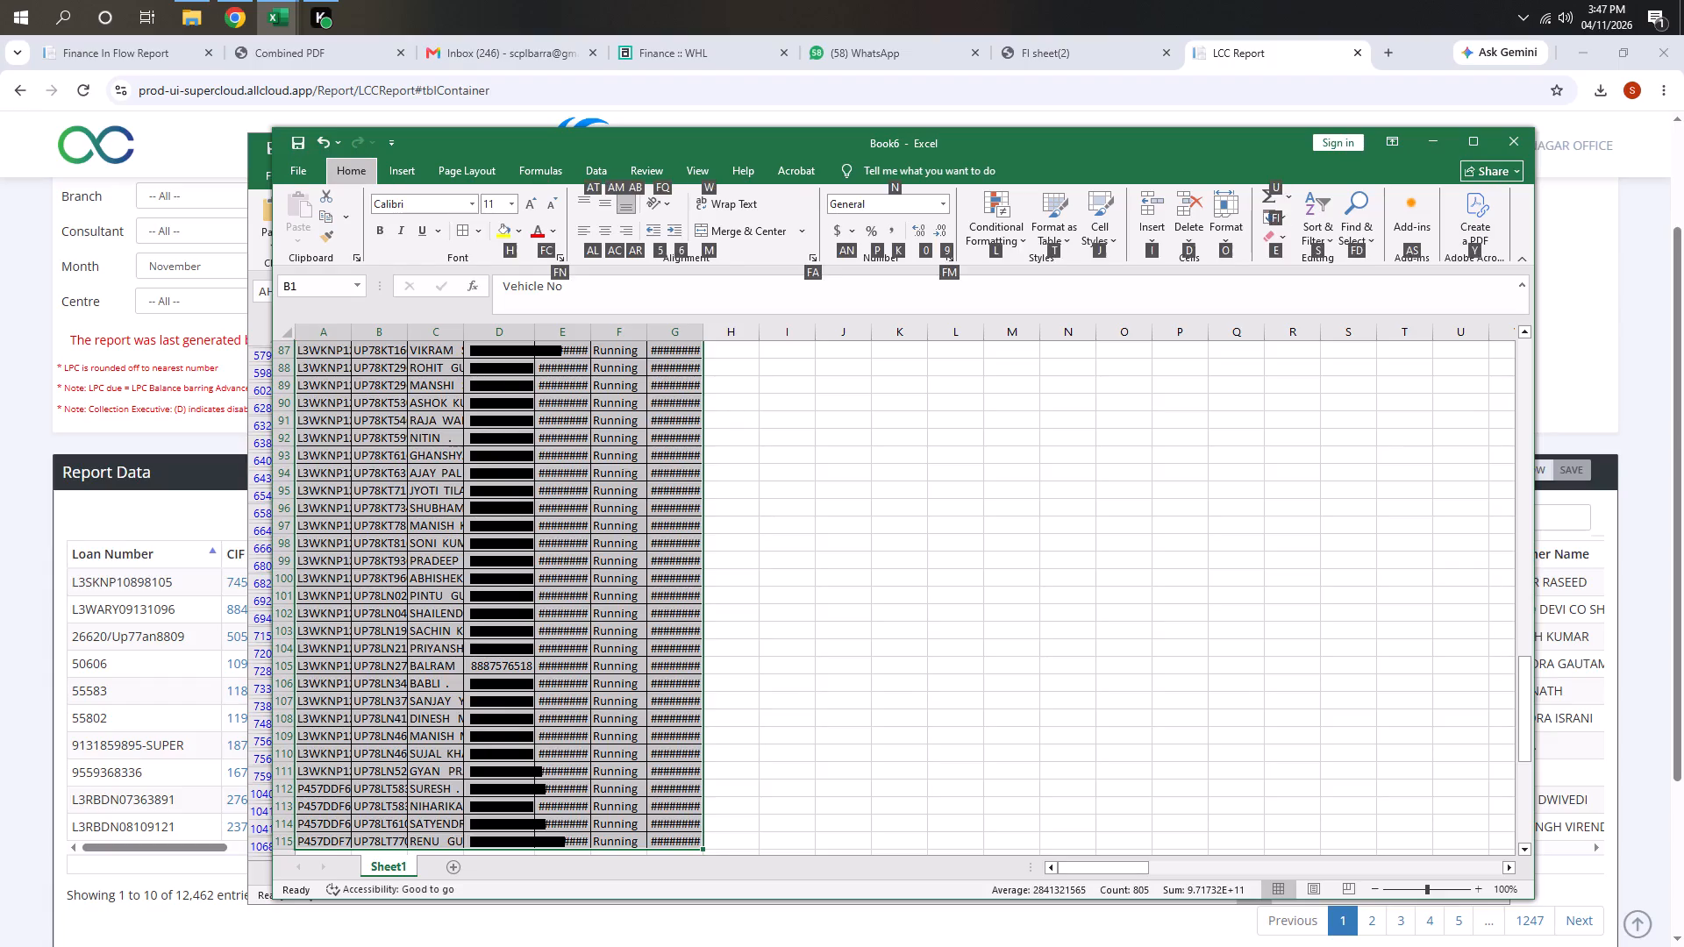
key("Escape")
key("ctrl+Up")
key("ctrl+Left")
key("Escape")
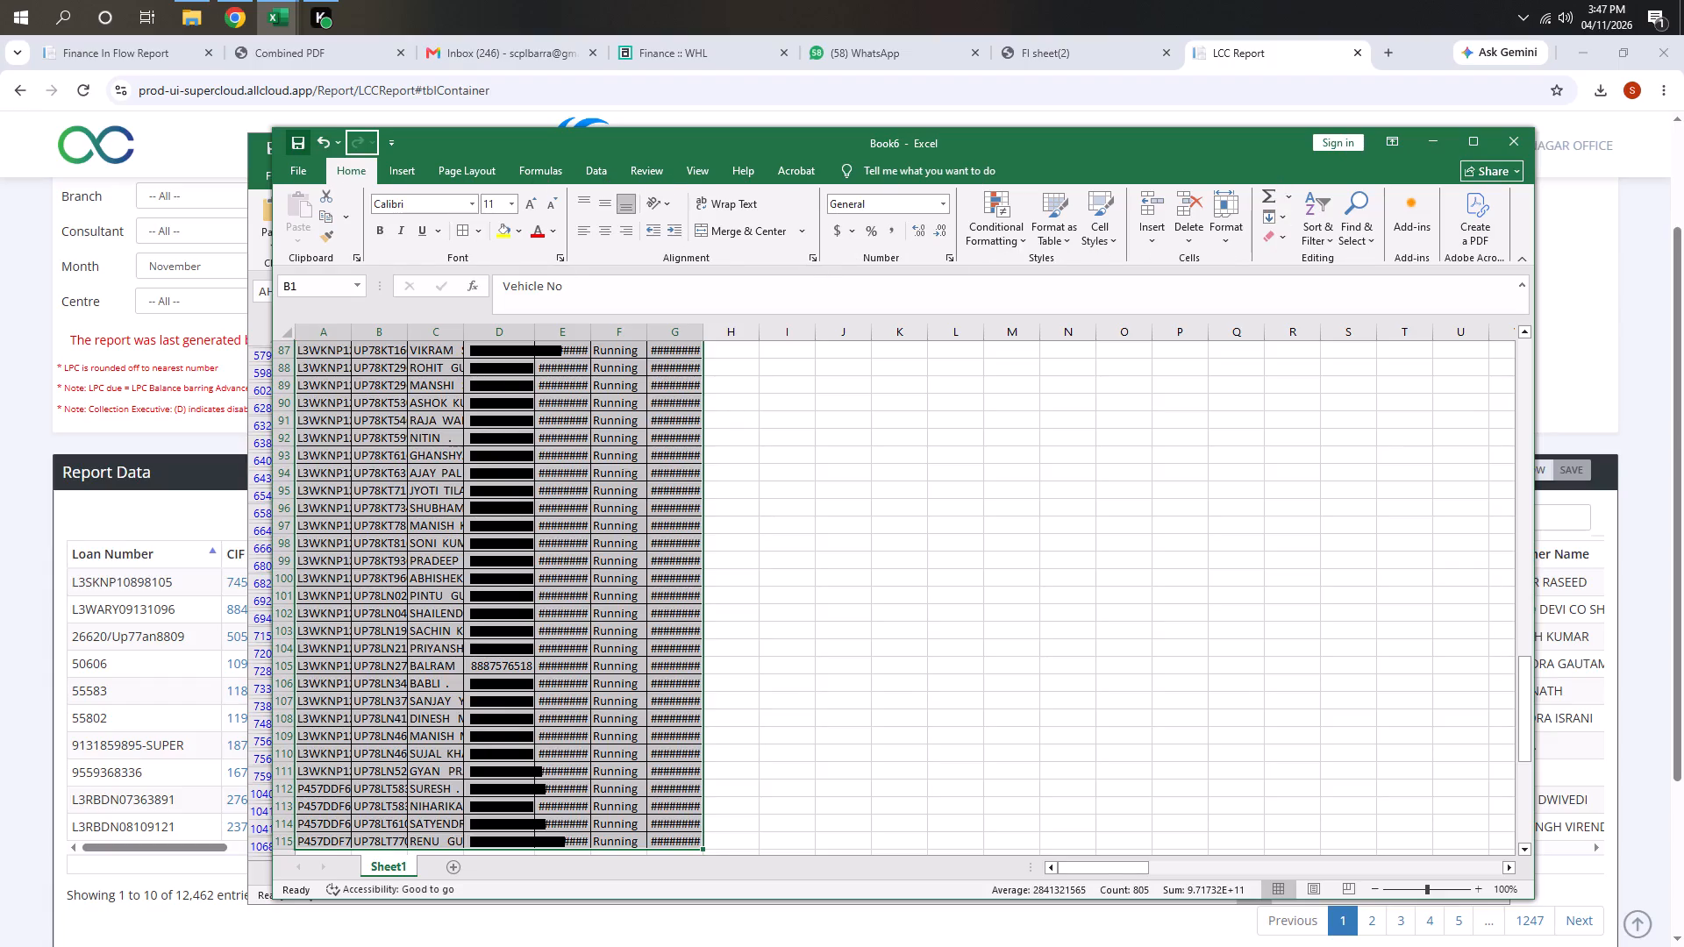
Autofit the column widths of the whole seven-column table so all loan details and dates show in full.
key("ctrl+Up")
key("ctrl+Left")
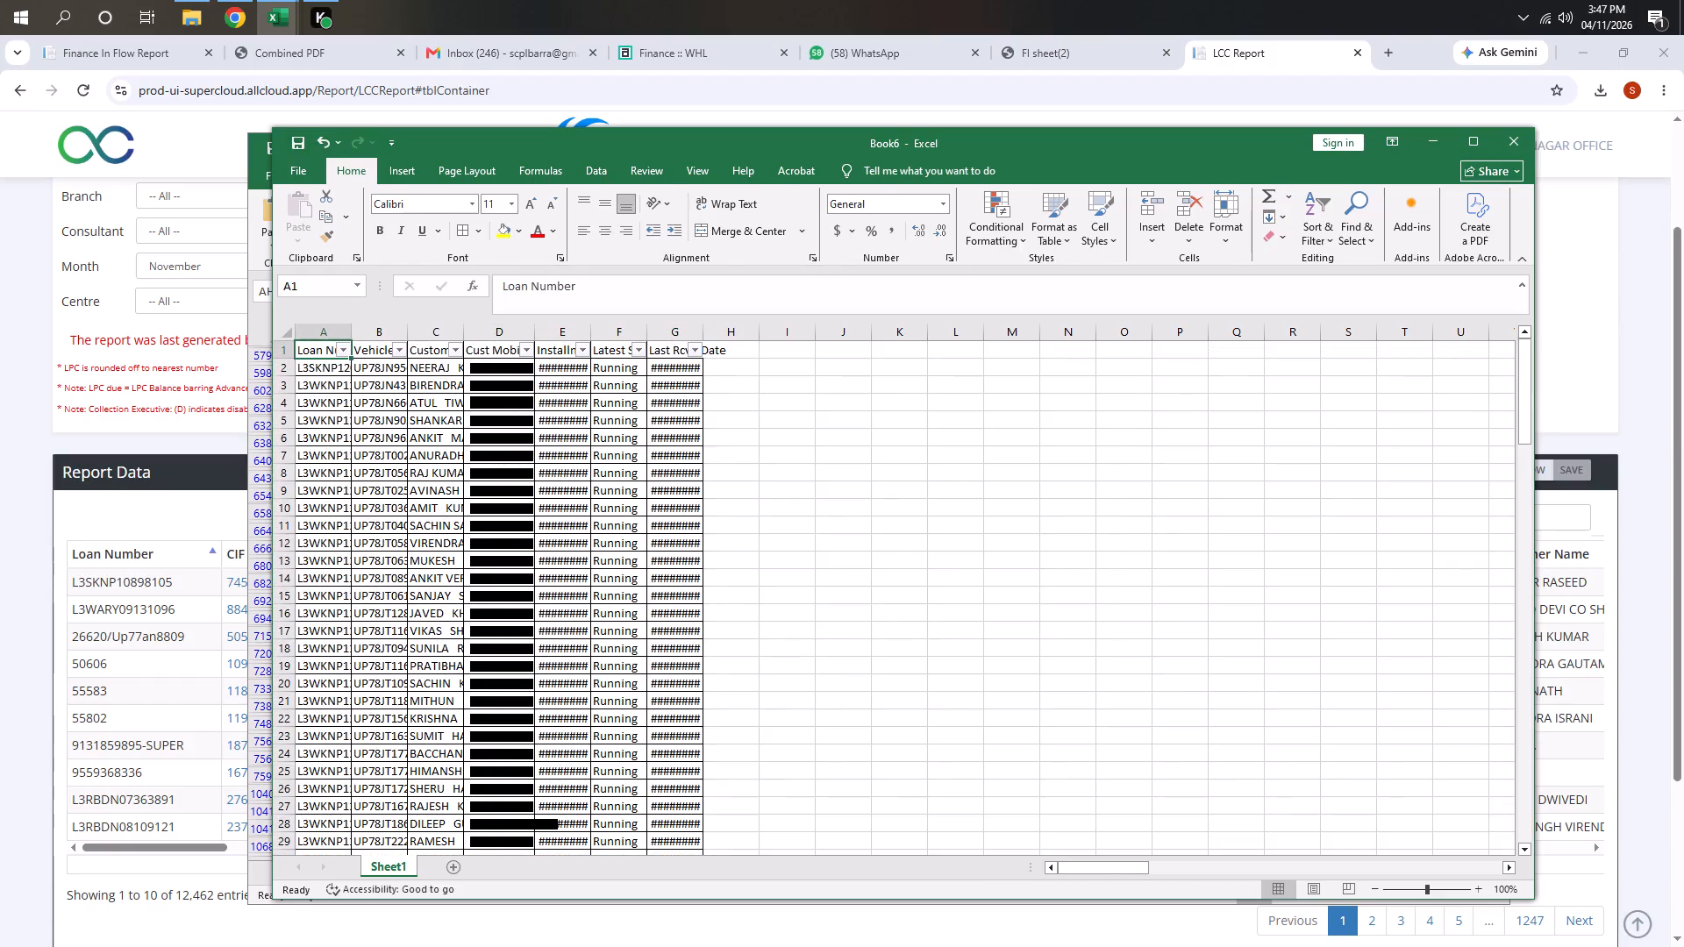
key("Left")
key("ctrl+a")
type("OCA")
Delete the Latest Status column from the table.
left_click(1114, 331)
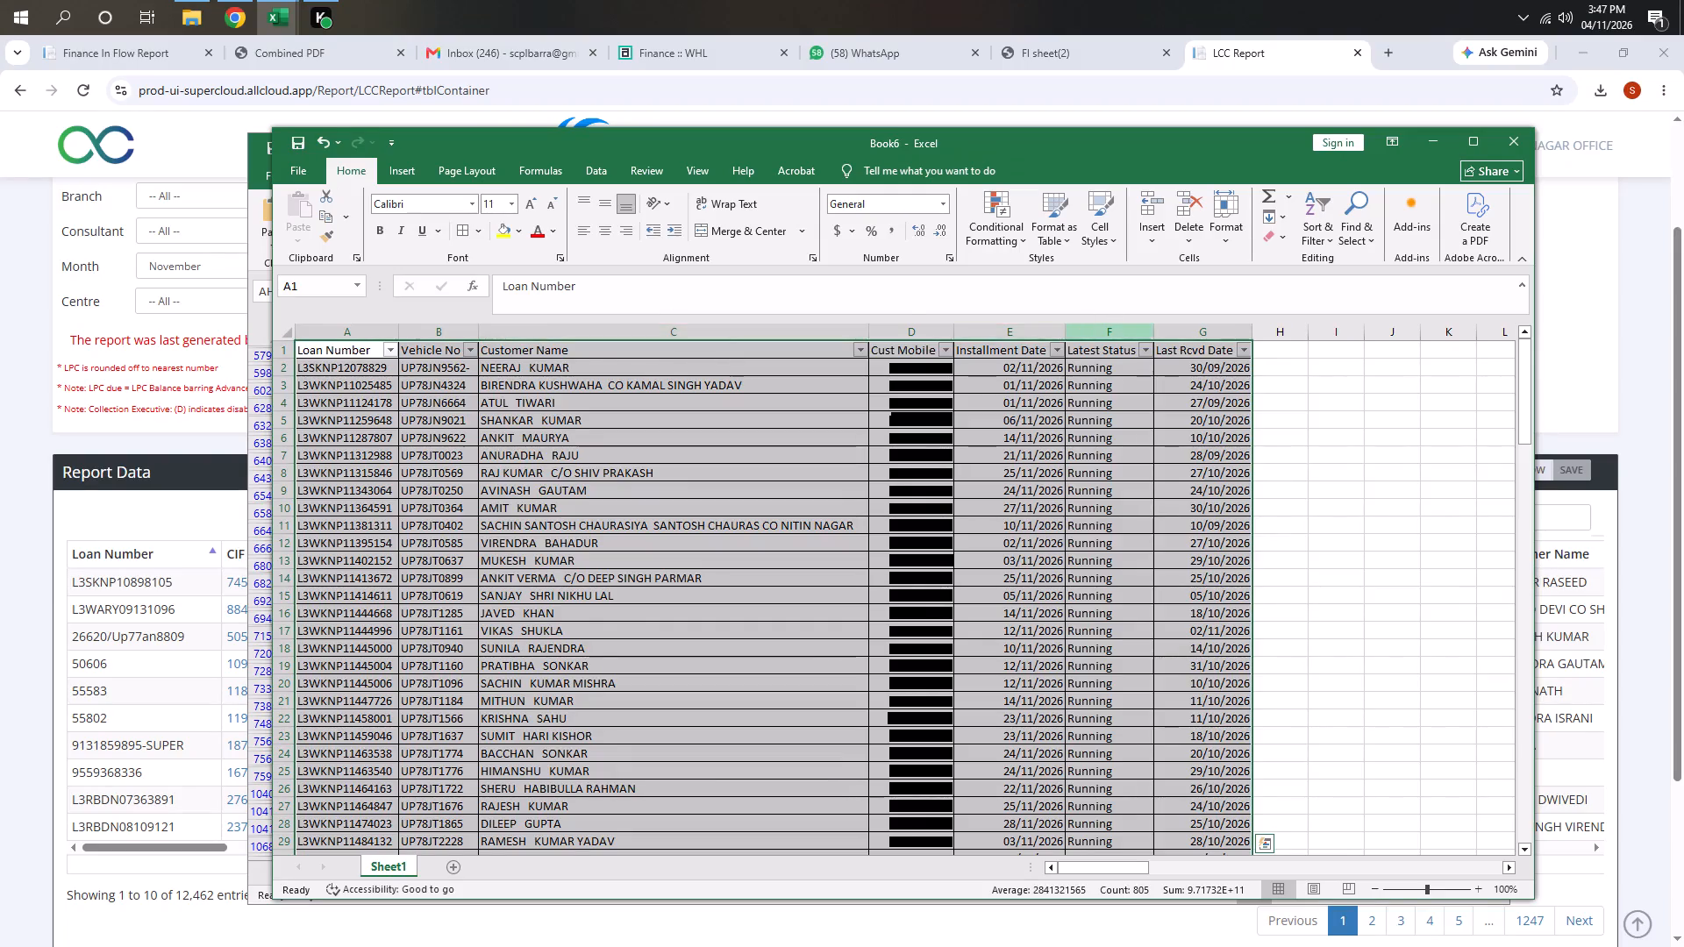
key("ctrl+minus")
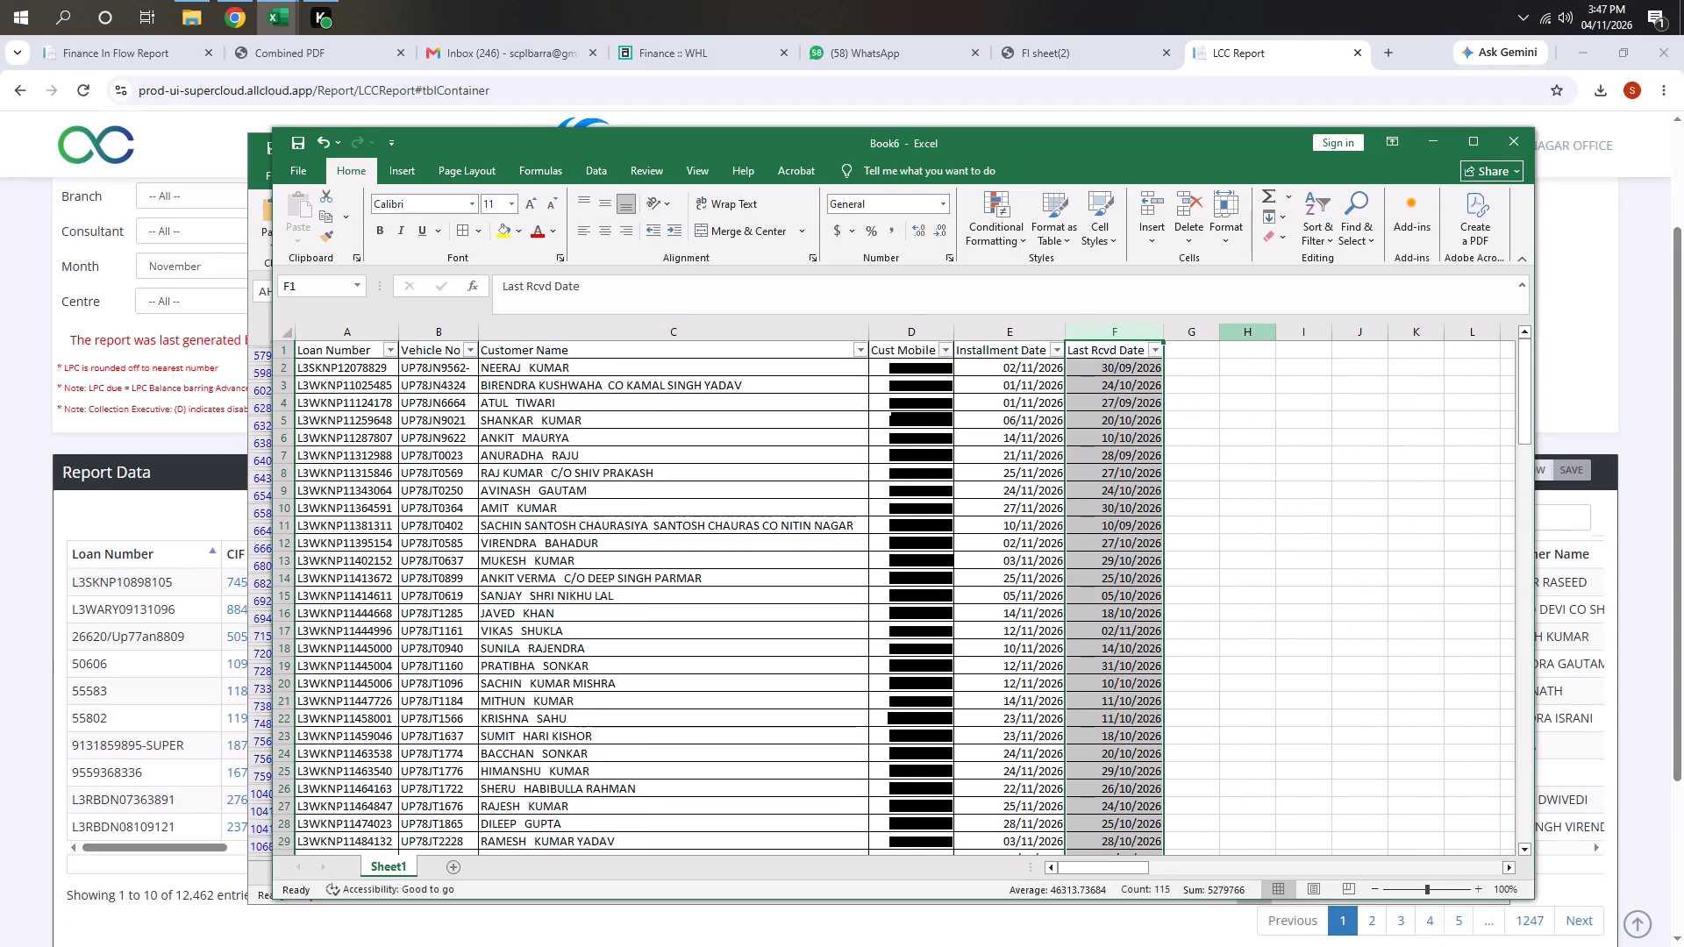
Sort the table by Installment Date from oldest to newest and select the whole table.
left_click(1054, 352)
left_click(968, 378)
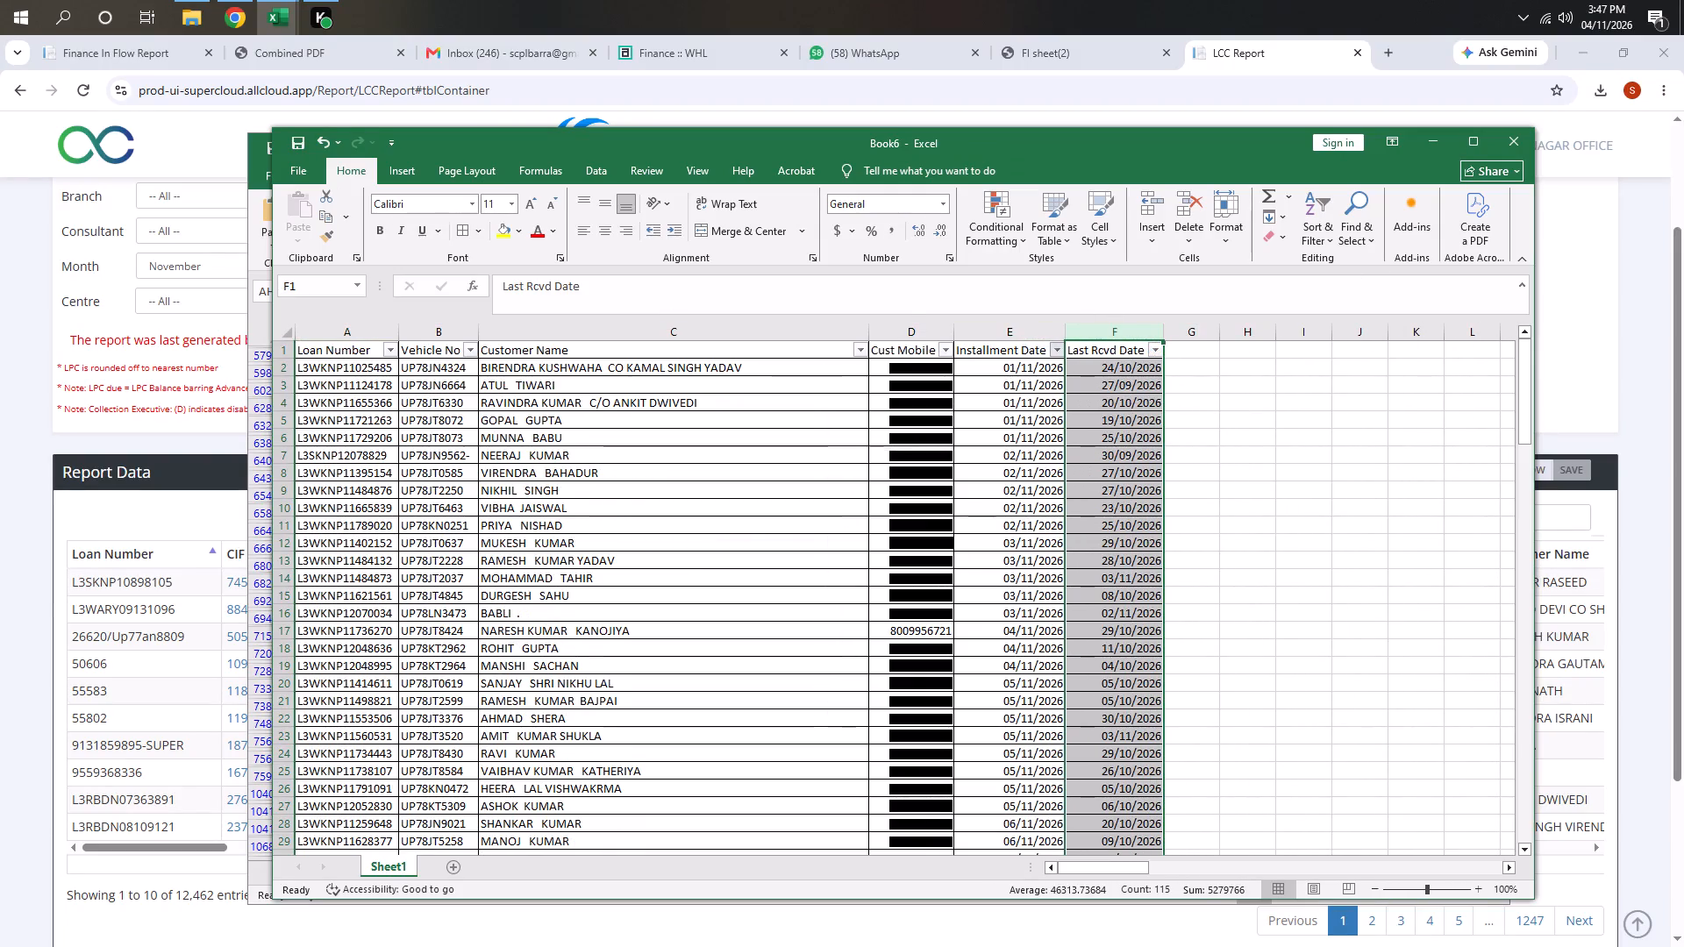
left_click(561, 357)
key("ctrl+a")
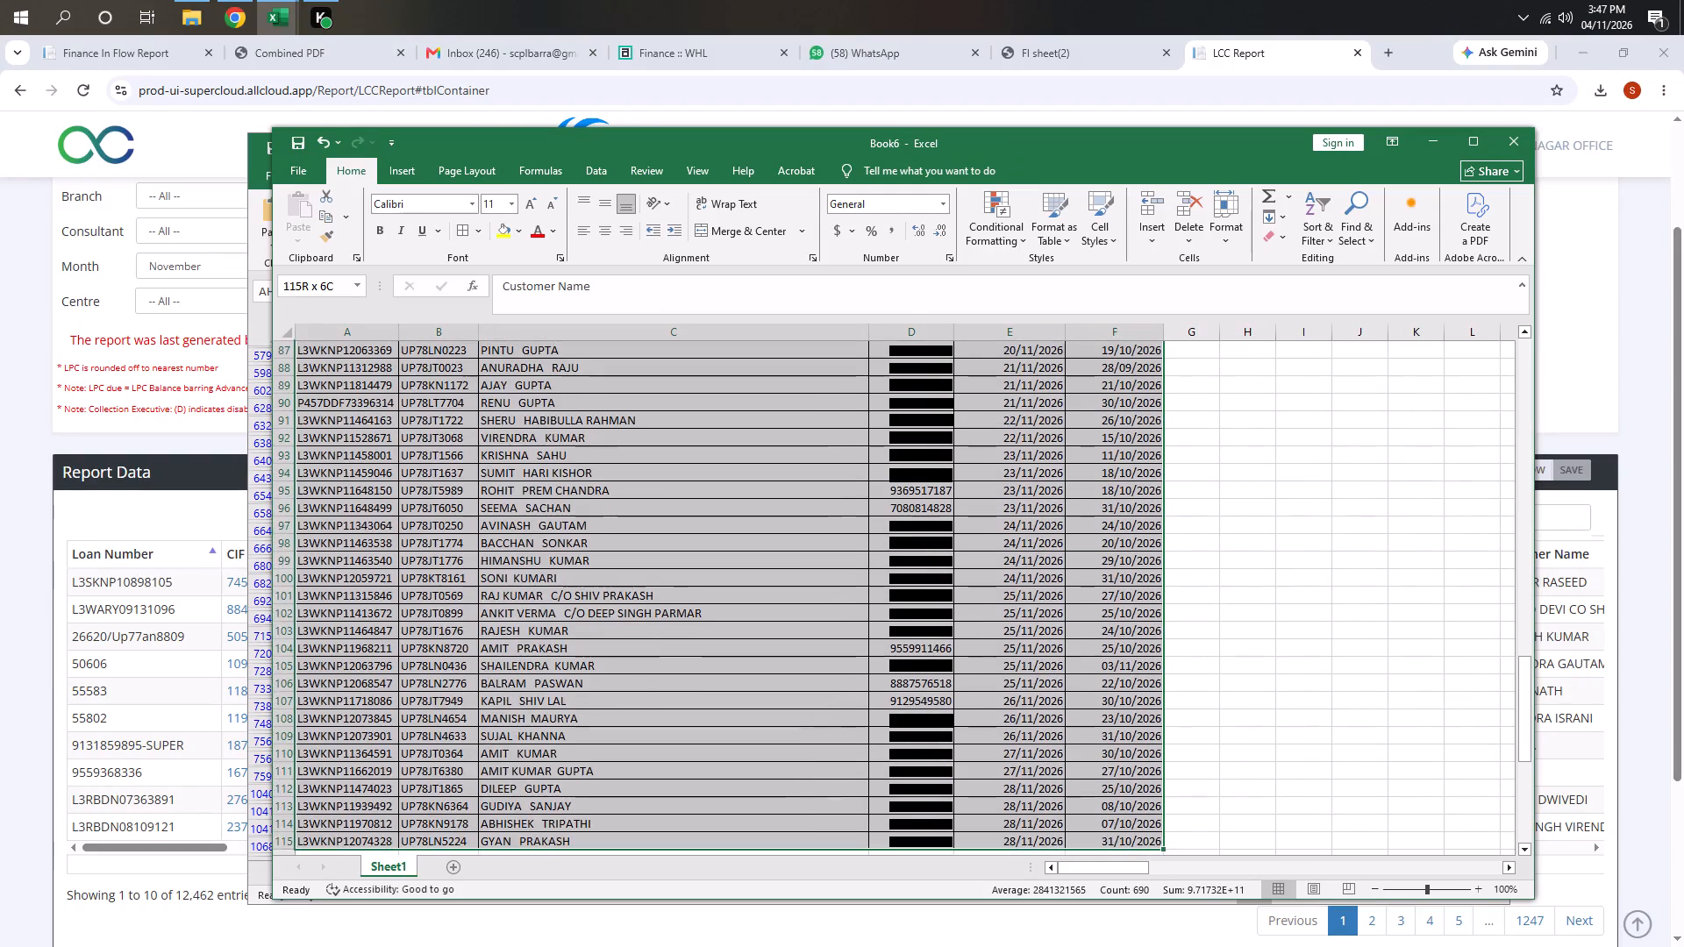
Save the workbook as TUSHAR LCC NOV in the NOV LCC folder inside NOVEMBER 2026, and close it.
key("ctrl+s")
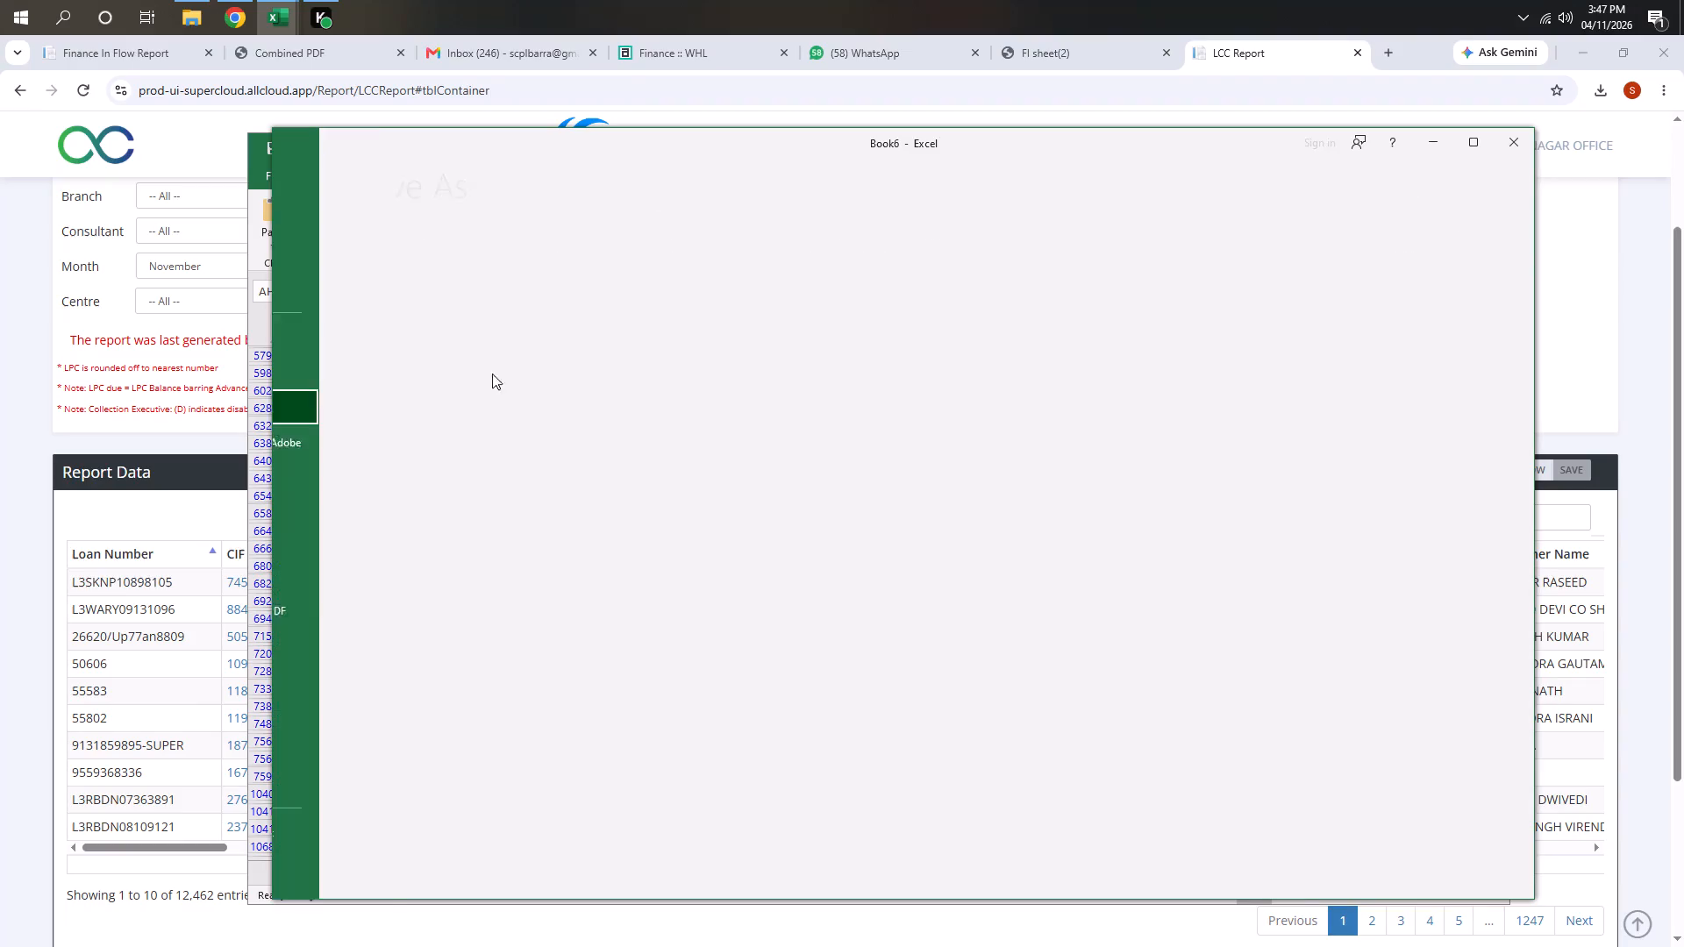
left_click(495, 538)
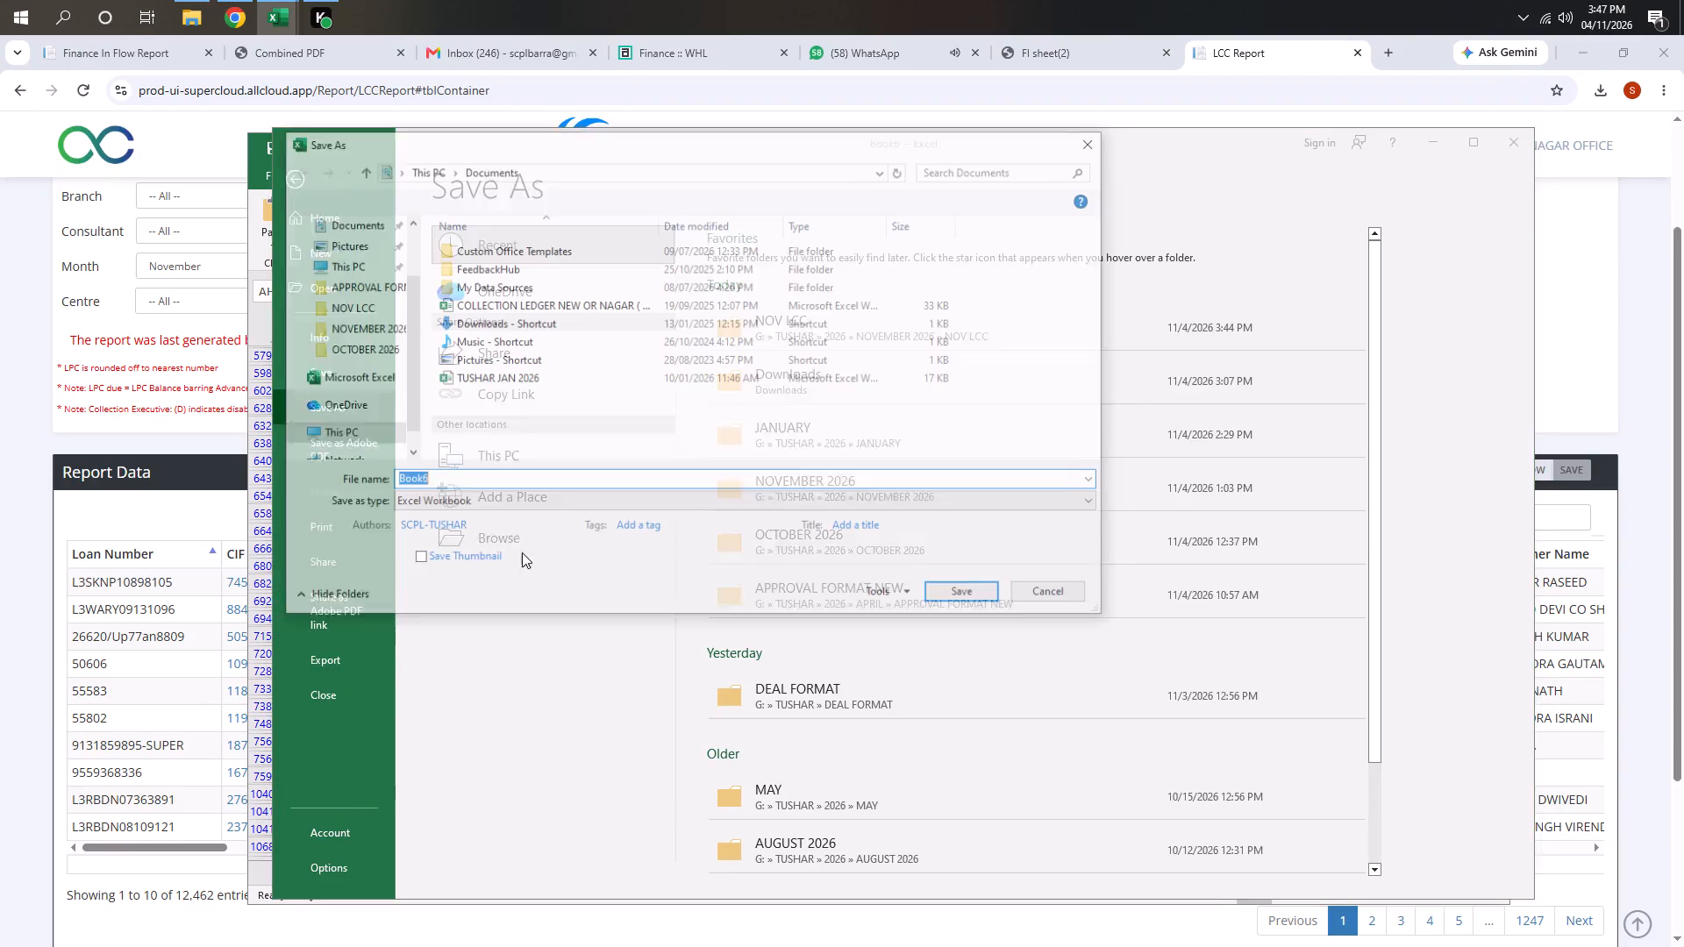
left_click_drag(467, 483, 365, 486)
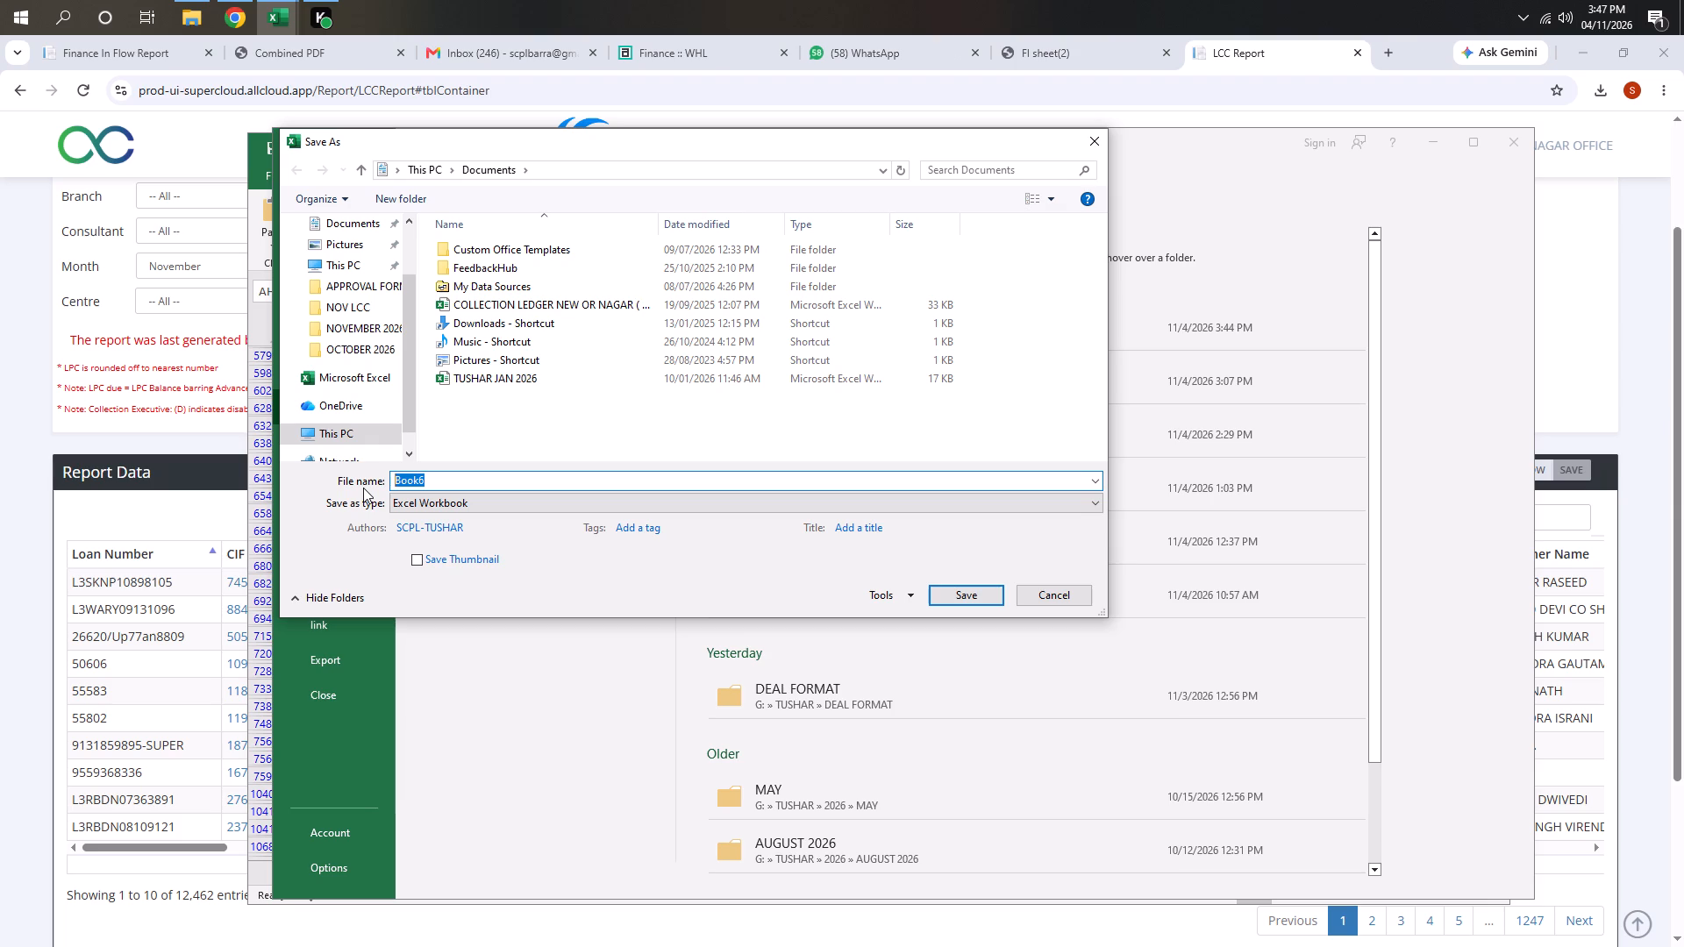
type("TUSH")
key("BackSpace")
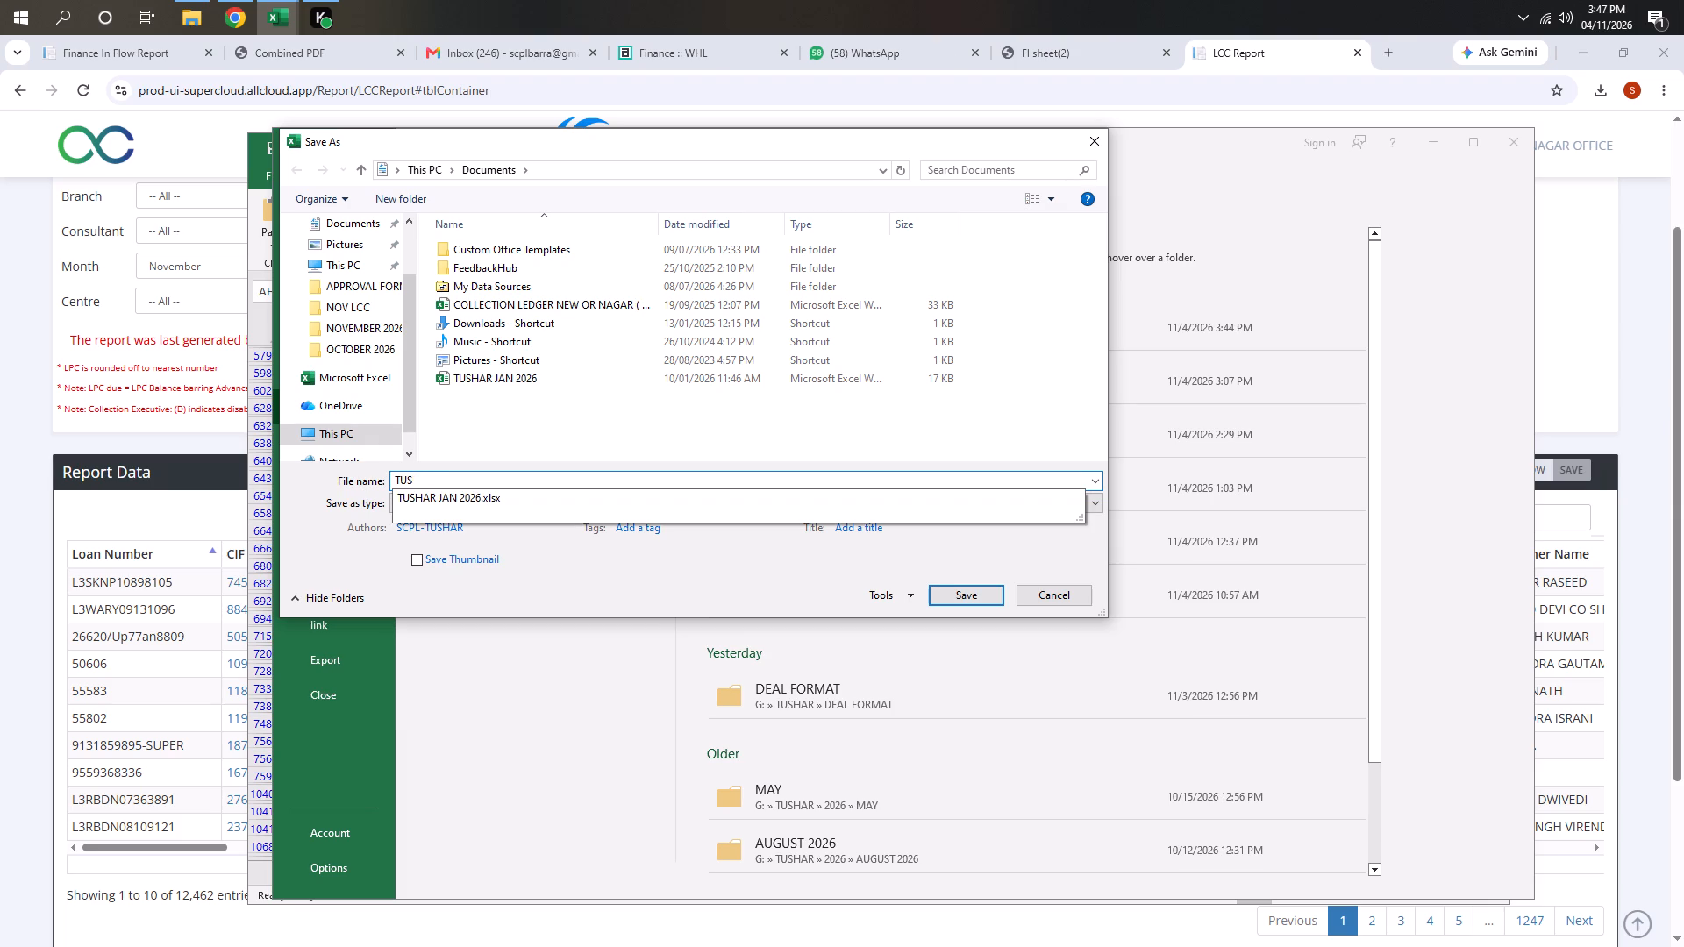
type("HAR")
key("space")
type("LCC NOV")
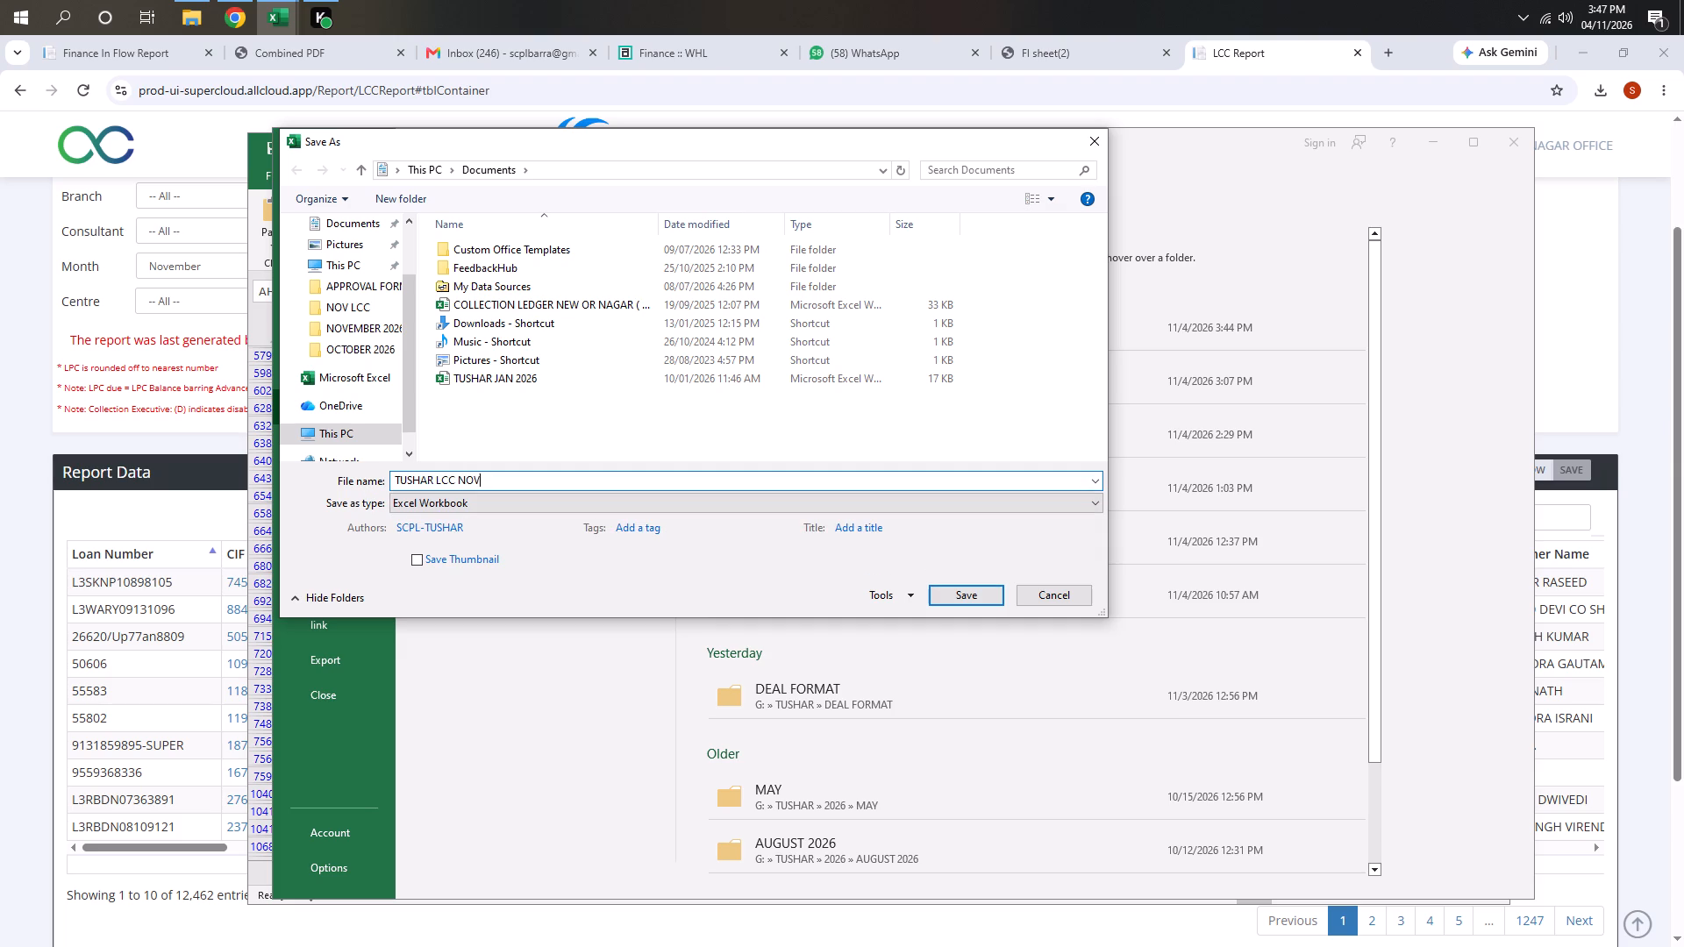
key("space")
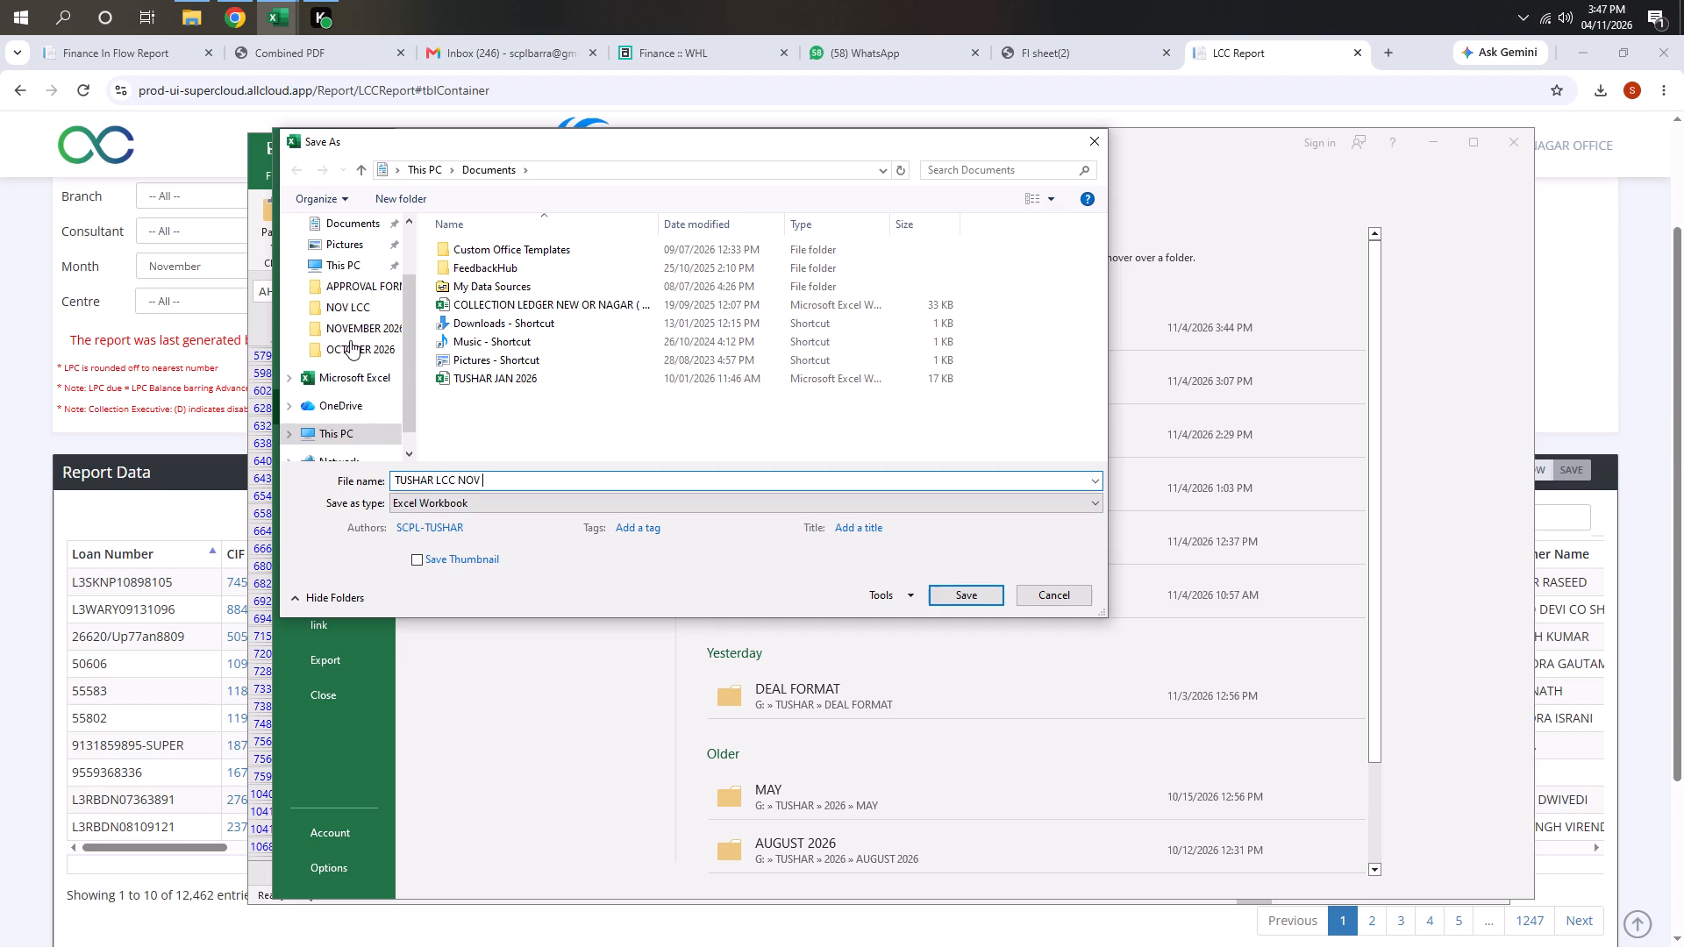
left_click(350, 340)
left_click(360, 327)
double_click(549, 245)
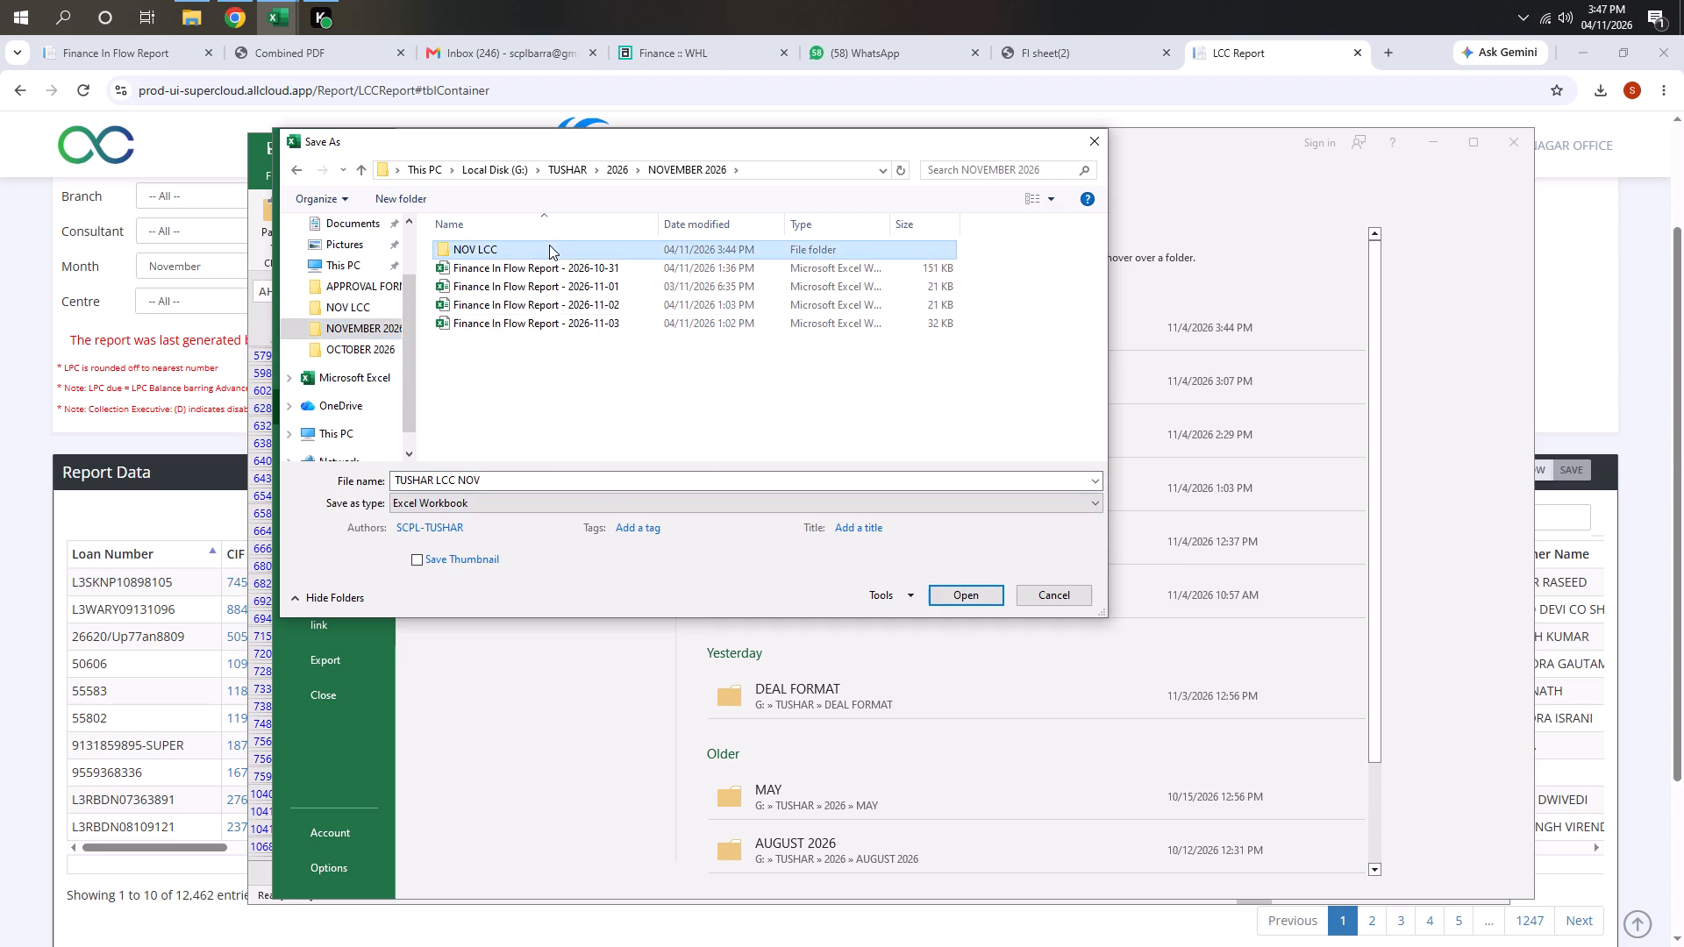
left_click(950, 598)
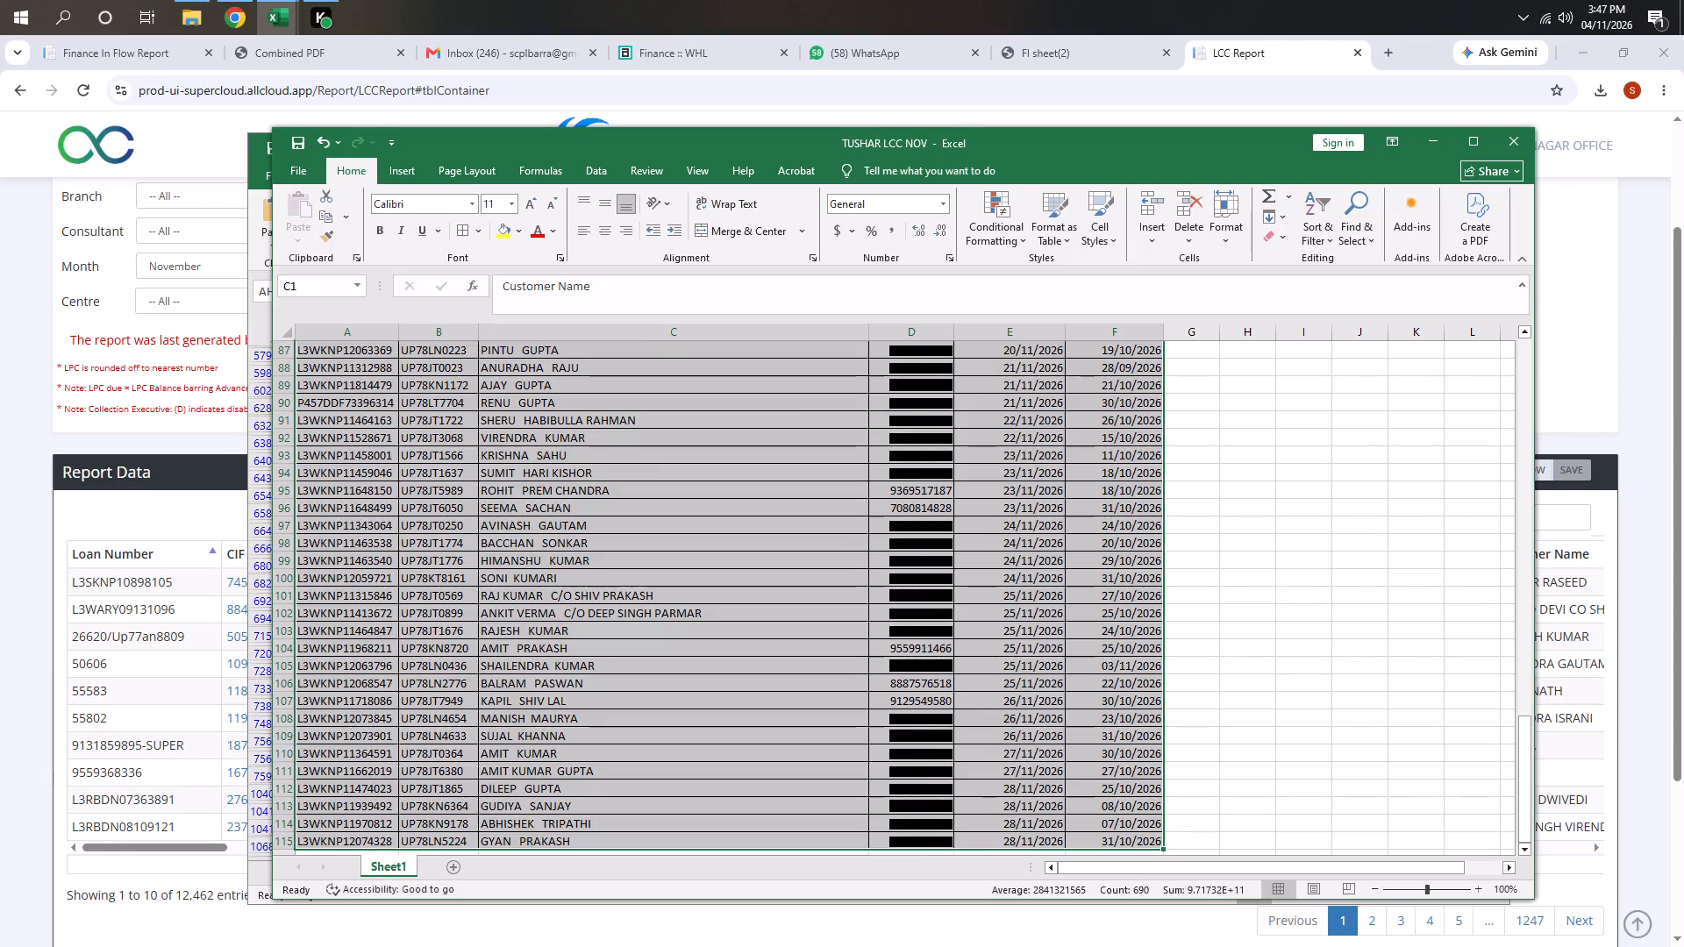
left_click(1510, 147)
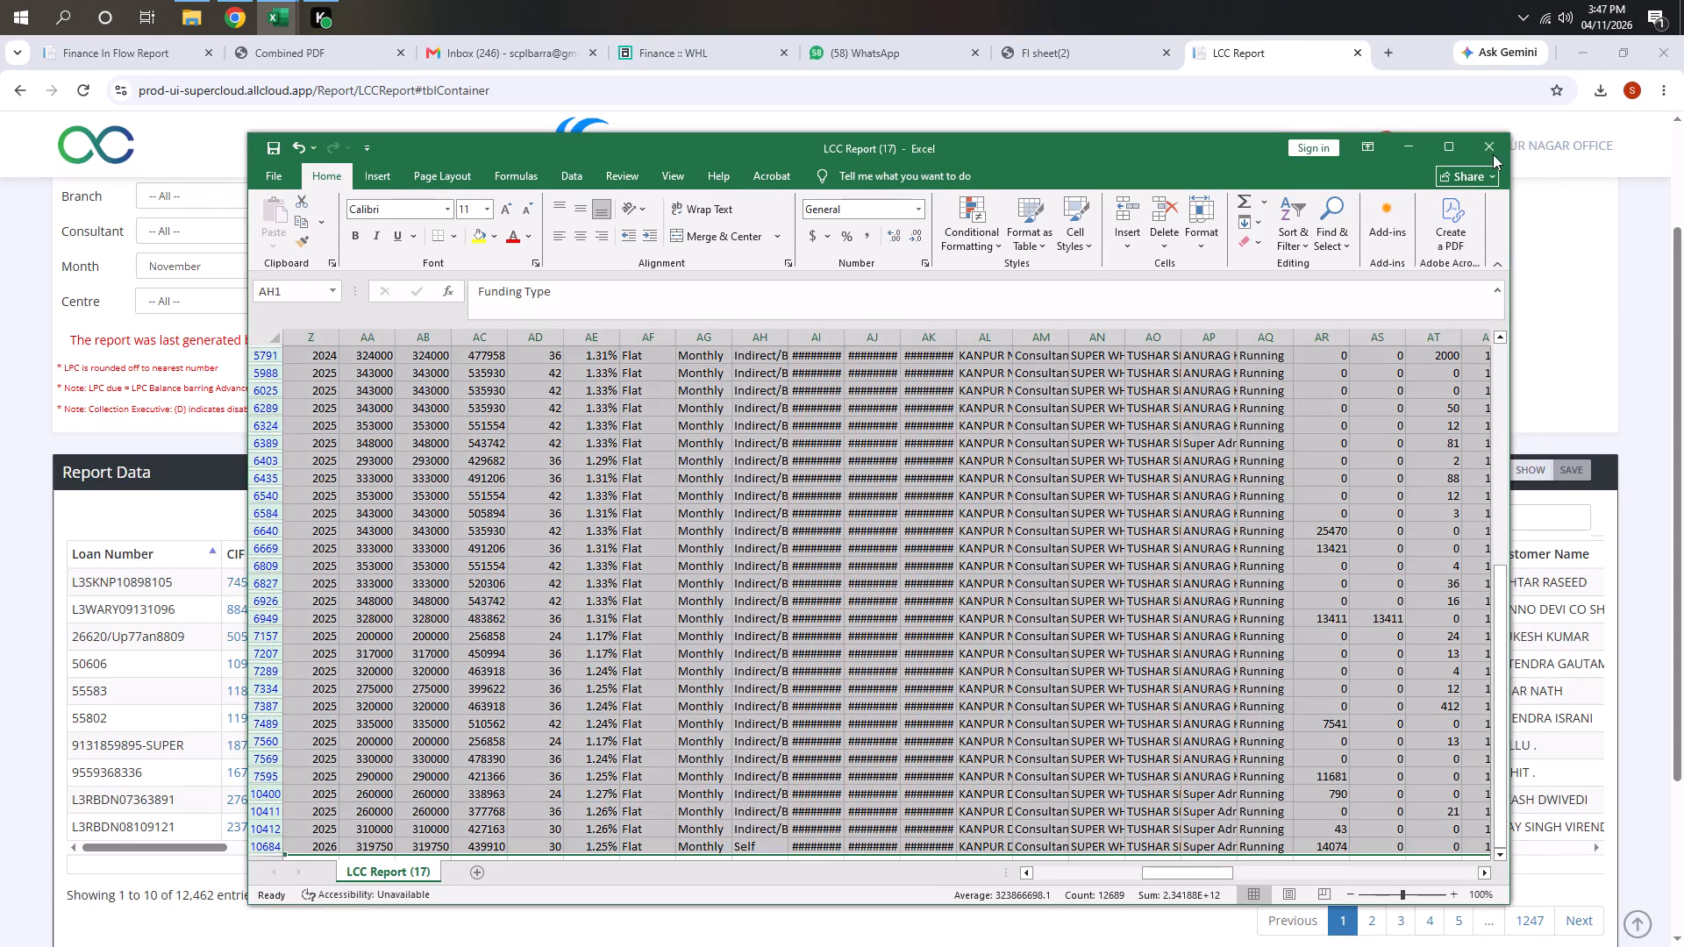
Close the LCC Report (17) workbook without saving its changes.
left_click(1493, 154)
left_click(803, 504)
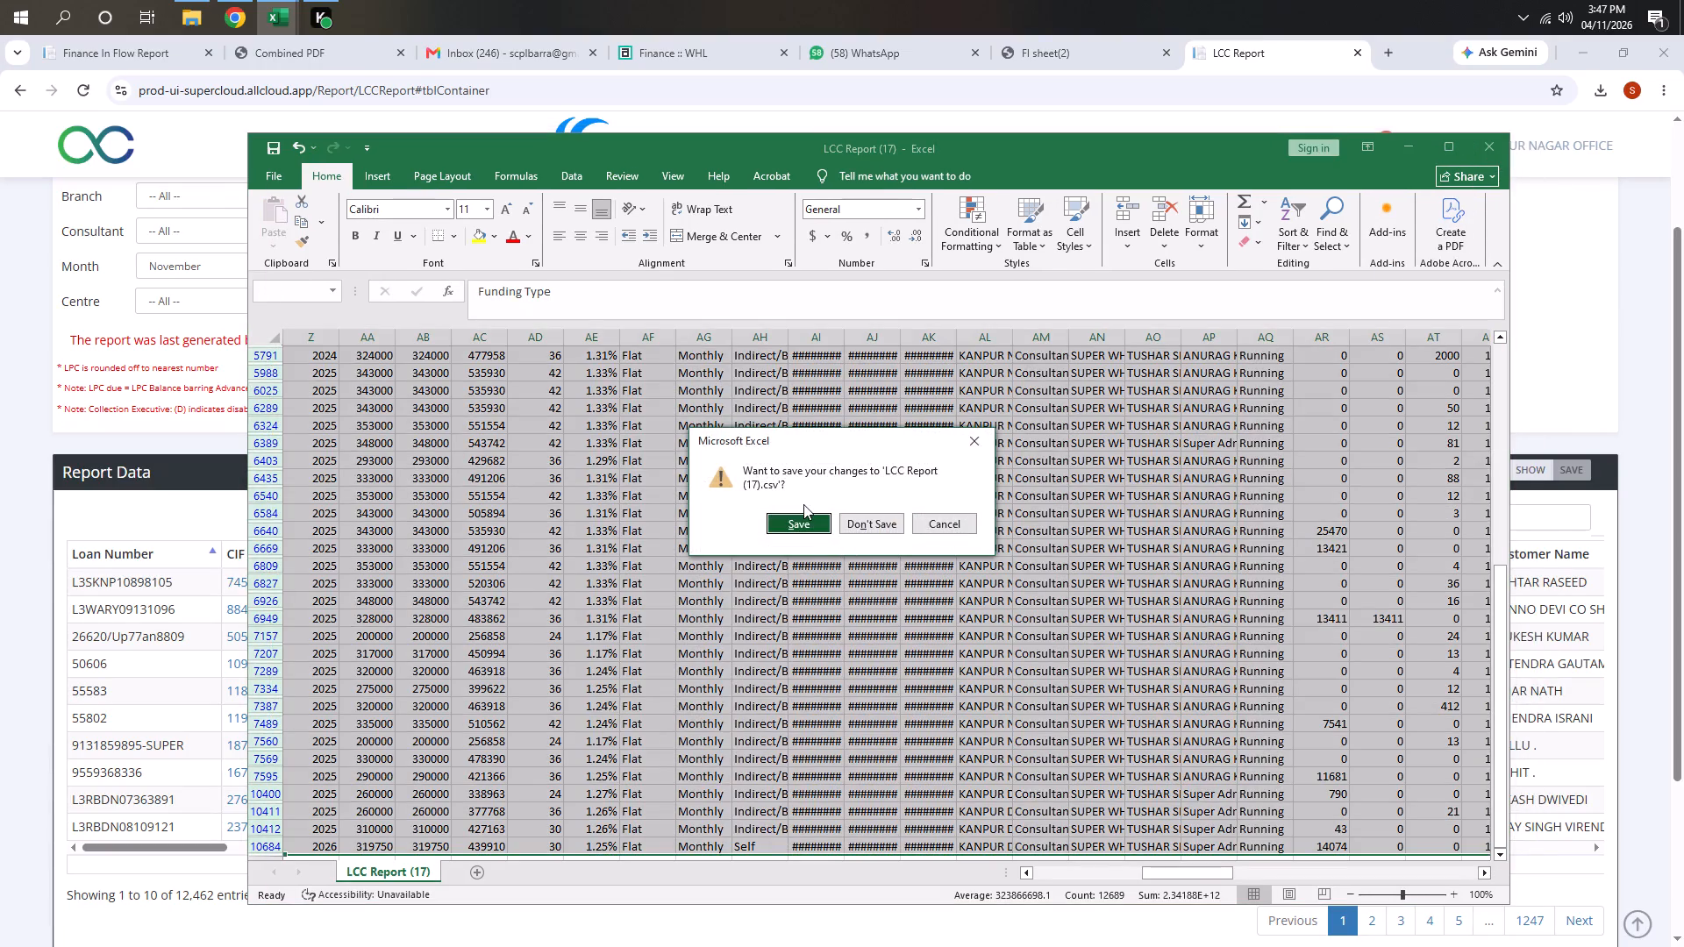
left_click(803, 518)
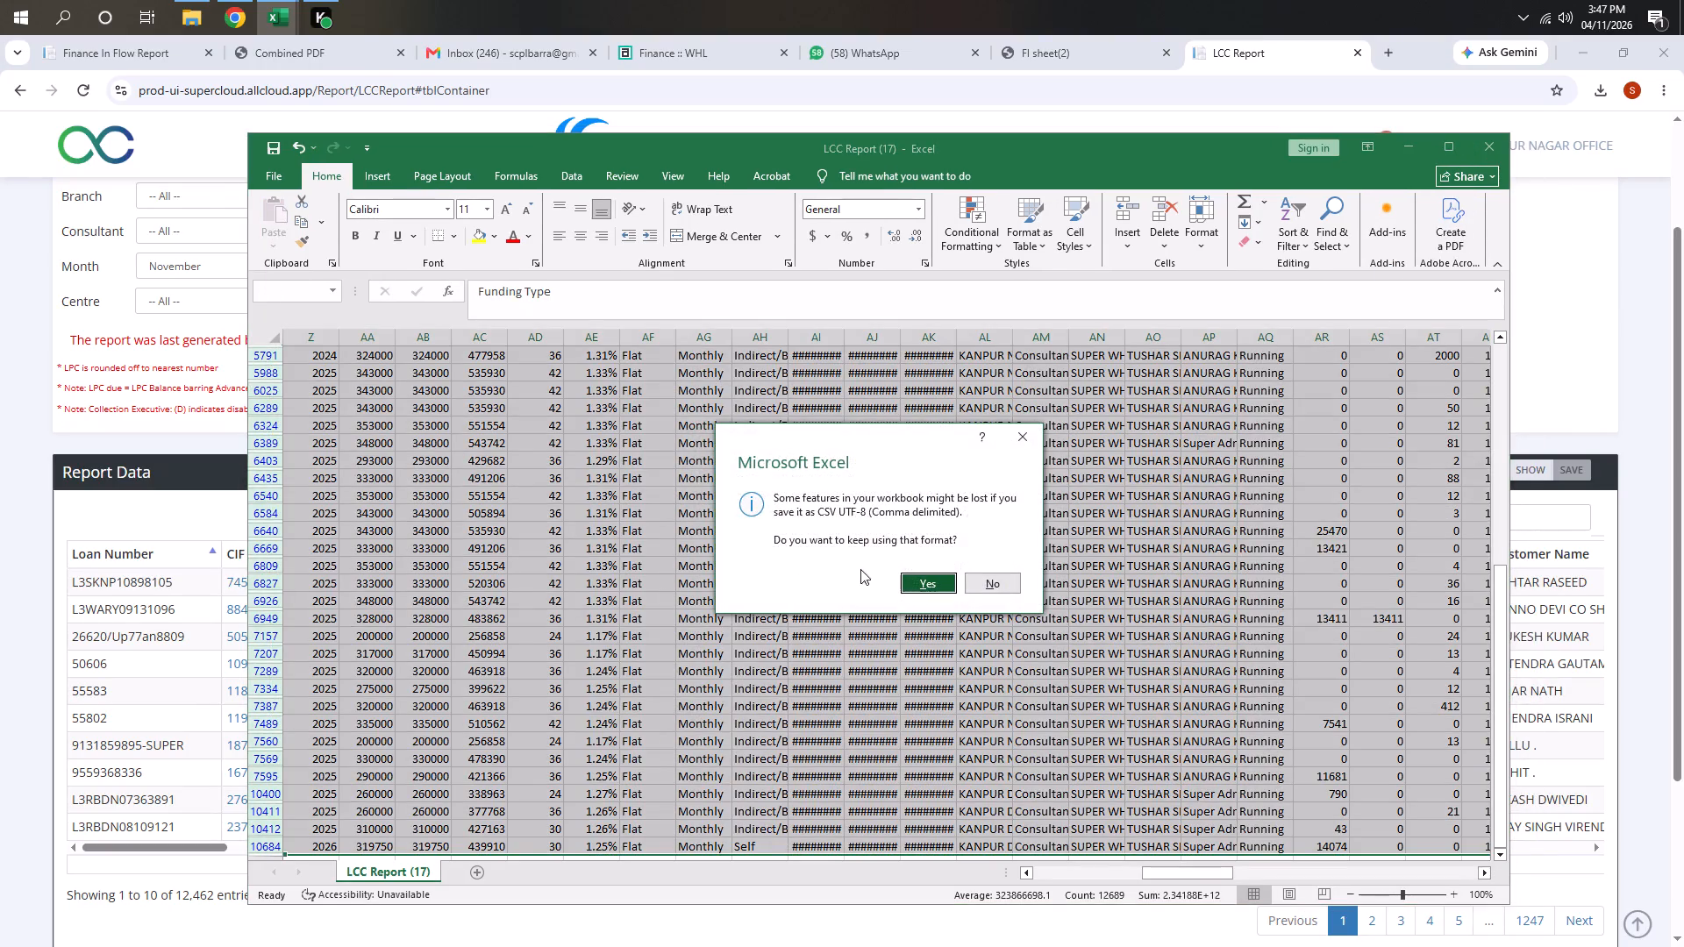
left_click(1013, 434)
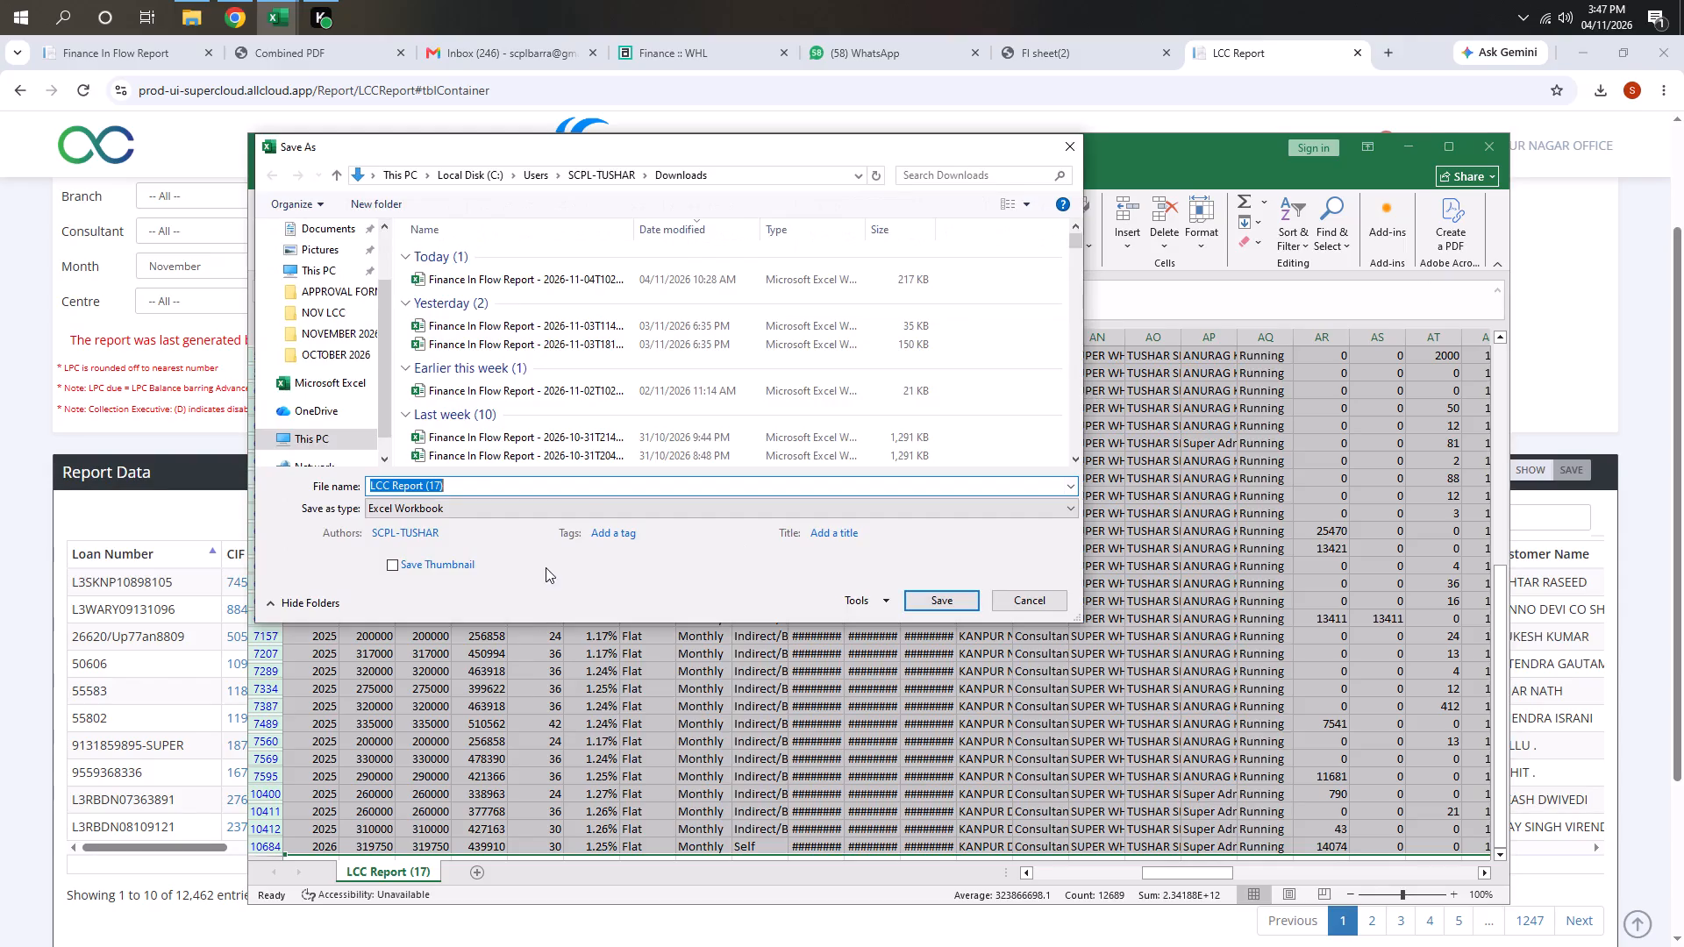
key("Escape")
left_click(872, 529)
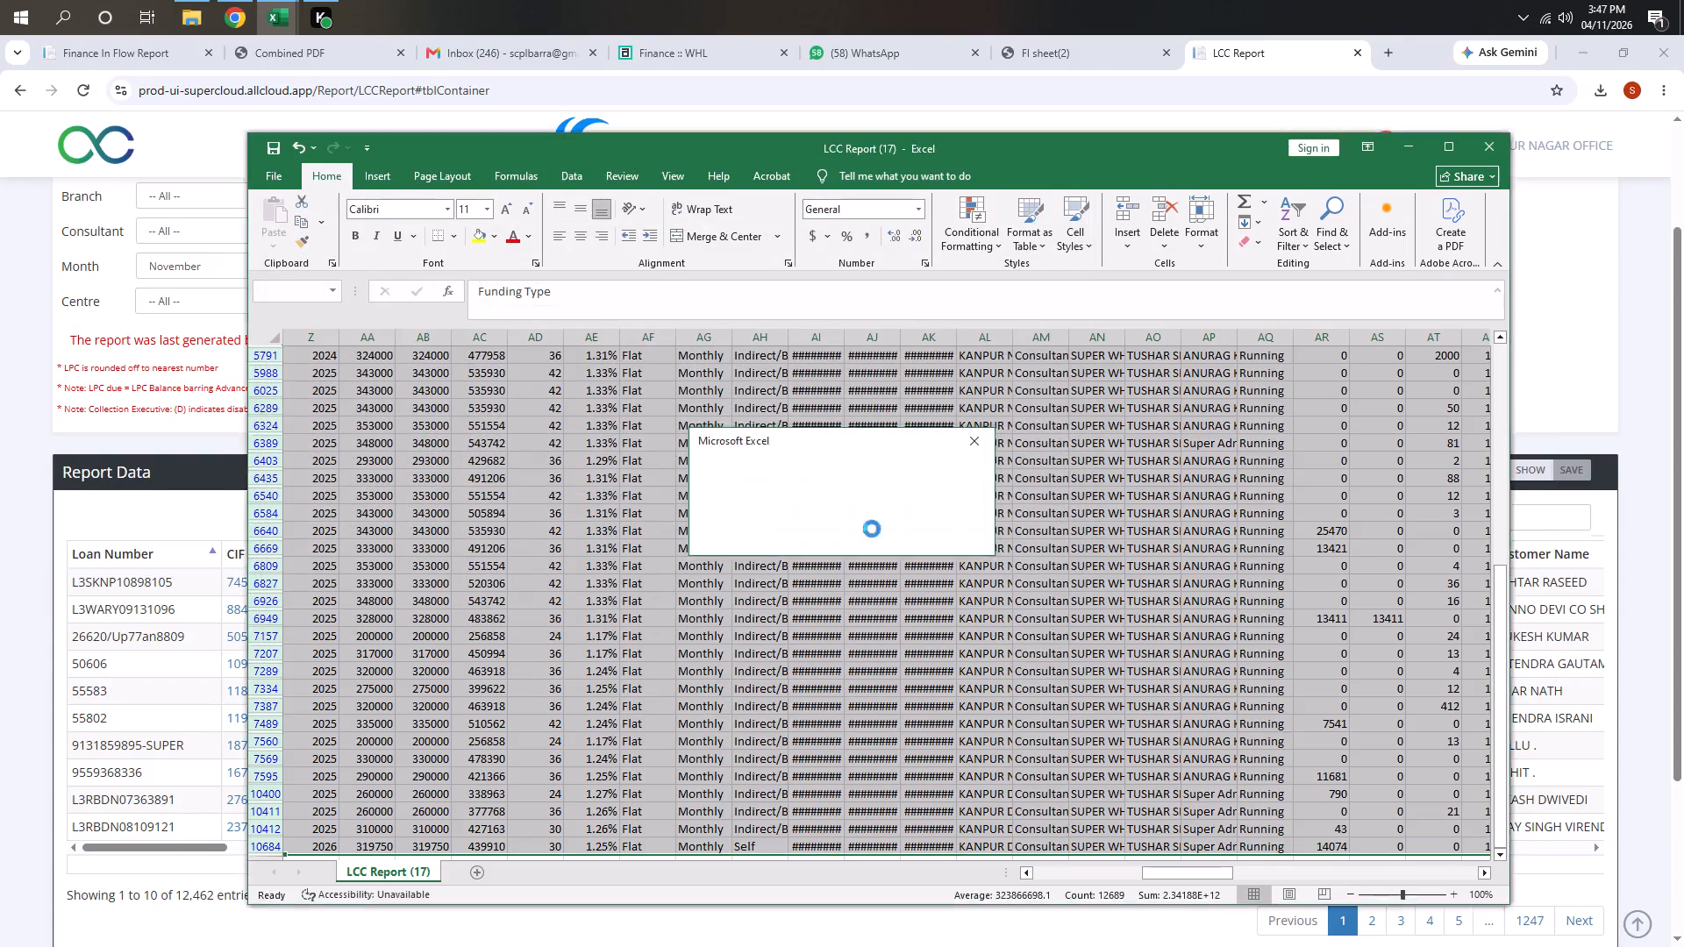
Switch to the LEDGER NEW 2026 (2) workbook, look over its latest 04/11/2026 entries and save it.
key("alt+Tab")
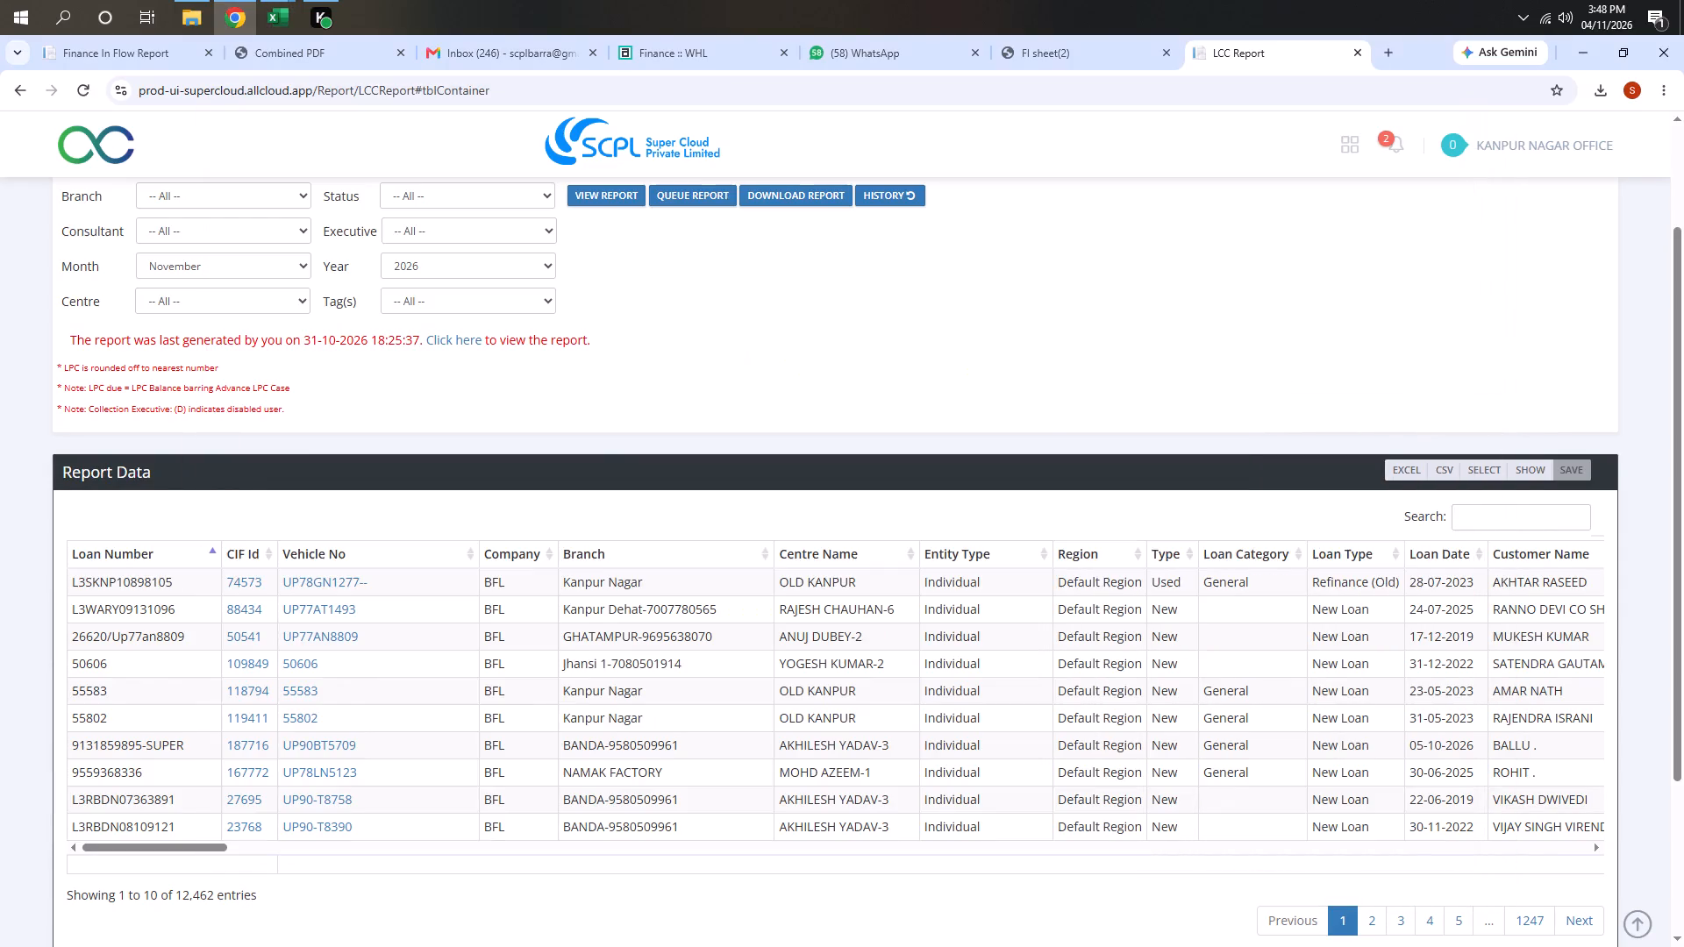
key("alt+Tab")
key("alt+Tab")
scroll(770, 623, "down", 3)
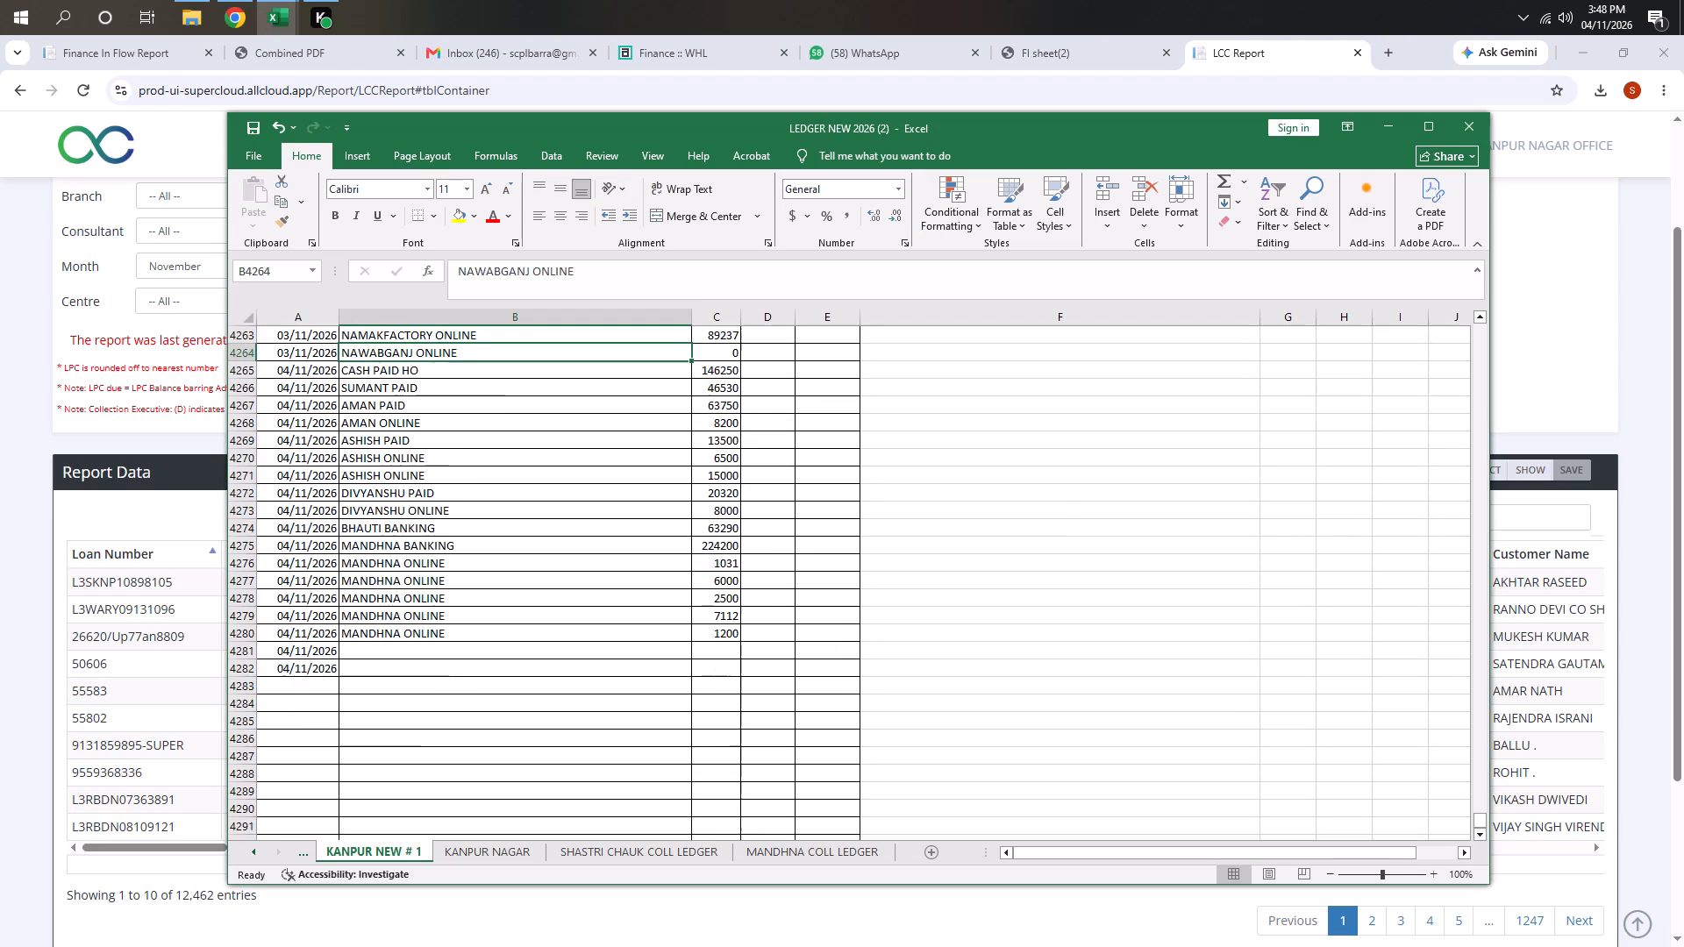
key("ctrl+s")
scroll(757, 516, "up", 3)
Switch from the ledger to the LCC Report page in Chrome and on to the Finance In Flow Report workbook.
key("alt+Tab")
key("alt+Tab")
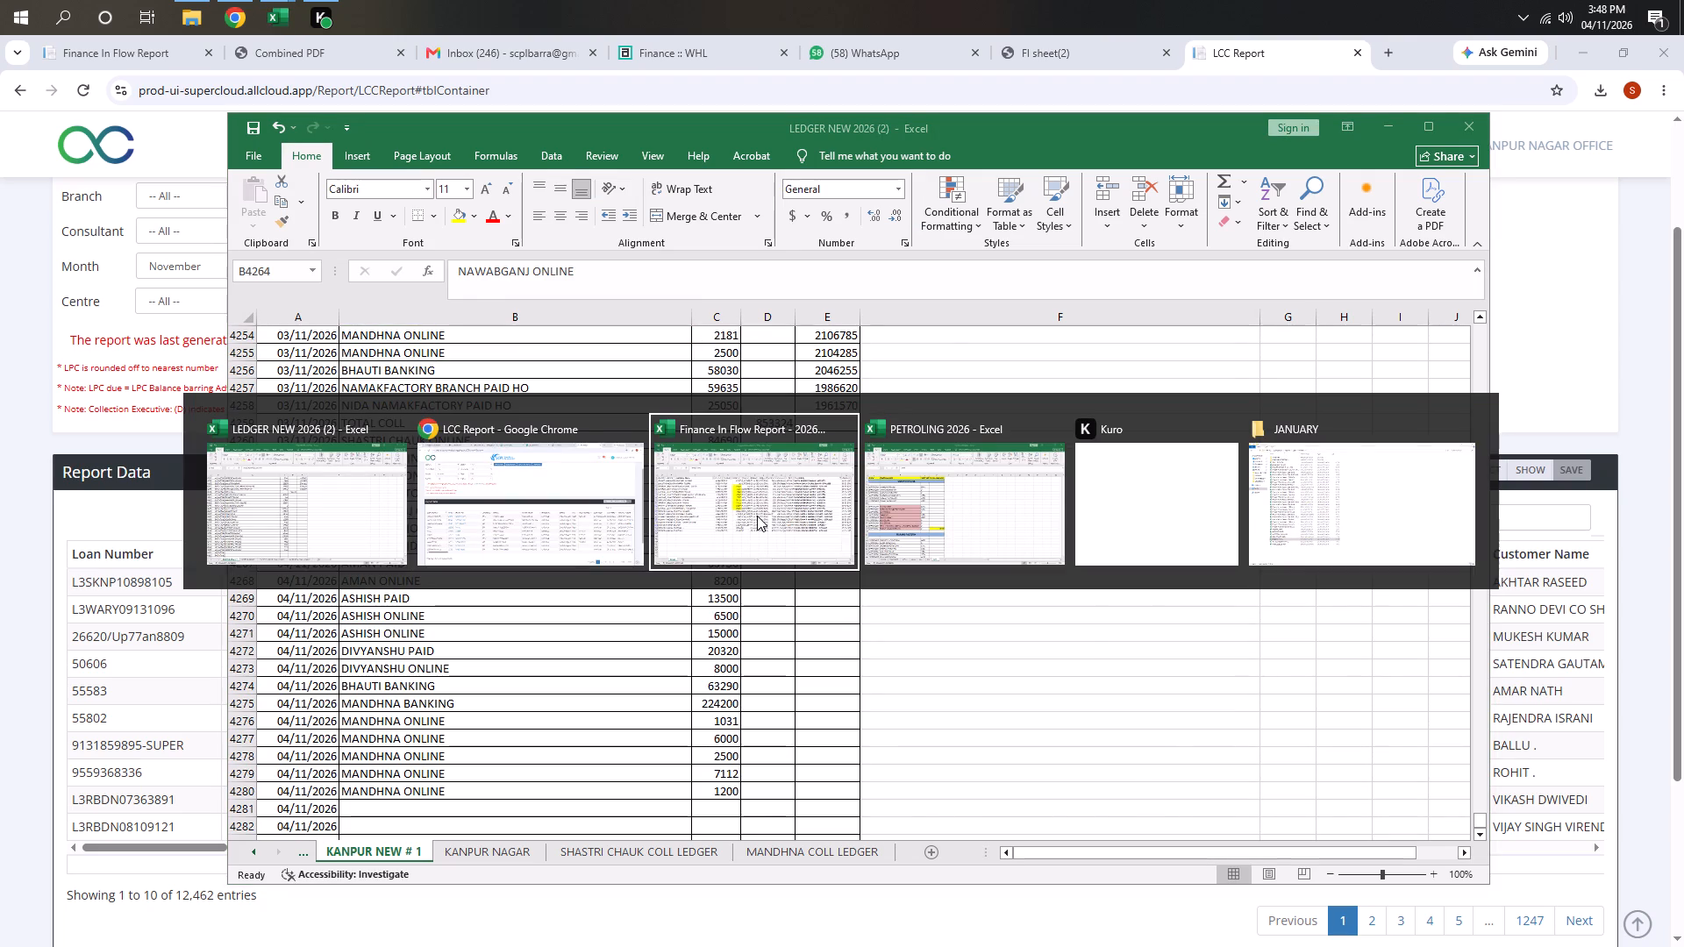
left_click(643, 544, "alt")
key("alt+Tab")
key("alt+Tab")
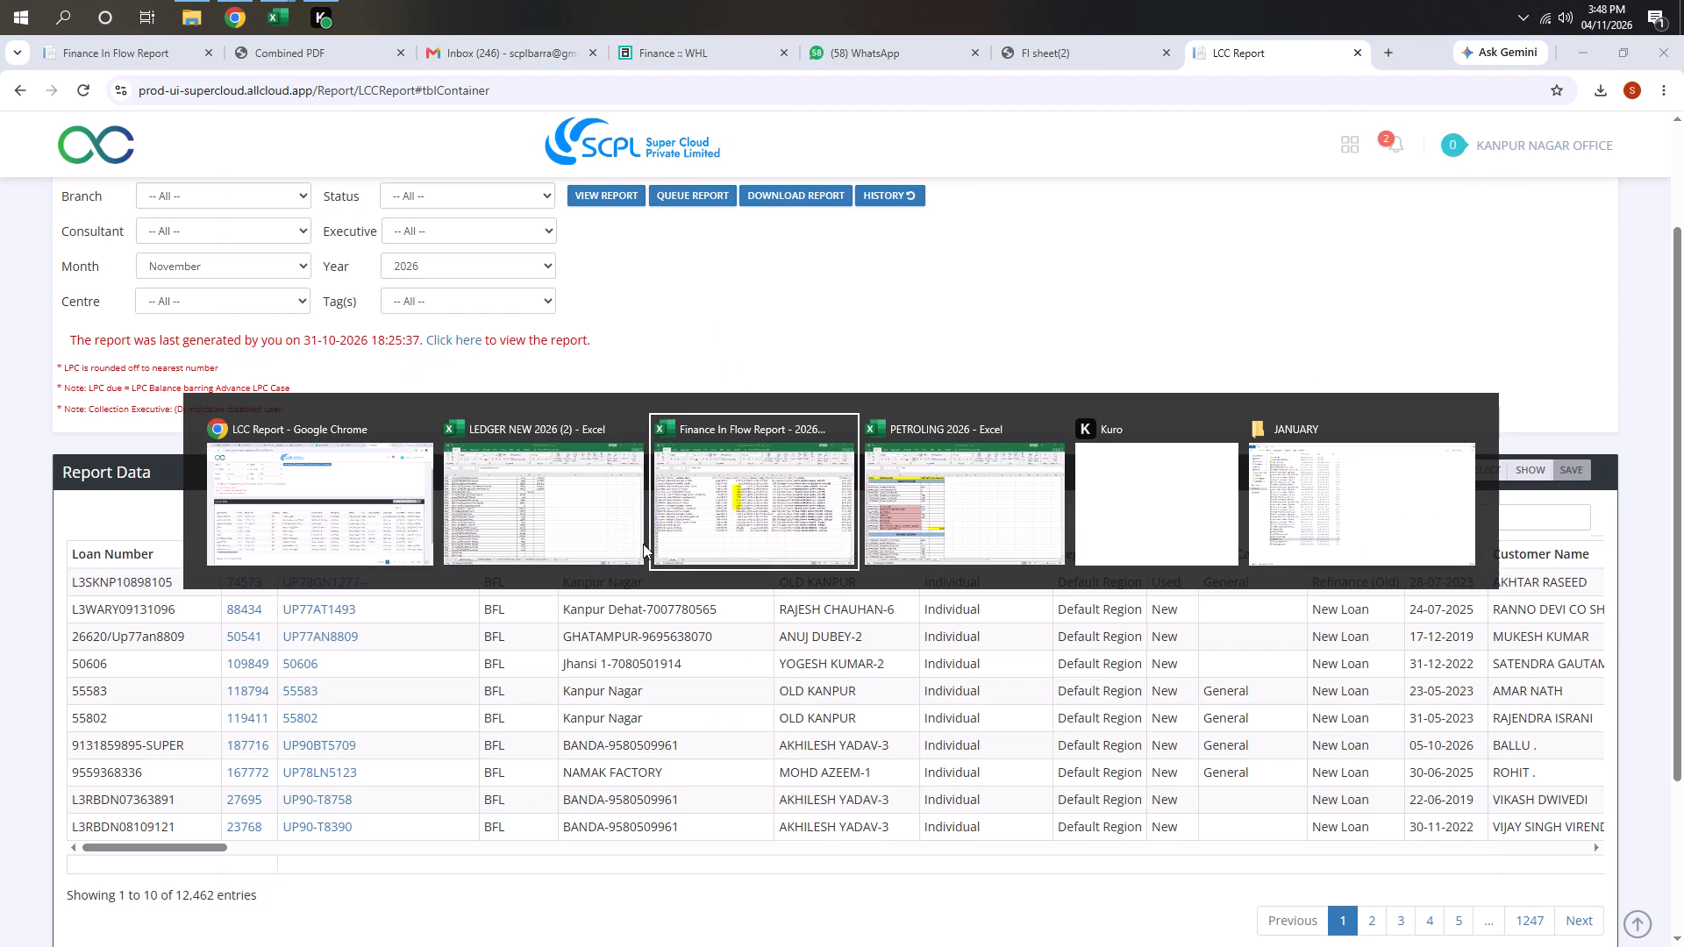
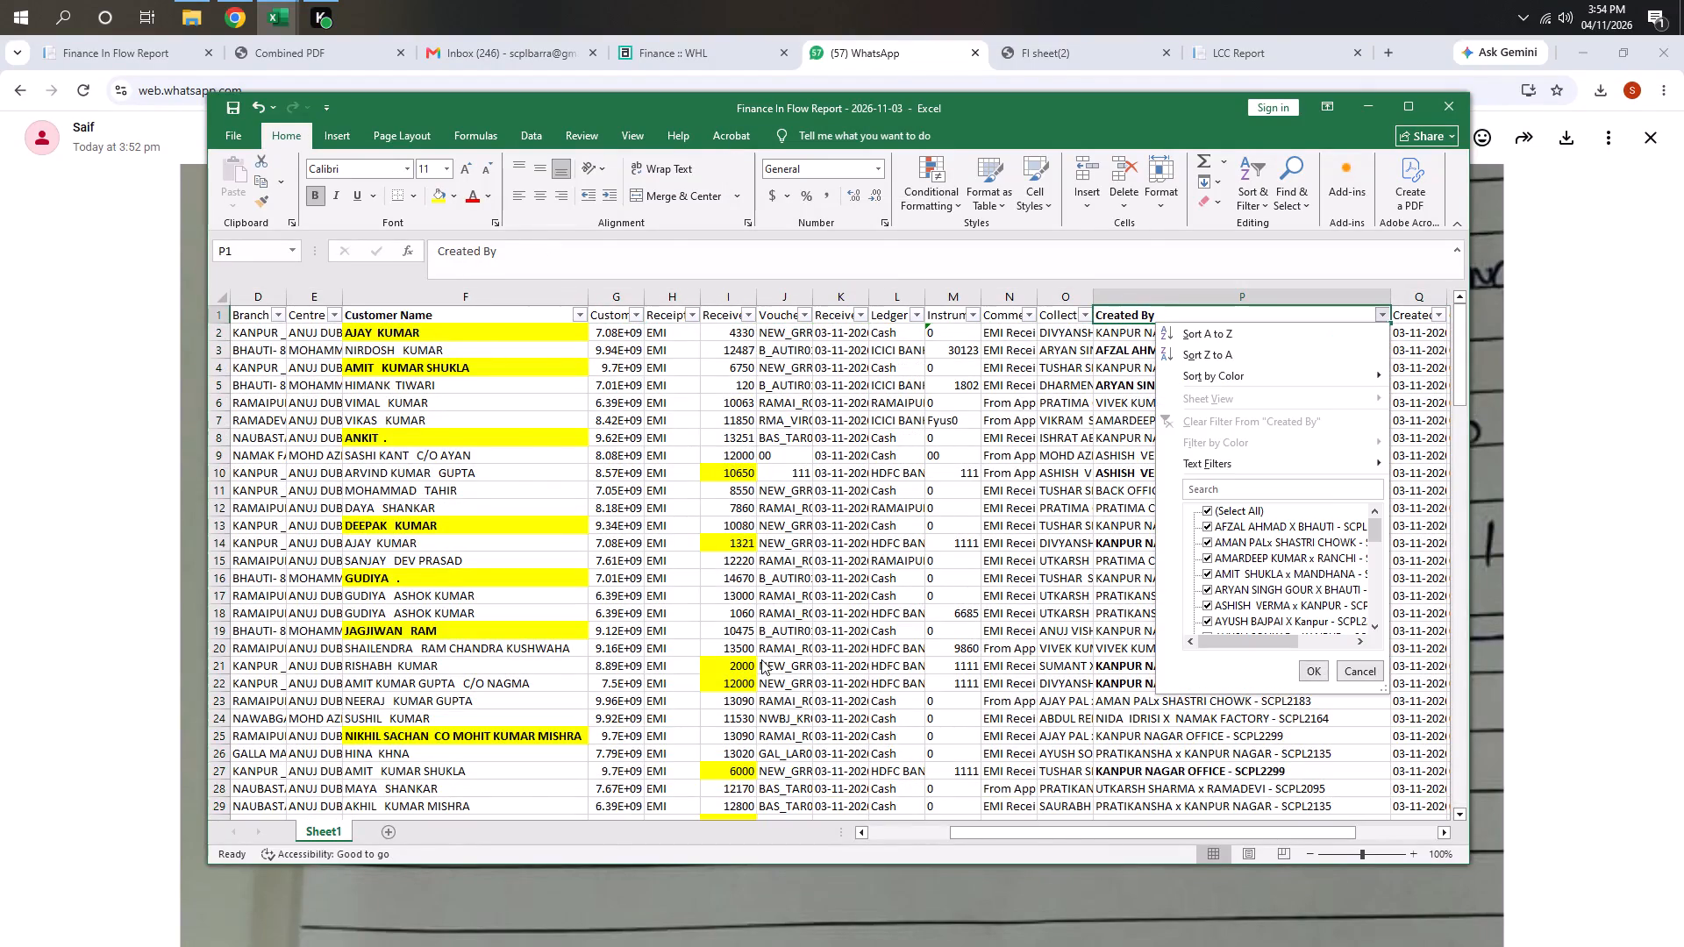
In the Created By filter, clear all names and include only Deepak of Mandhana.
key("Down")
key("Up")
key("space")
key("Down")
key("Down")
key("Down")
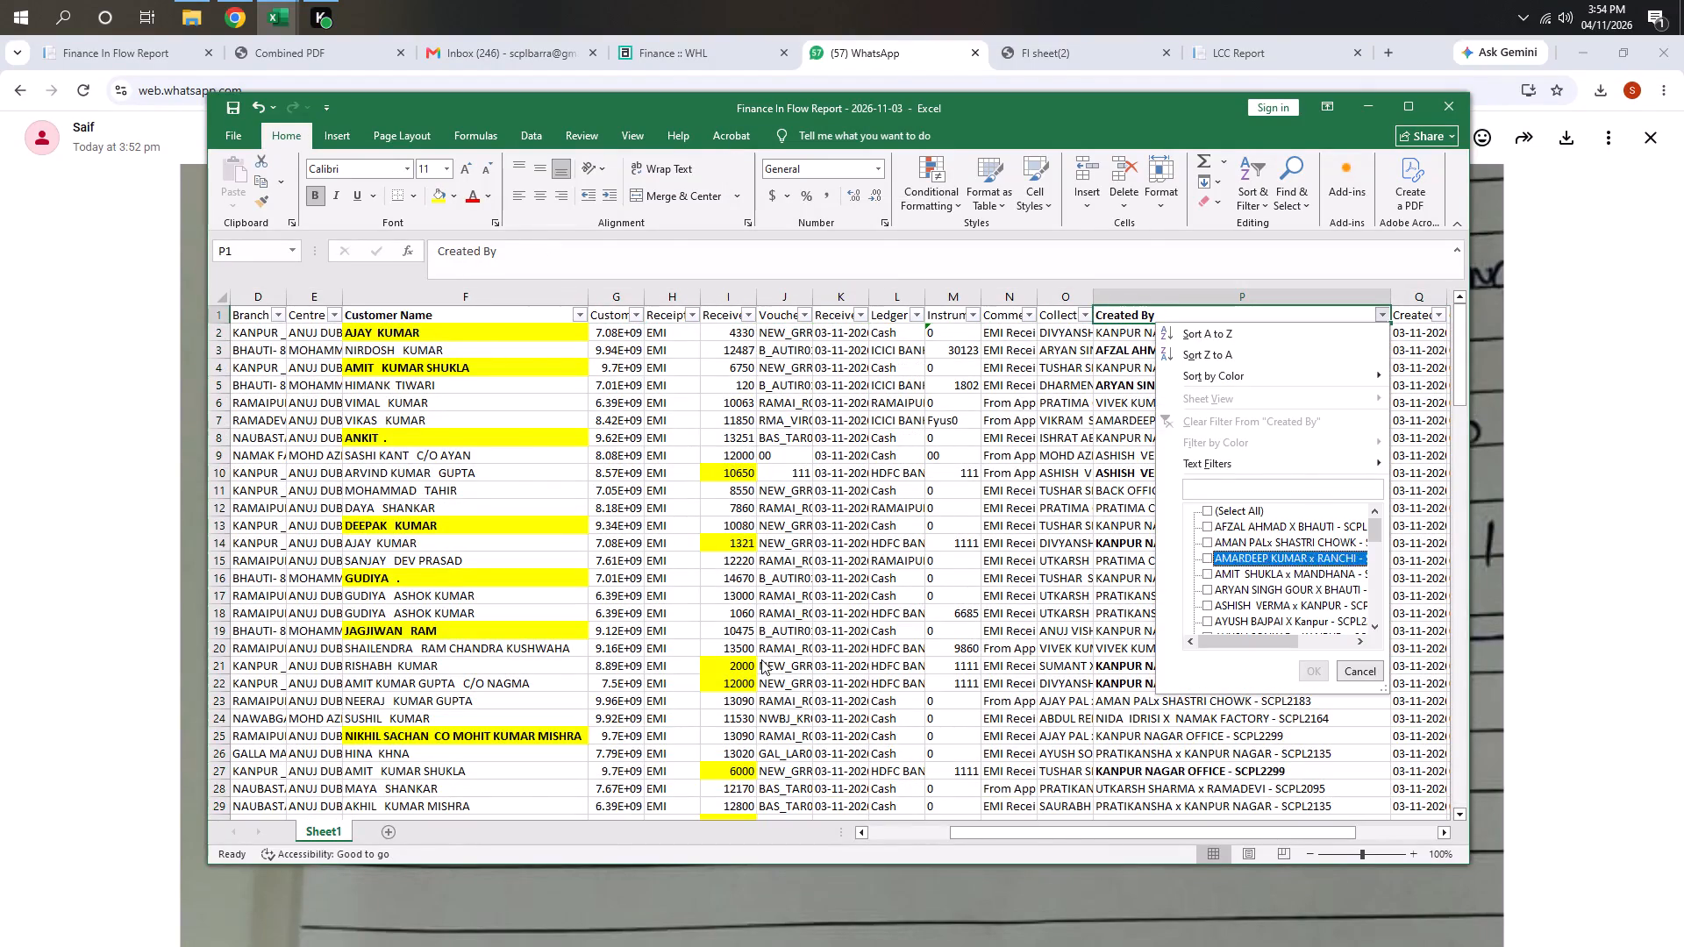
key("Down")
key("Down")
key("Down")
key("Down")
key("Down")
key("Down")
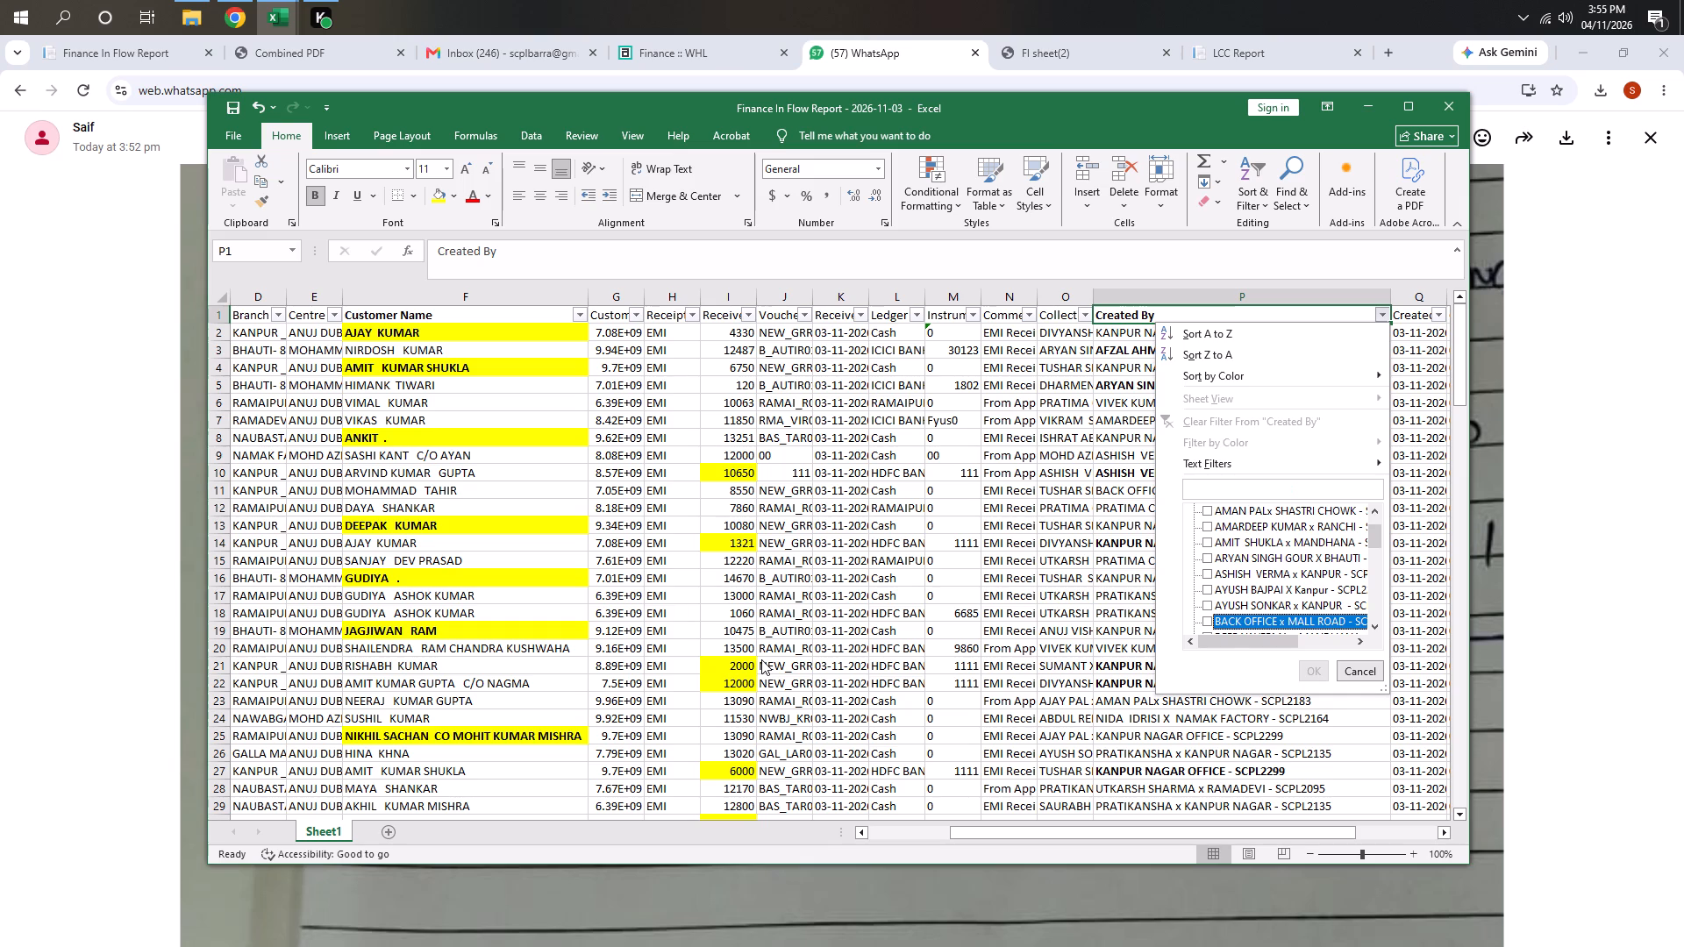
key("Down")
key("Down")
key("Down")
key("Up")
key("Up")
key("Down")
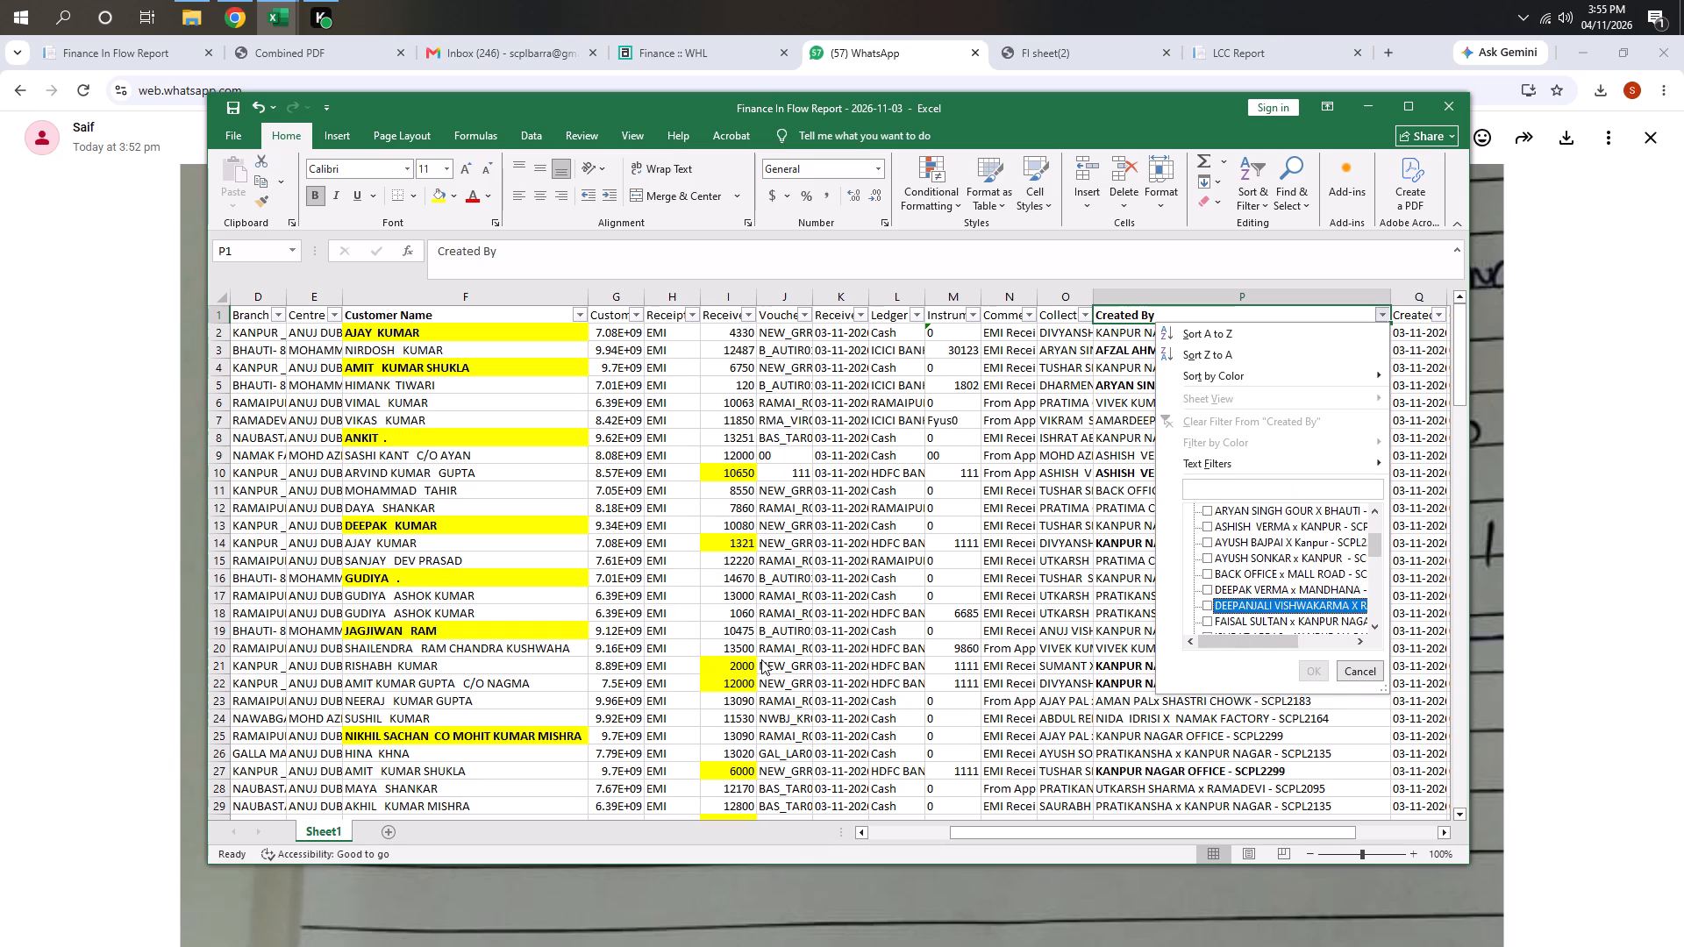
key("Up")
key("space")
key("Down")
key("Down")
key("Down")
key("Down")
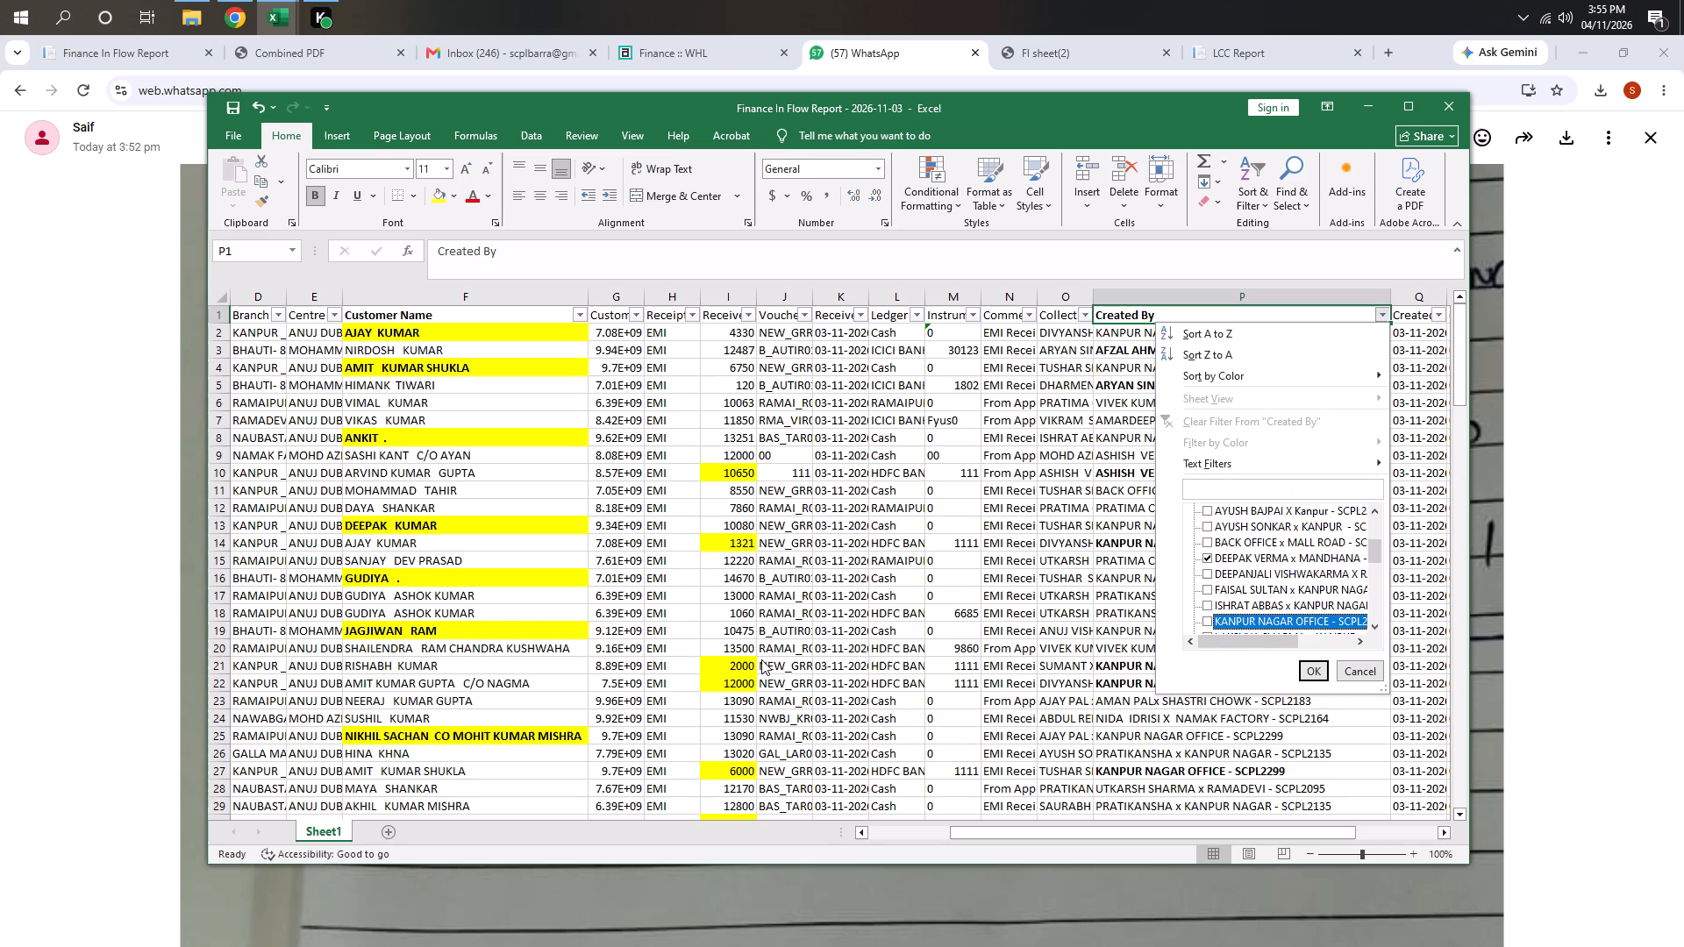
key("Down")
key("Down")
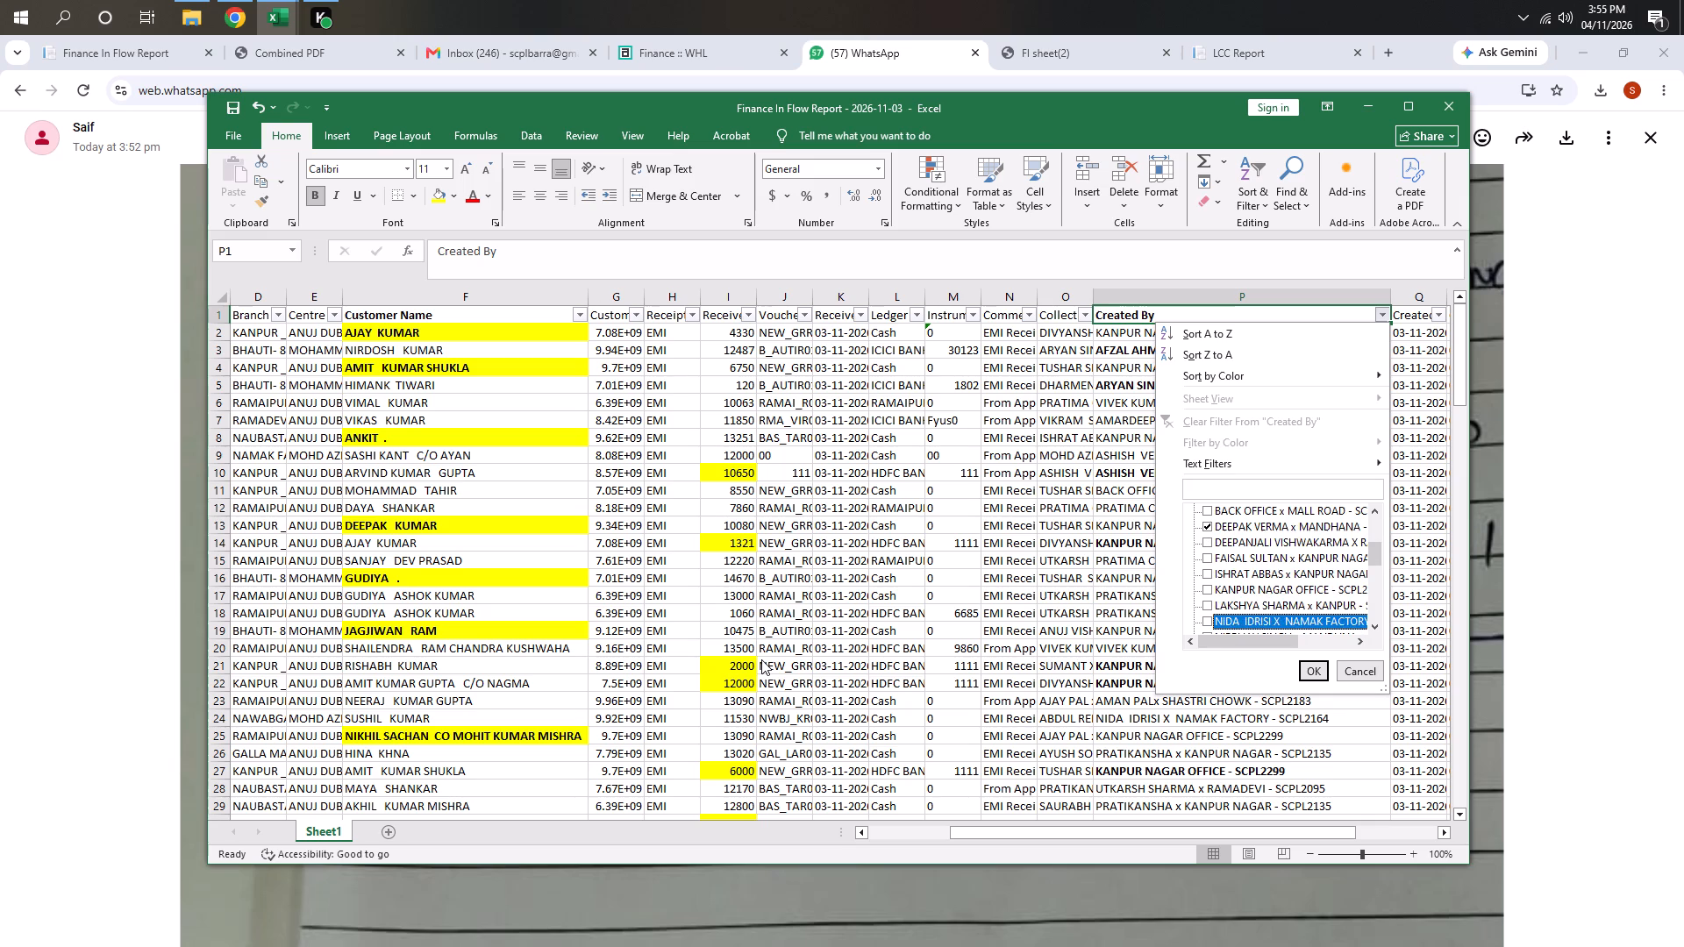
key("Up")
key("space")
key("Down")
key("space")
Add Praveen and Rahul of Kanpur to the Created By filter selection.
key("Down")
key("Down")
key("Down")
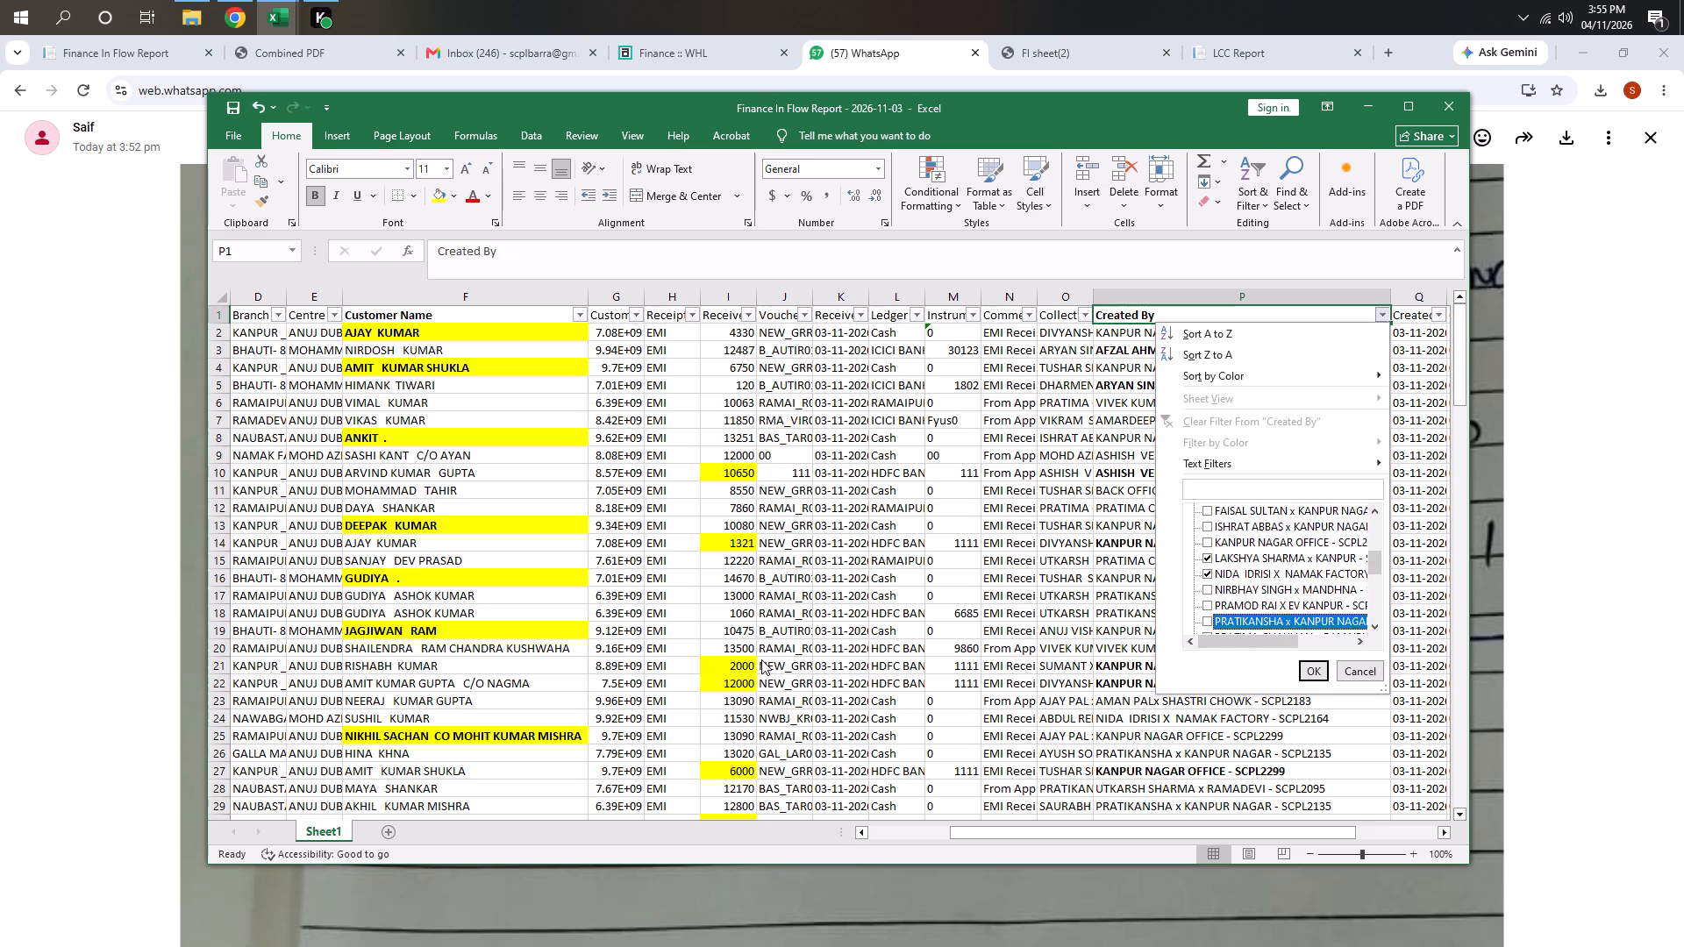
key("Down")
key("Down")
key("Down")
key("Up")
key("space")
key("Down")
key("space")
Check the remaining Created By names without adding any more, and apply the filter for the five chosen staff.
key("Down")
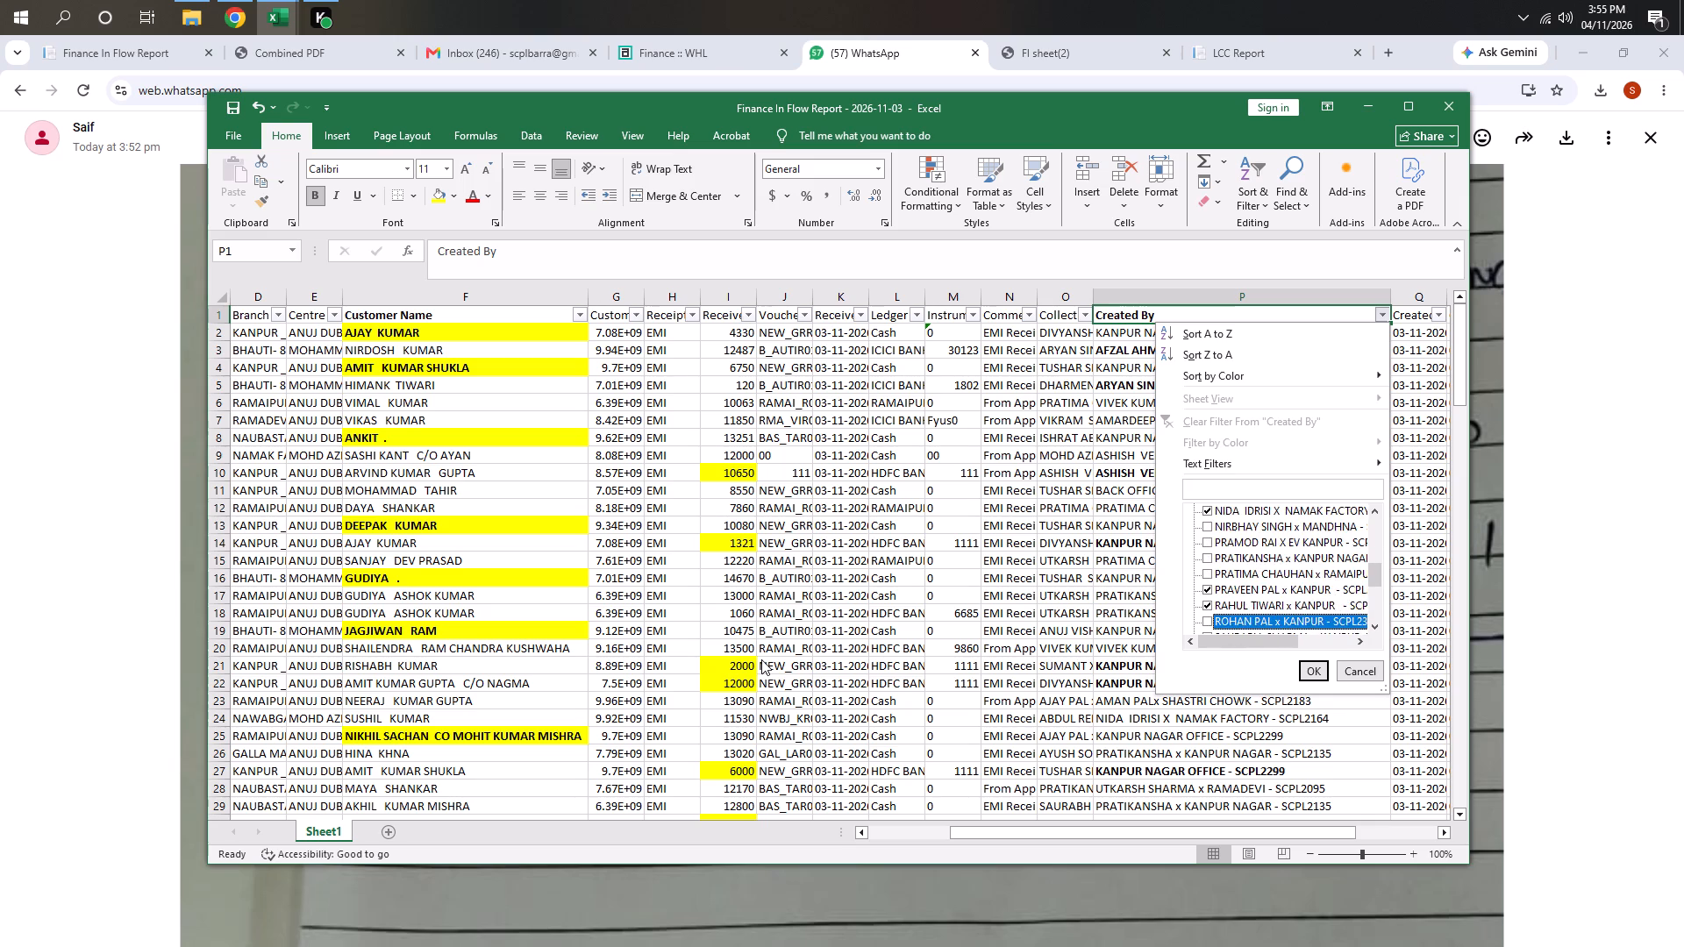
key("Down")
key("Down")
key("Down")
key("Up")
key("Up")
key("Down")
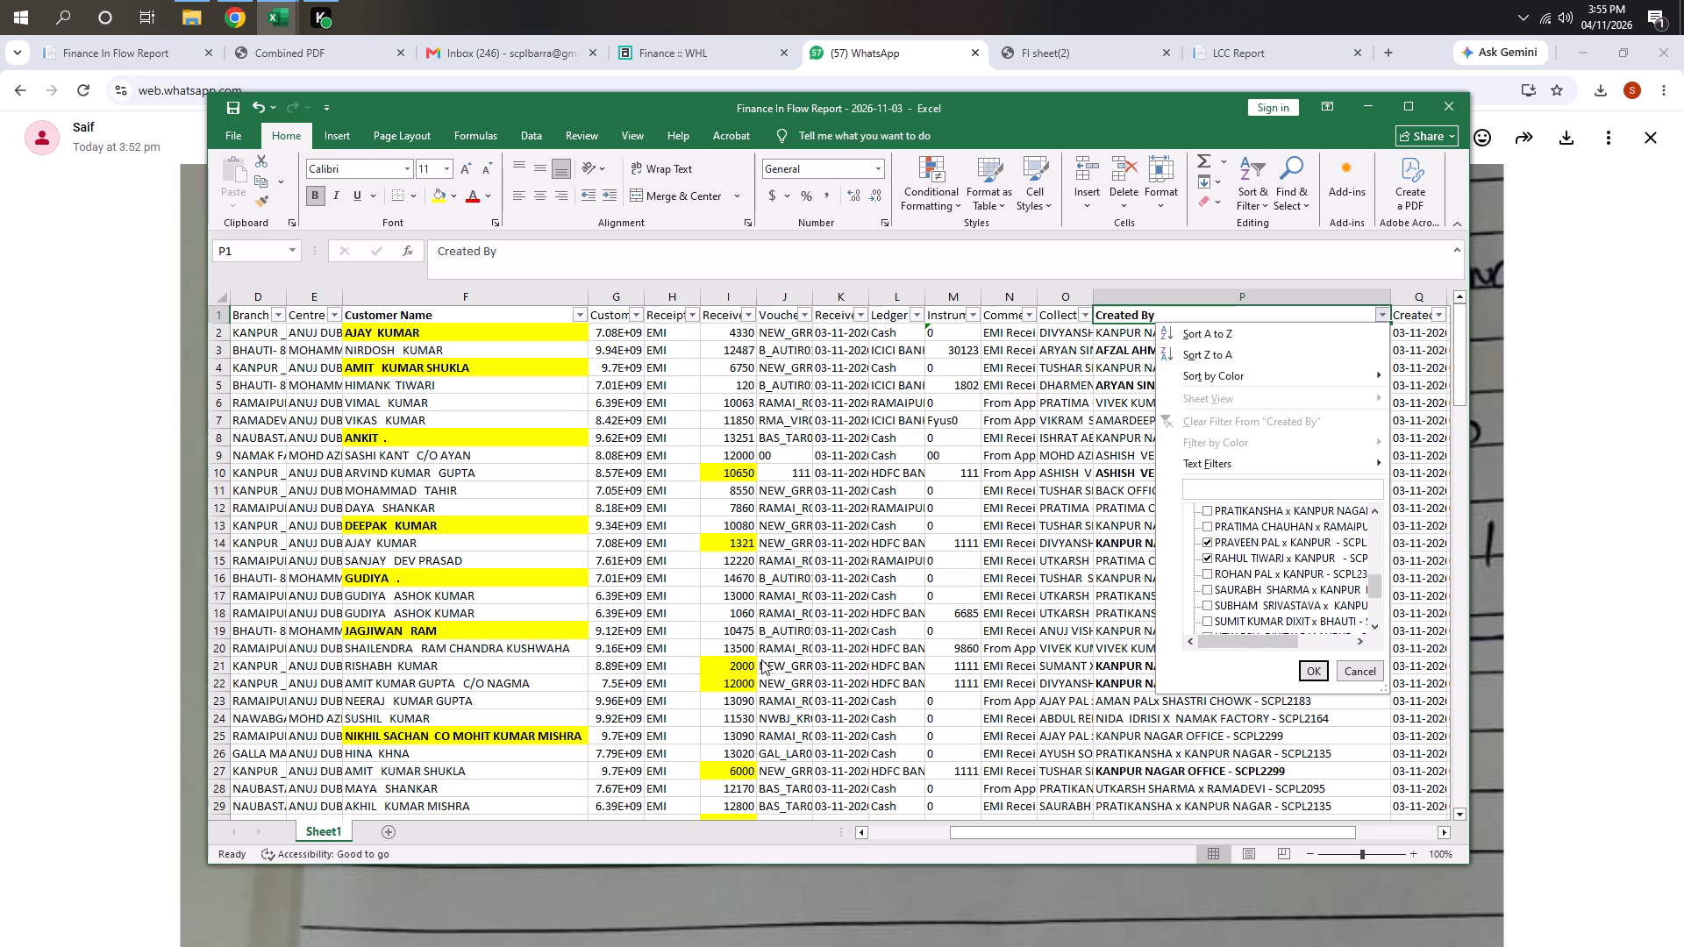
key("Down")
key("Down")
key("Up")
key("Down")
key("Down")
key("Down")
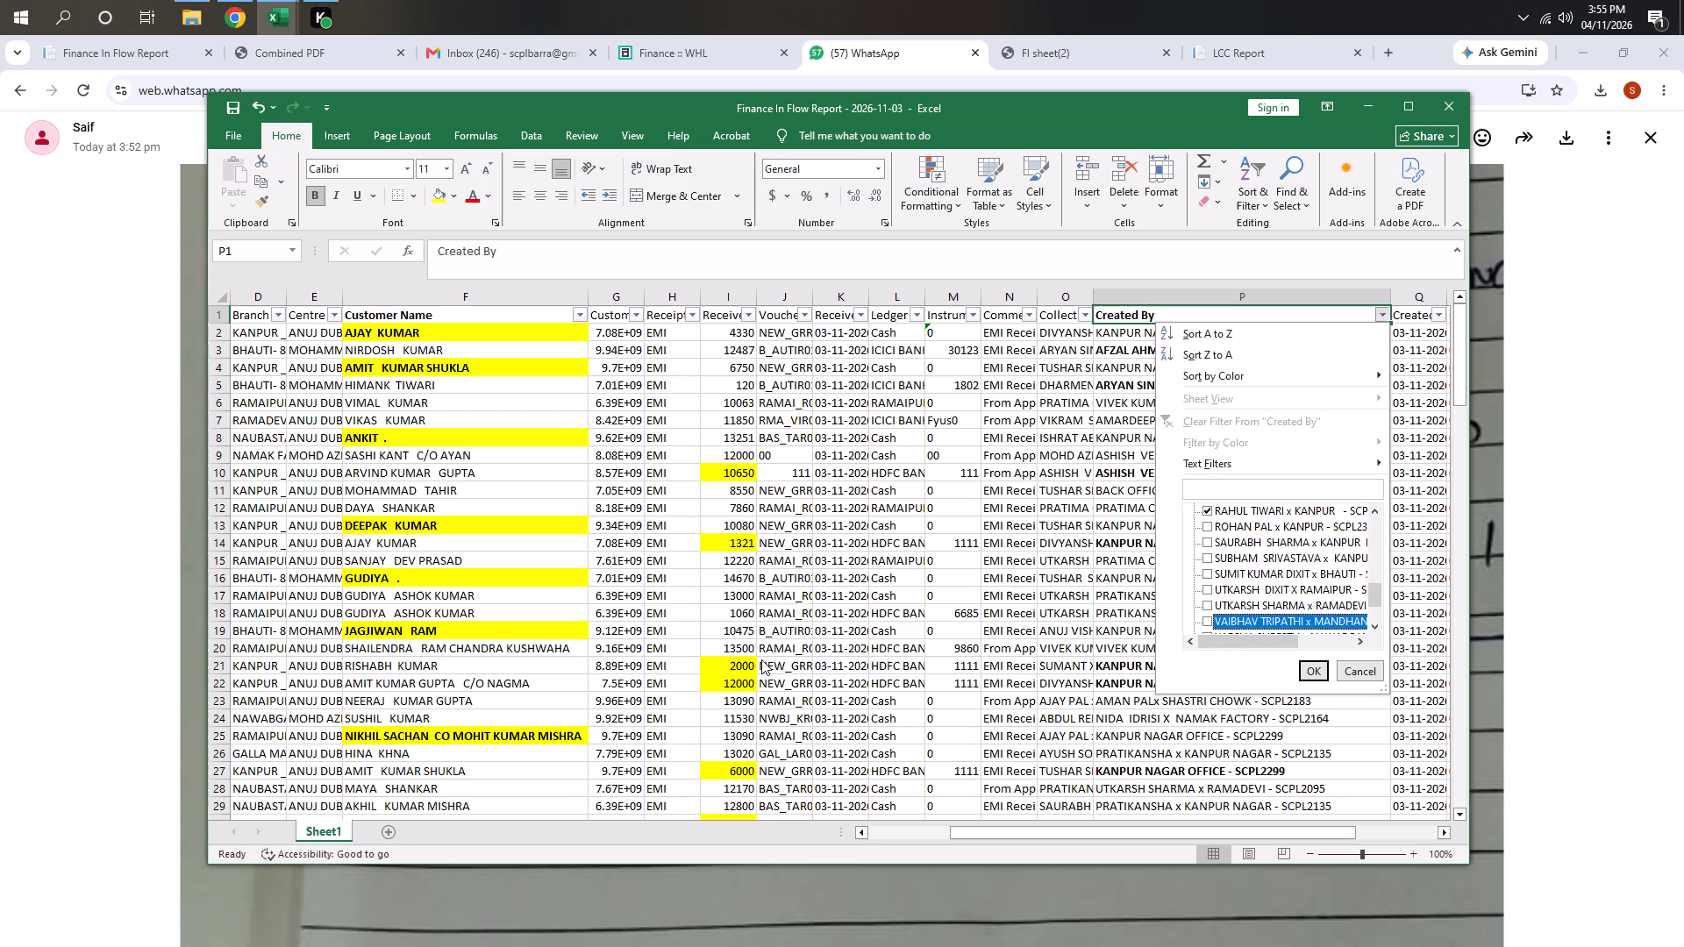
key("Down")
key("Down")
key("Up")
key("space")
key("space")
key("Down")
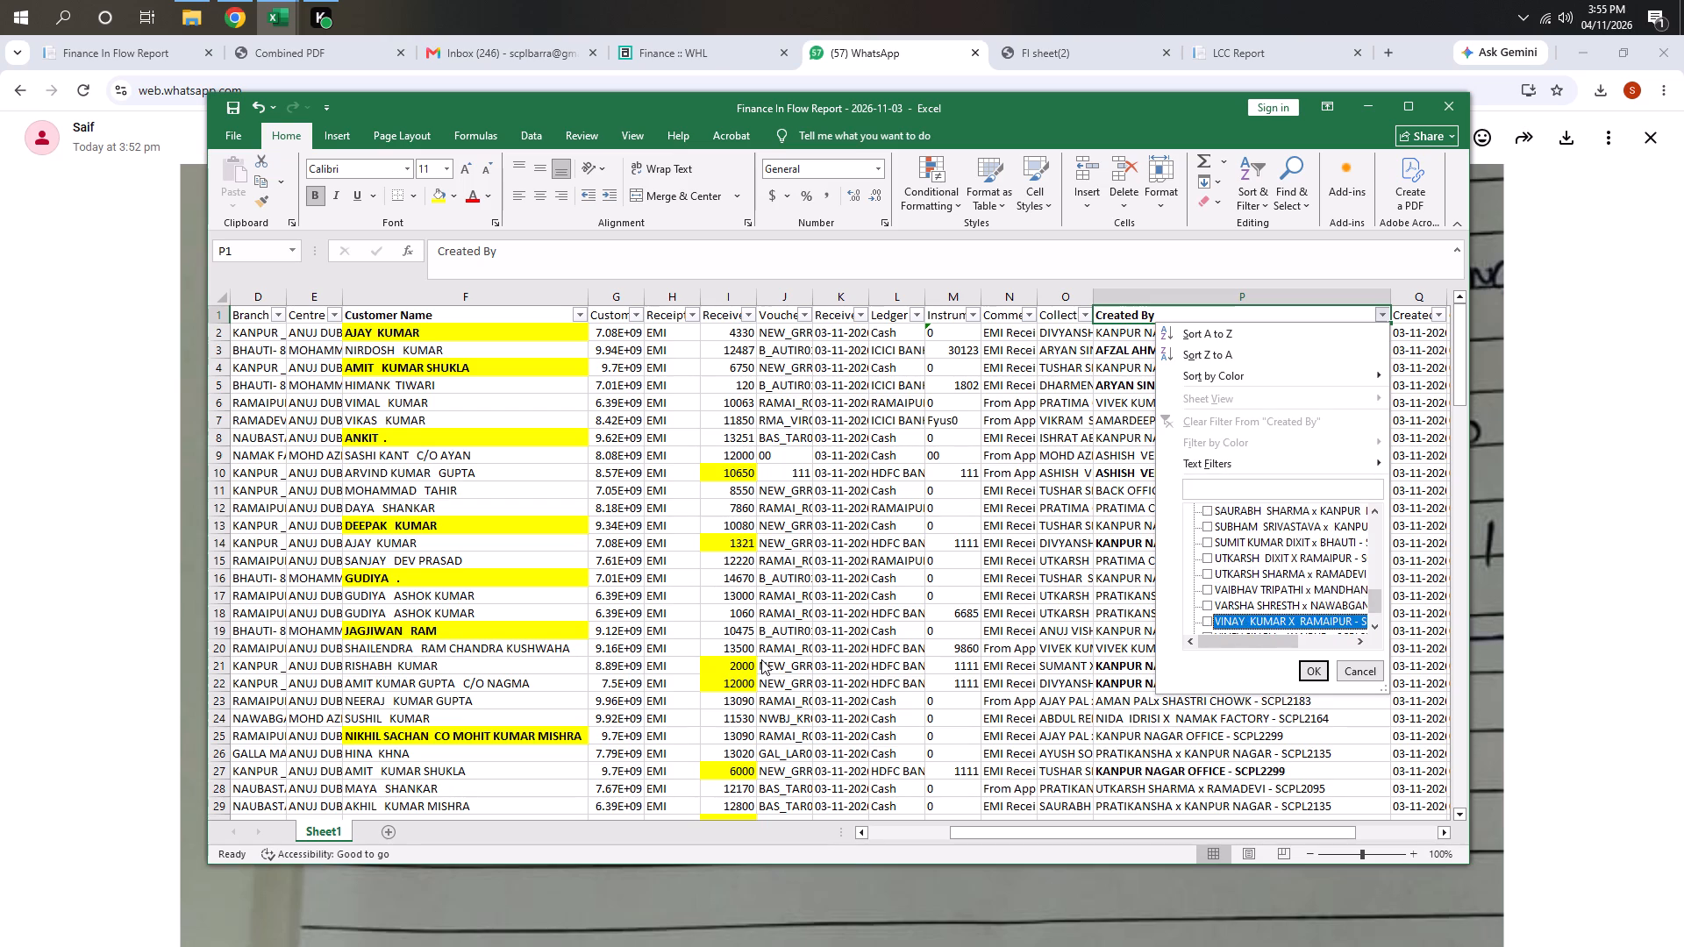
key("Down")
key("Down")
key("Down")
key("Down")
key("Up")
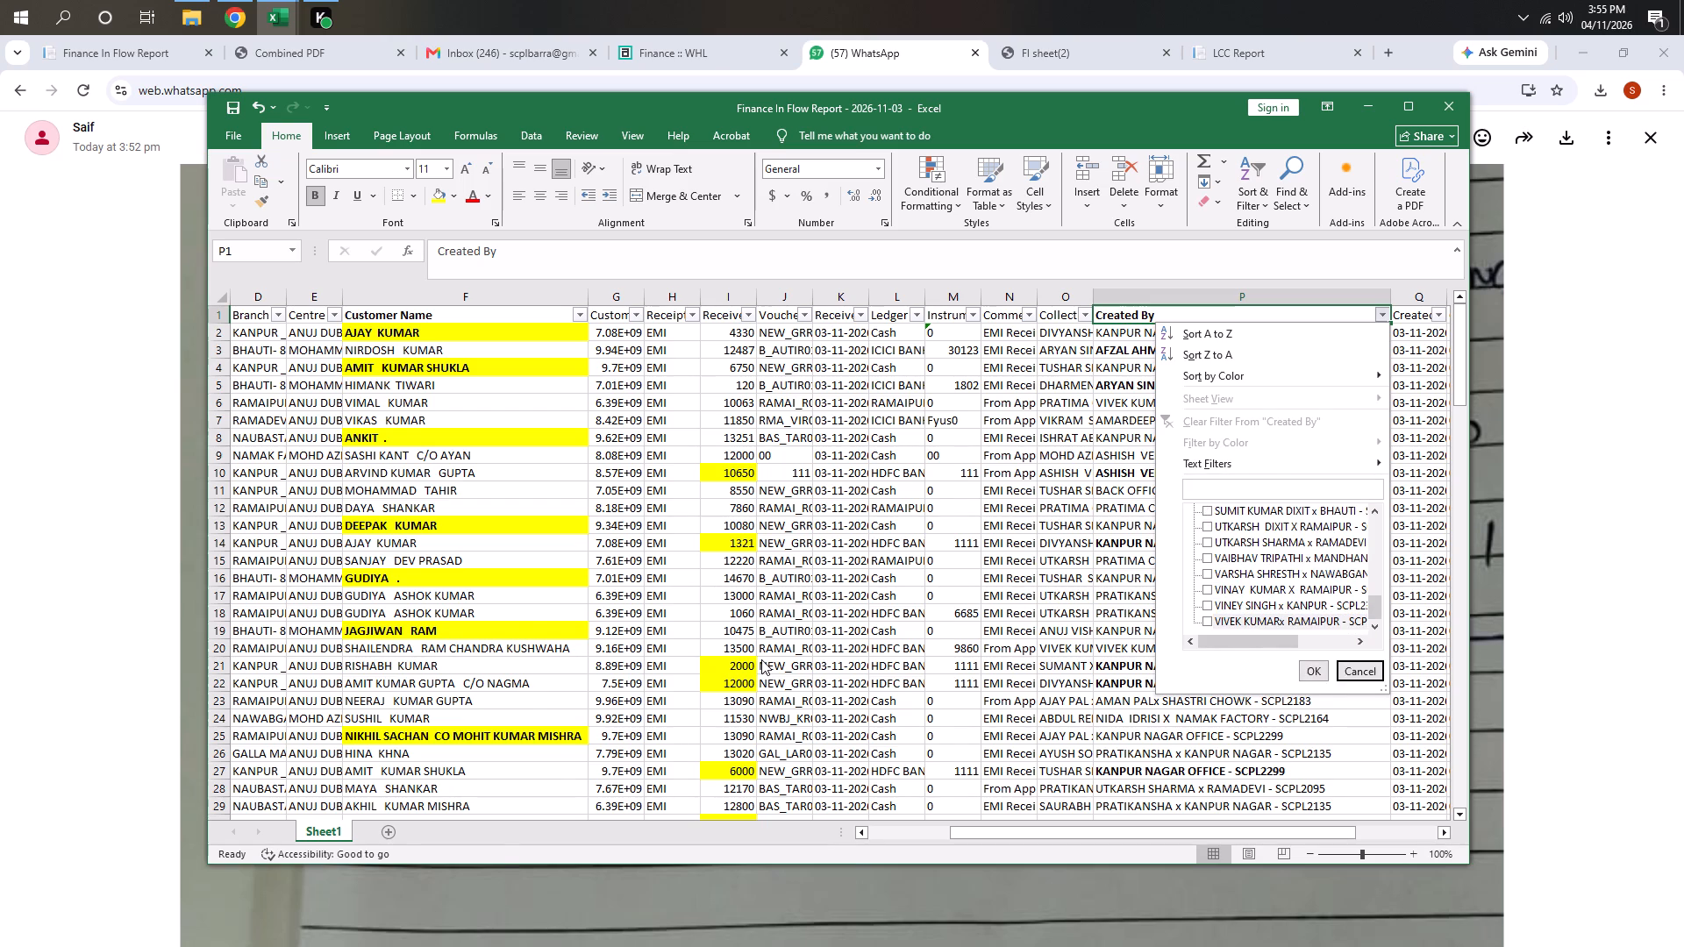
key("Return")
Filter the Ledger Name column to exclude ICICI BANK, keeping Cash and Cash_NAM_AK entries.
key("Left")
key("Left")
key("Left")
key("Left")
key("alt+Down")
key("Down")
key("Down")
key("Down")
key("Down")
key("Down")
key("Down")
key("Down")
key("Down")
key("Down")
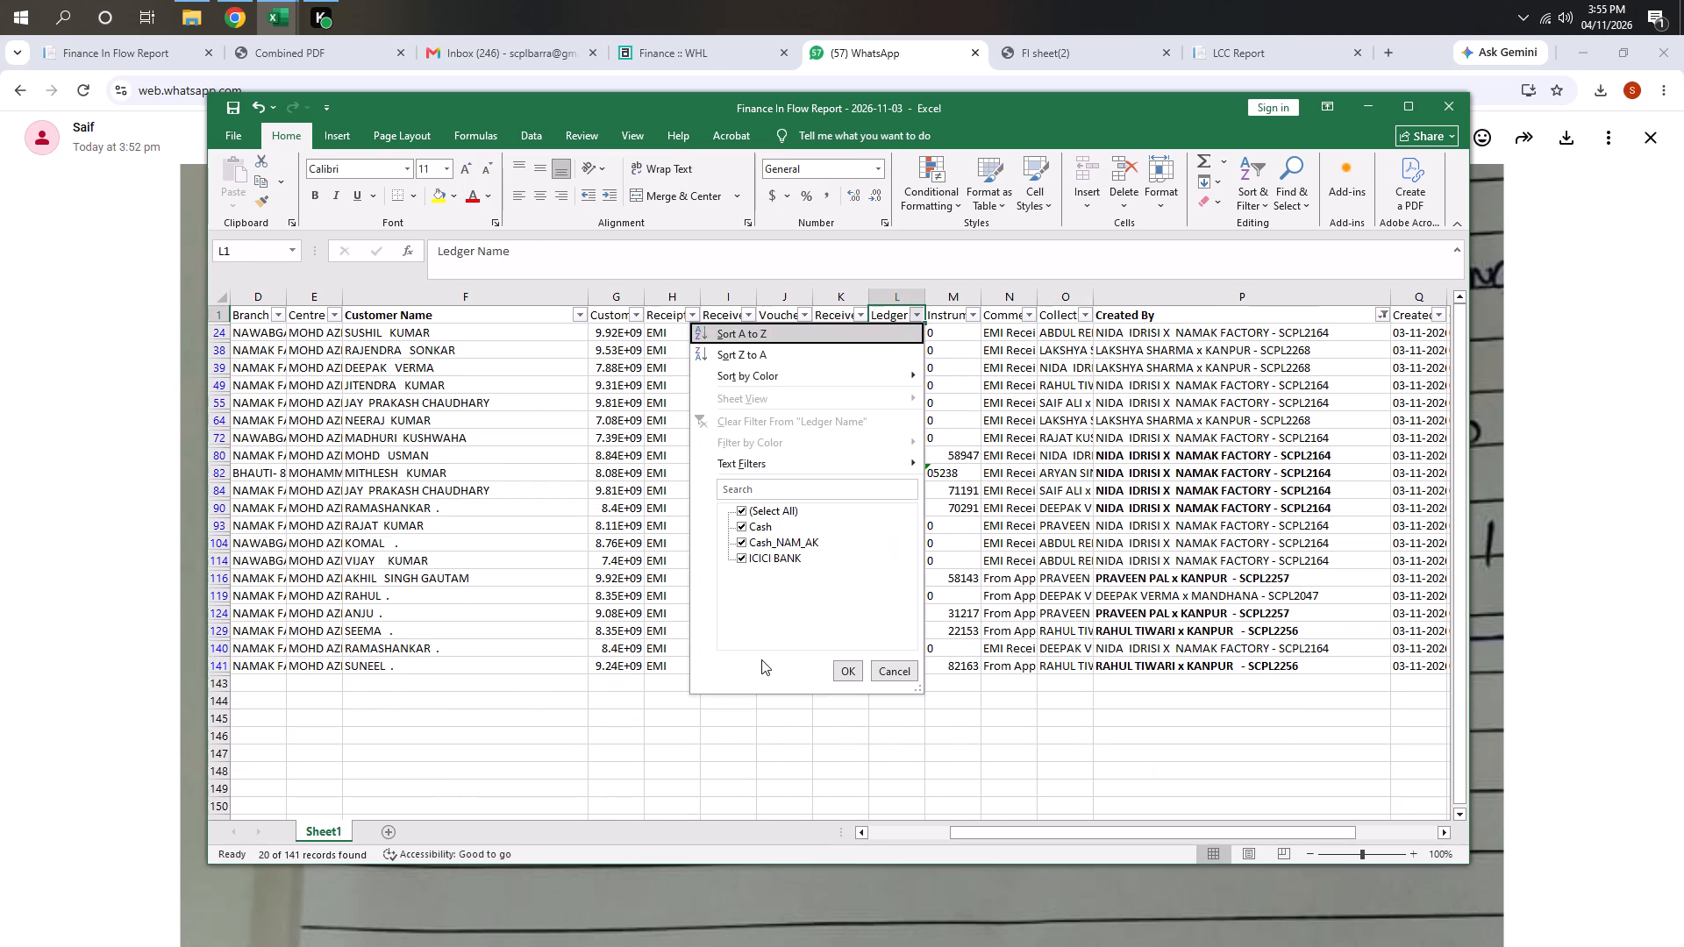
key("Down")
key("Down")
key("space")
key("space")
key("Down")
key("space")
key("Return")
Select all filtered received amounts to check their total.
key("Down")
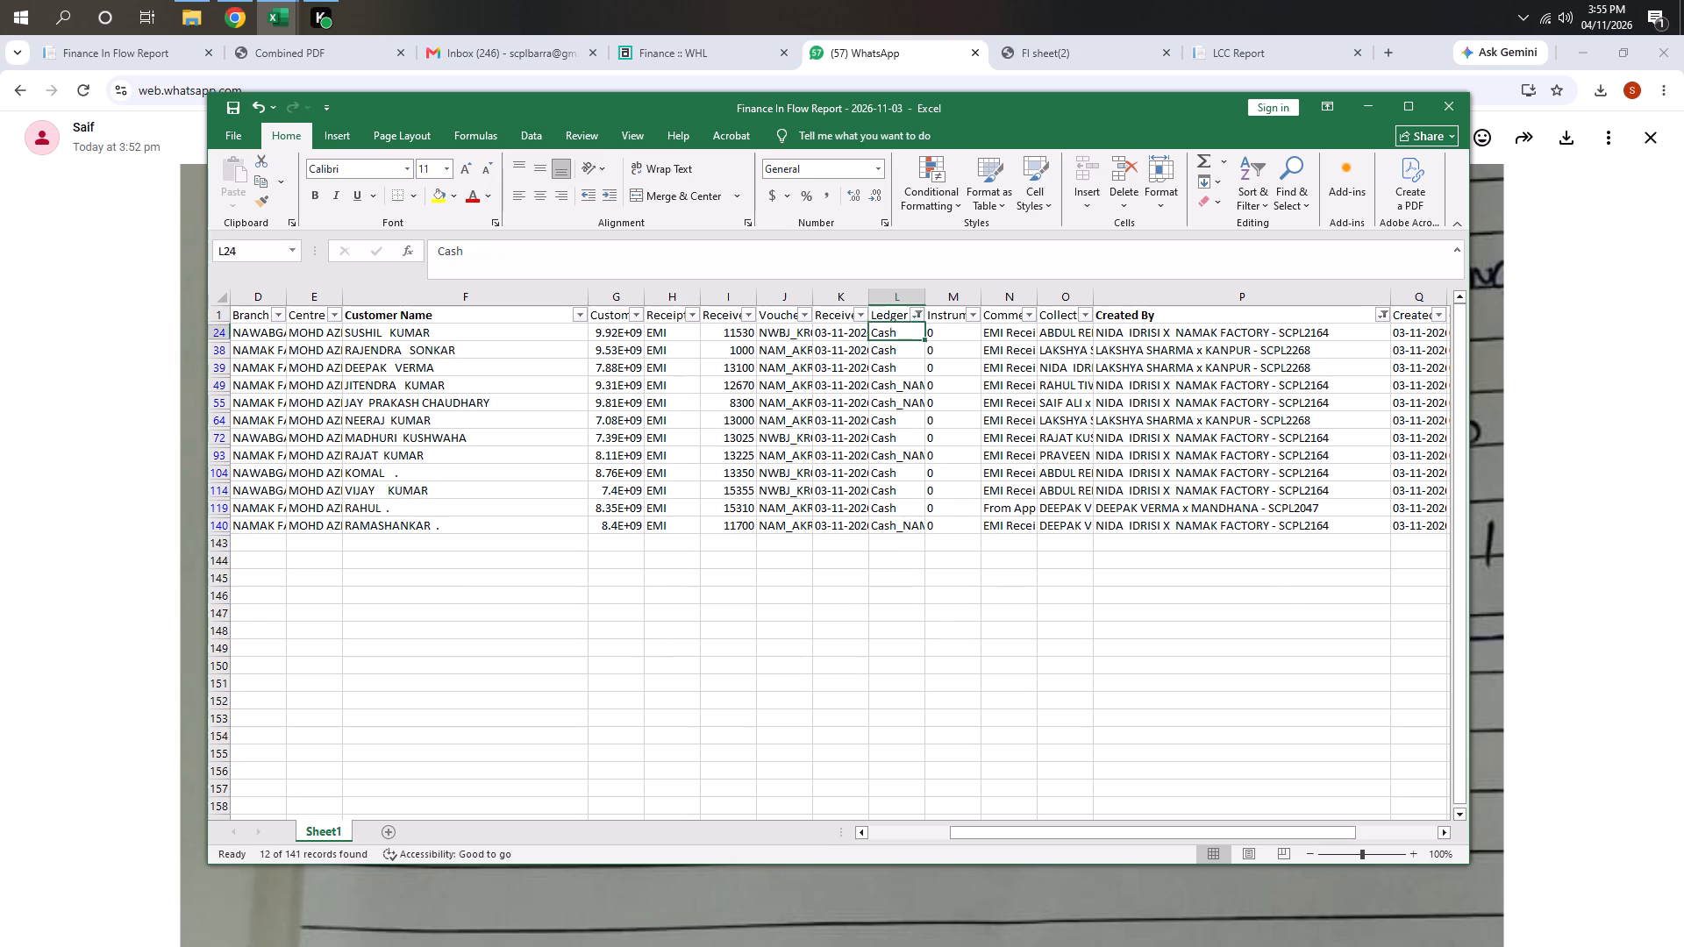
key("Left")
key("Left")
key("Left")
key("ctrl+shift+Down")
In LEDGER NEW 2026 (2), check the combined 04/11/2026 NIDA NAMAKFACTORY and NAMAKFACTORY BRANCH PAID HO amounts, and return to the Finance In Flow Report.
key("alt+Tab")
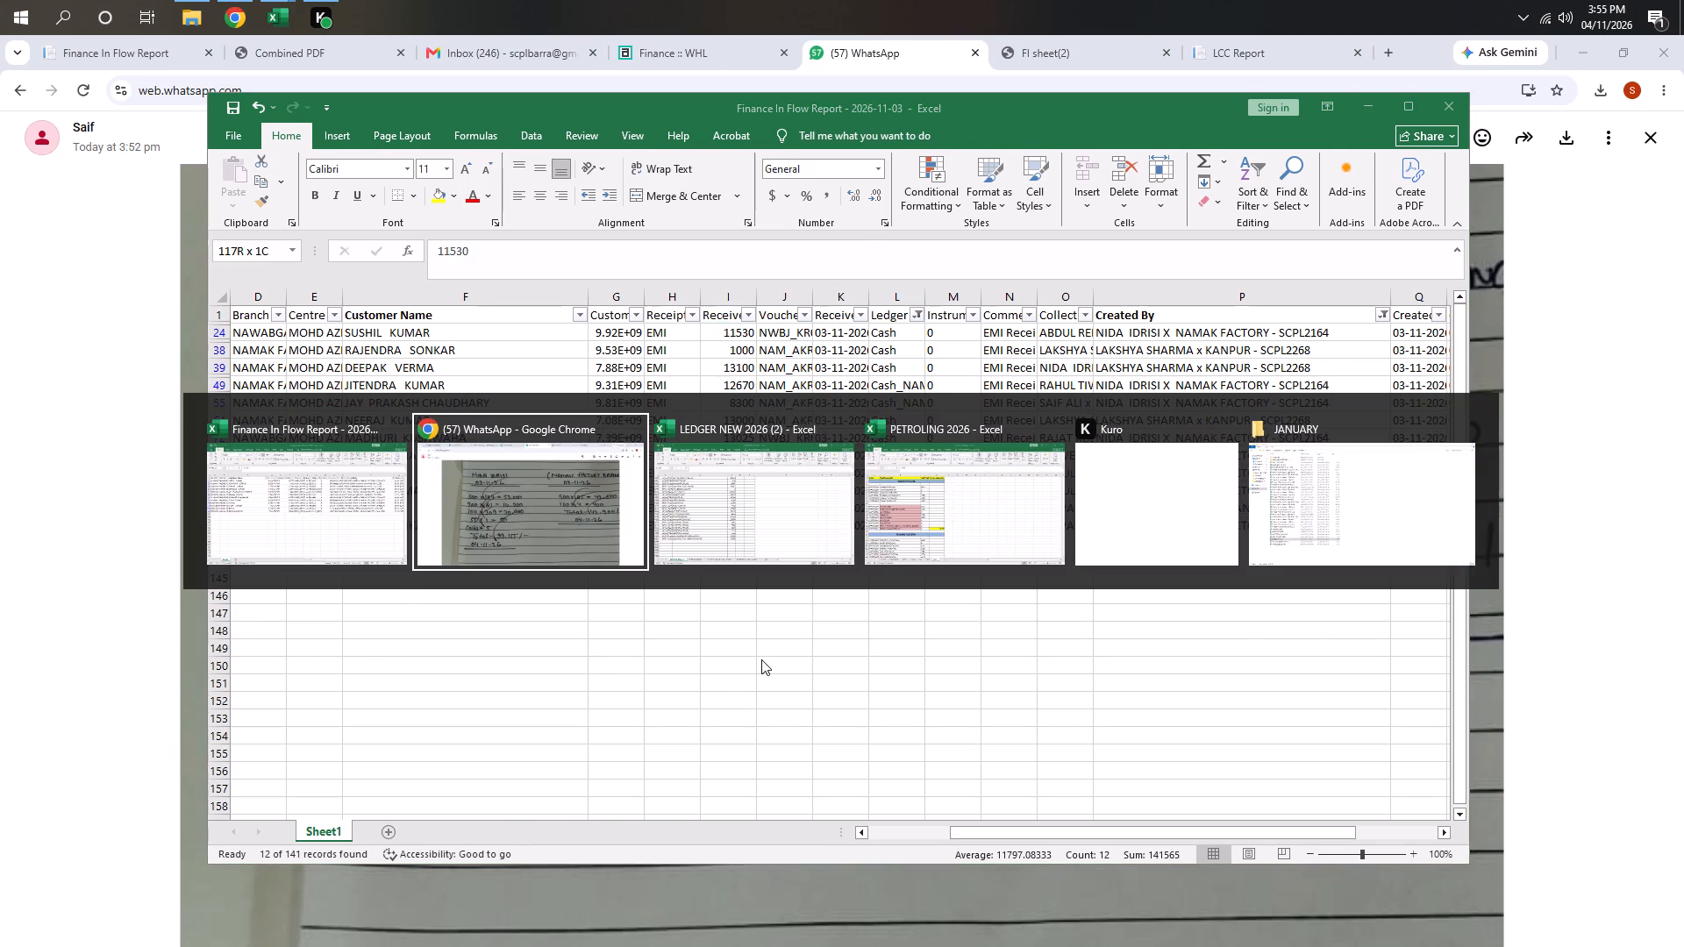
key("alt+Tab")
key("Left")
key("Up")
key("Right")
key("Right")
key("Up")
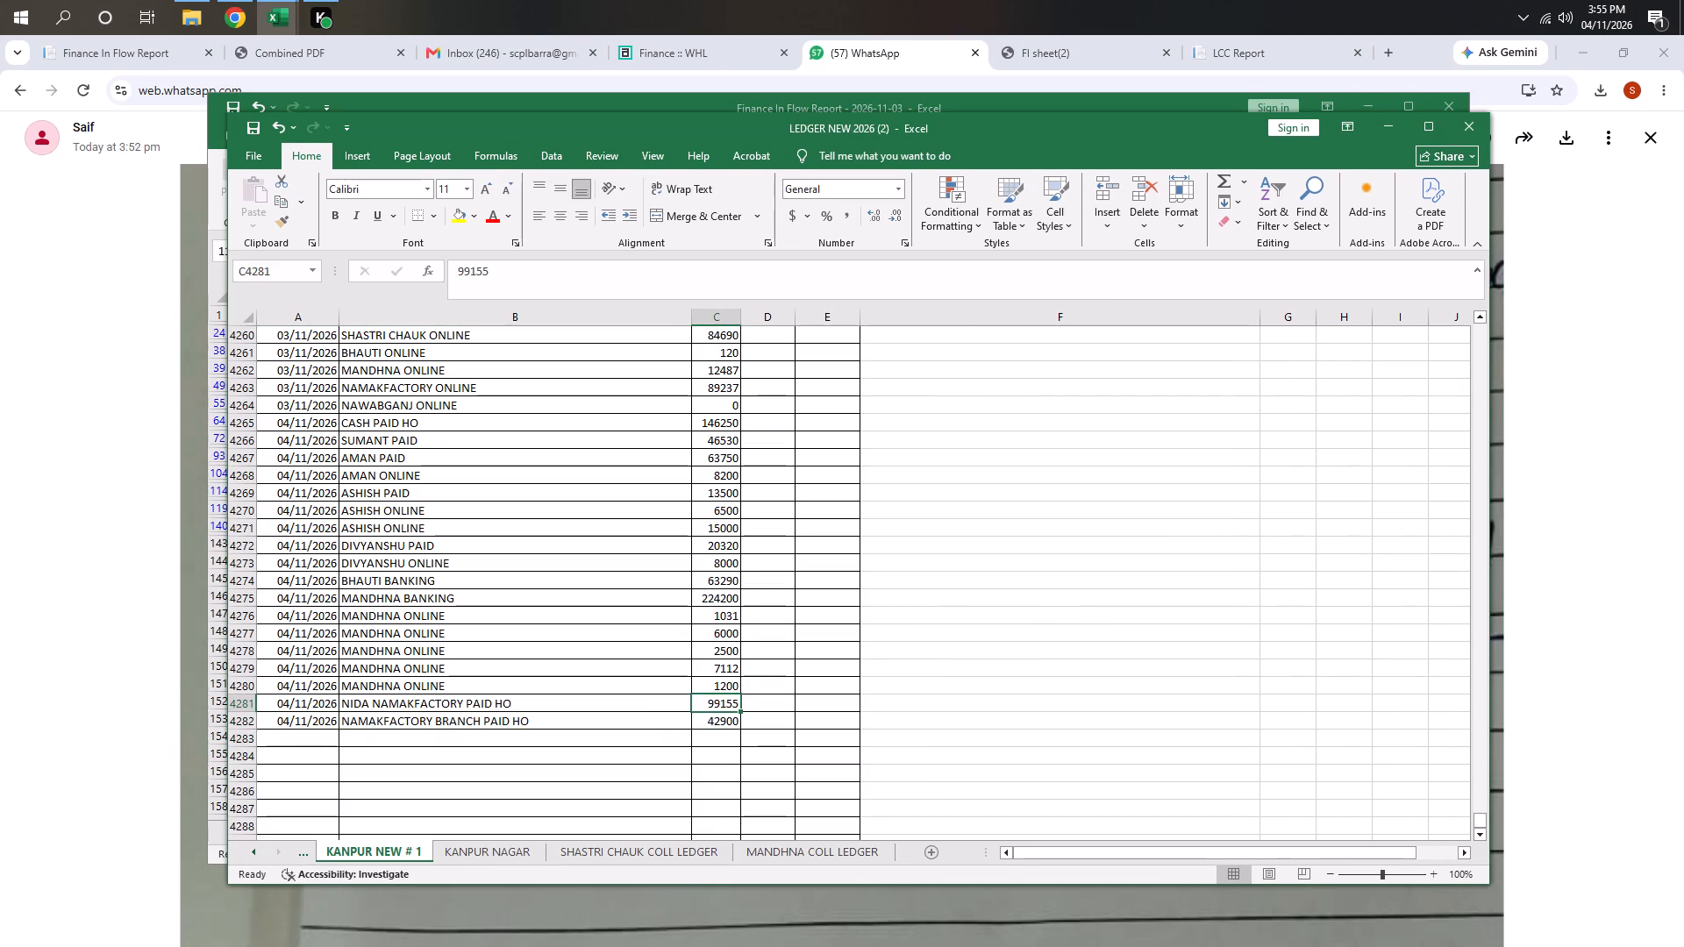
key("shift+Down")
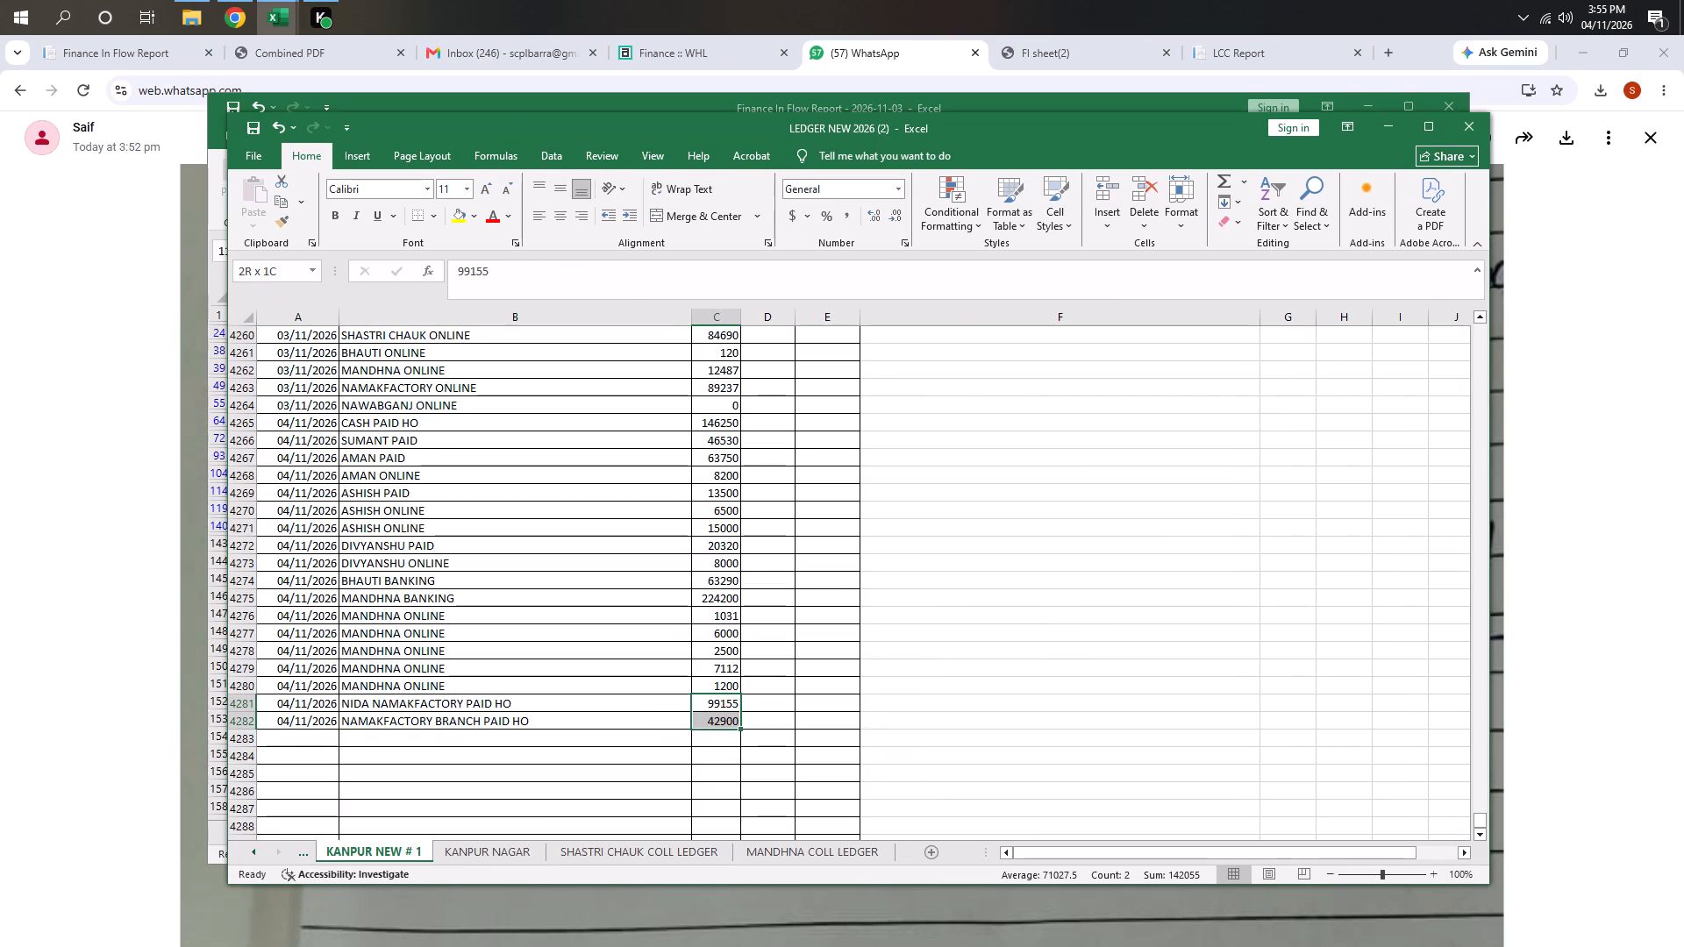
key("alt+Tab")
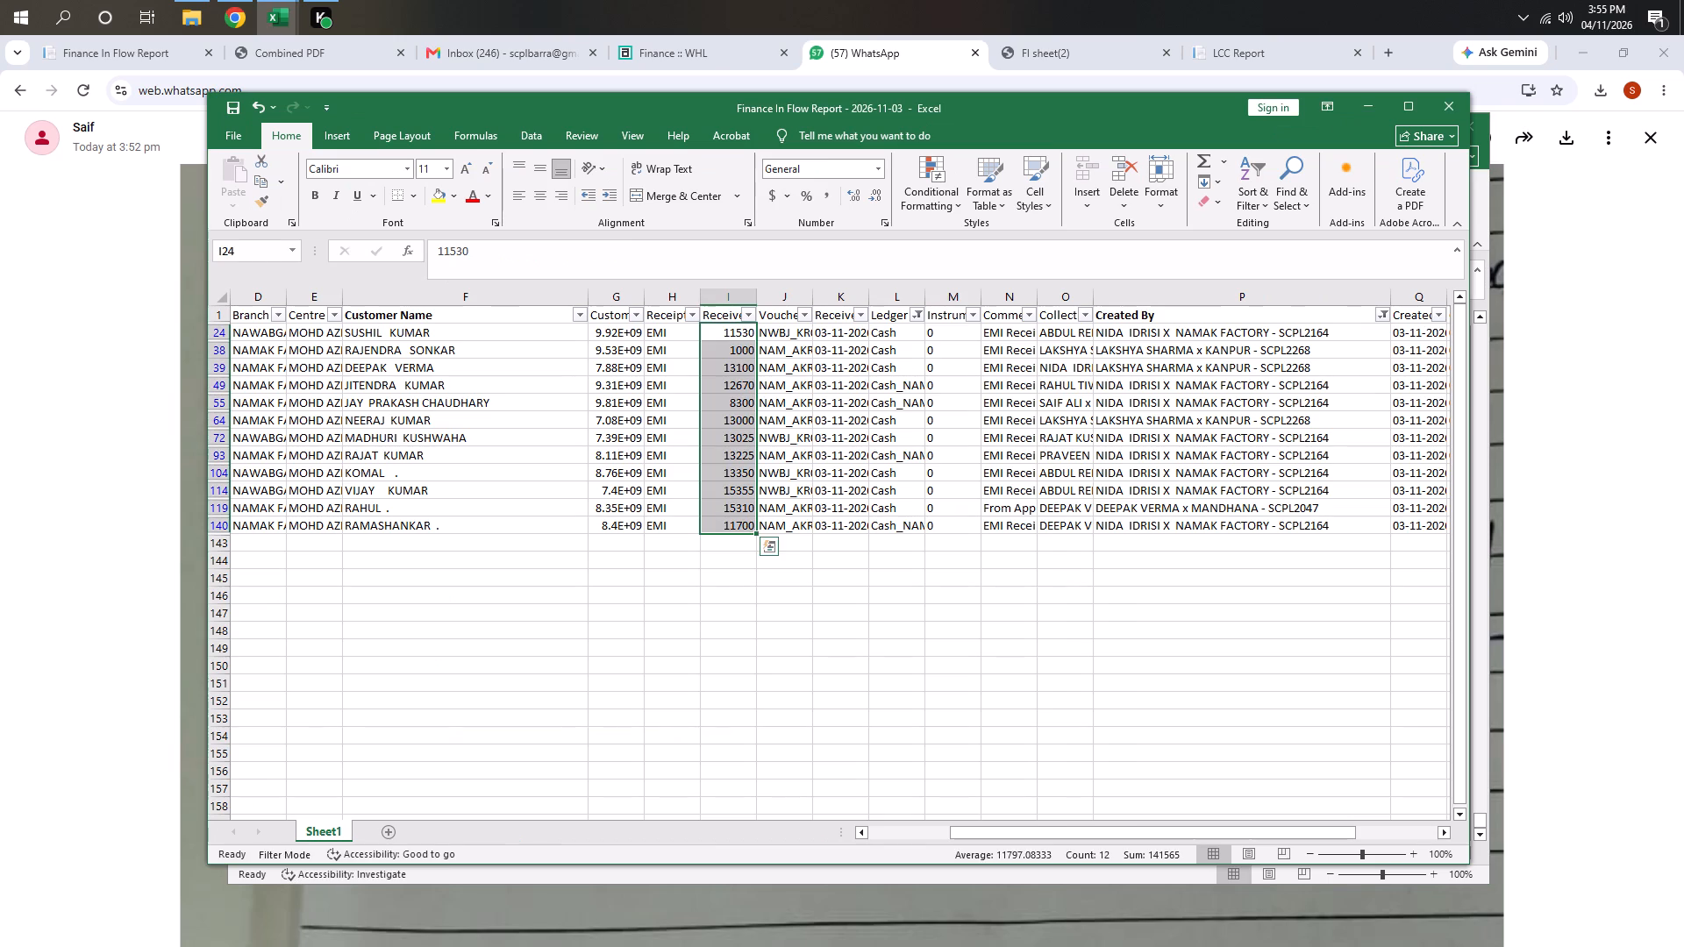
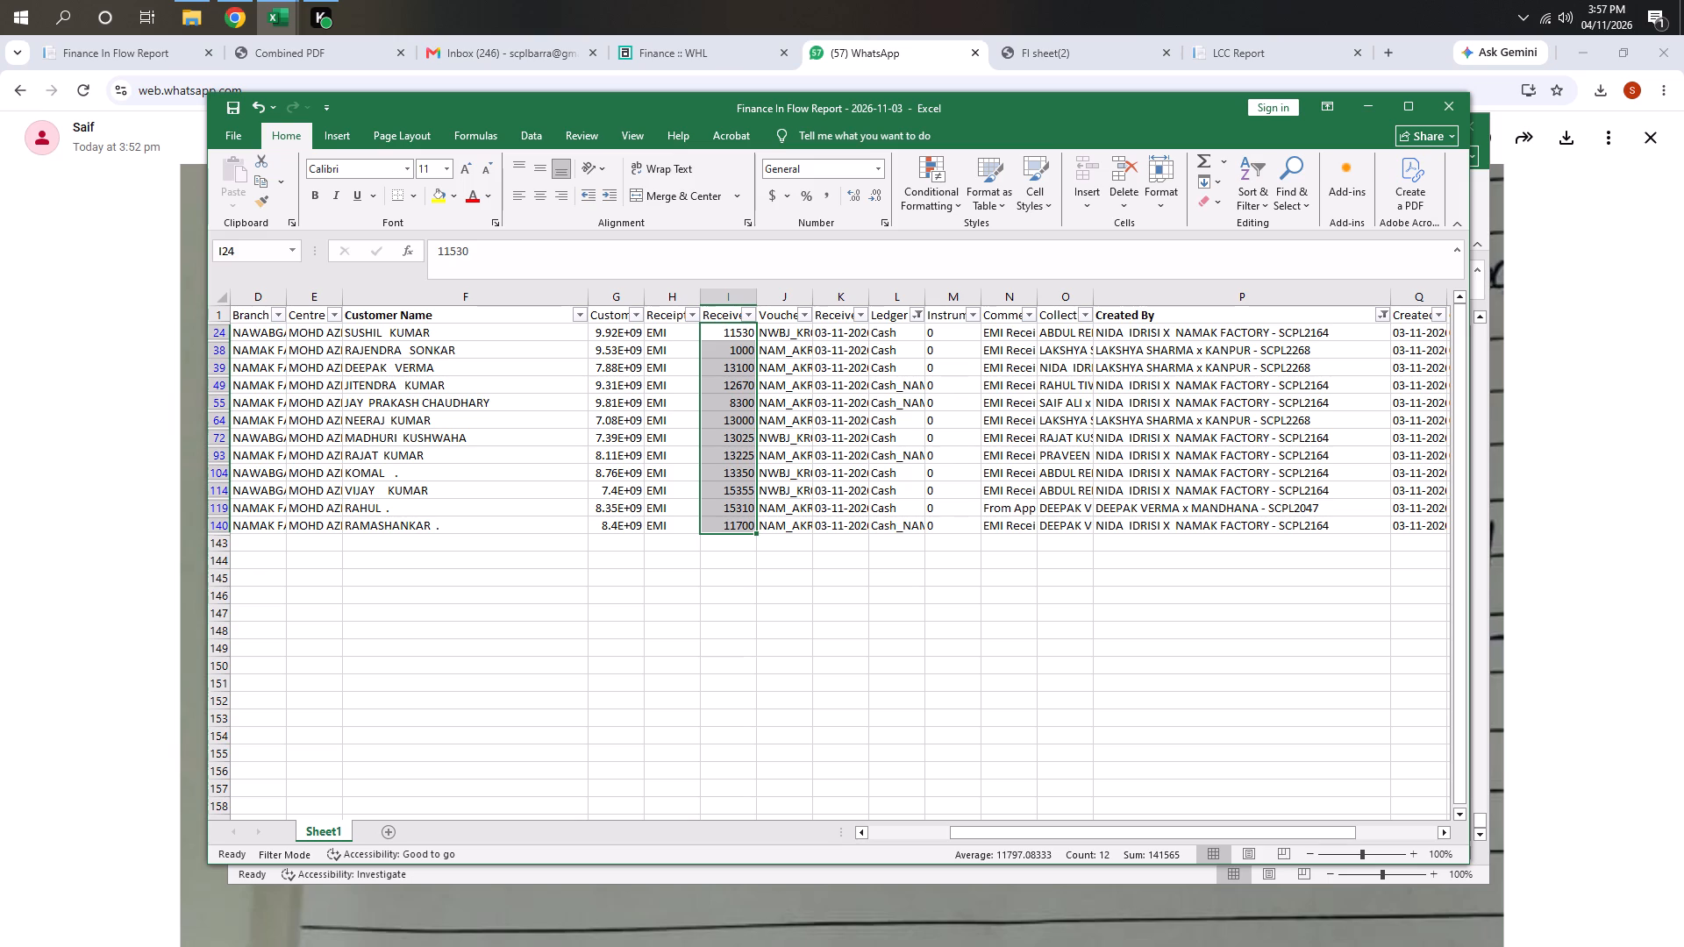
Switch from the Finance In Flow Report back to the LEDGER NEW 2026 (2) workbook.
key("alt+Tab")
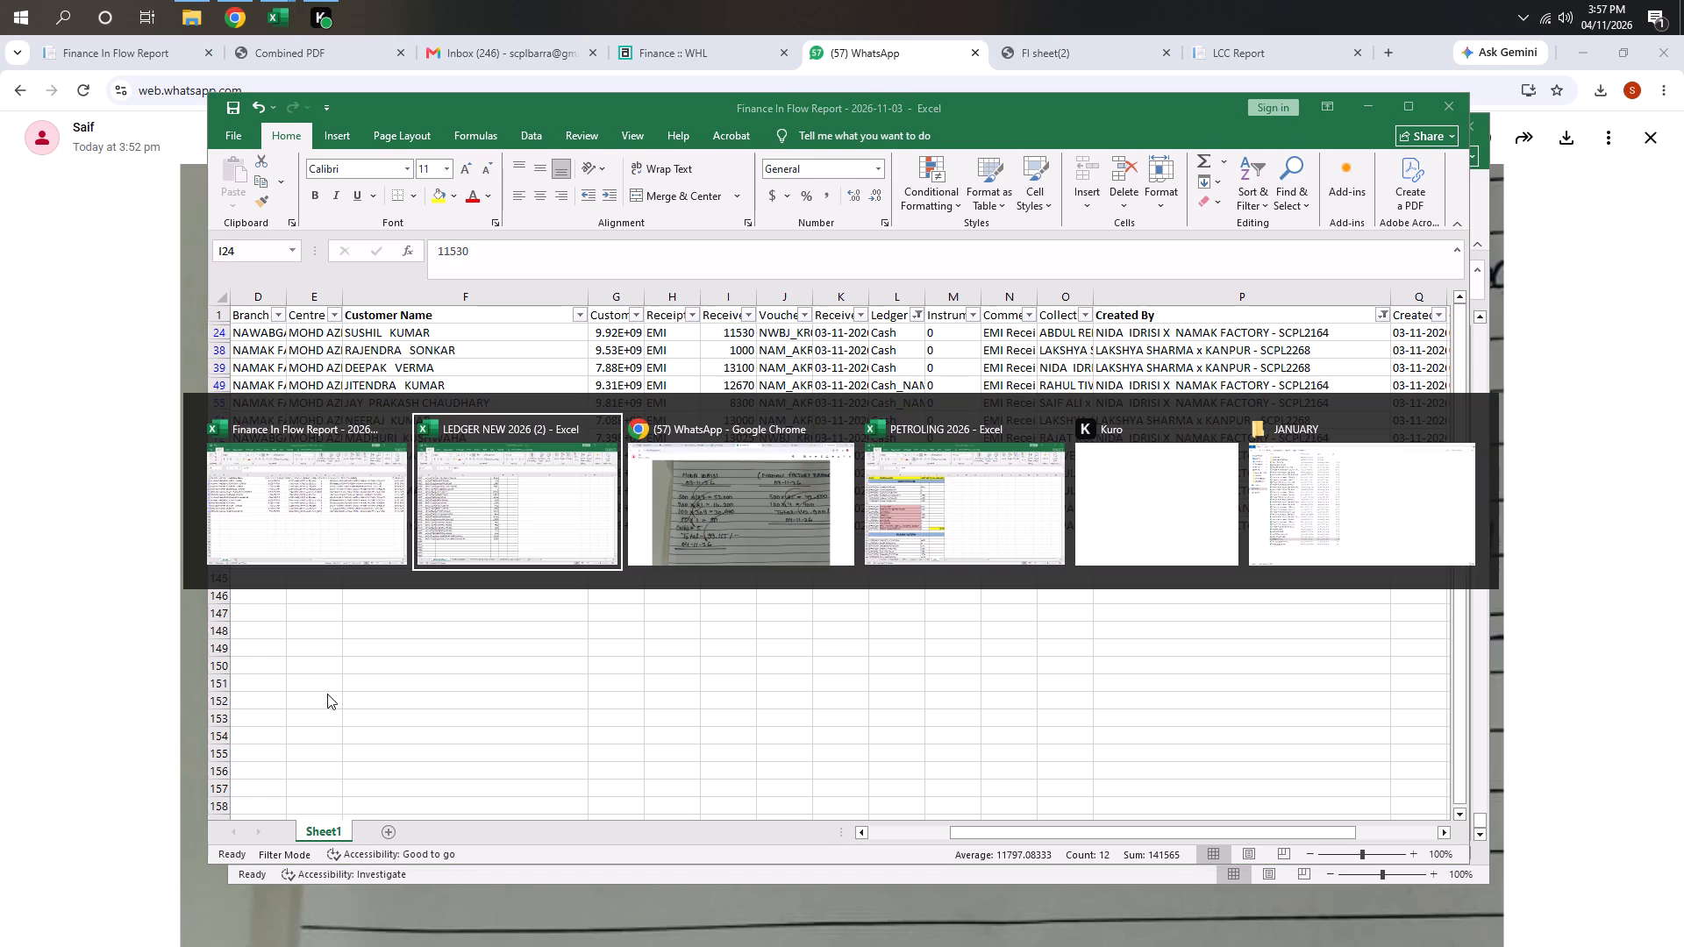
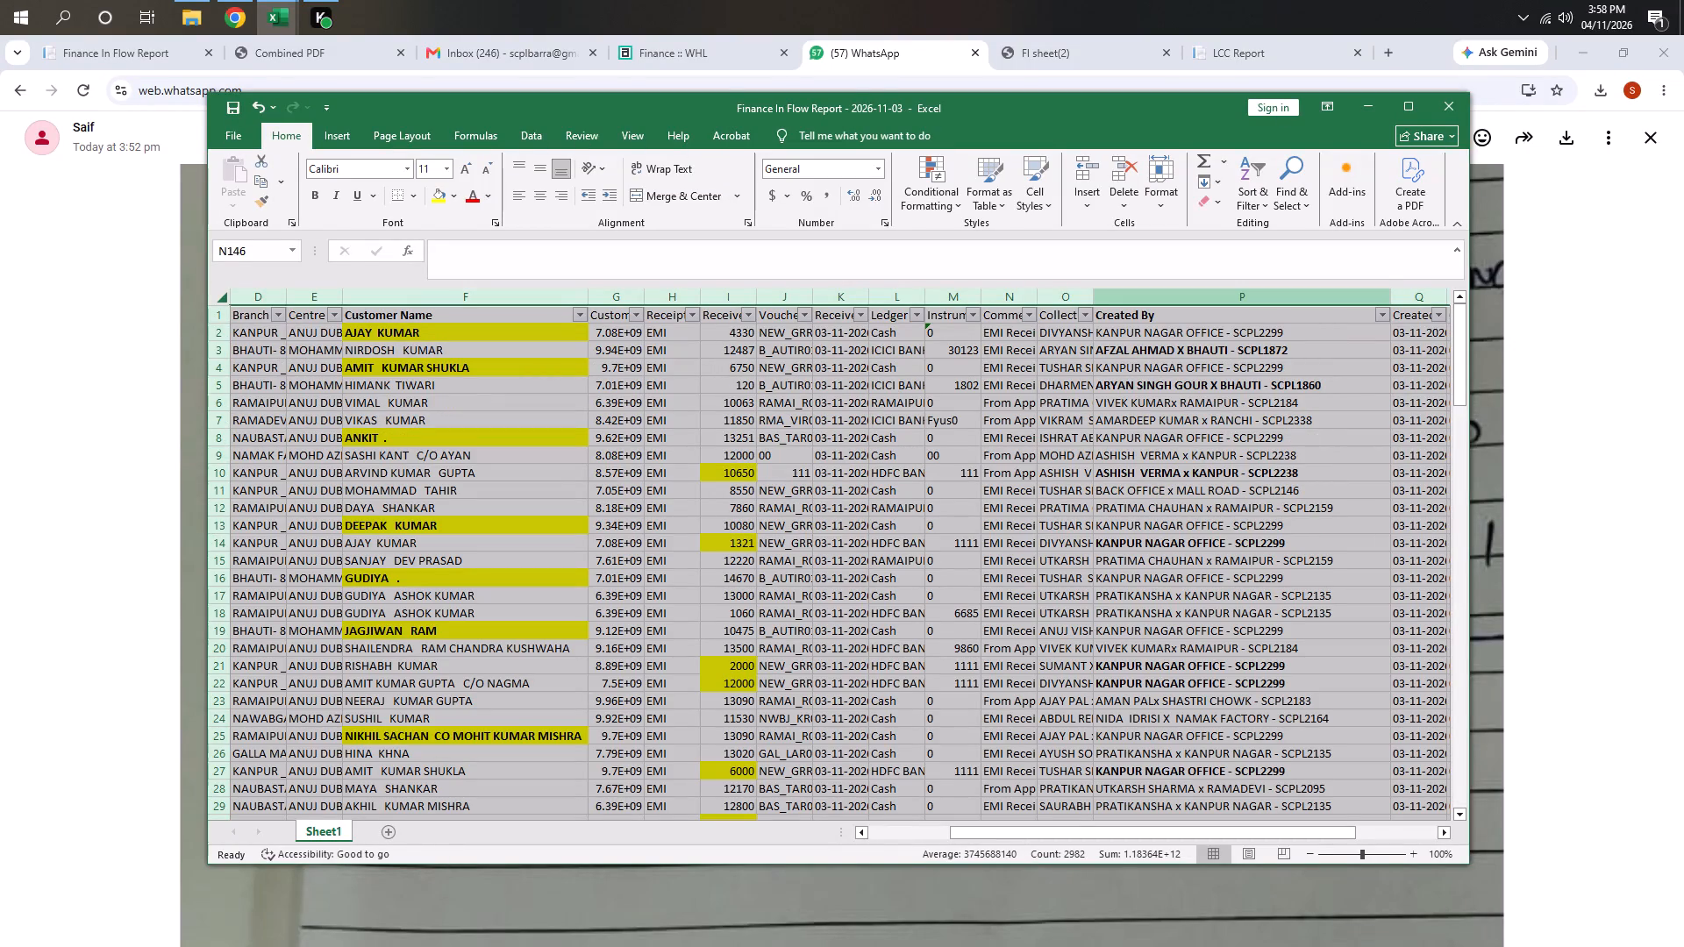
Filter the Finance In Flow Report's Created By column to show only receipts created by the Nawabganj user.
left_click(1382, 315)
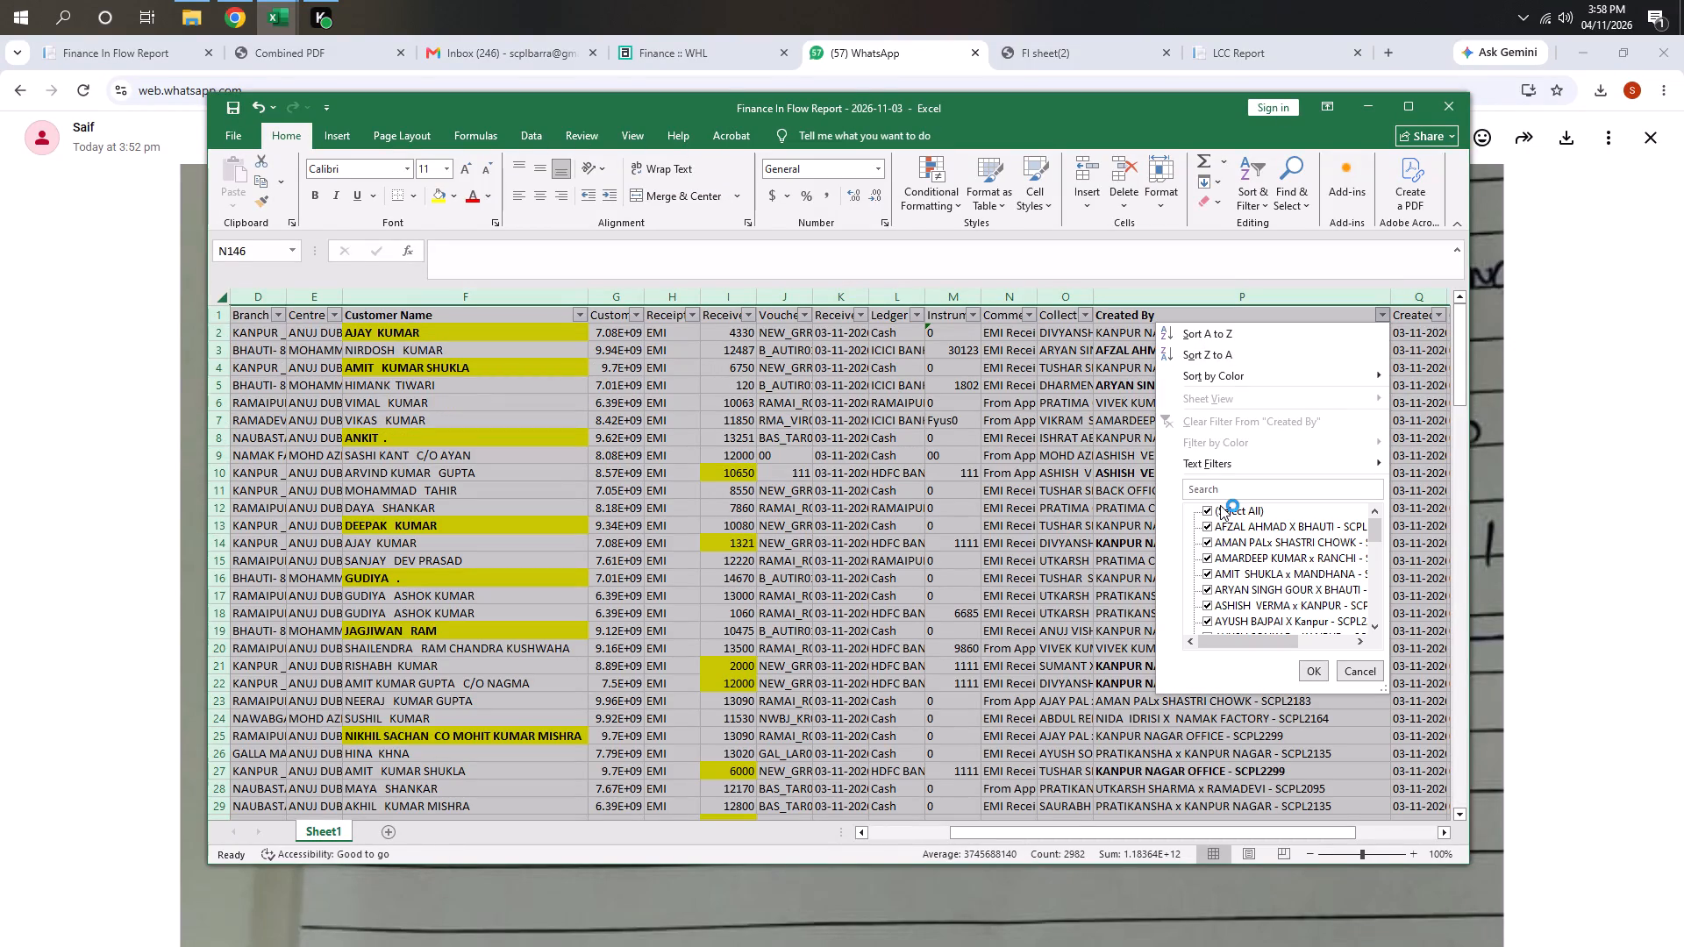
left_click(1223, 509)
scroll(1227, 538, "down", 8)
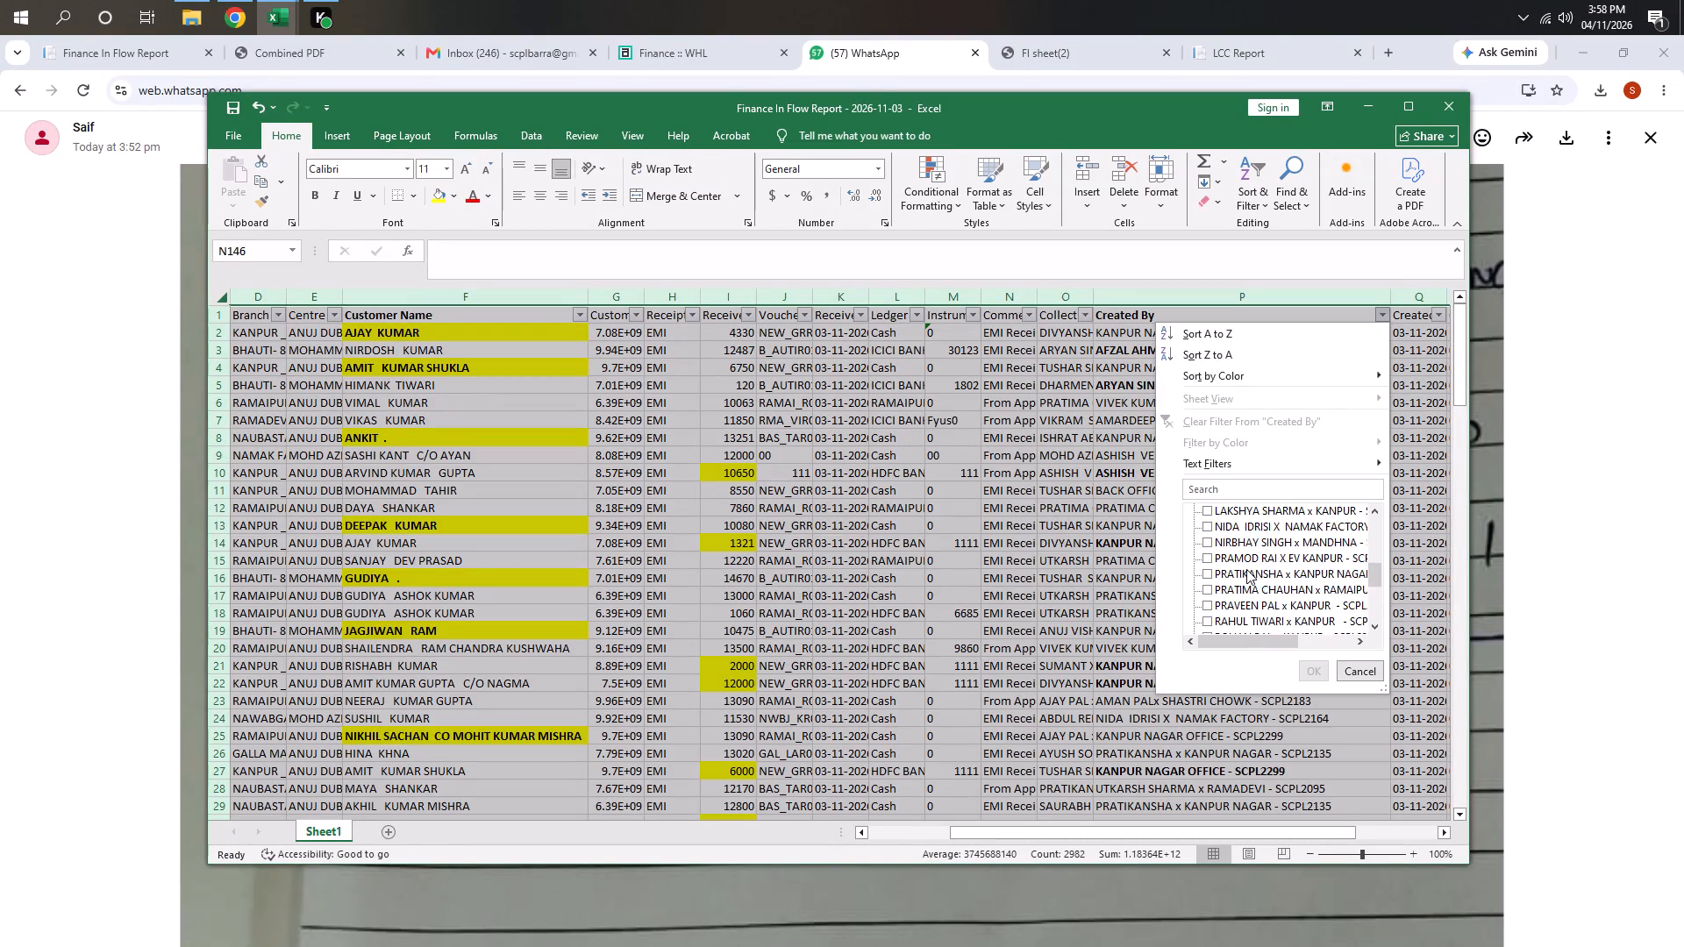
scroll(1246, 579, "down", 4)
scroll(1248, 594, "up", 2)
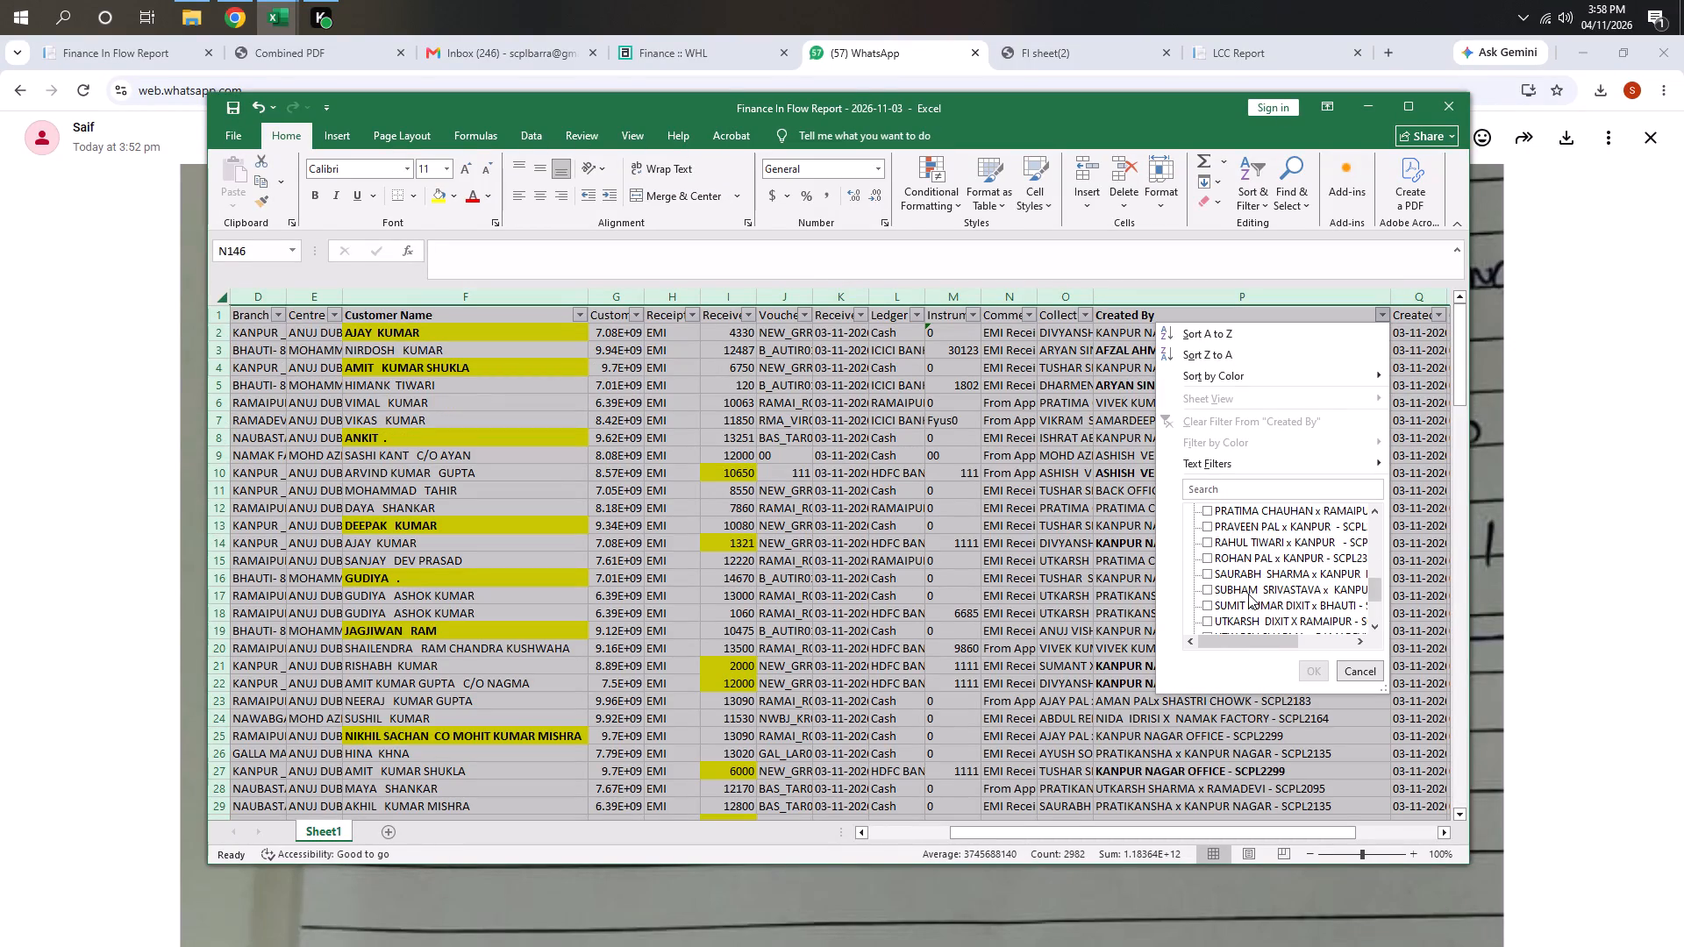
scroll(1248, 594, "up", 1)
scroll(1248, 594, "down", 1)
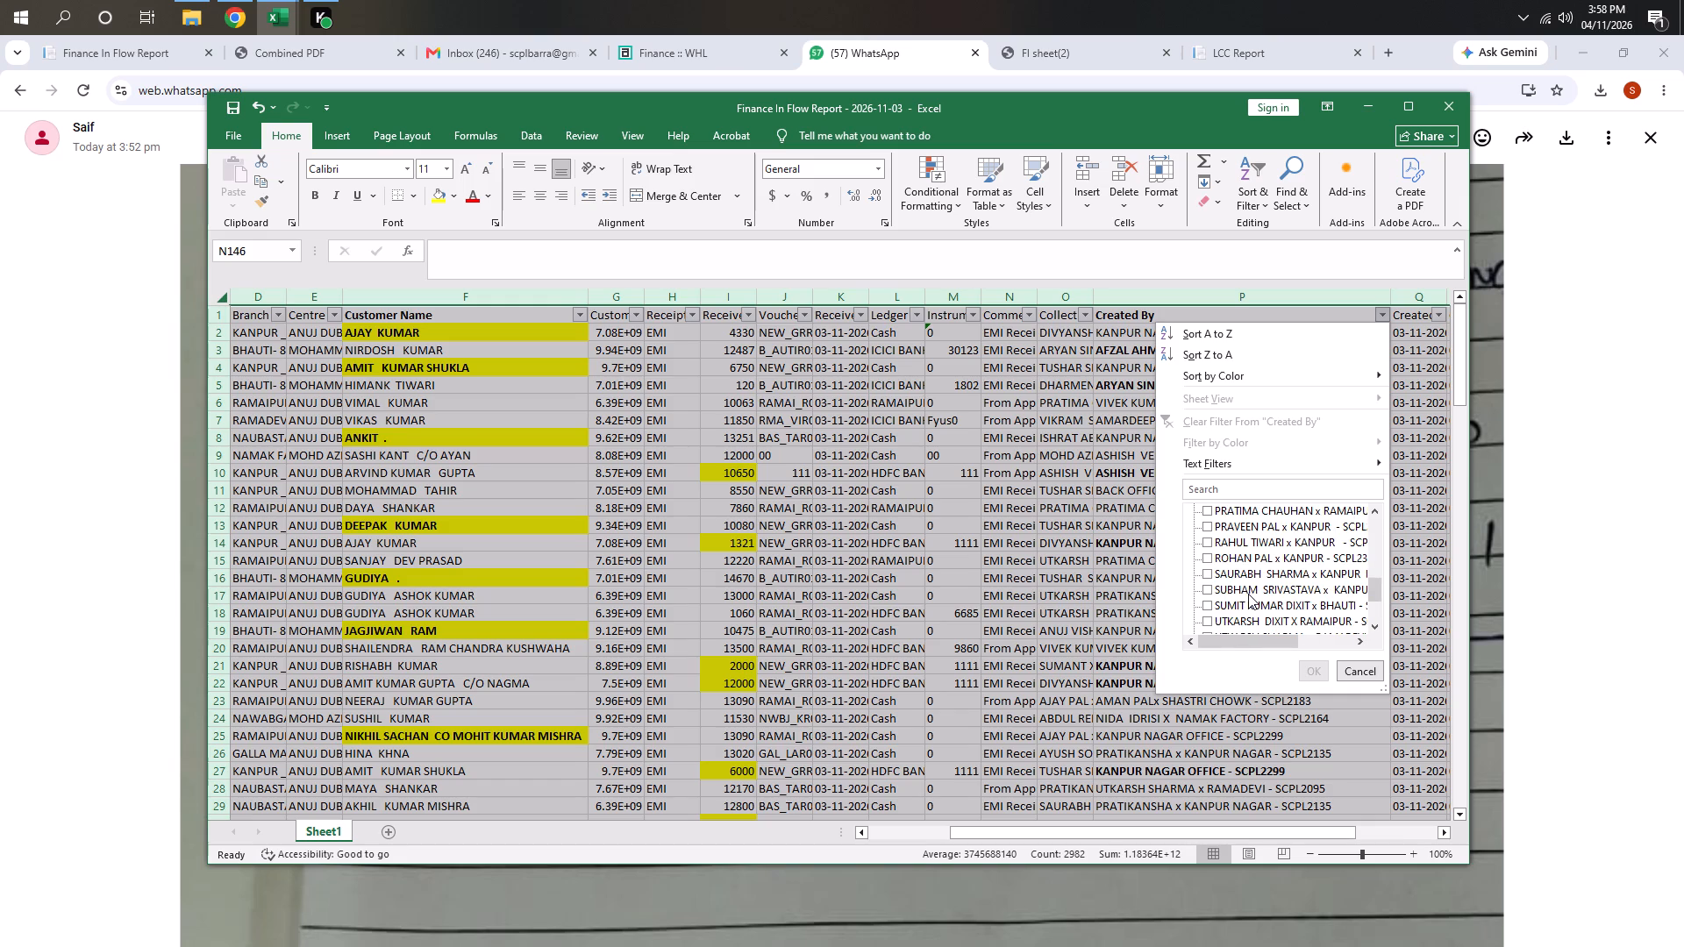
scroll(1251, 577, "down", 2)
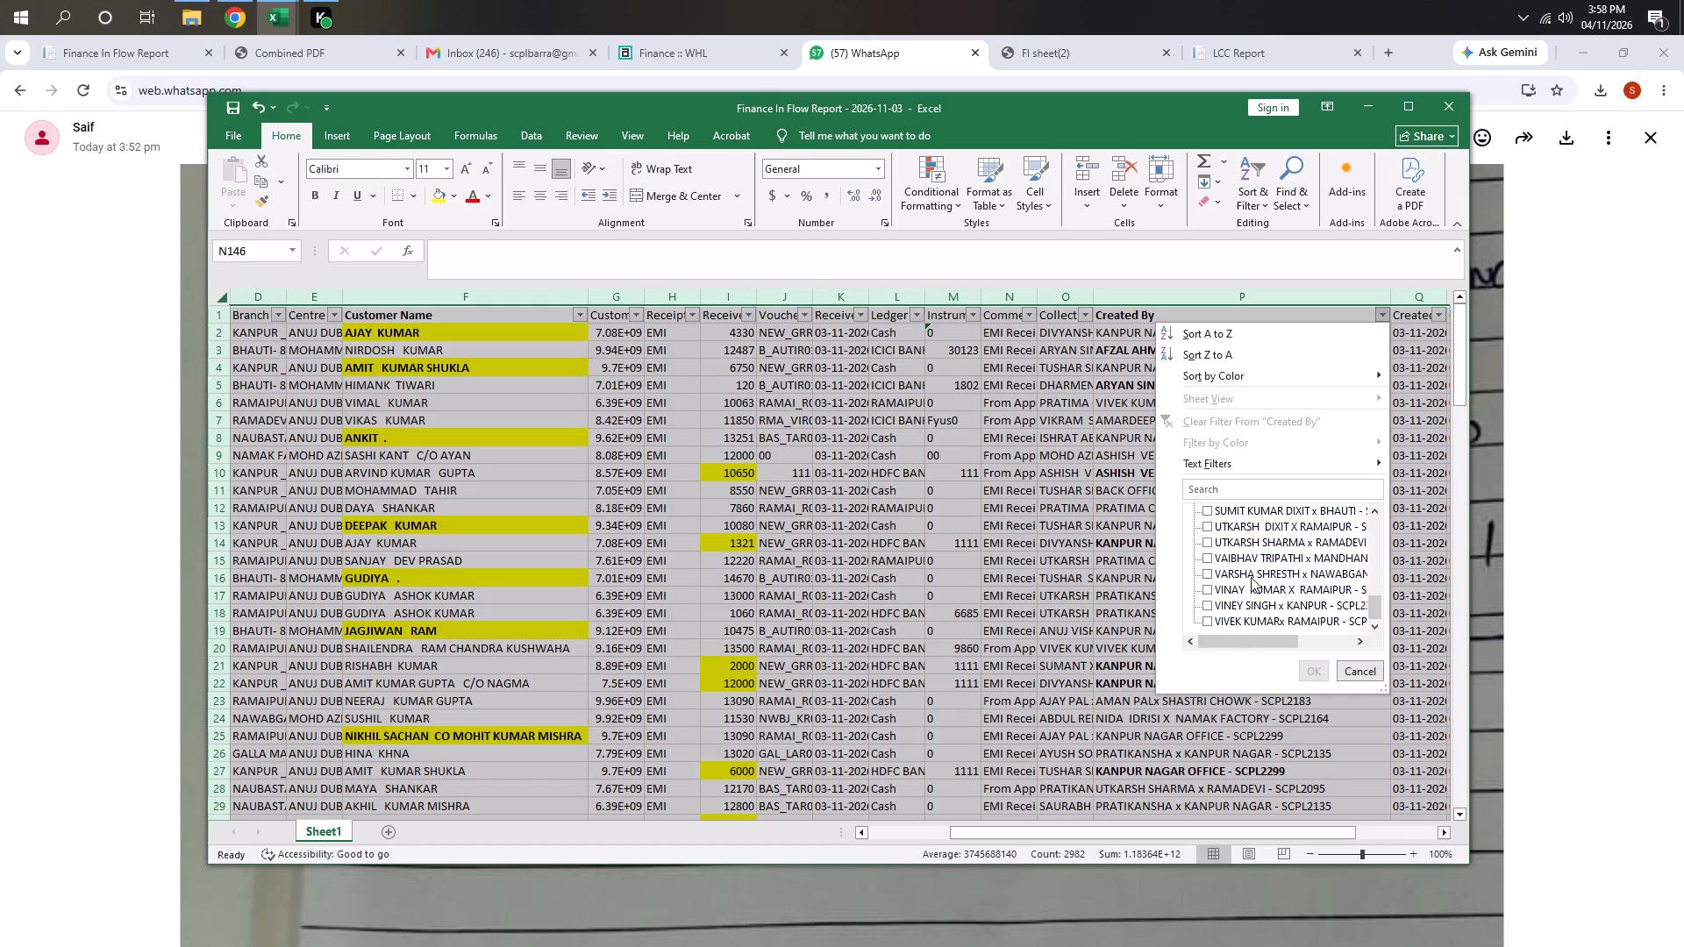
left_click(1252, 575)
left_click(1302, 664)
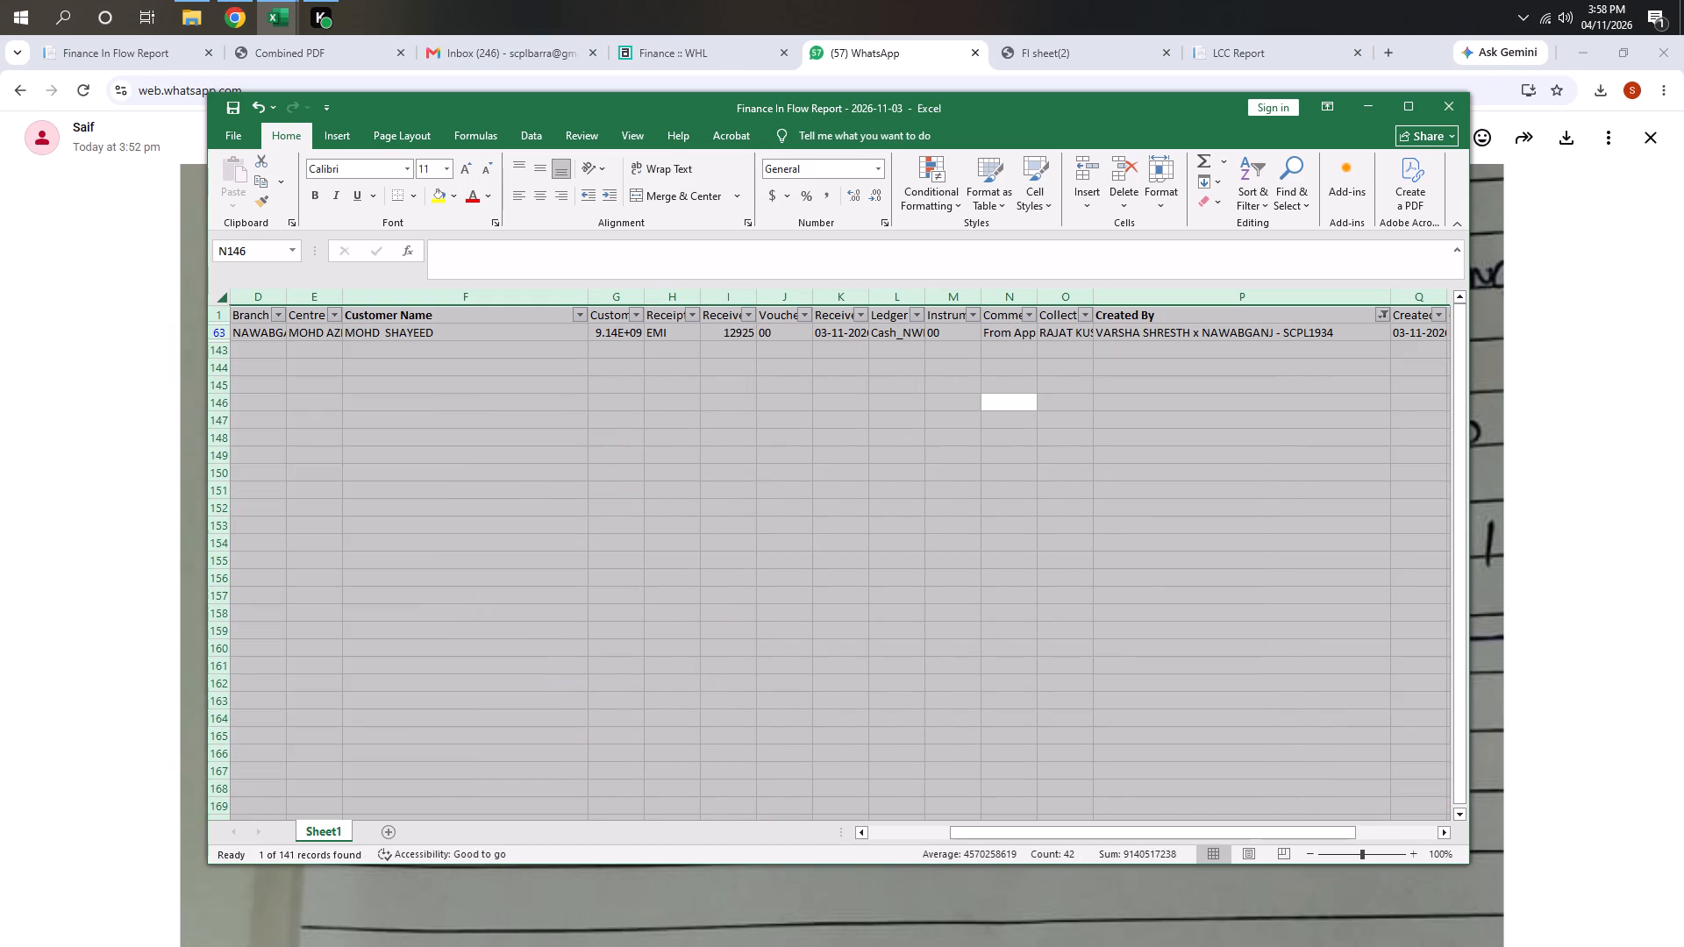
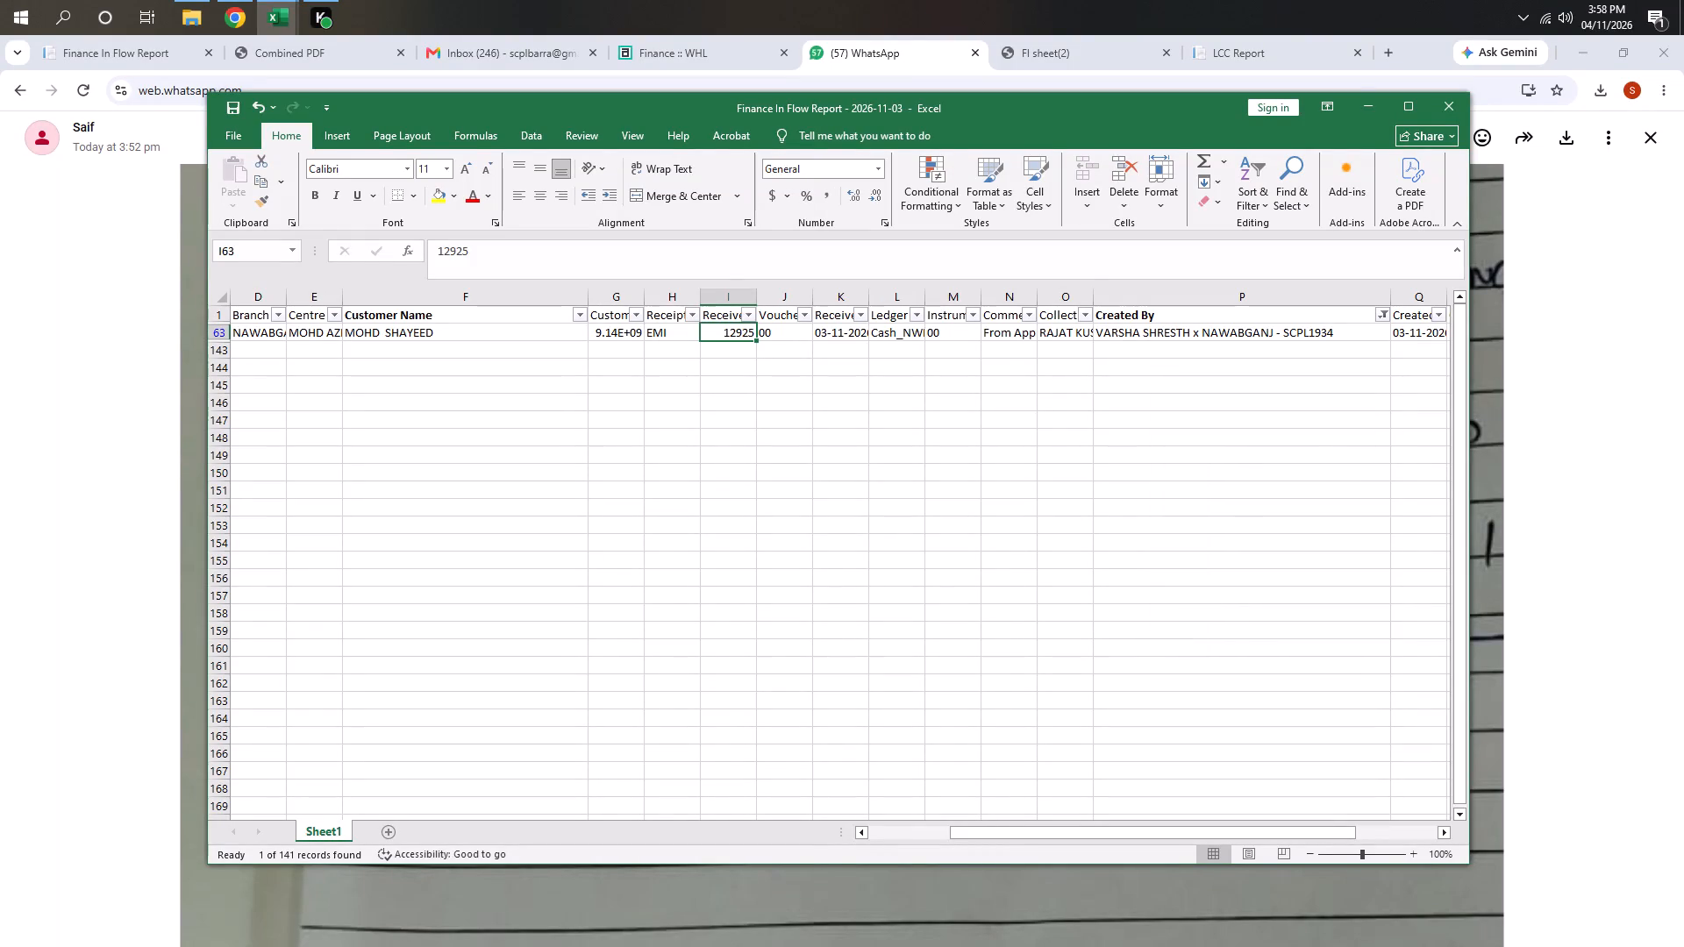
Check the LEDGER NEW 2026 (2) workbook against the filtered Nawabganj receipt, returning to the Finance In Flow Report.
key("alt+Tab")
key("alt+Tab")
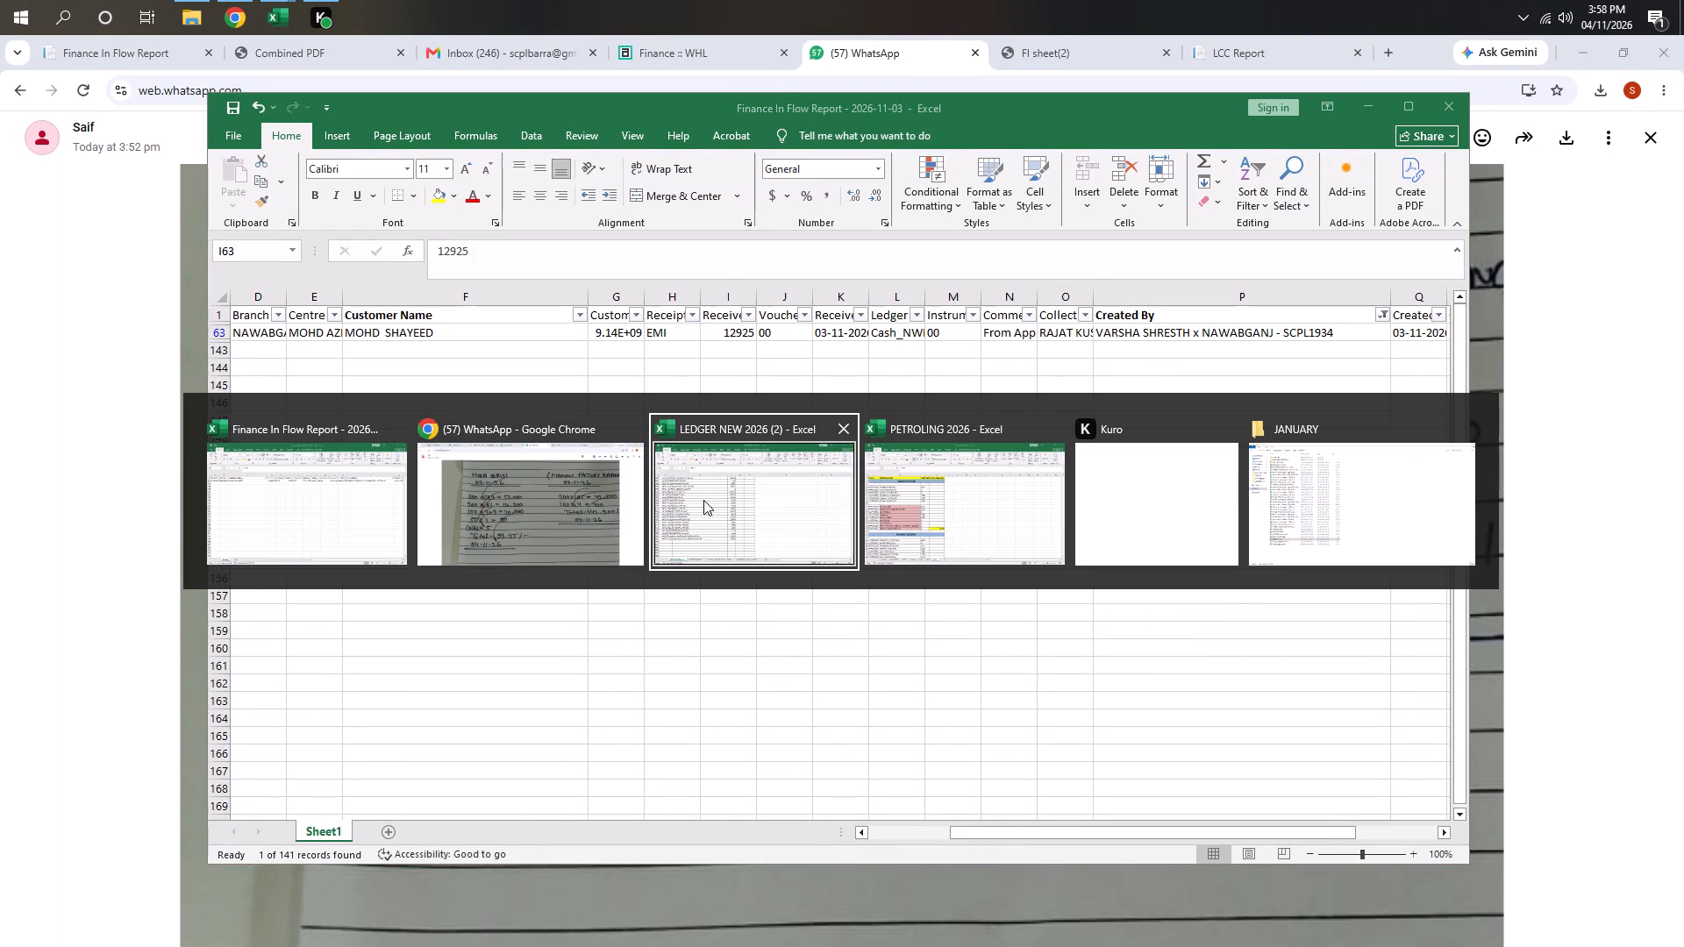
key("alt+Tab")
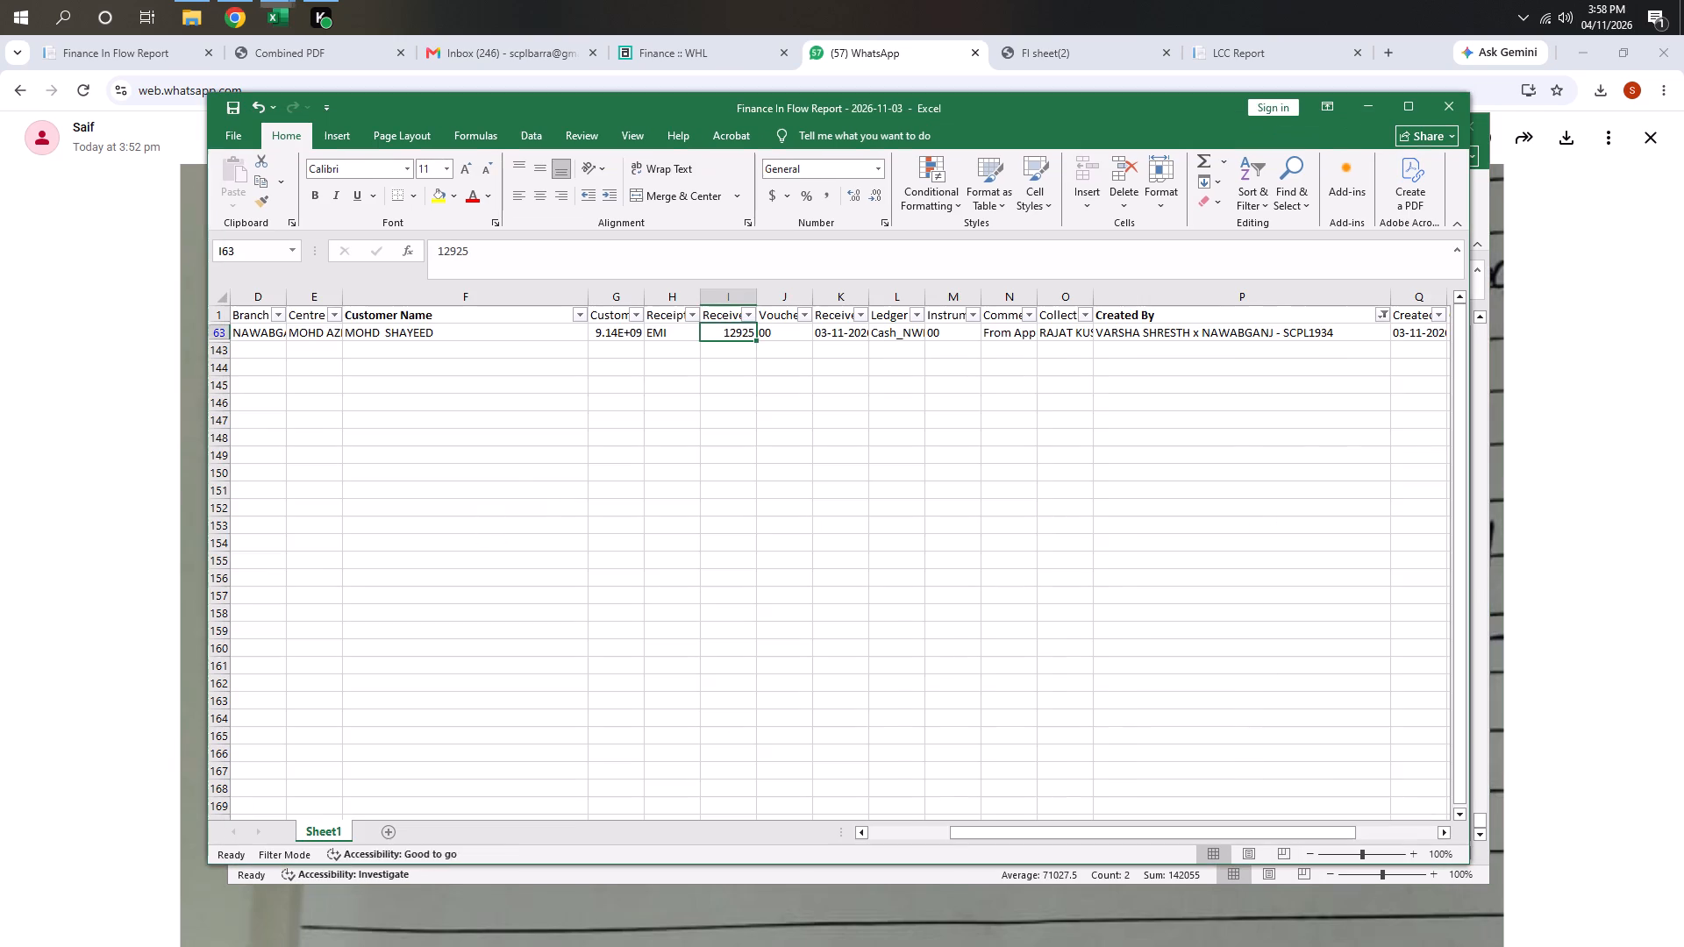
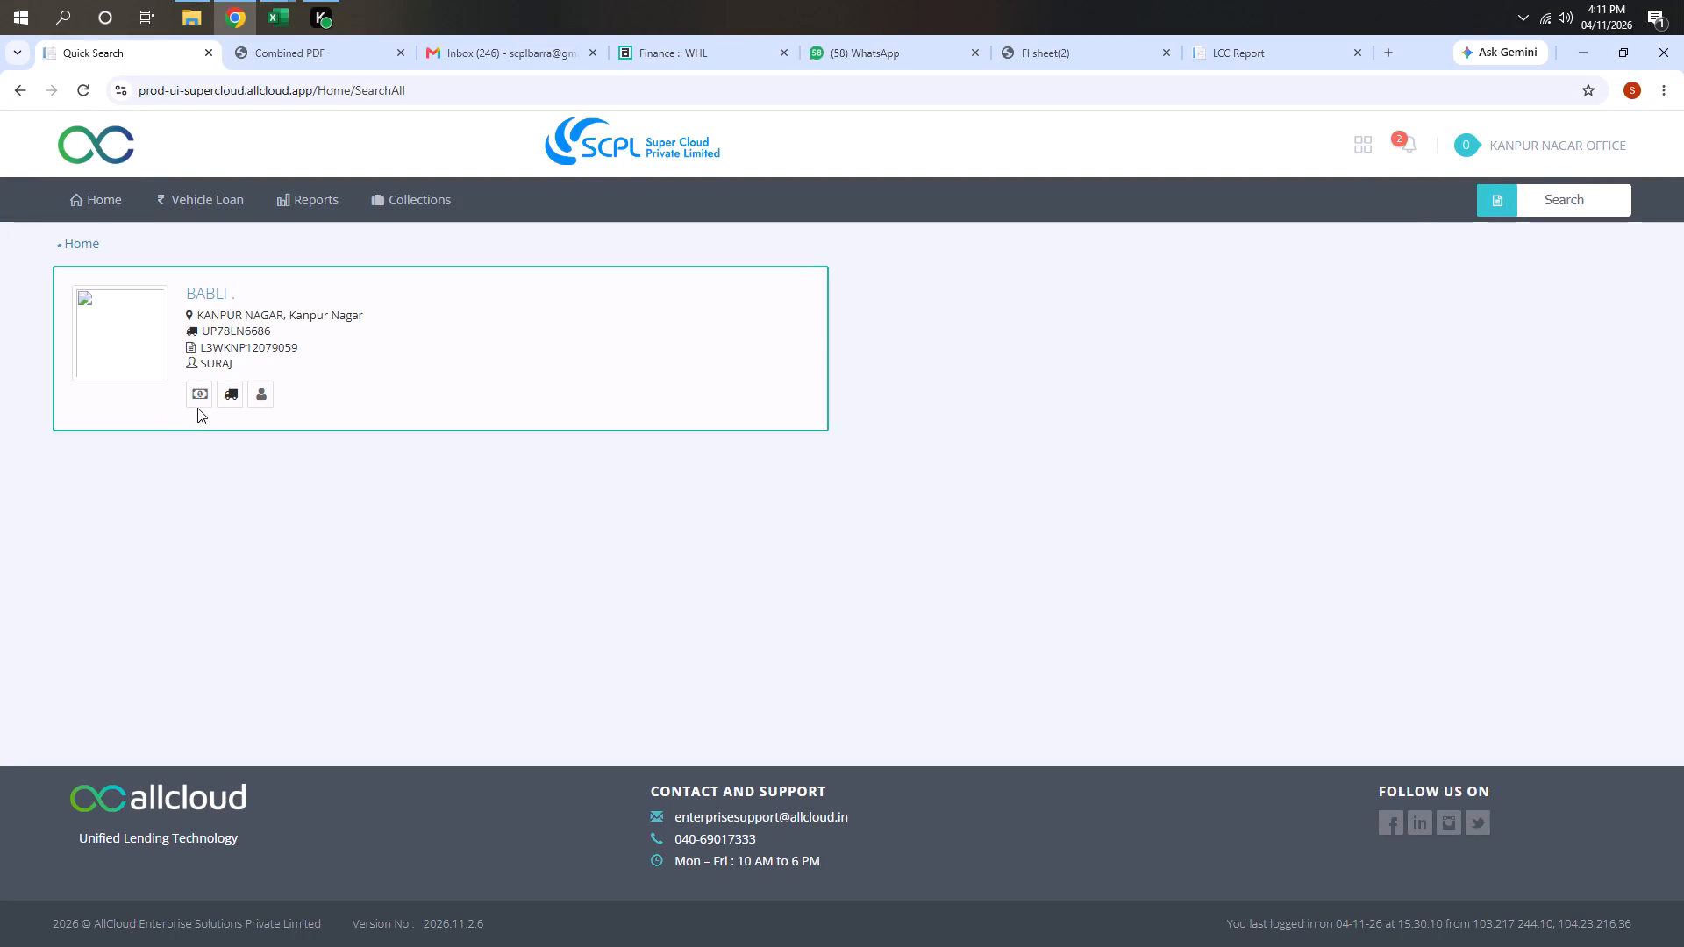
left_click(200, 400)
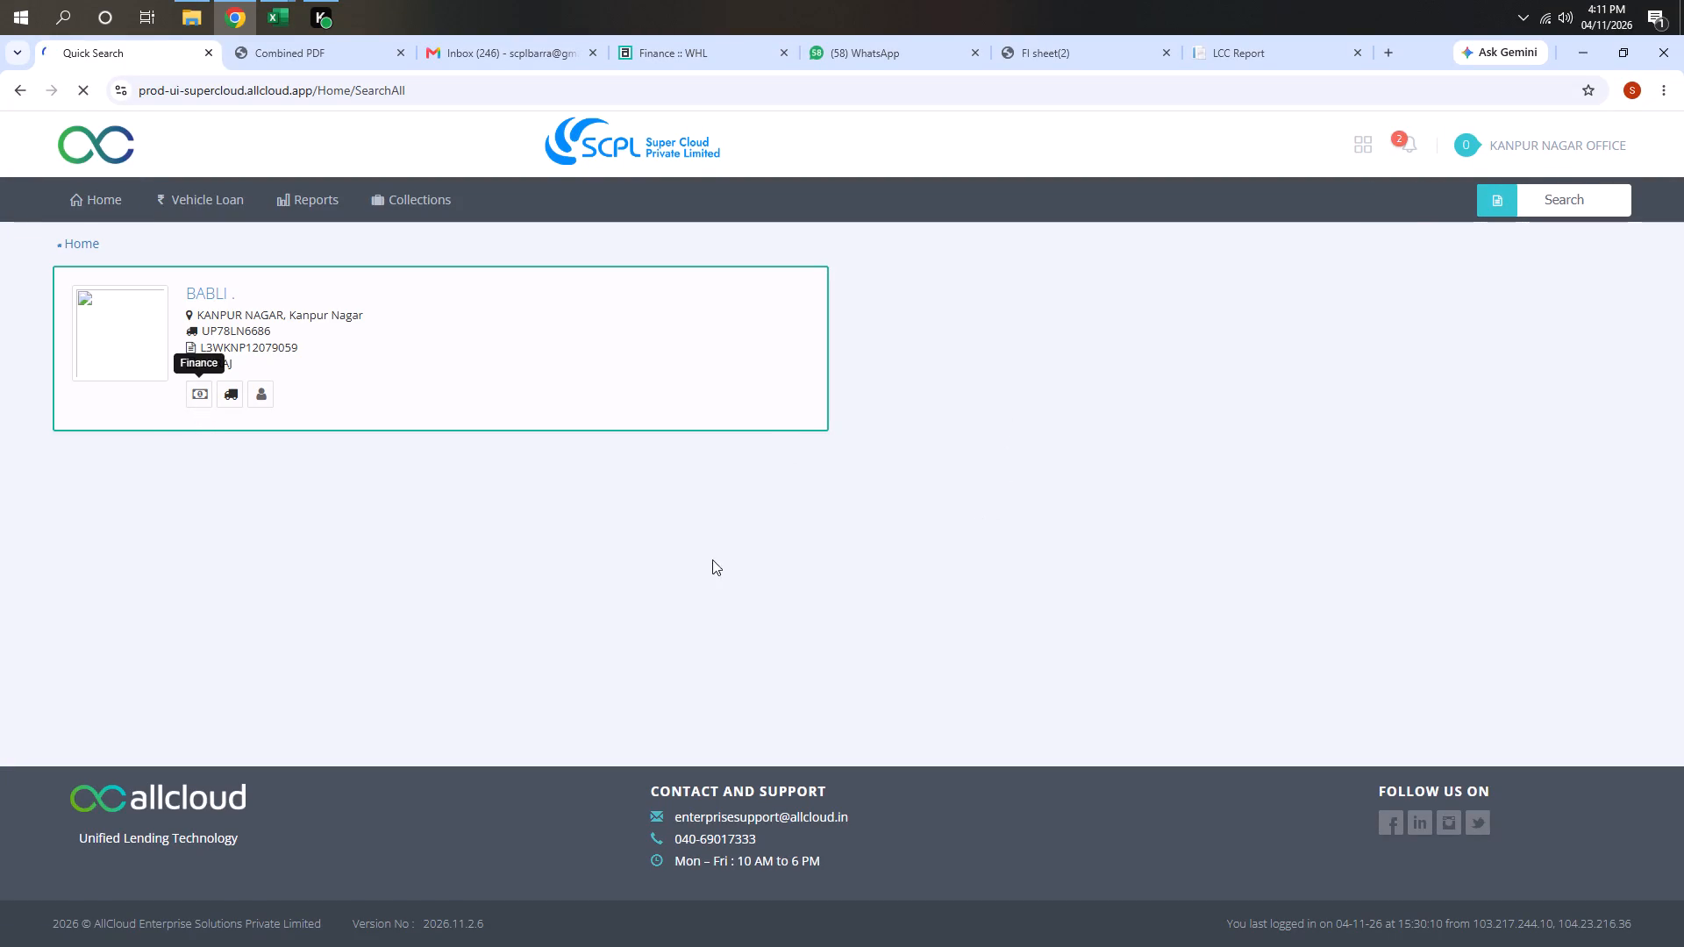
scroll(866, 590, "down", 3)
scroll(799, 623, "up", 3)
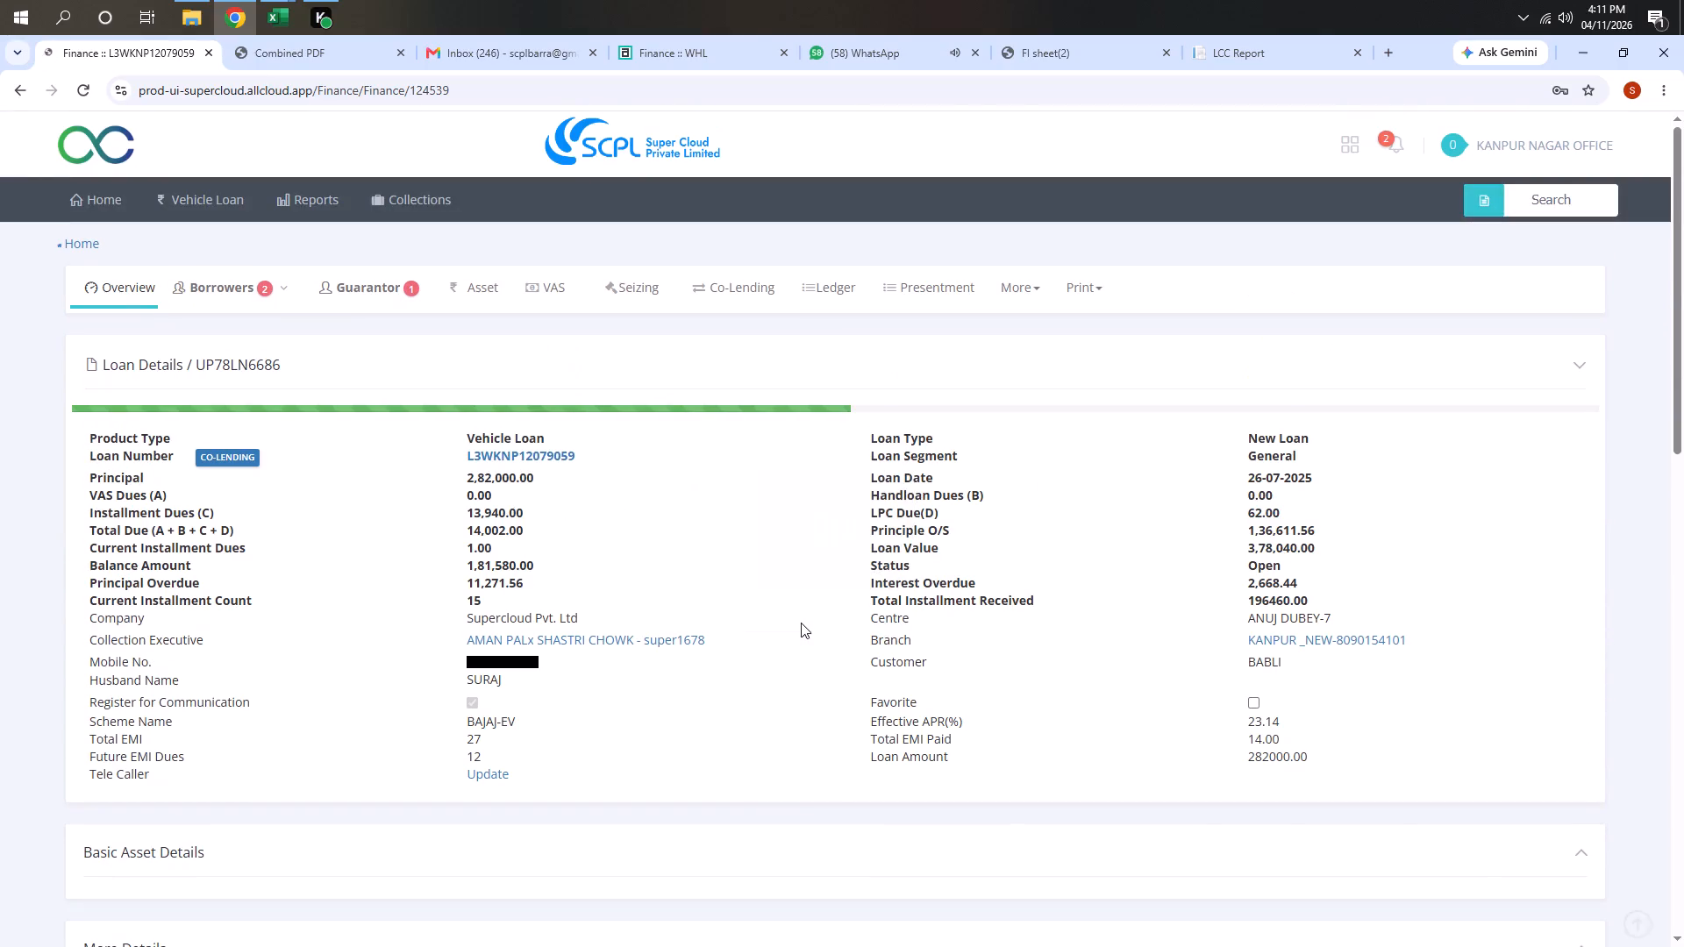
scroll(1259, 616, "up", 5)
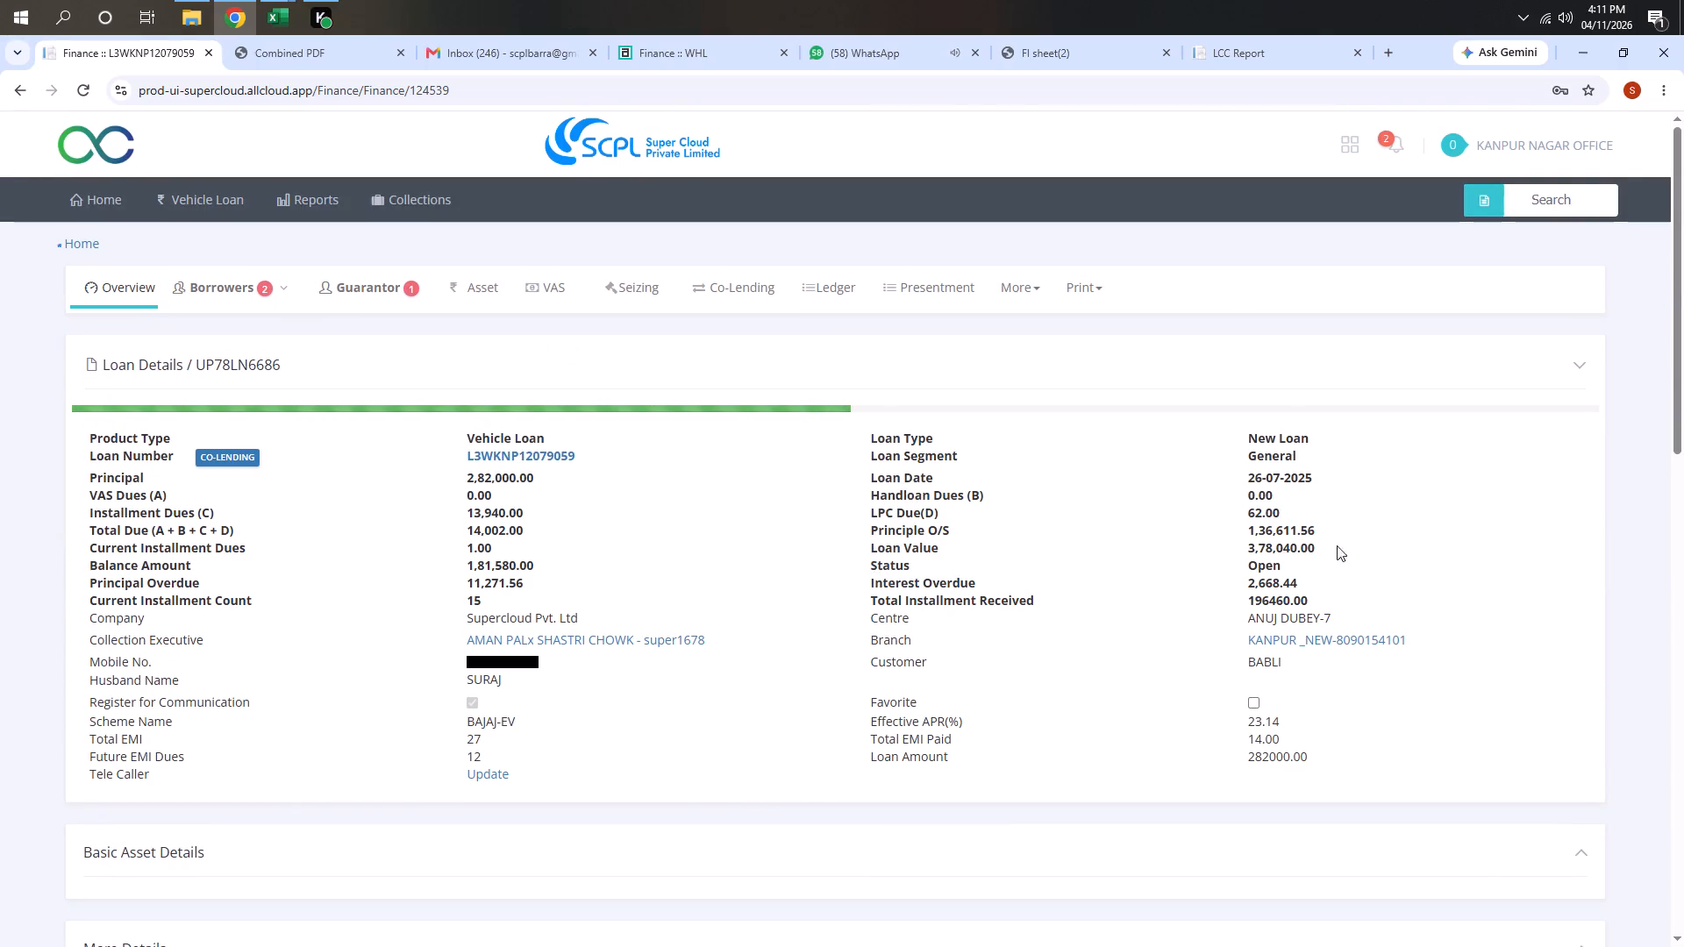
scroll(1337, 545, "up", 3)
left_click(1575, 179)
left_click(1568, 190)
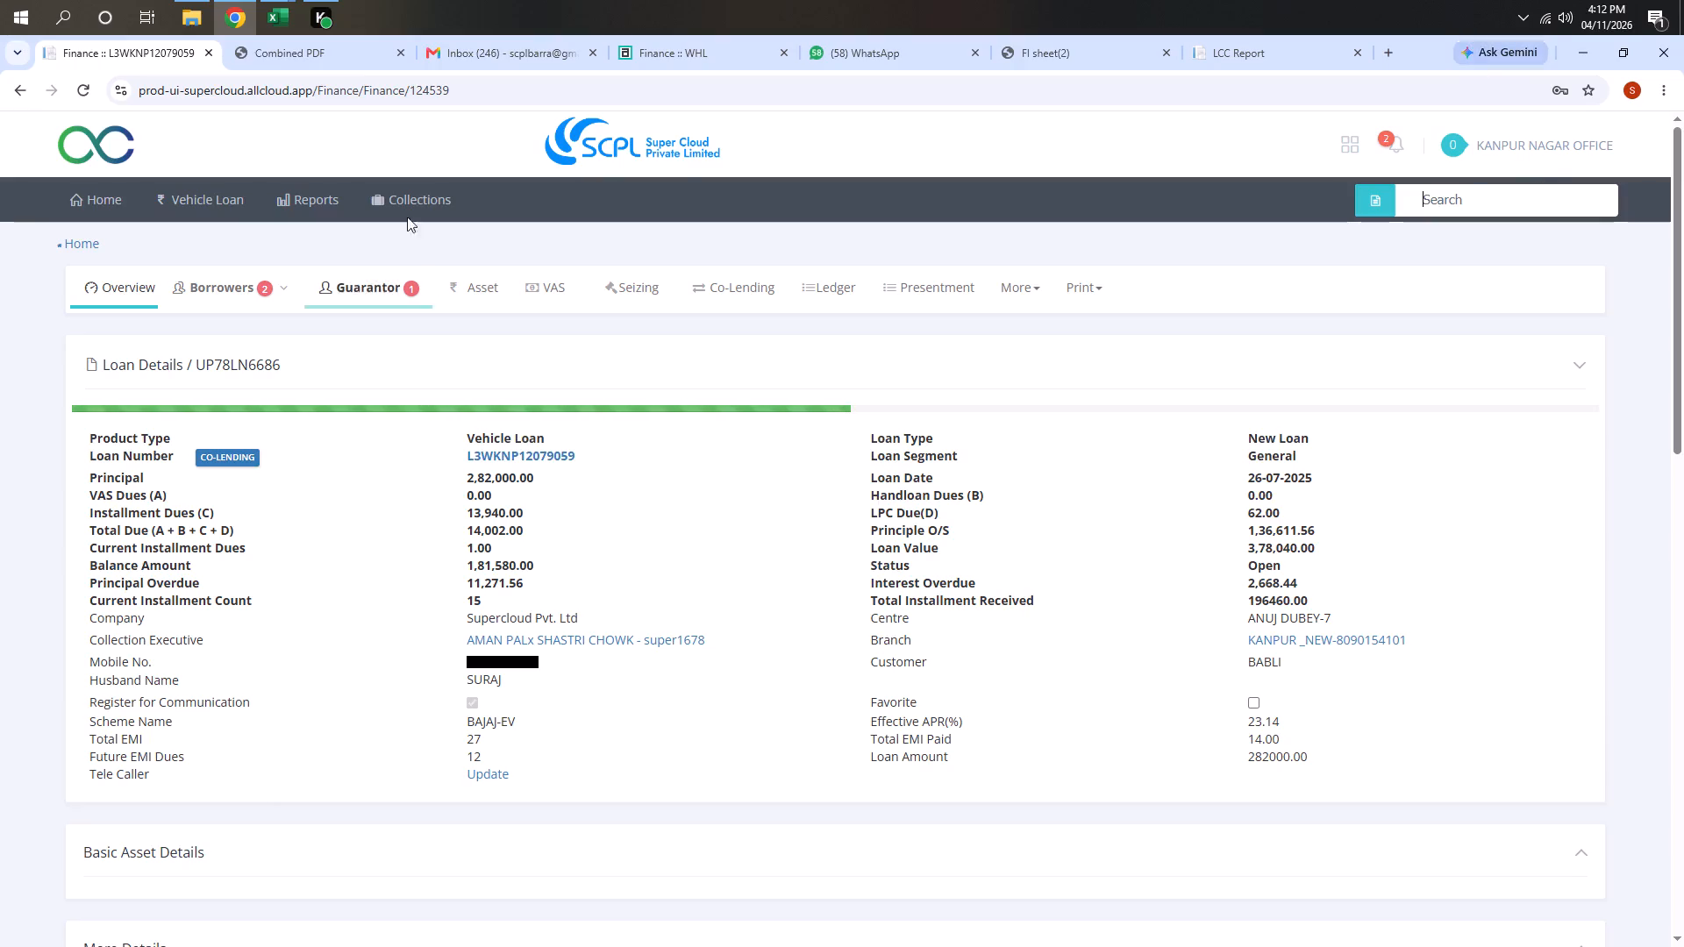
In the LEDGER NEW 2026 (2) workbook, fill the running balance formula in column E from row 4258 down to row 4282.
left_click(285, 28)
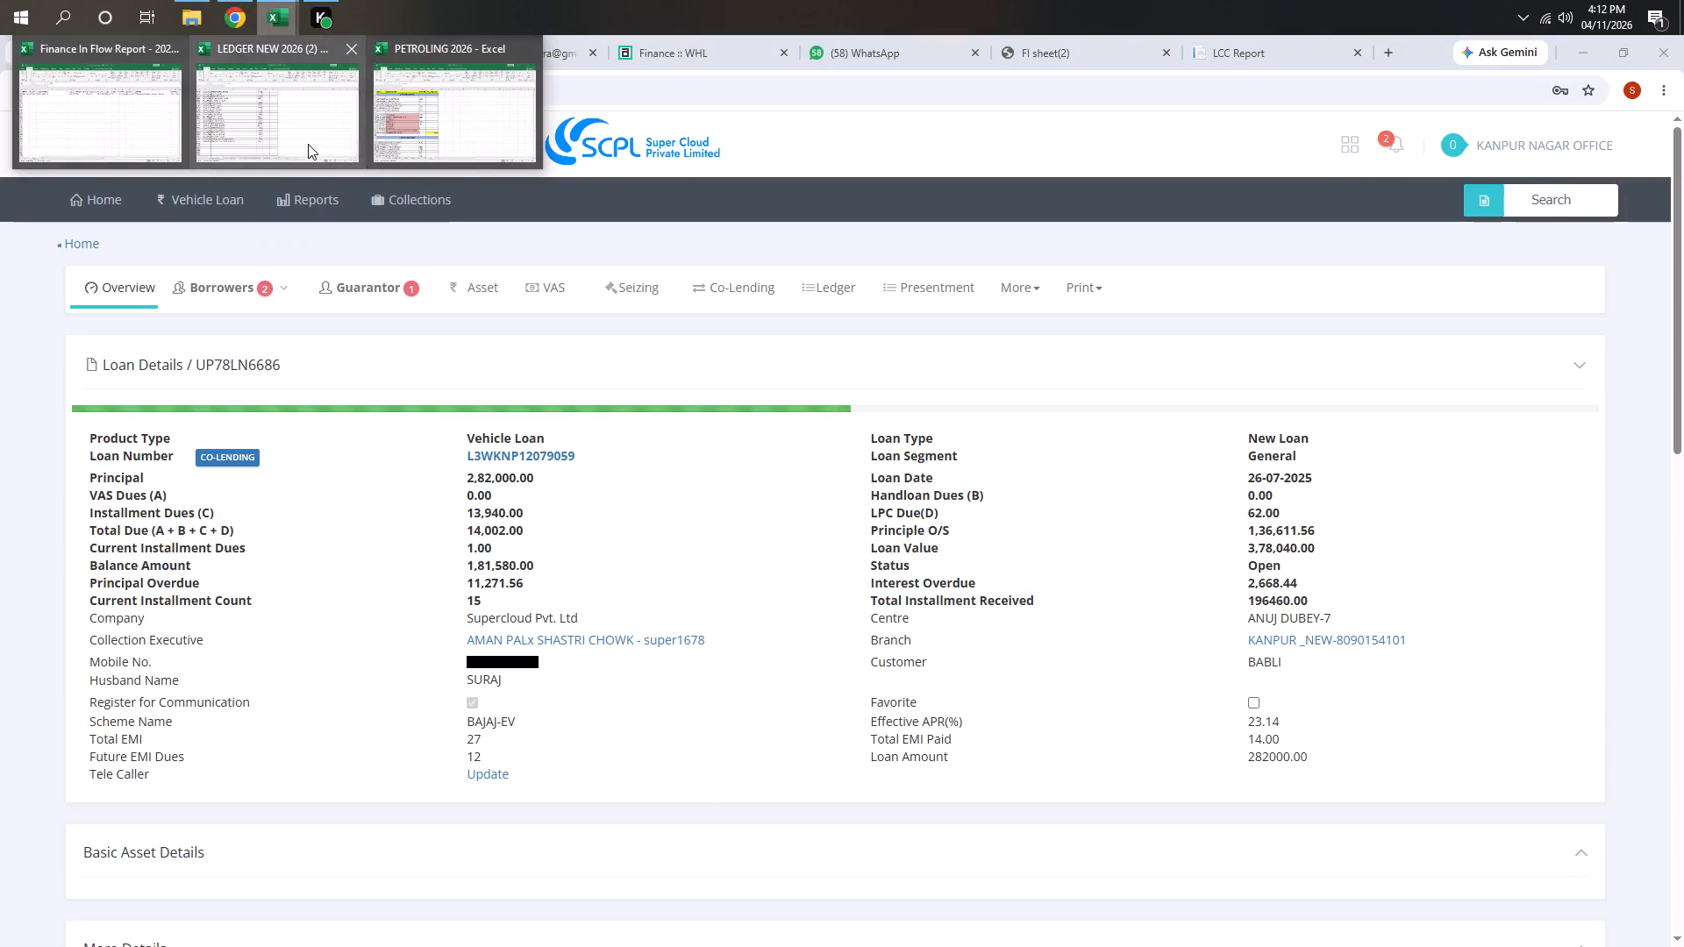
left_click(308, 144)
scroll(748, 515, "up", 3)
left_click(825, 478)
left_click(841, 466)
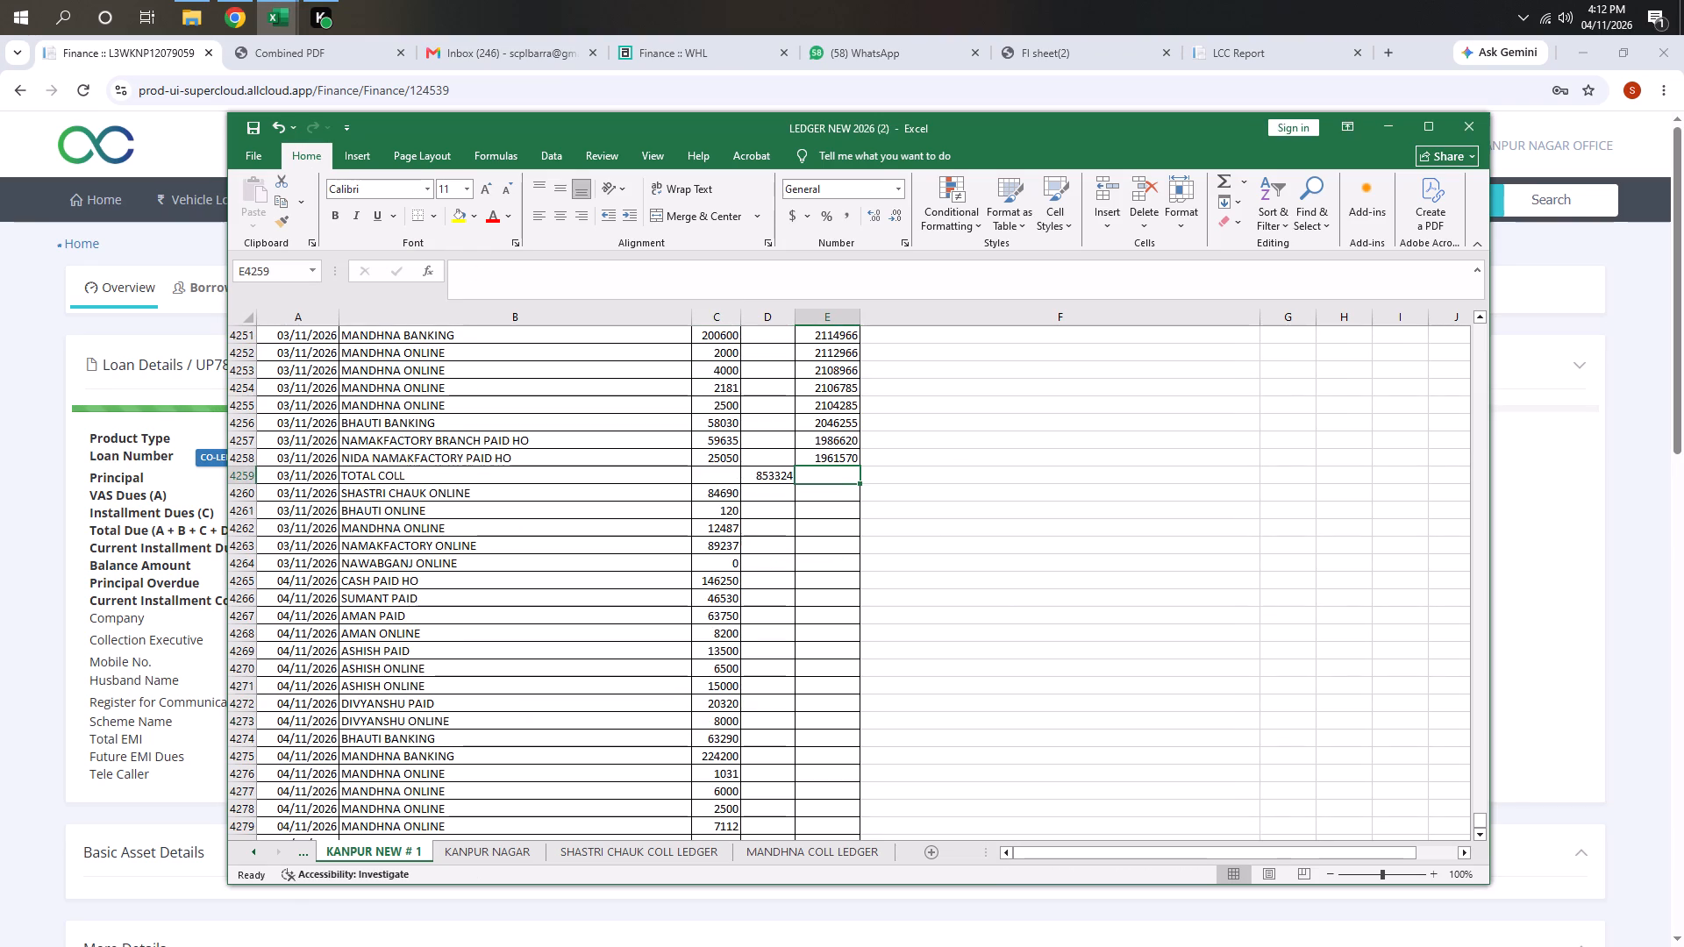
left_click(854, 461)
left_click_drag(860, 466, 844, 529)
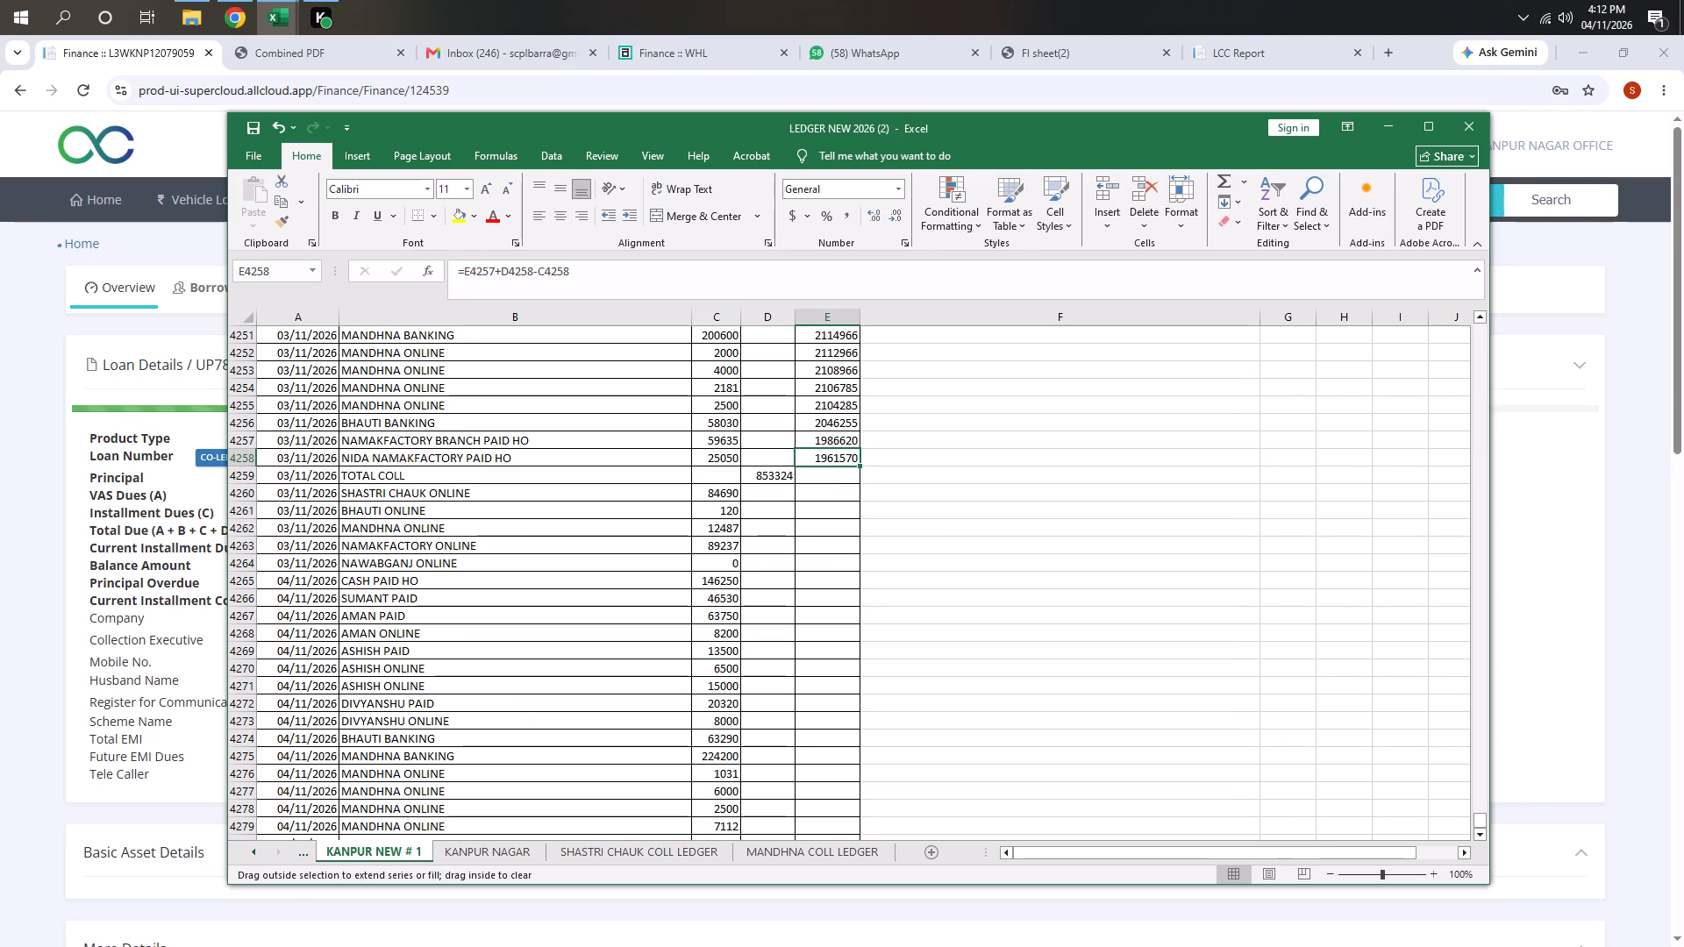
left_click_drag(844, 529, 809, 667)
scroll(771, 594, "down", 3)
left_click_drag(859, 502, 833, 663)
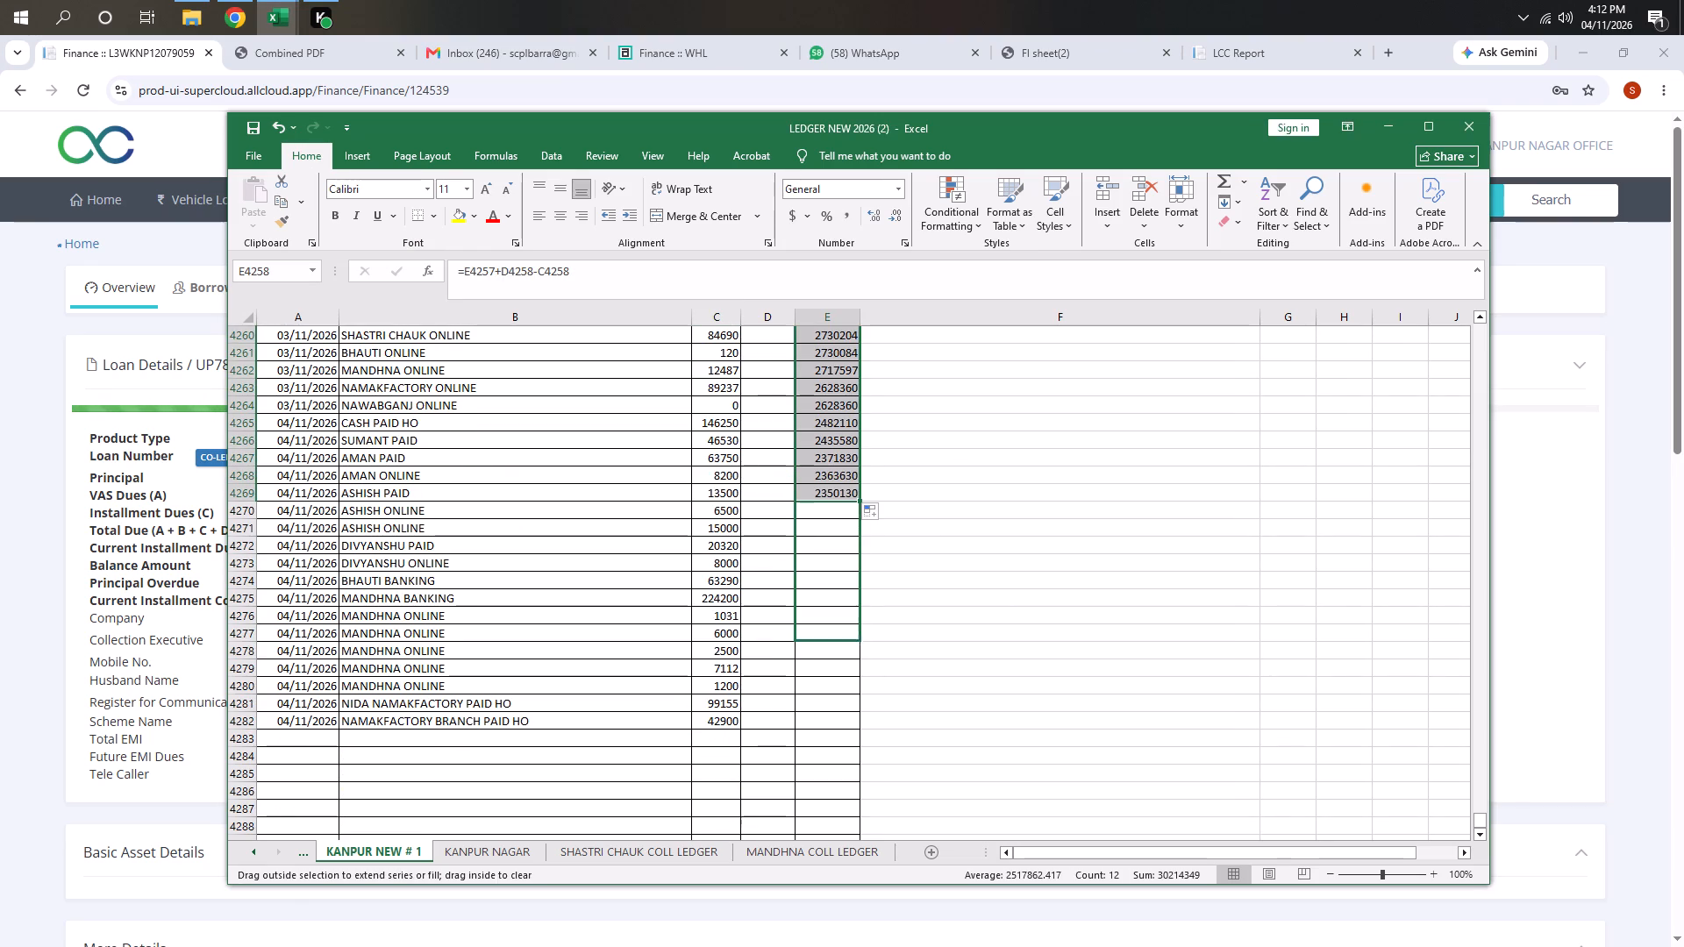
left_click_drag(833, 663, 818, 728)
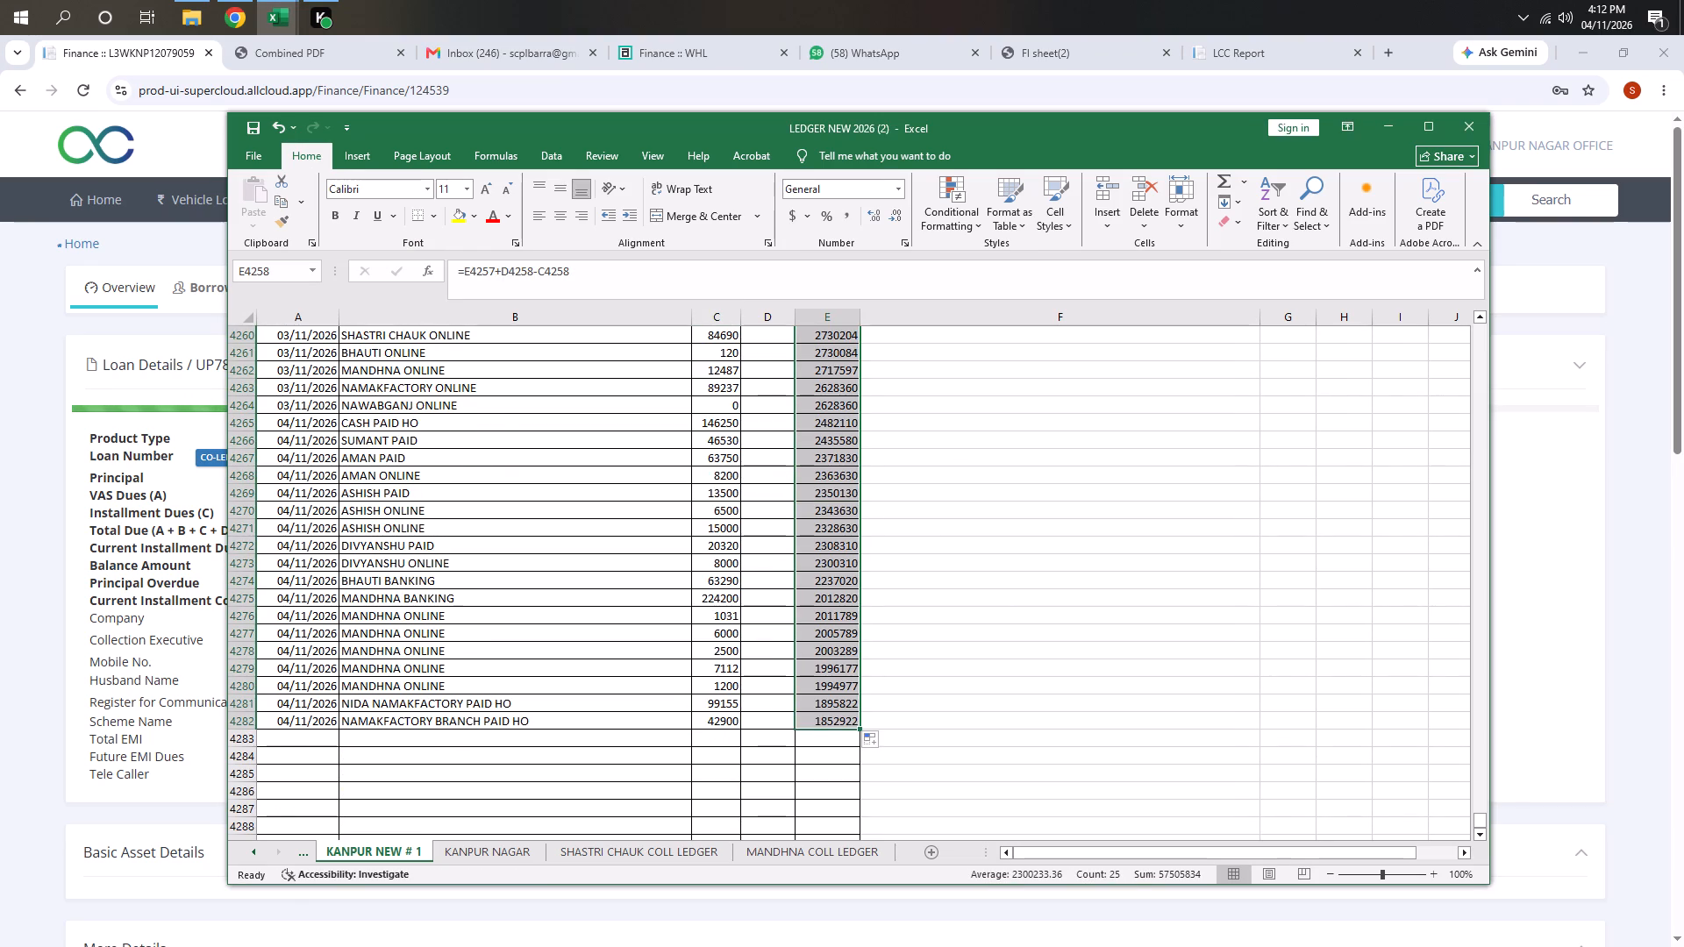
Check the 03/11/2026 online amounts in C4260:C4263, from Shastri Chauk to Namakfactory.
scroll(640, 716, "up", 2)
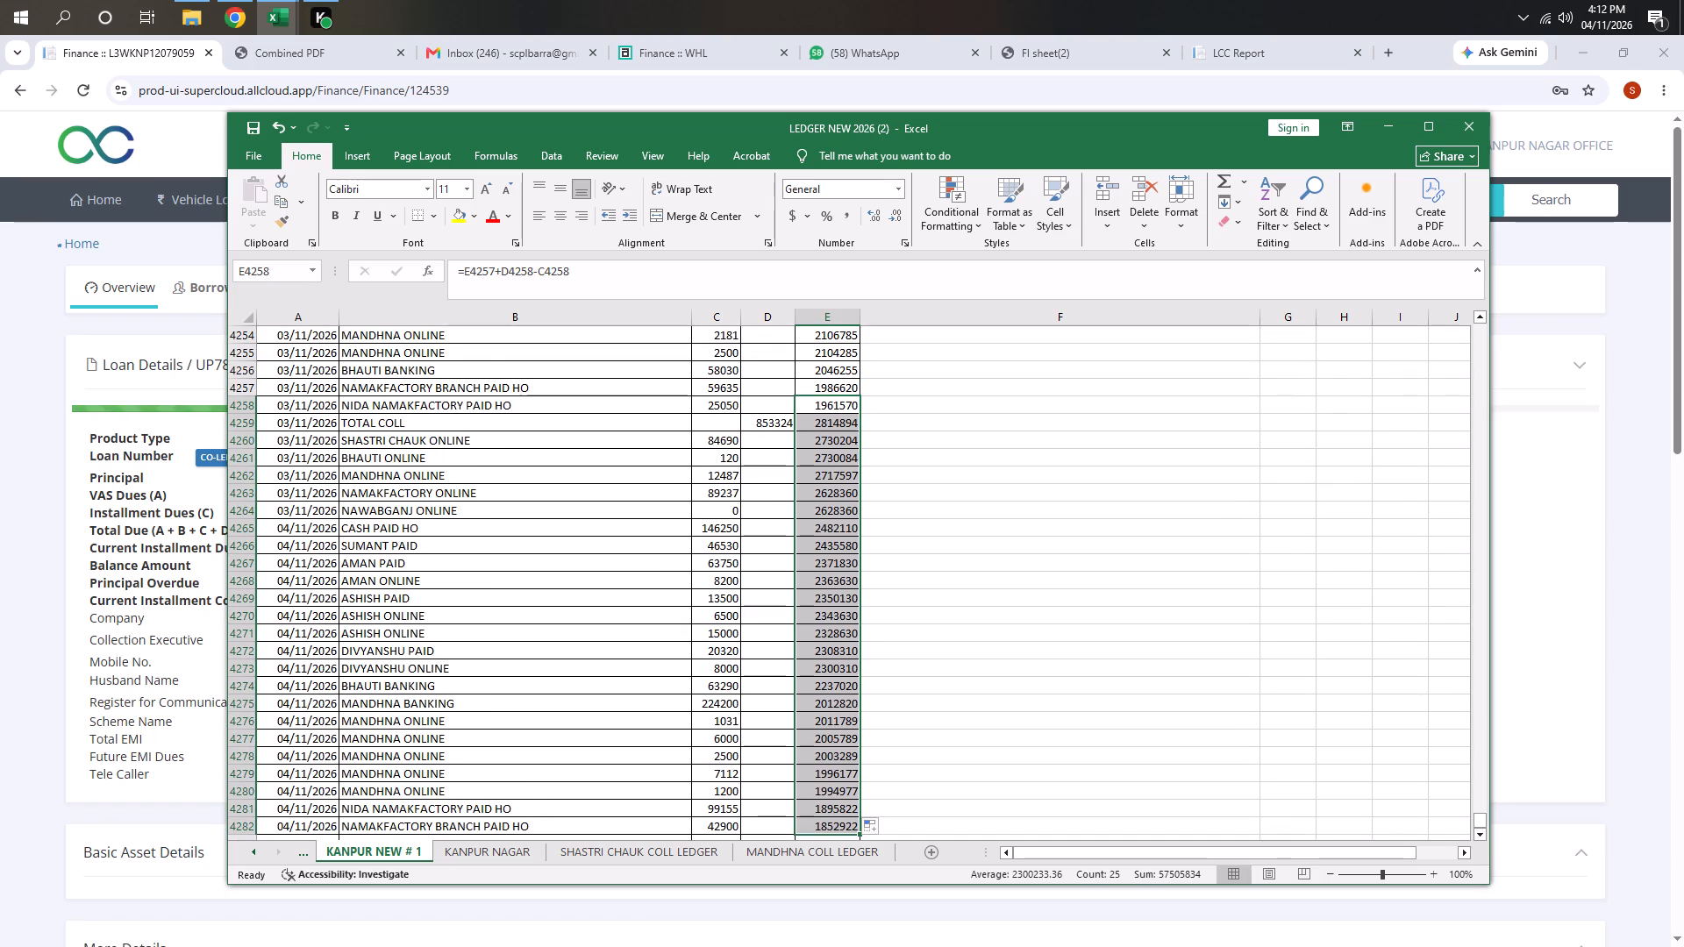
scroll(589, 623, "up", 3)
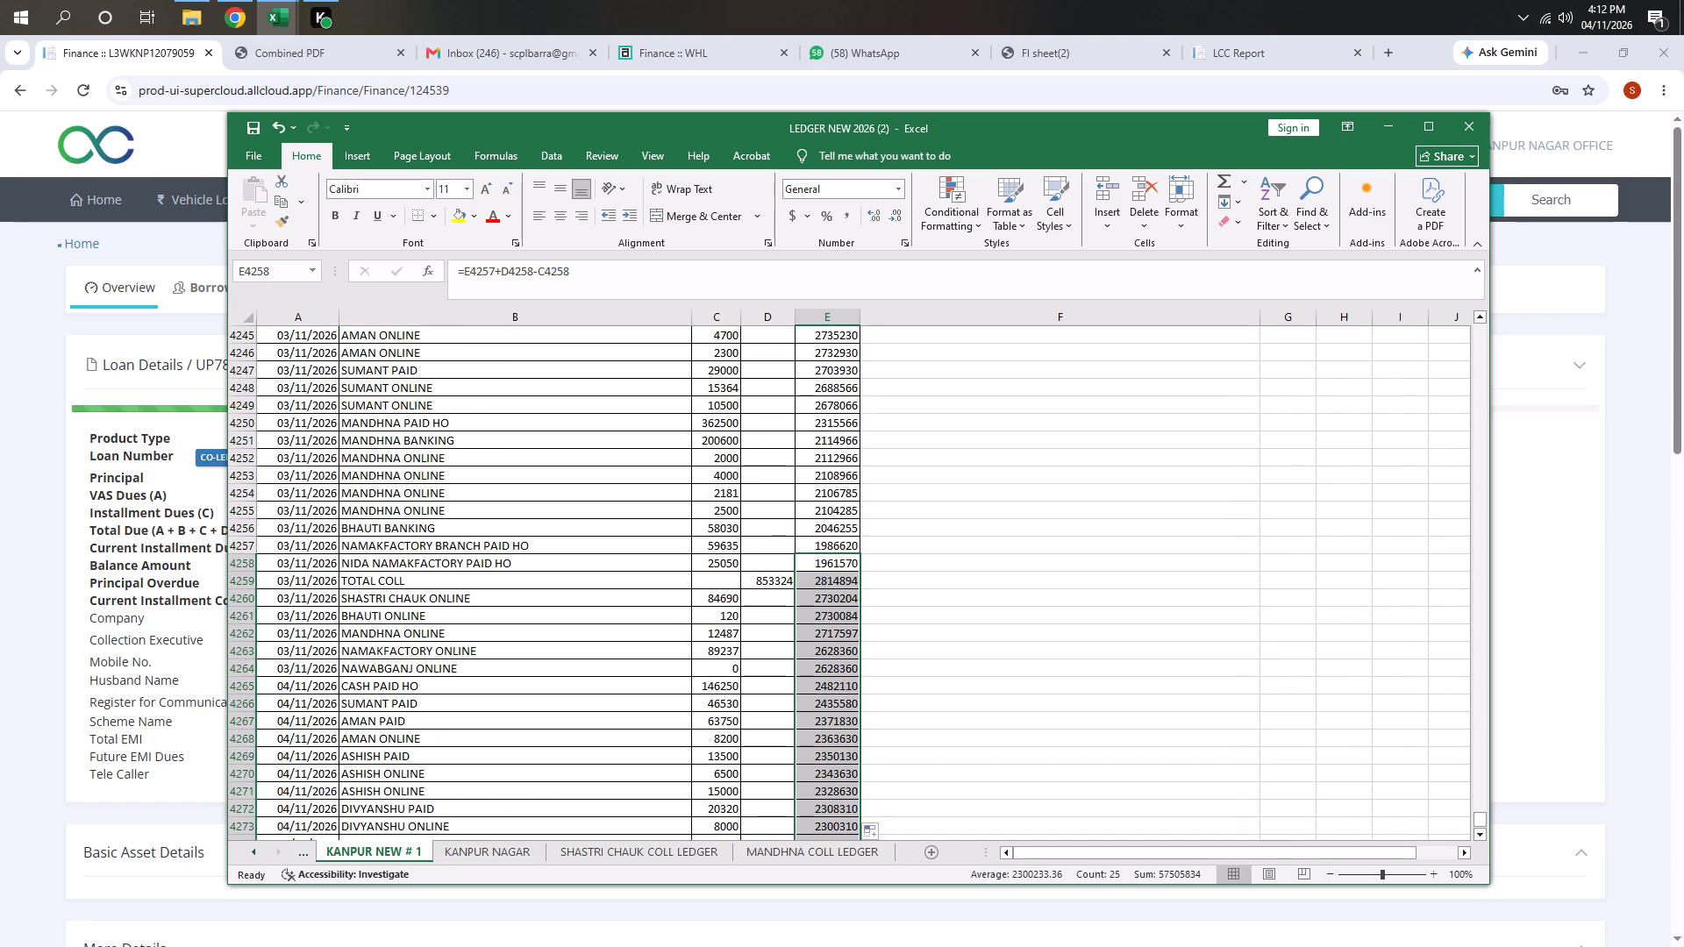
left_click_drag(721, 602, 724, 649)
Switch to the Finance In Flow Report workbook and clear its active filter so all receipts are listed.
key("alt+Tab")
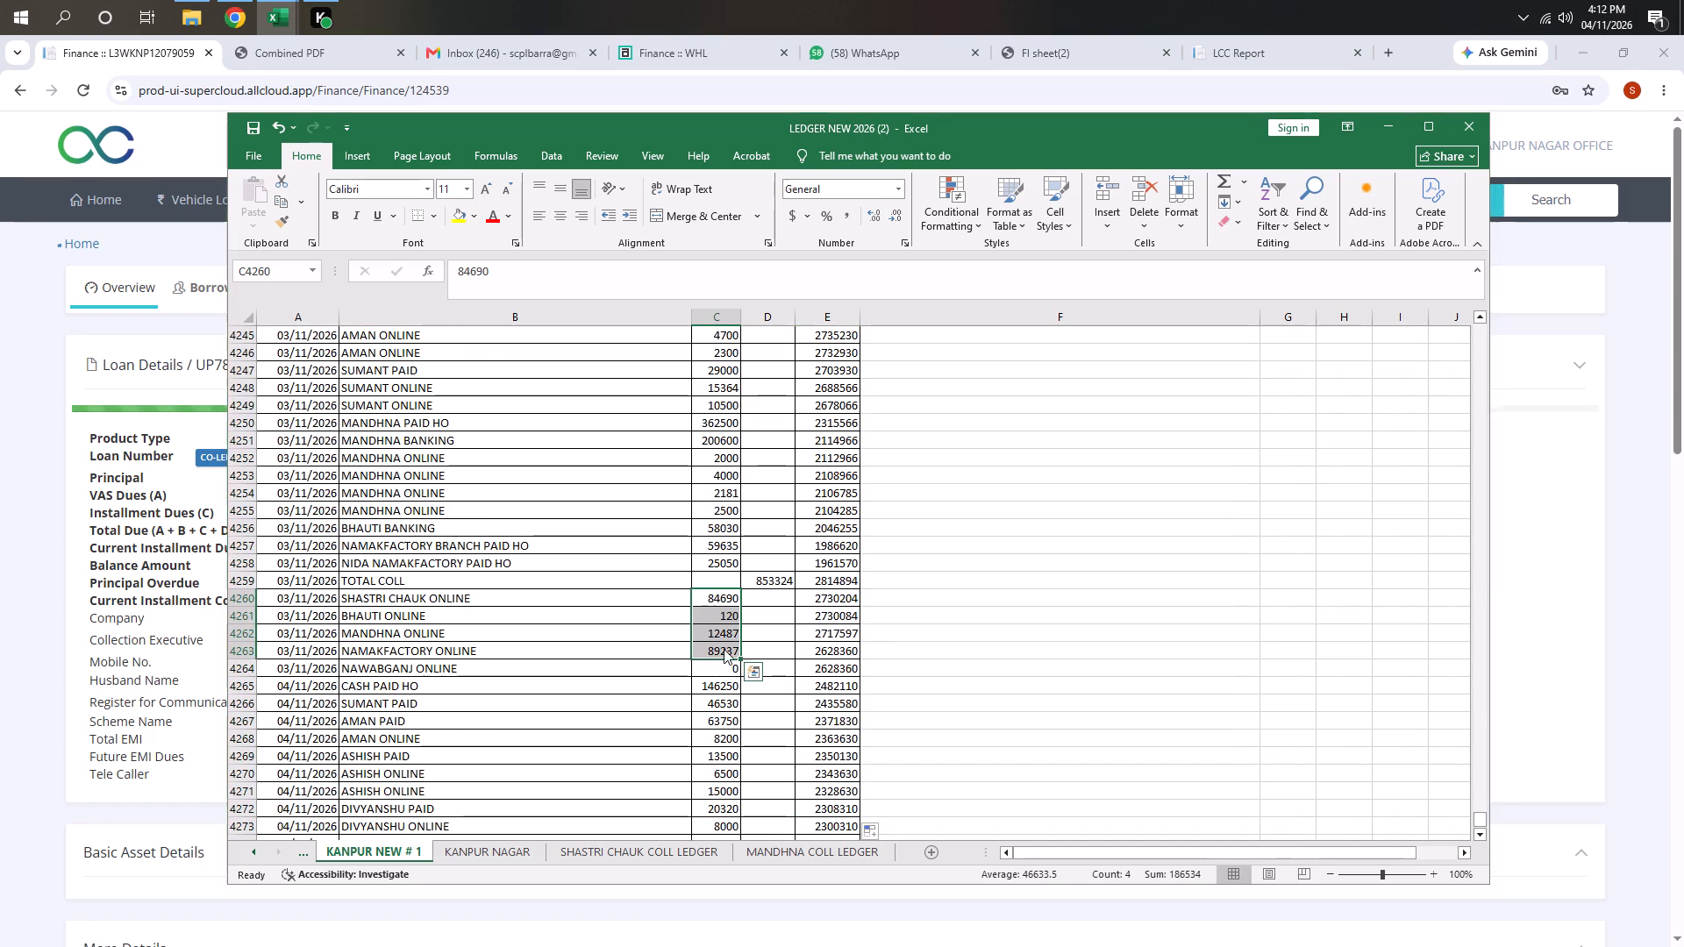
key("alt+Tab")
left_click(1019, 524)
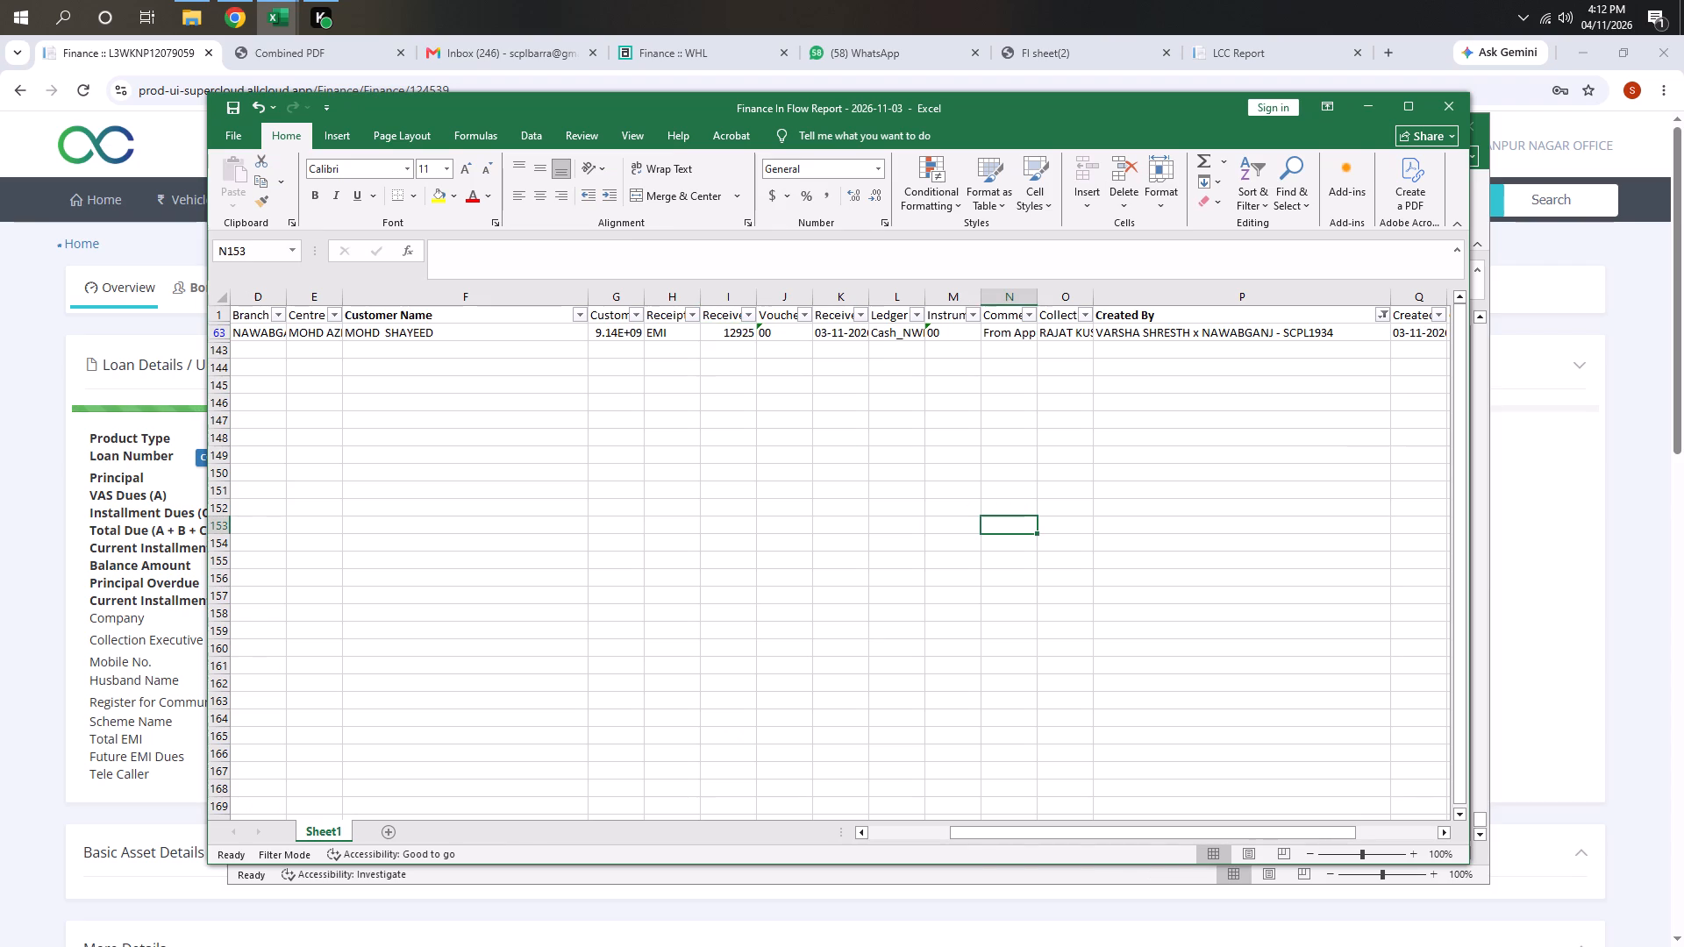
key("ctrl+a")
type("DFS")
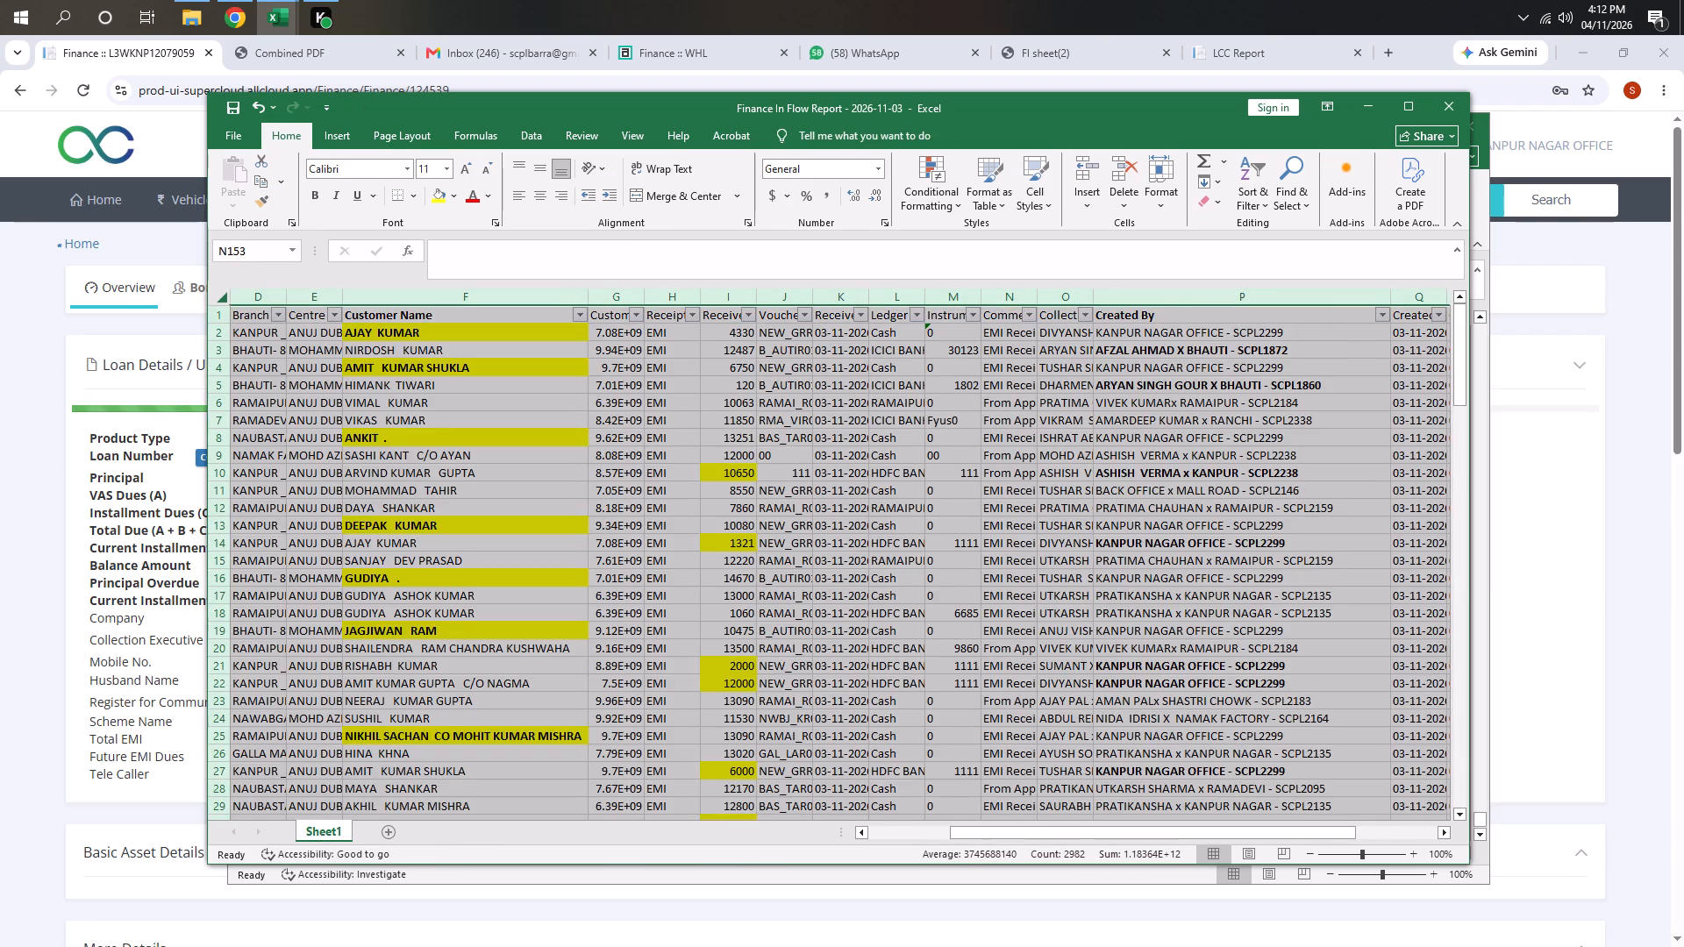
key("ctrl+Up")
key("Right")
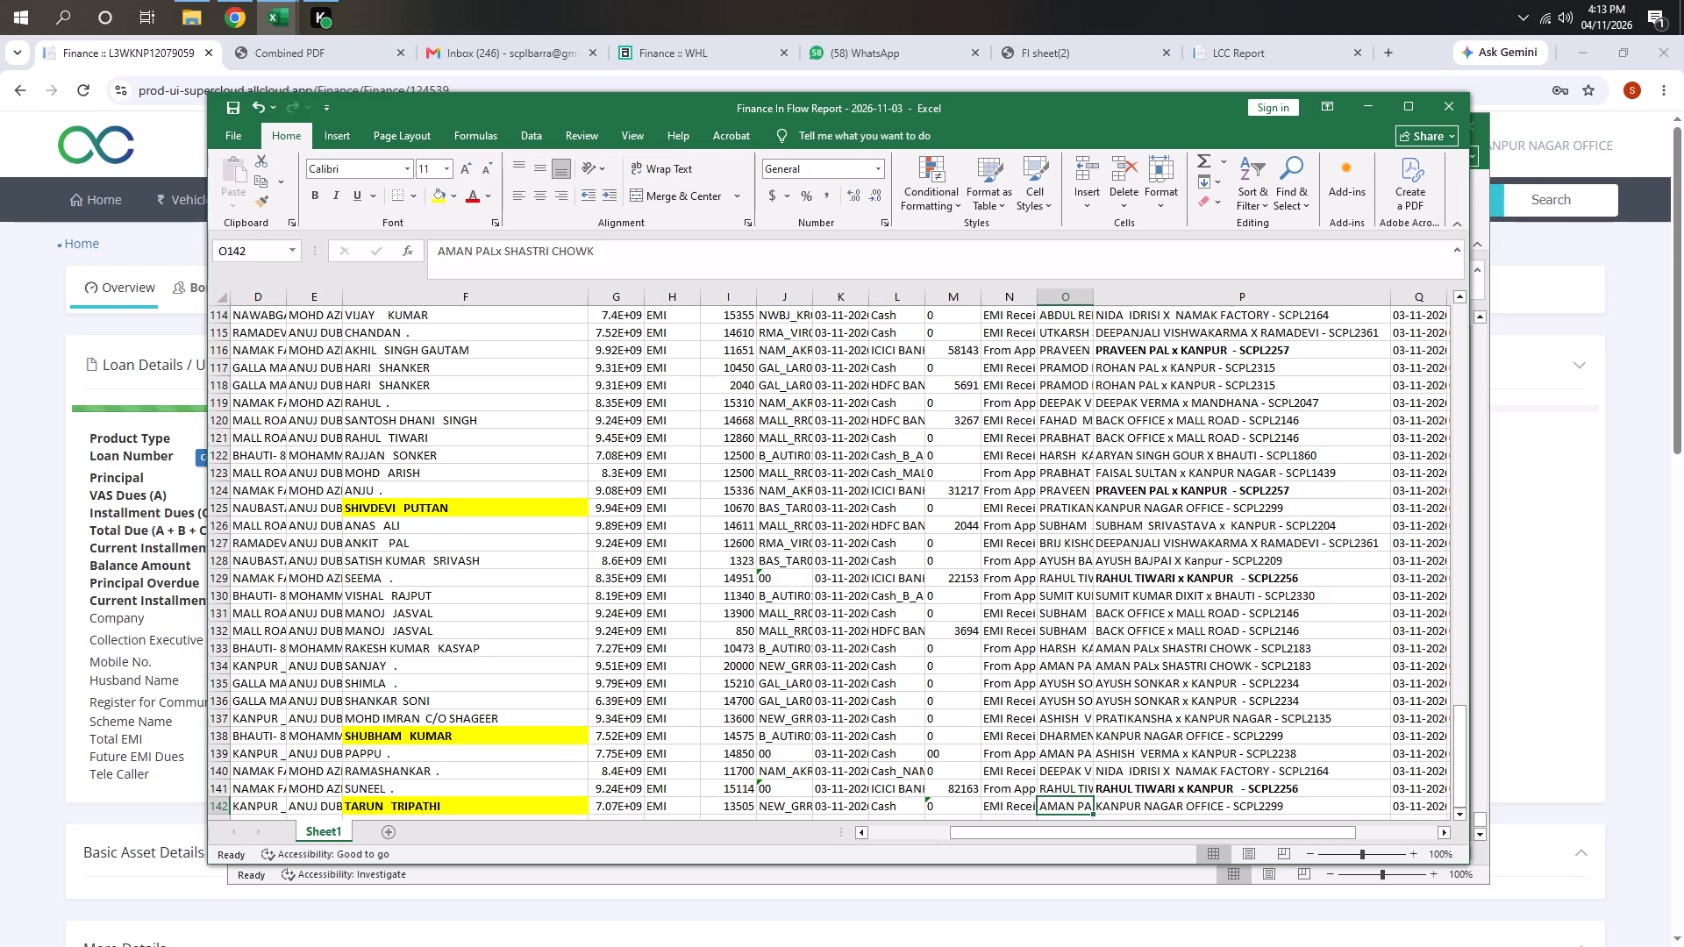
scroll(1018, 524, "up", 2)
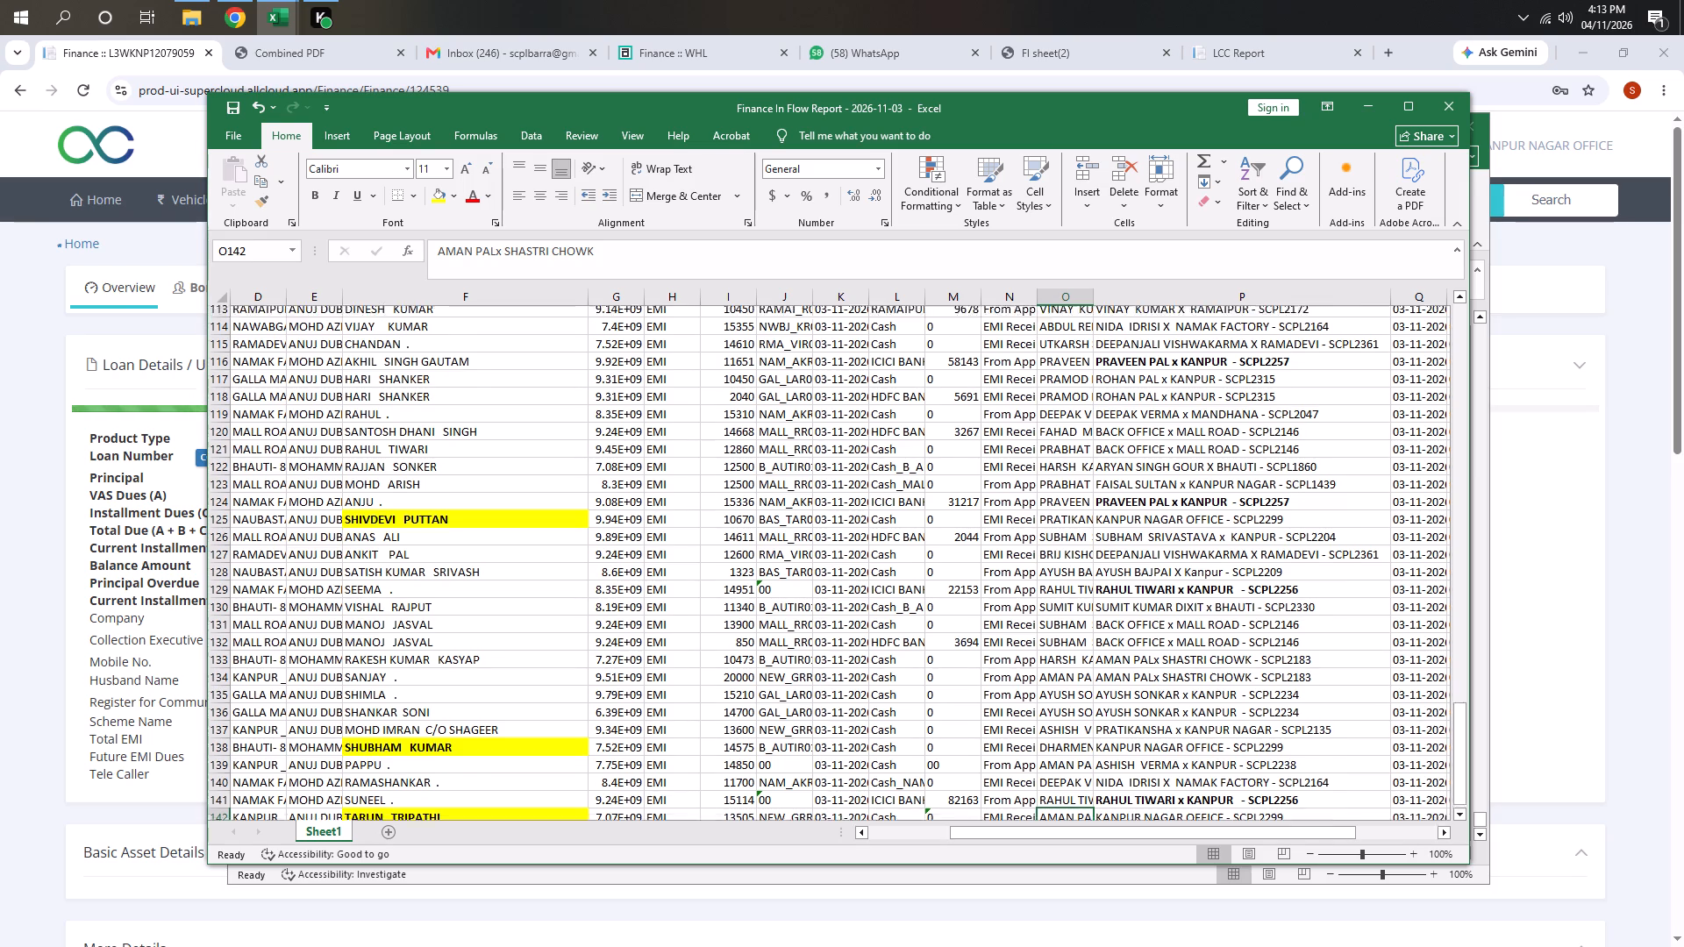
scroll(1018, 524, "up", 2)
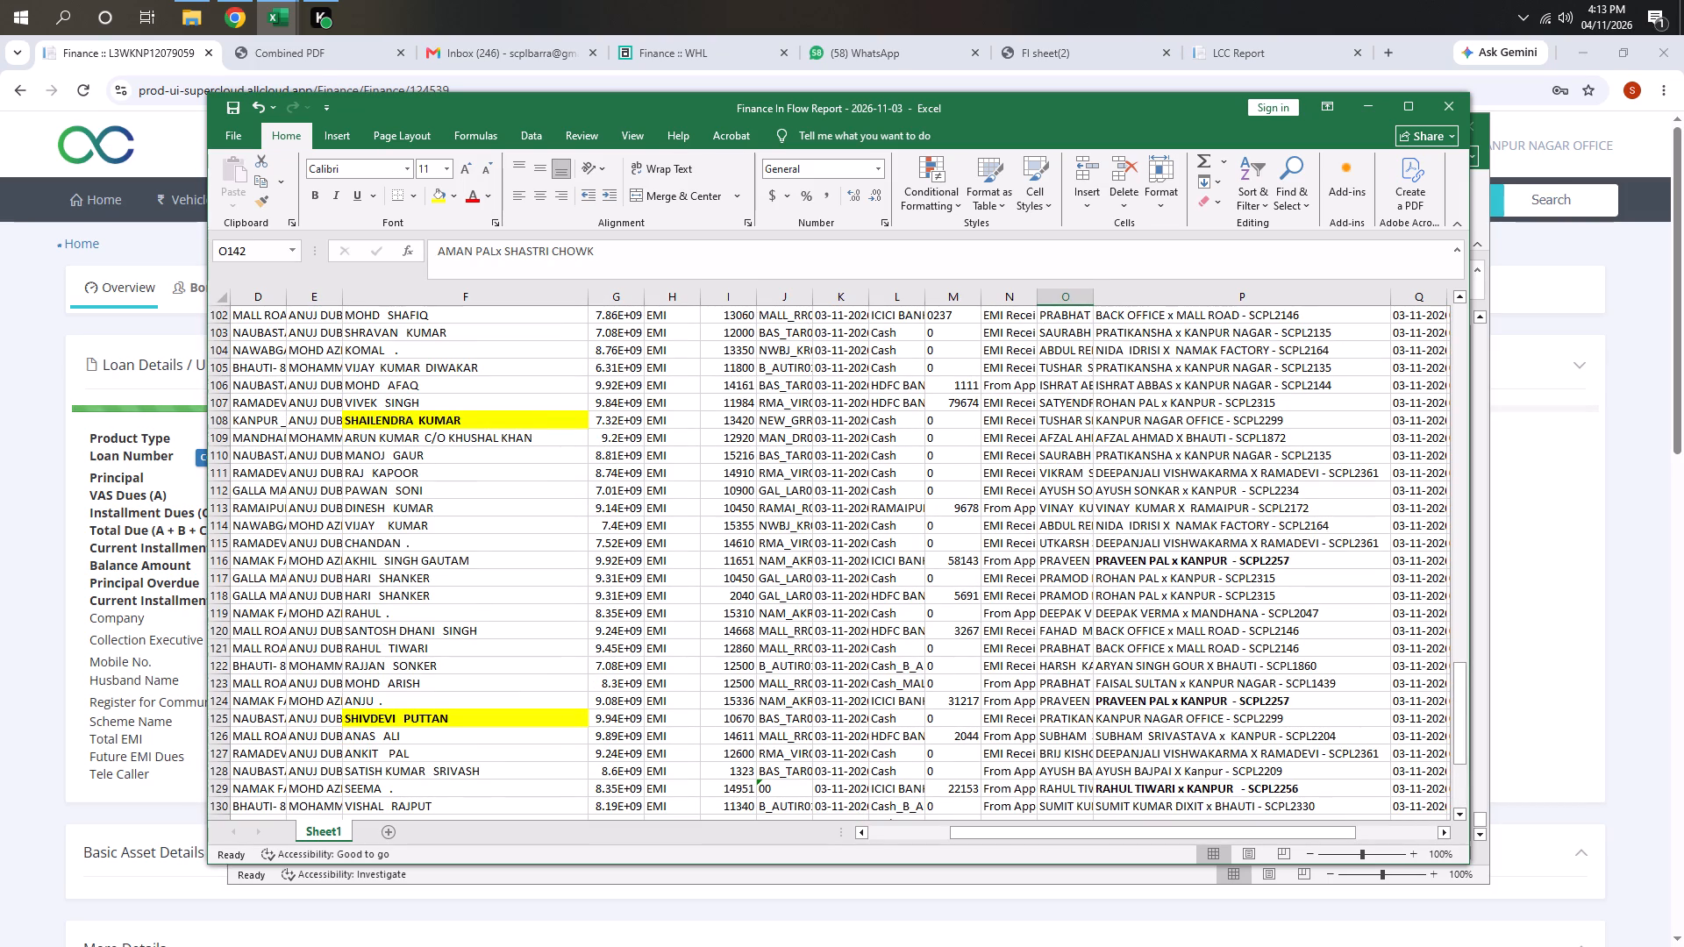
key("ctrl+Up")
key("ctrl+Right")
key("Right")
key("Right")
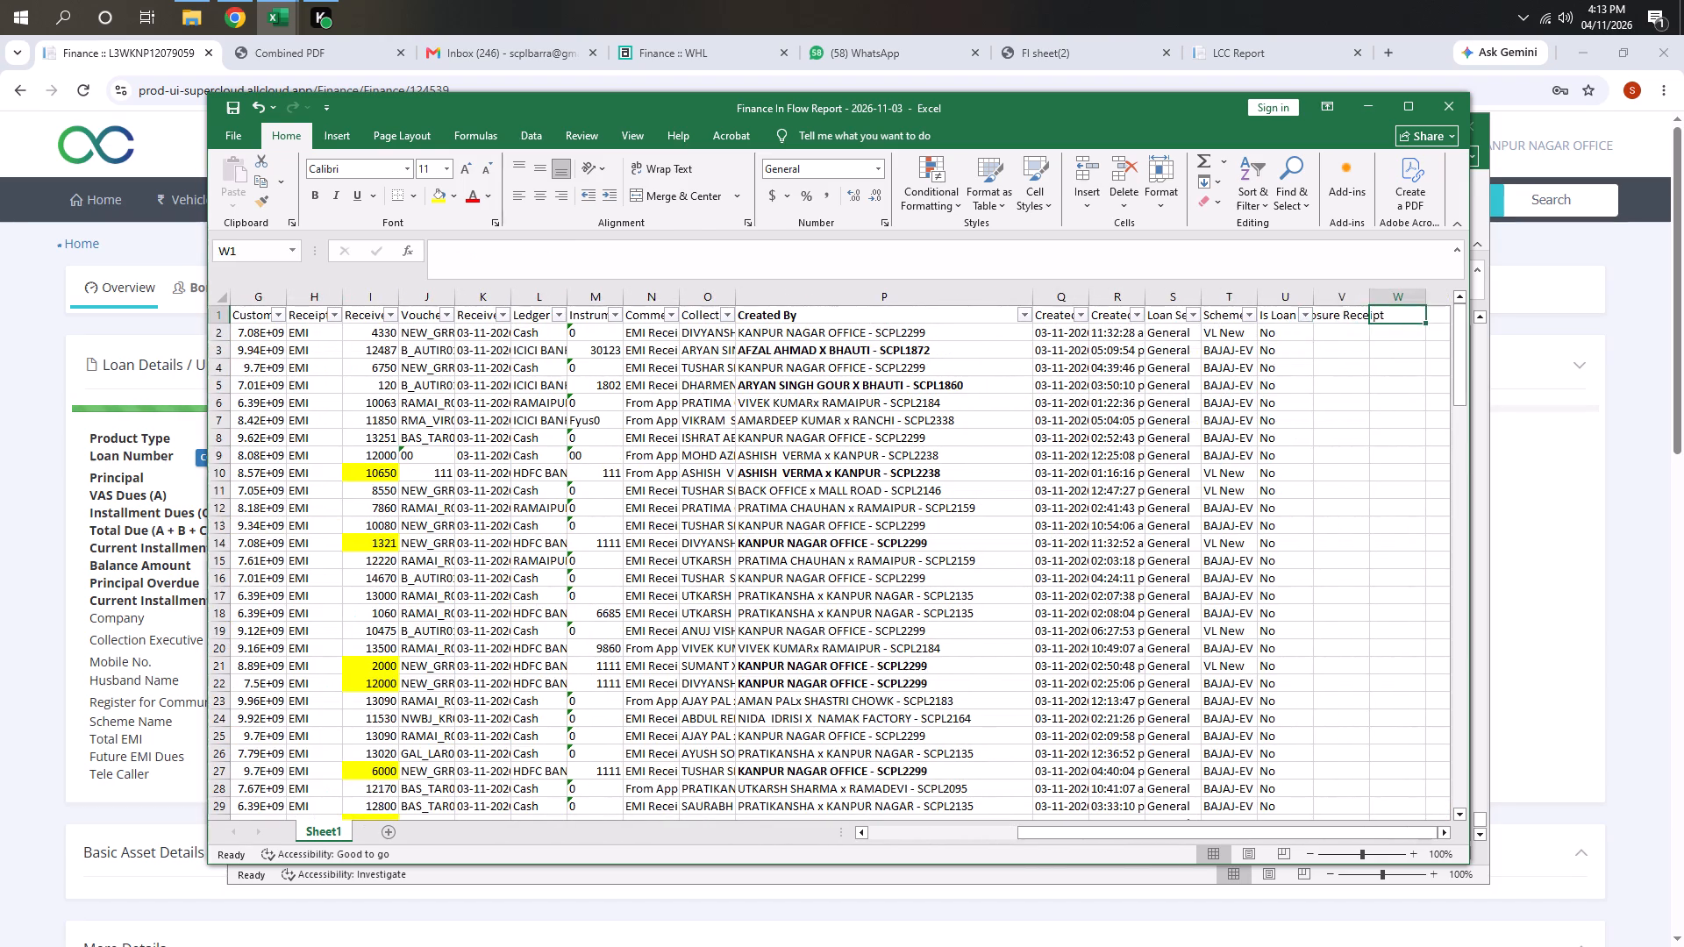
key("Left")
key("Left")
key("Left")
key("Left")
key("Left")
key("Left")
key("Left")
key("alt+Down")
key("Down")
key("Down")
key("Down")
key("Down")
key("Down")
key("Down")
key("Down")
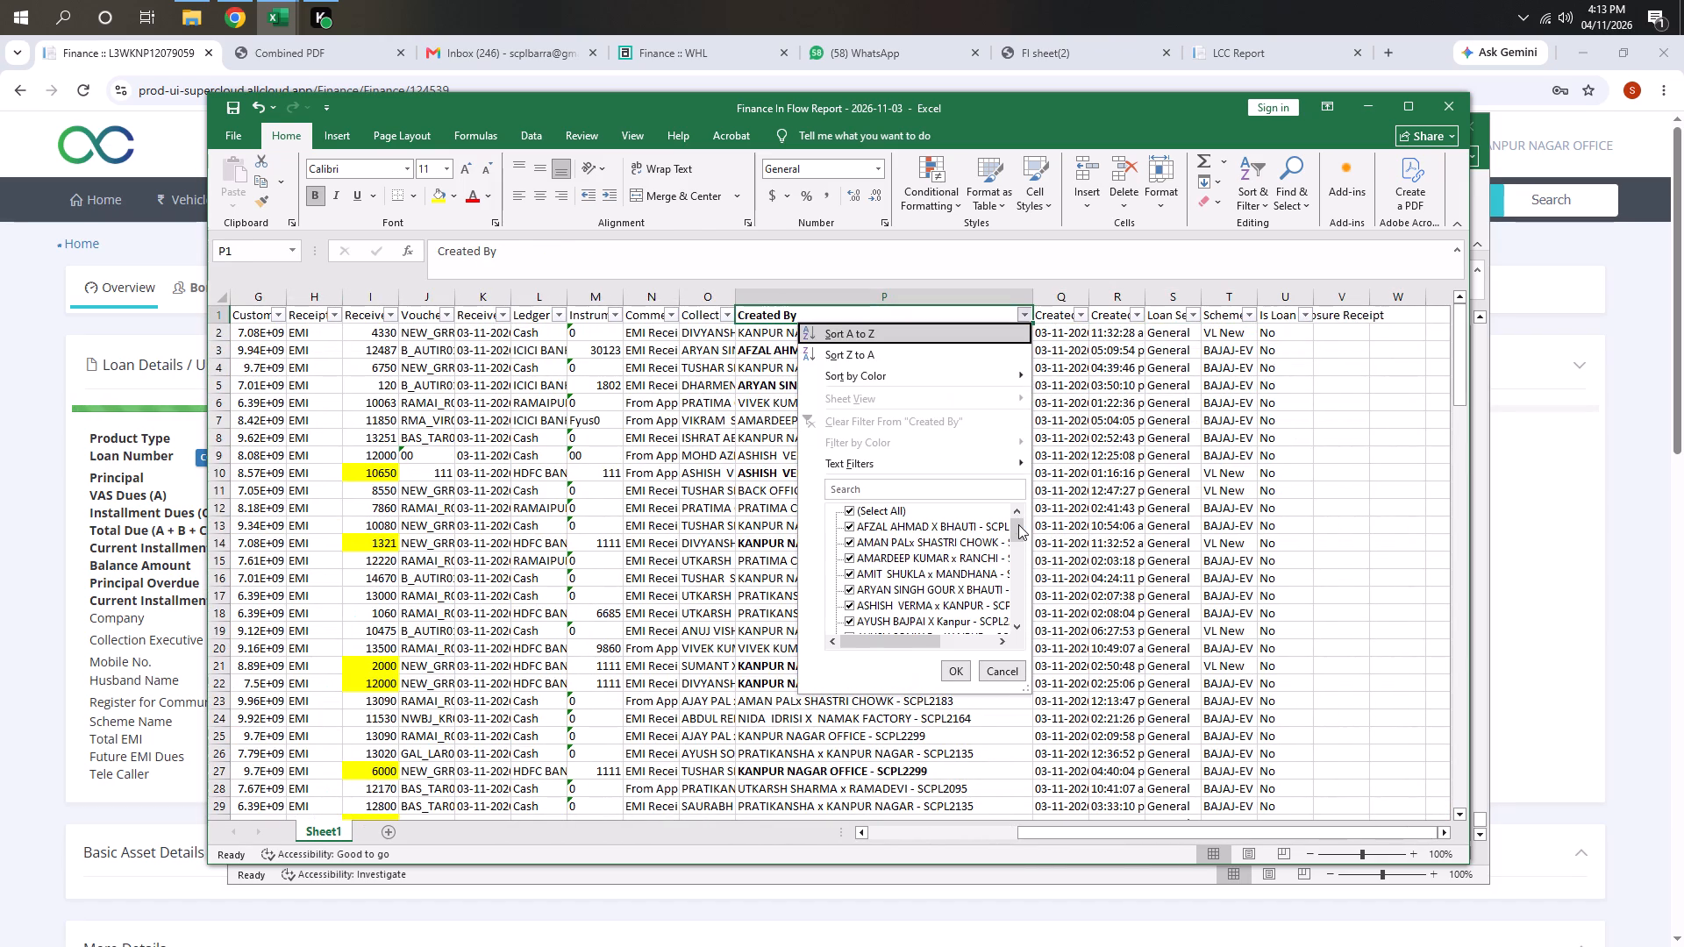
key("Down")
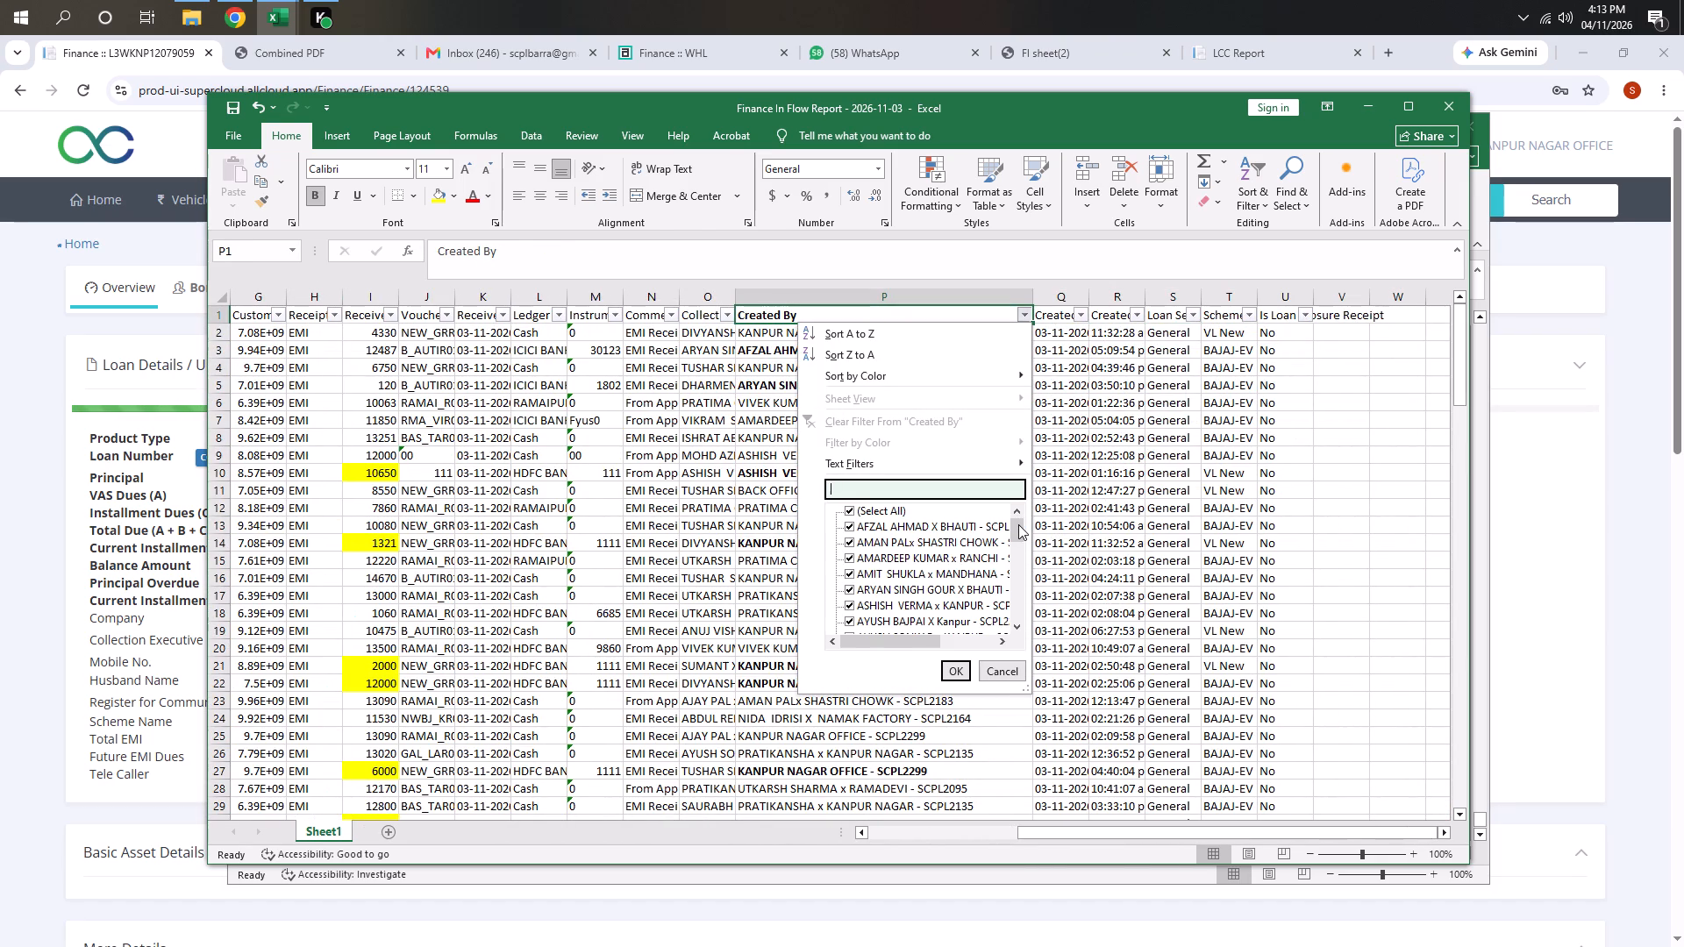
key("Down")
key("space")
key("Down")
key("space")
key("Down")
key("Down")
key("Up")
key("space")
key("Down")
key("Down")
key("space")
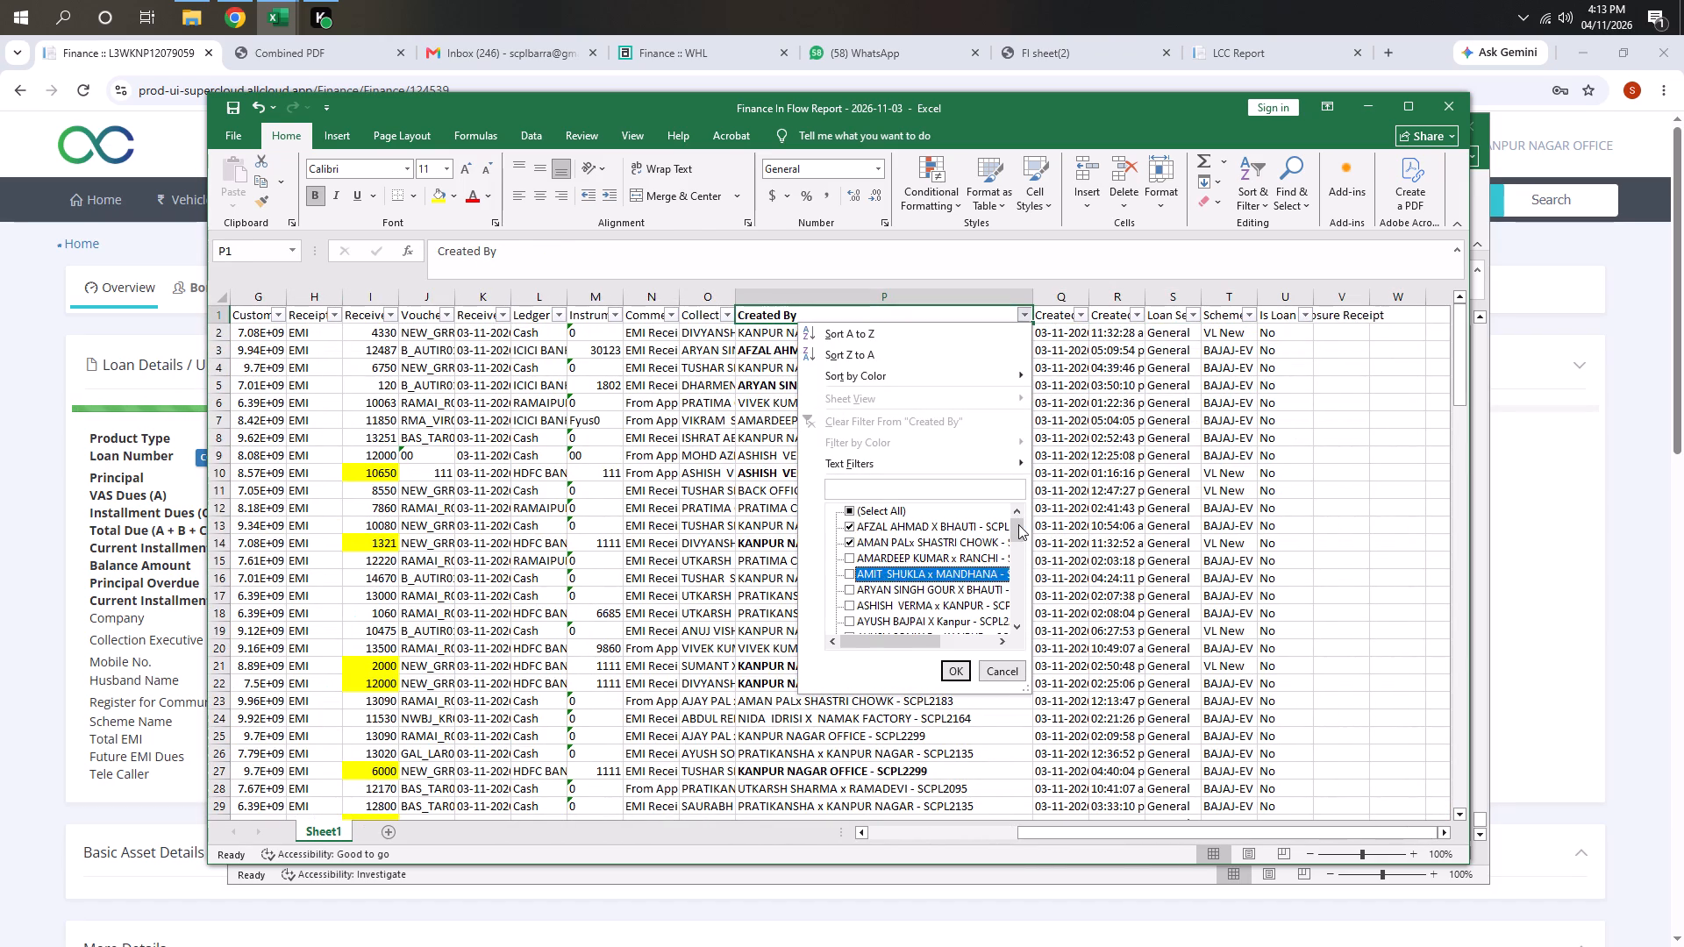
key("Down")
key("Down")
key("Up")
key("space")
key("Down")
key("space")
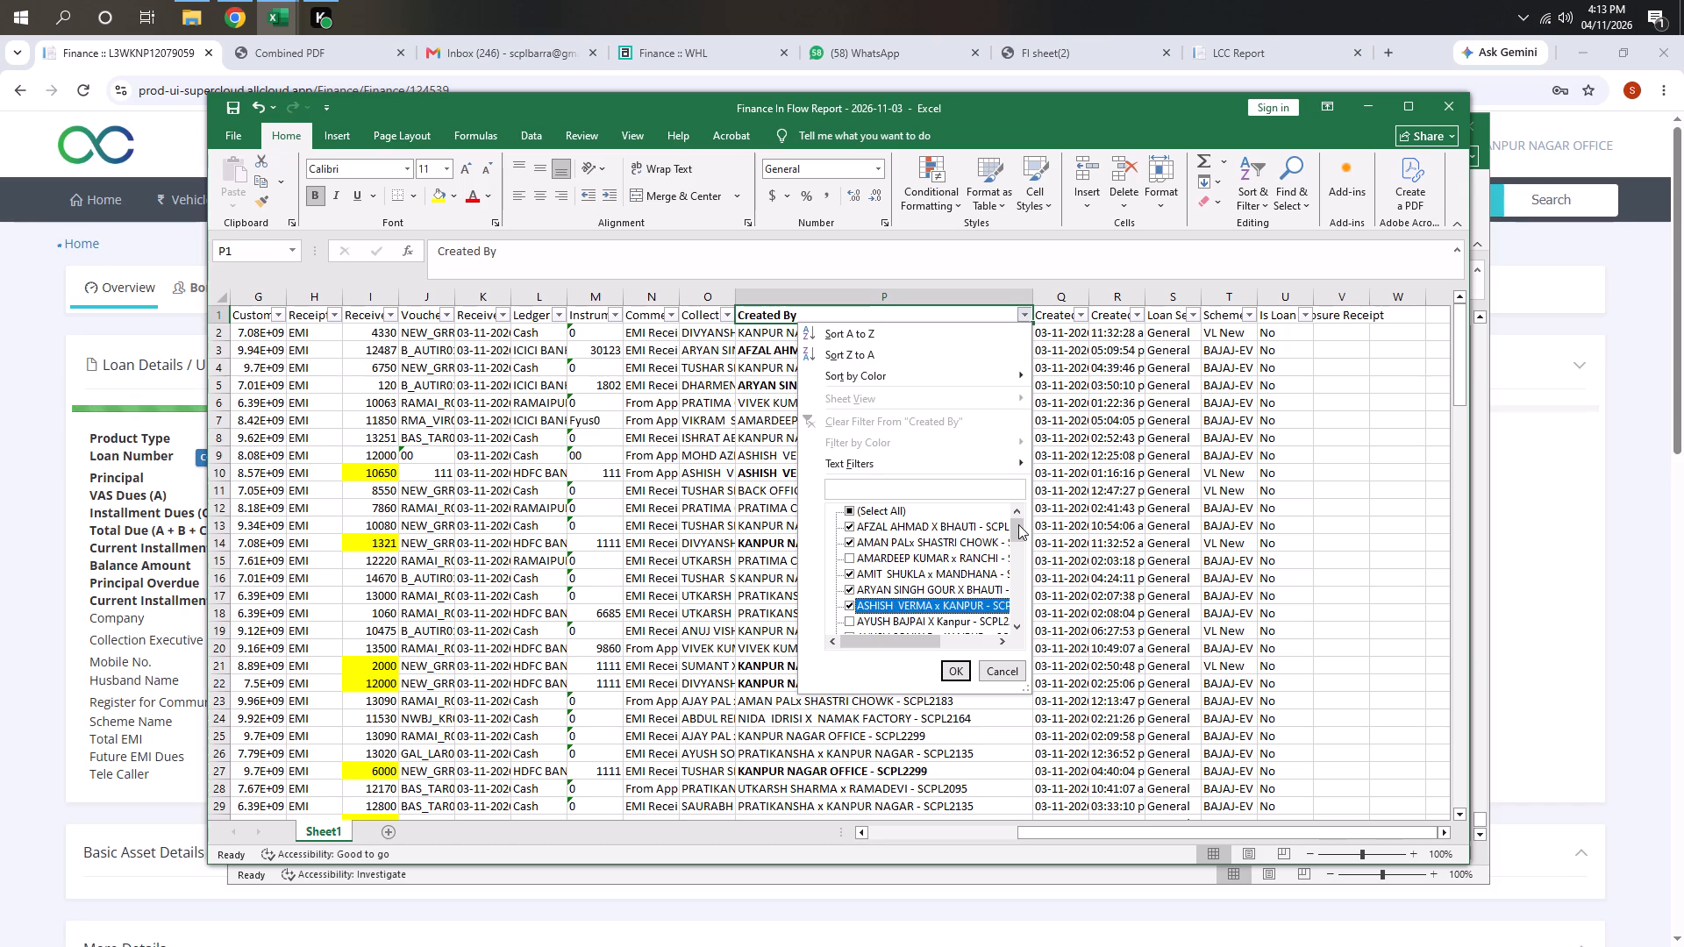
Review the included and excluded creators in the Created By filter list, from Aman to the Ramadevi branch entry.
key("Down")
key("Up")
key("Up")
key("Up")
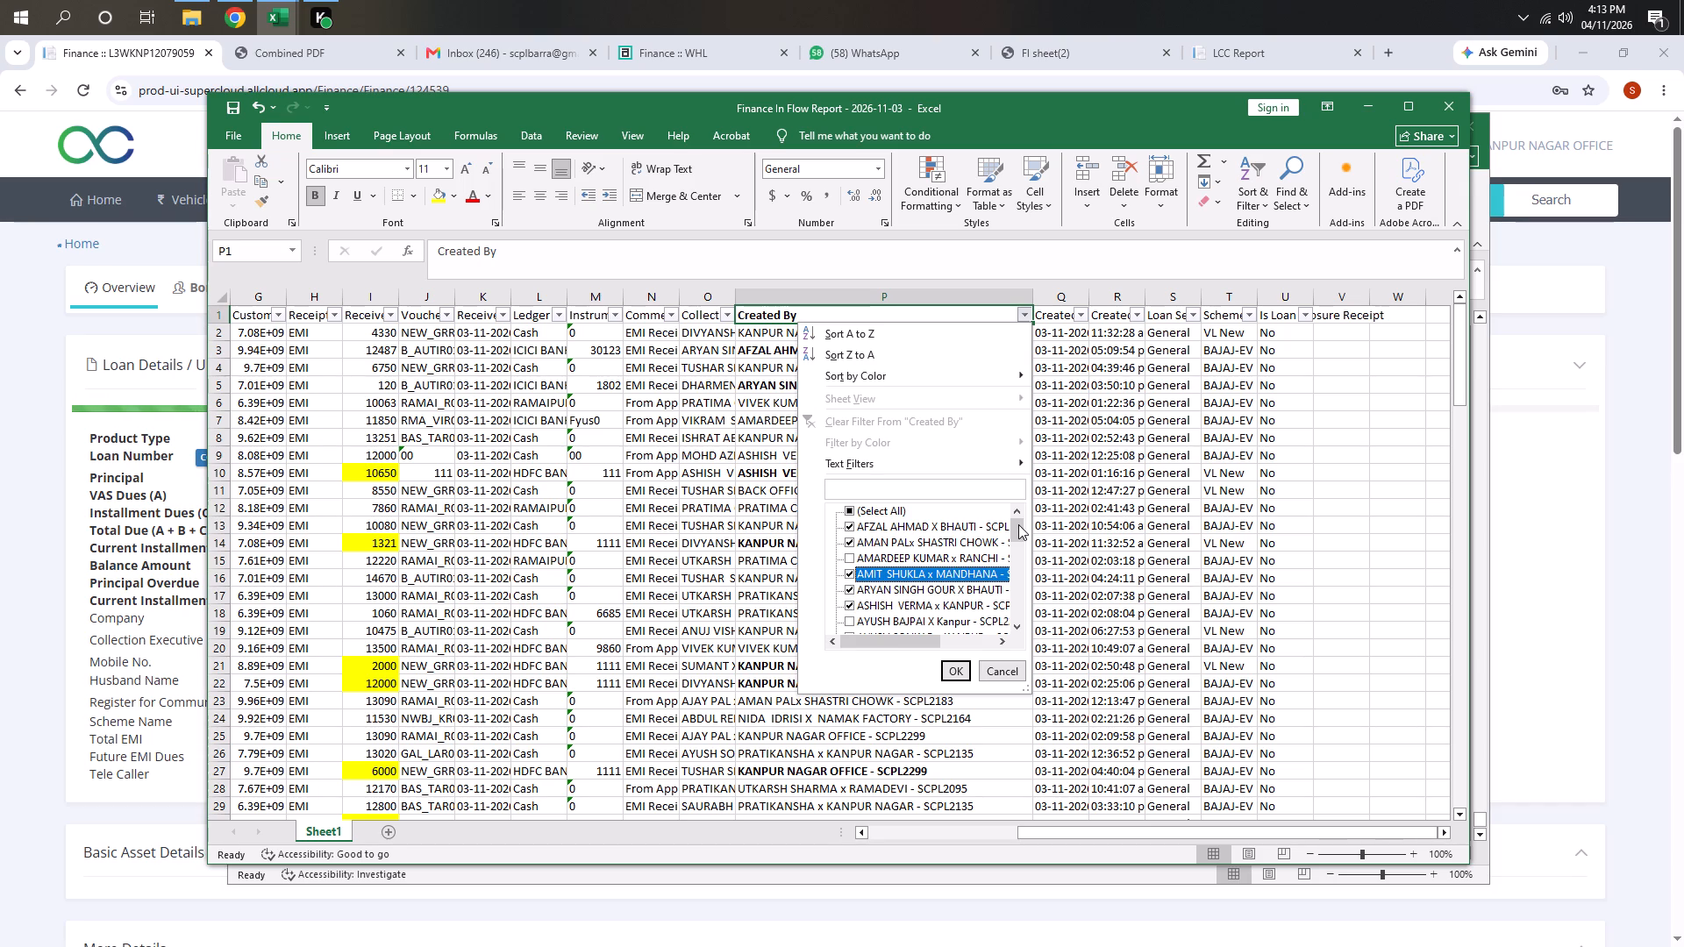
key("Down")
key("Down")
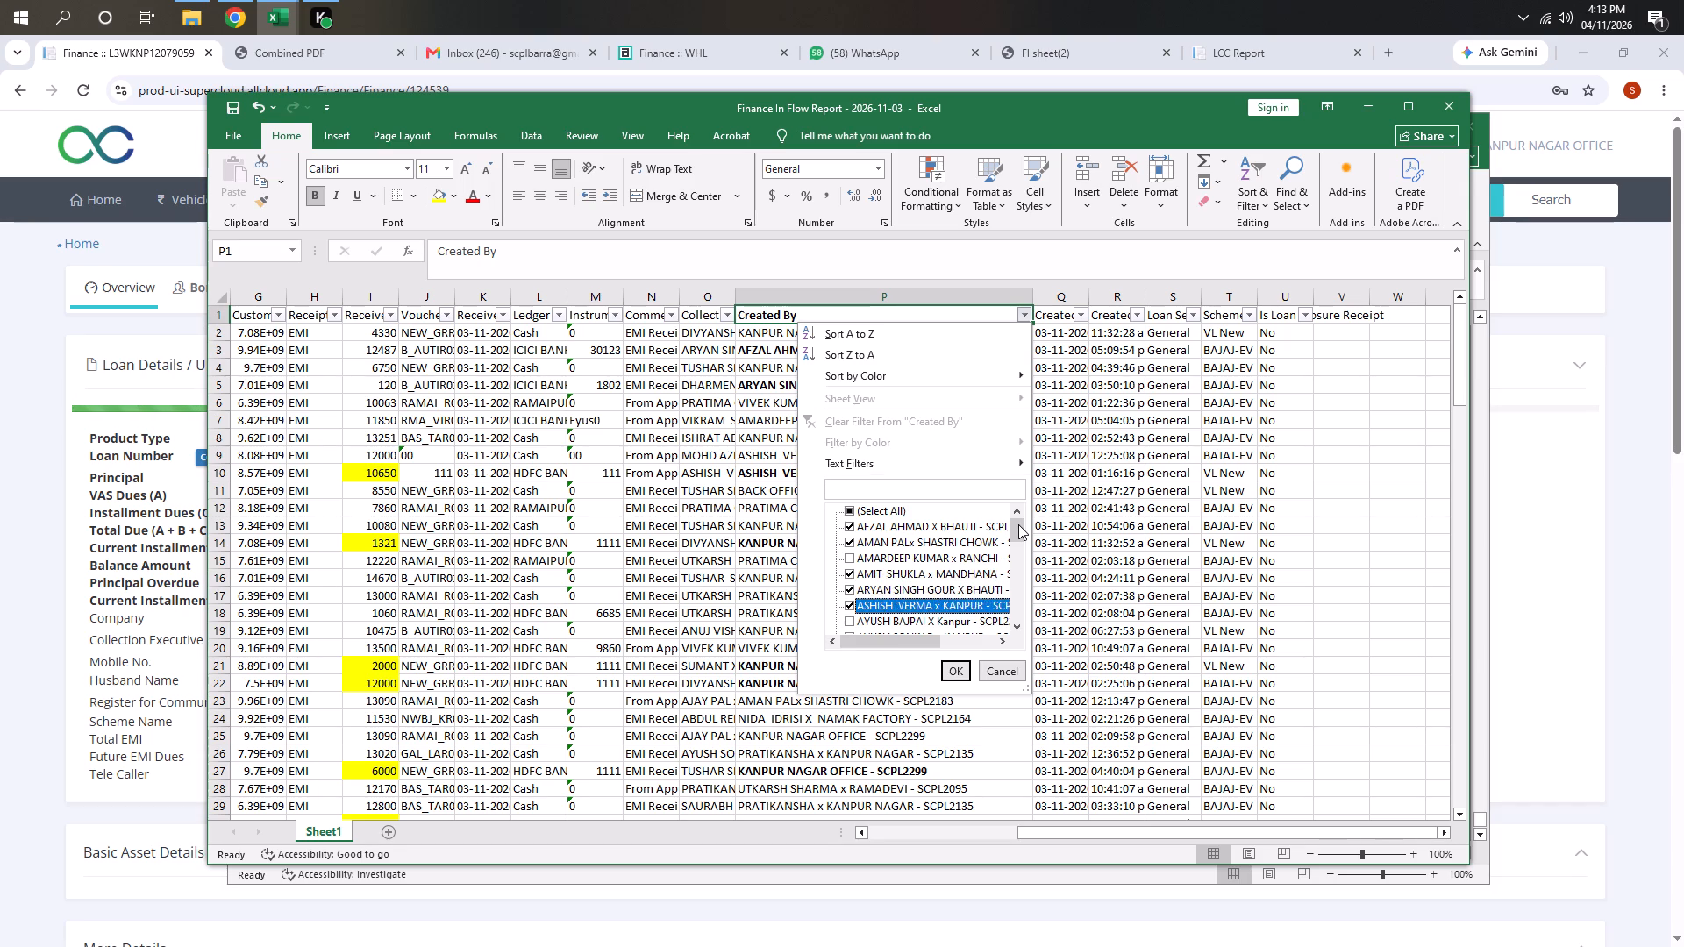
key("Down")
key("Down")
key("Down")
key("Down")
key("Down")
key("Up")
key("Up")
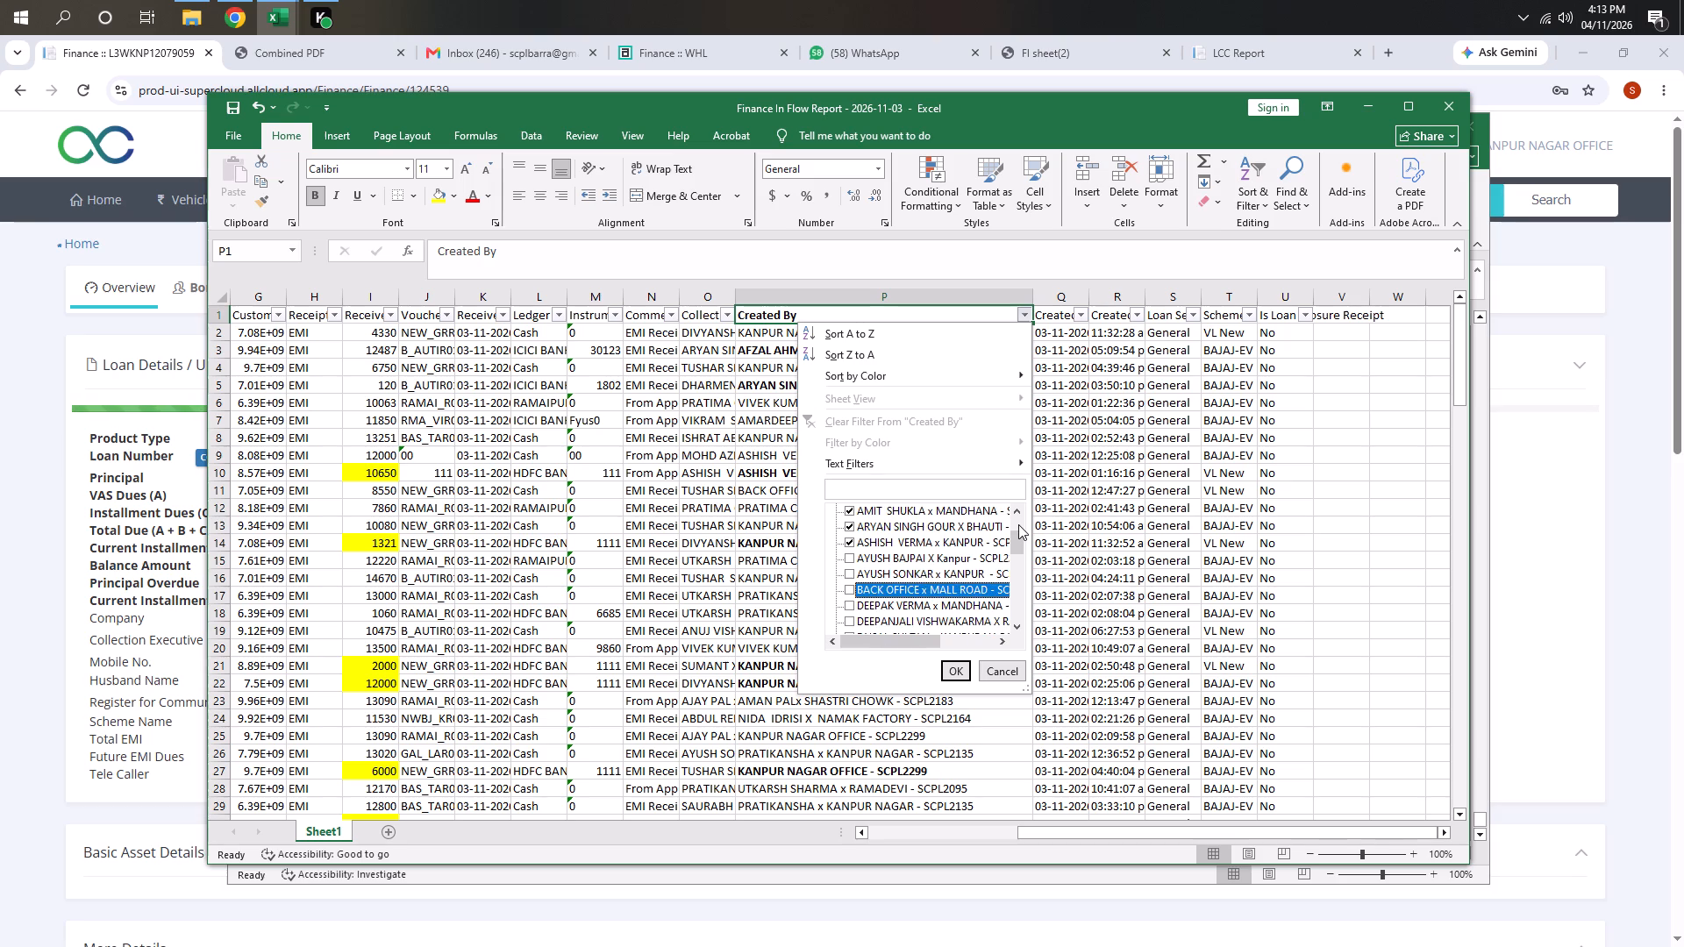
key("Down")
key("Down")
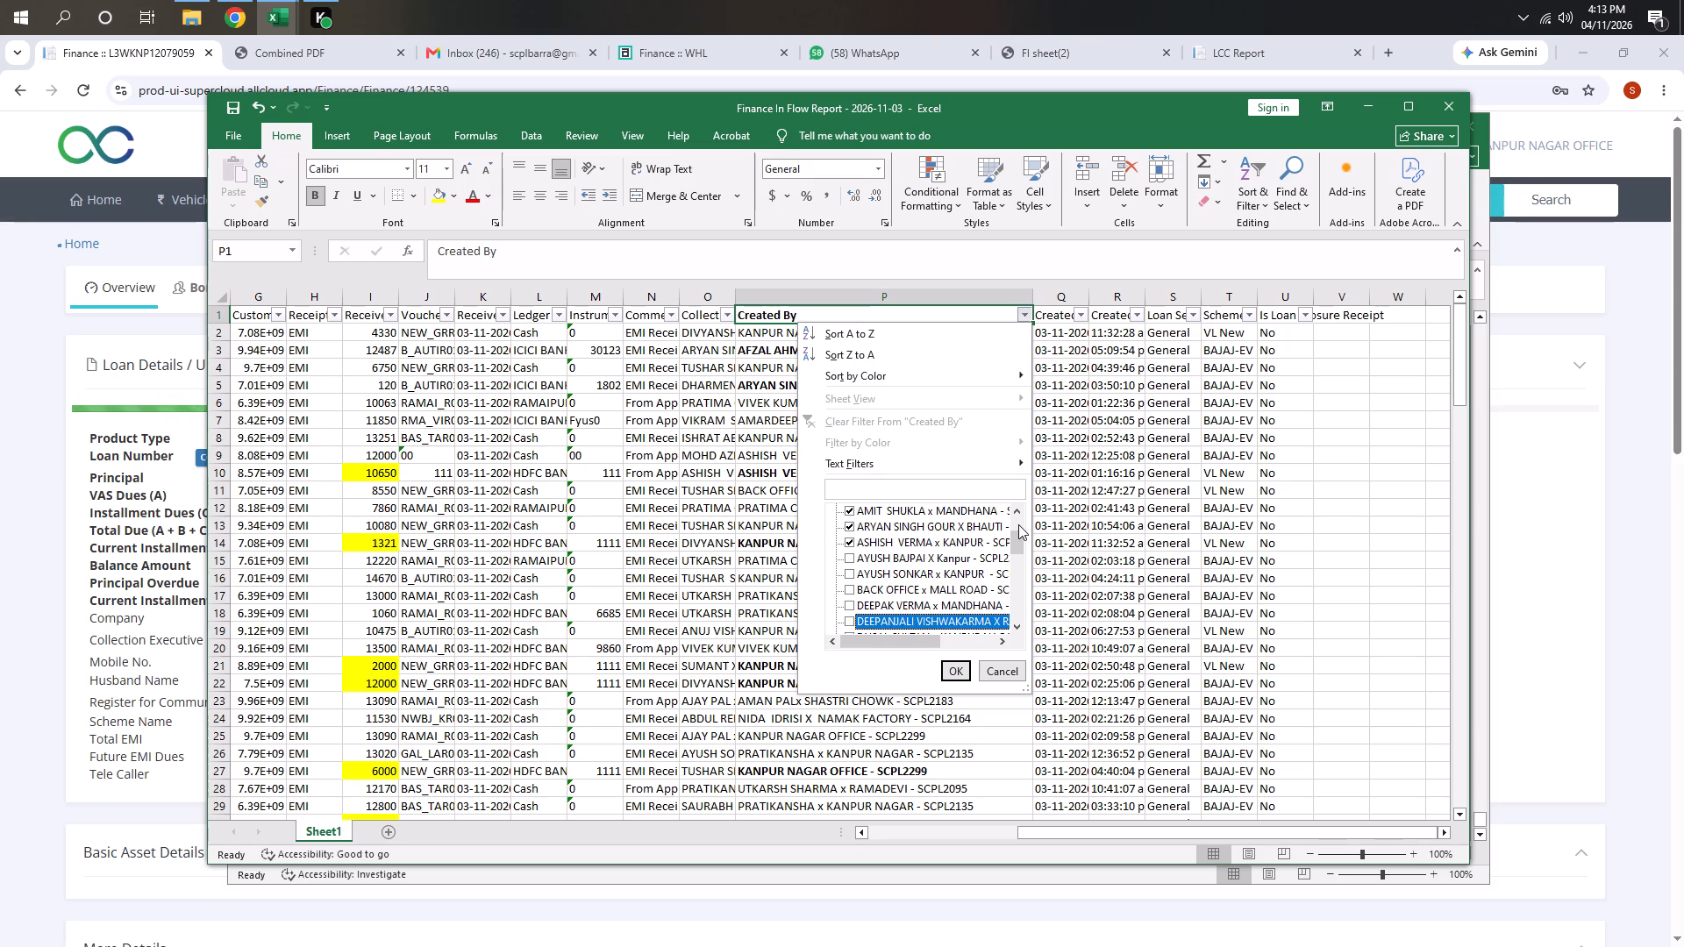
key("Up")
key("Up")
key("Up")
key("Down")
key("Down")
key("Down")
key("Down")
key("Down")
key("Up")
key("Up")
key("Up")
key("Up")
key("Up")
key("Up")
key("Up")
key("Up")
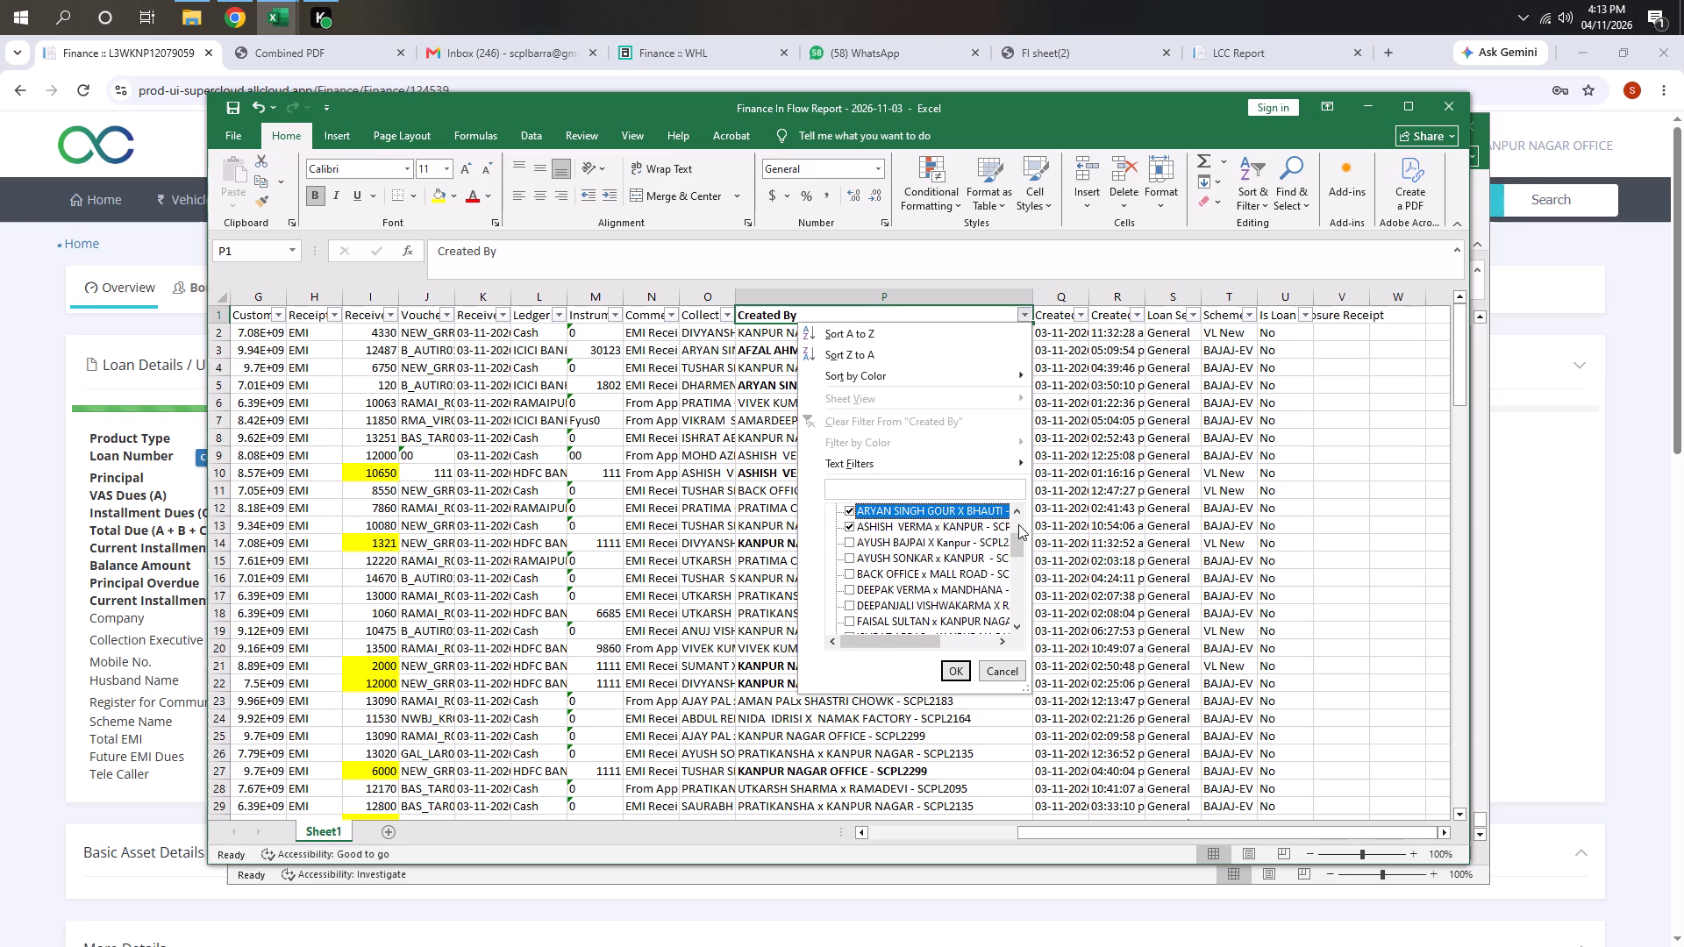
key("Up")
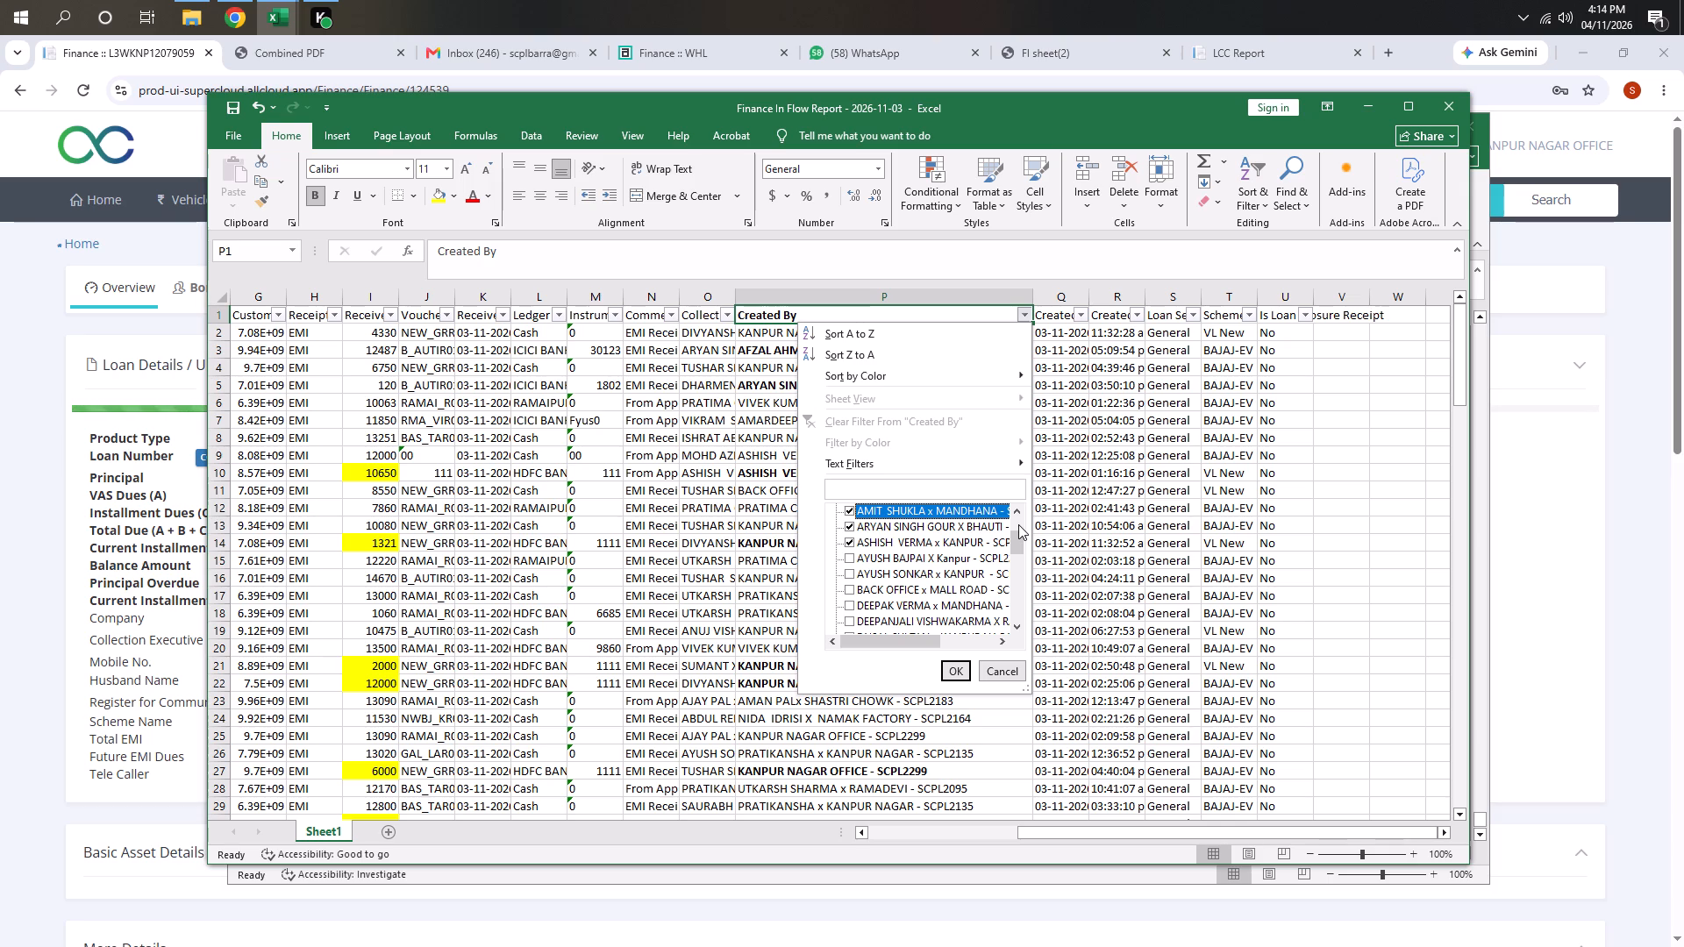
key("Down")
key("Up")
key("Up")
key("Up")
key("Down")
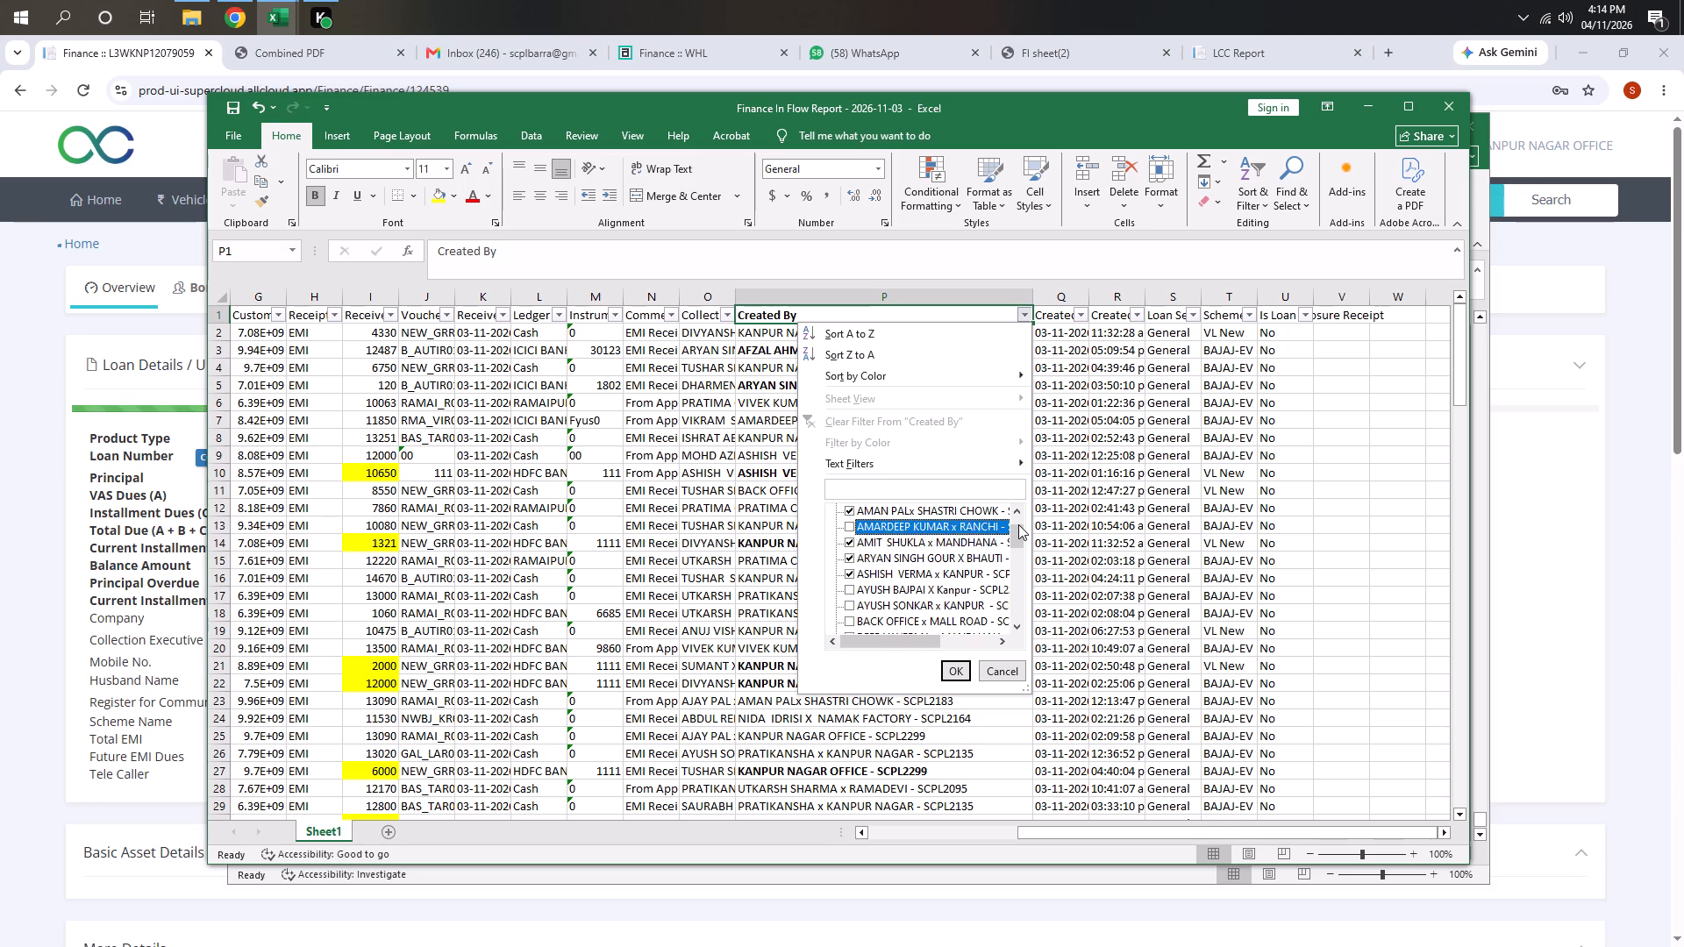
Include KANPUR NAGAR OFFICE in the Created By filter selection.
key("Down")
key("Down")
key("Down")
key("Down")
key("Down")
key("Down")
key("Down")
key("Down")
key("Down")
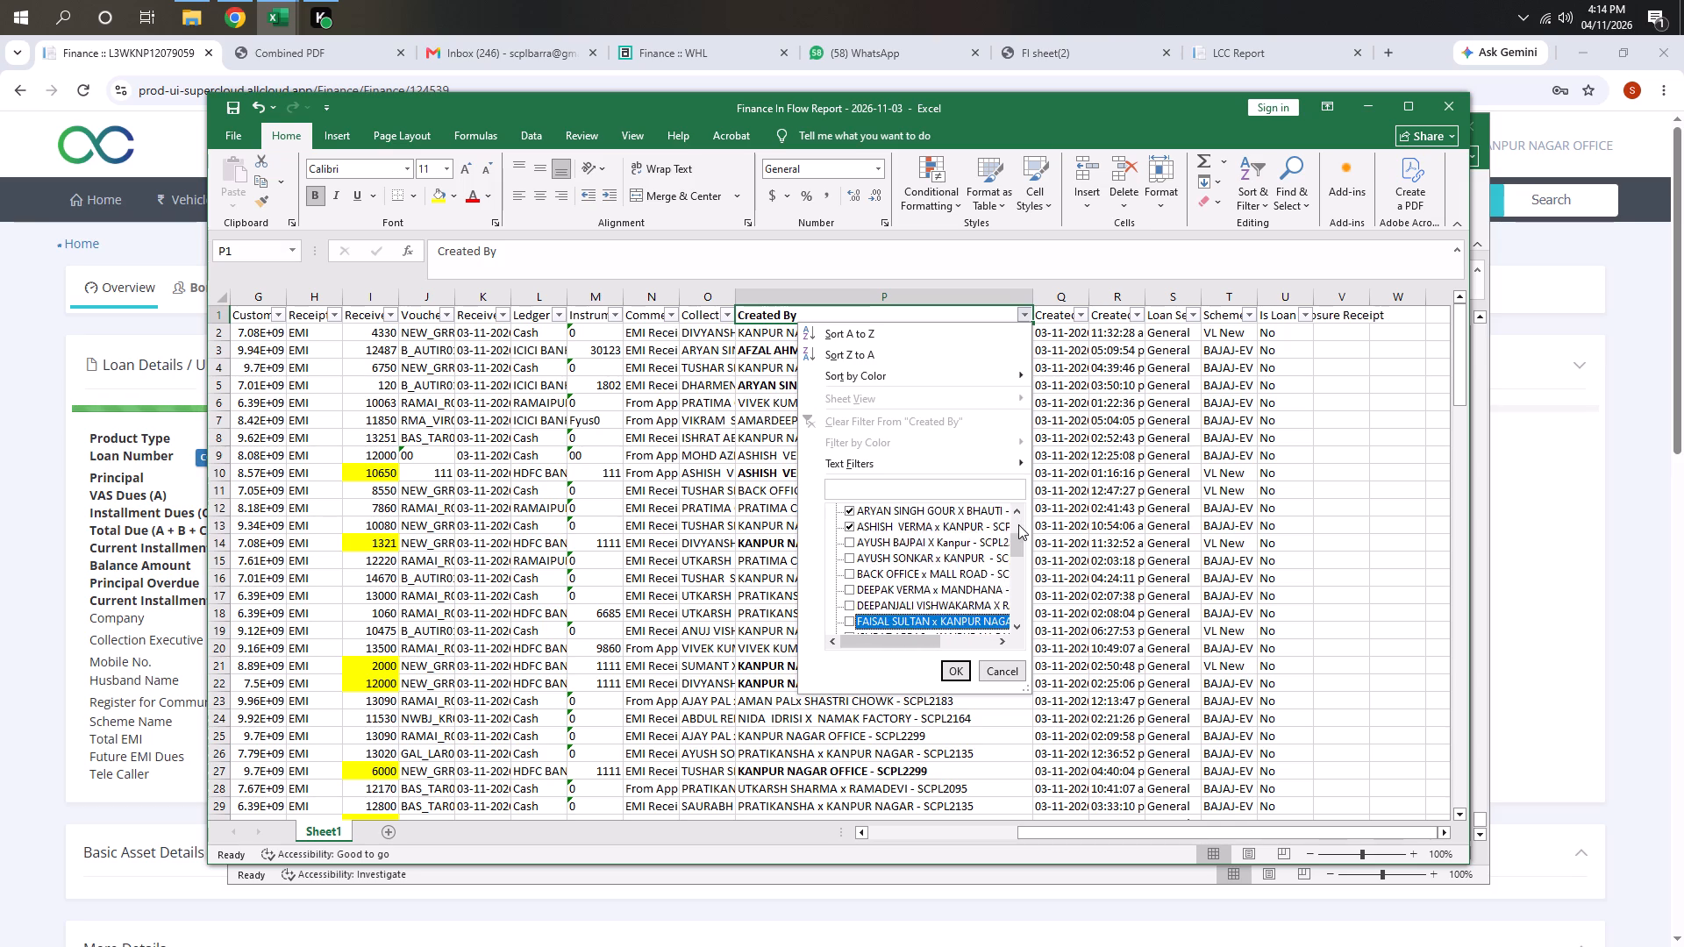
key("Down")
key("Down")
key("Up")
key("Down")
key("space")
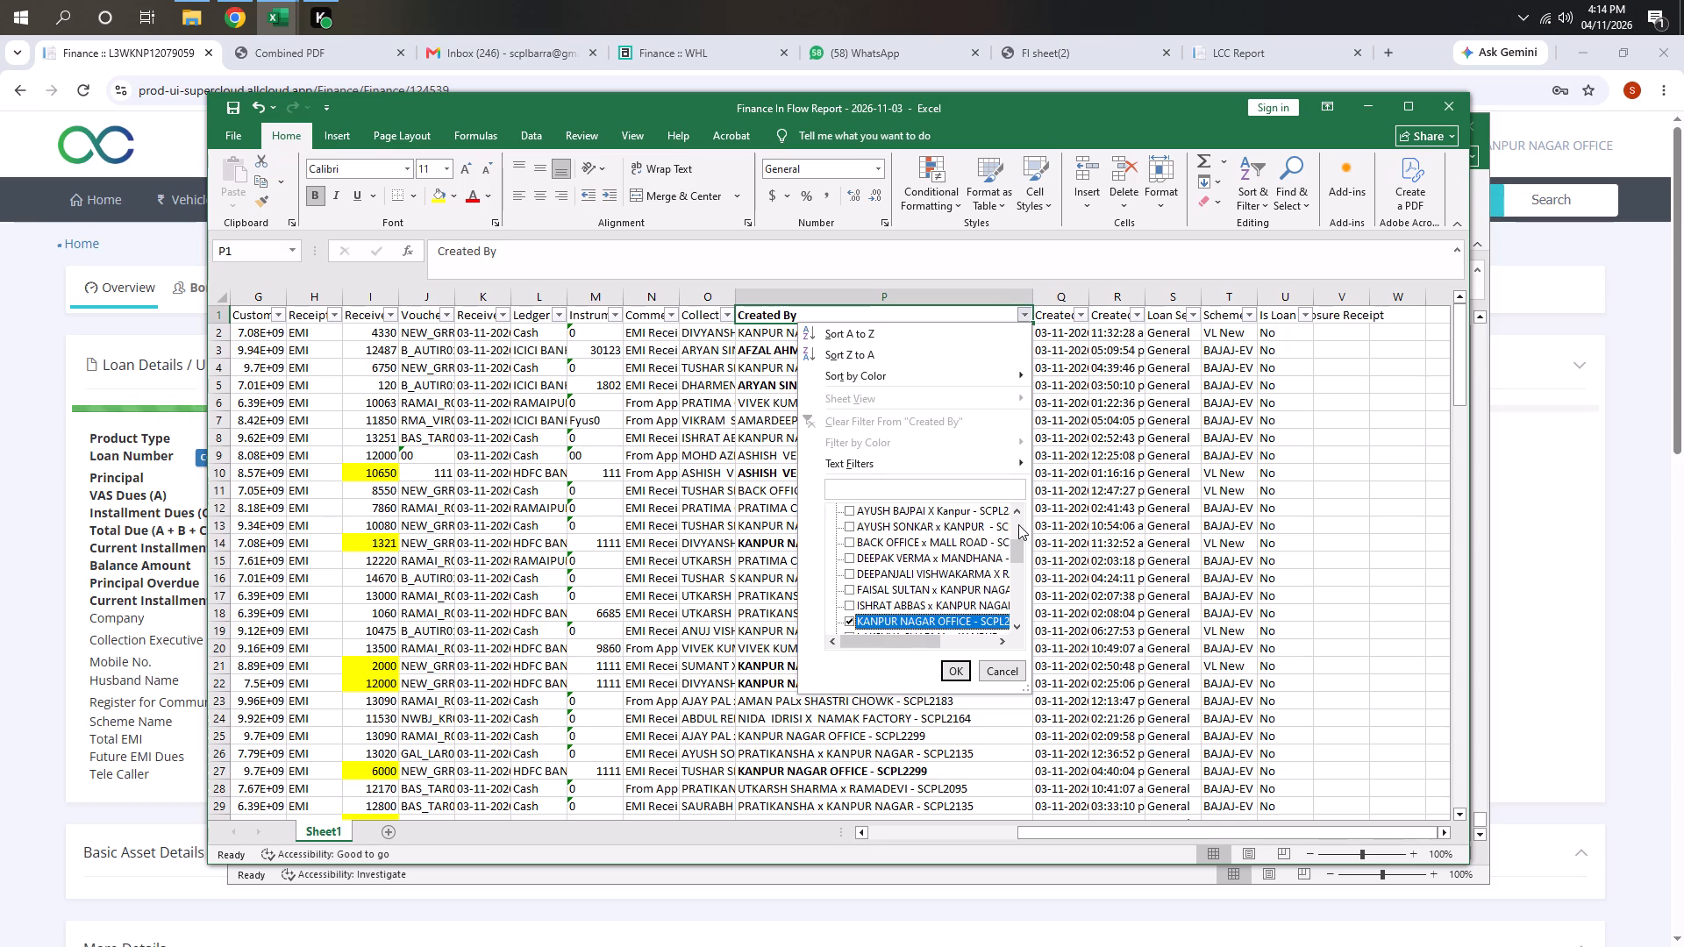
Include Lakshya (Kanpur), Nida (Namak Factory) and Nirbhay (Mandhna) in the Created By filter selection.
key("Down")
key("Down")
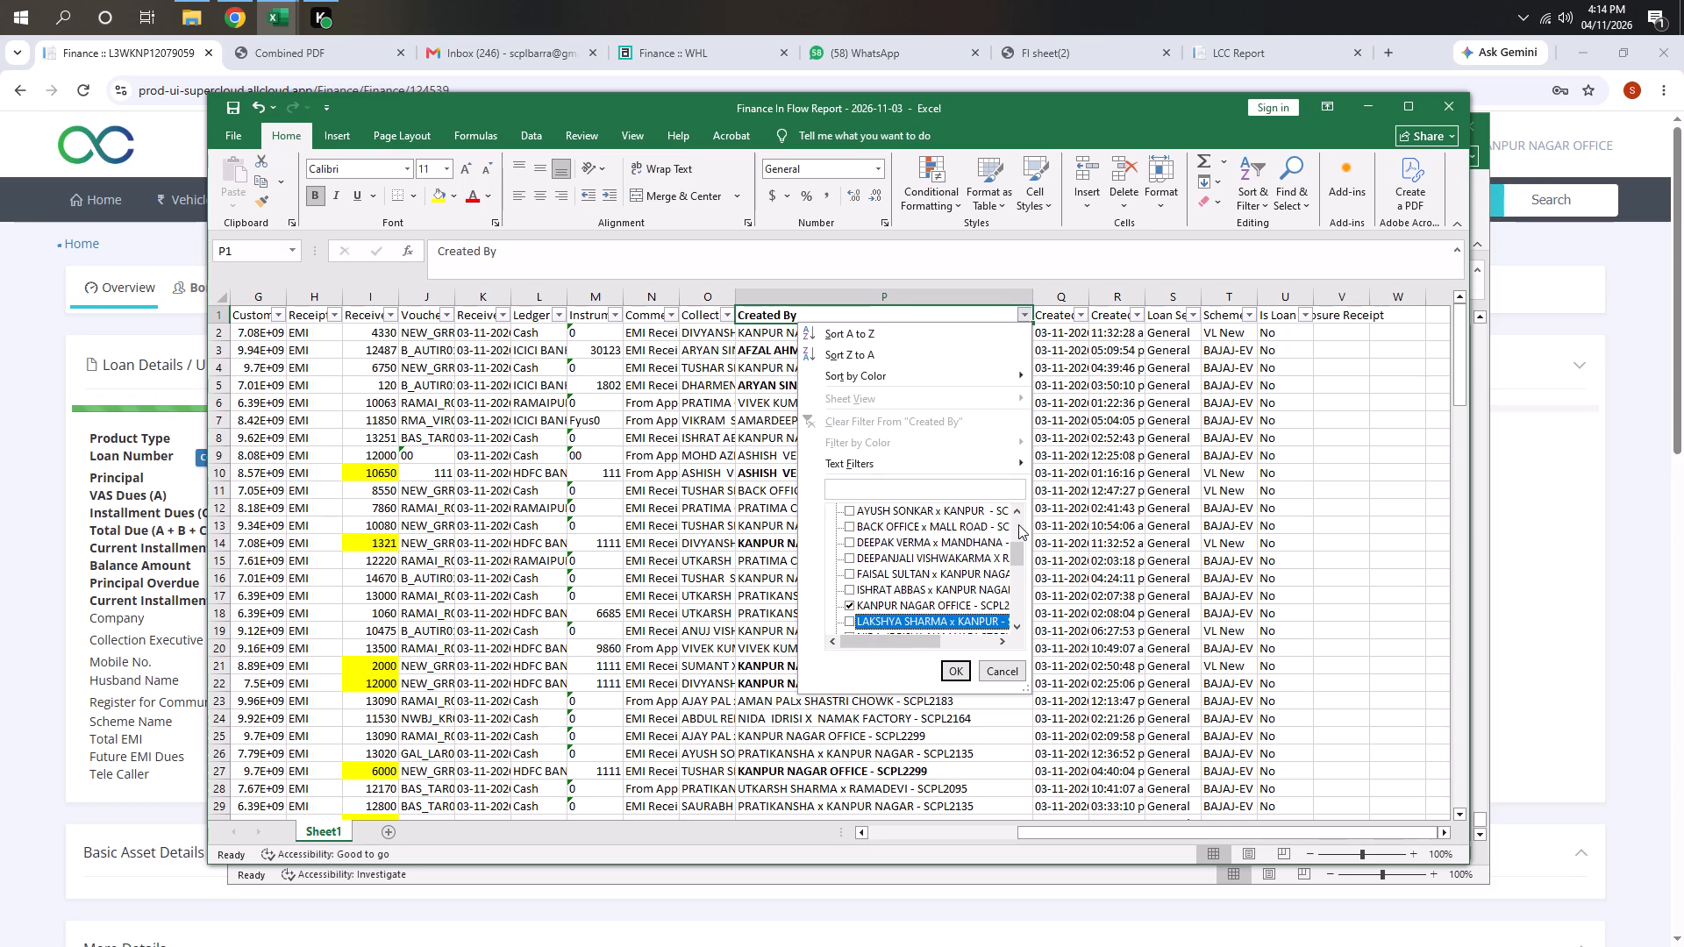
key("Up")
key("space")
key("Down")
key("space")
key("Down")
key("Down")
key("Up")
key("space")
Include Praveen (Kanpur) and Rahul (Kanpur) in the Created By filter selection.
key("Down")
key("Down")
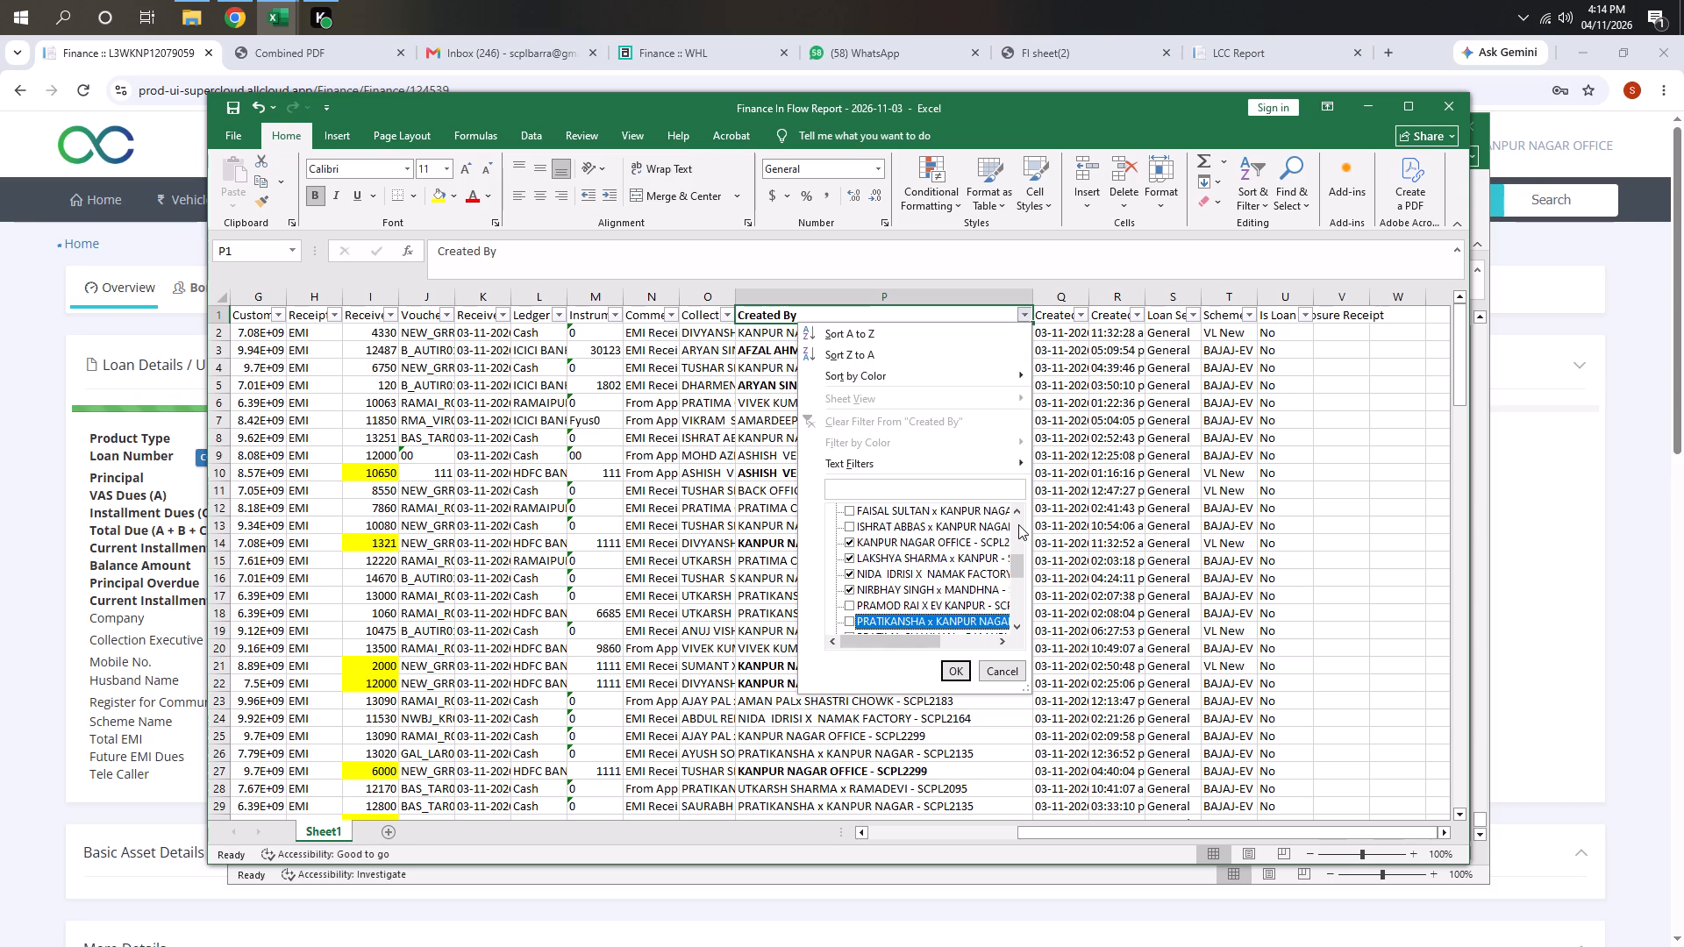
key("Down")
key("Down")
key("space")
key("Down")
key("space")
Include Sumit (Bhauti) in the Created By filter selection, leaving Utkarsh (Ramaipur) excluded.
key("Down")
key("Down")
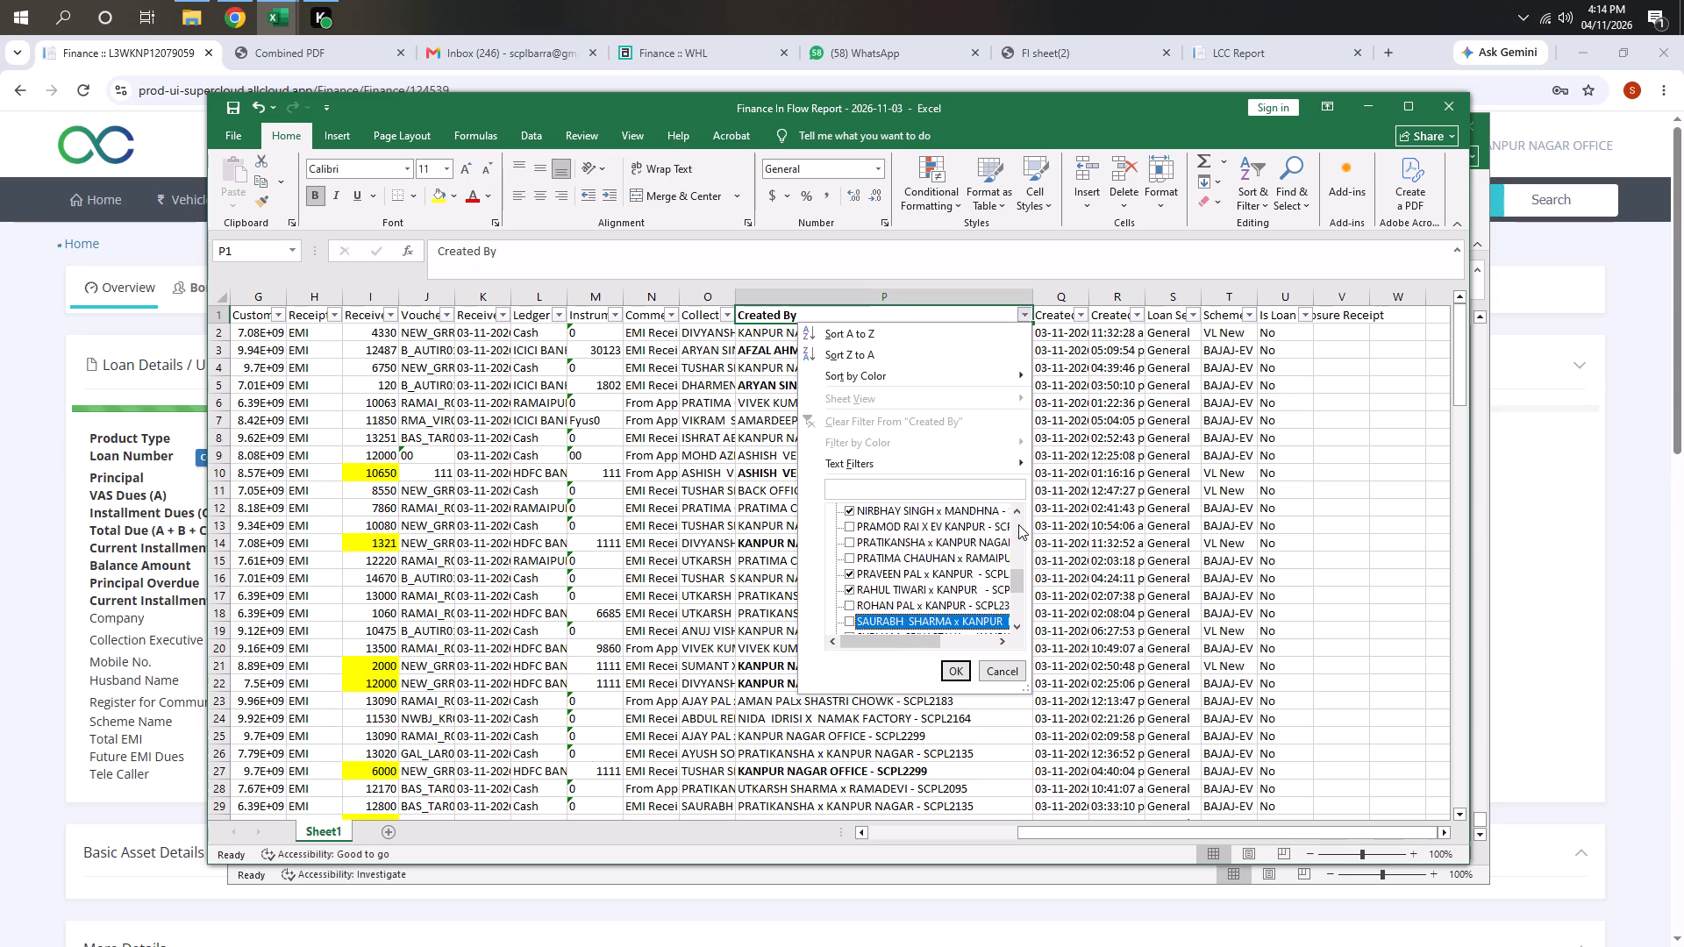
key("Down")
key("Down")
key("Down")
key("Up")
key("space")
key("Down")
key("space")
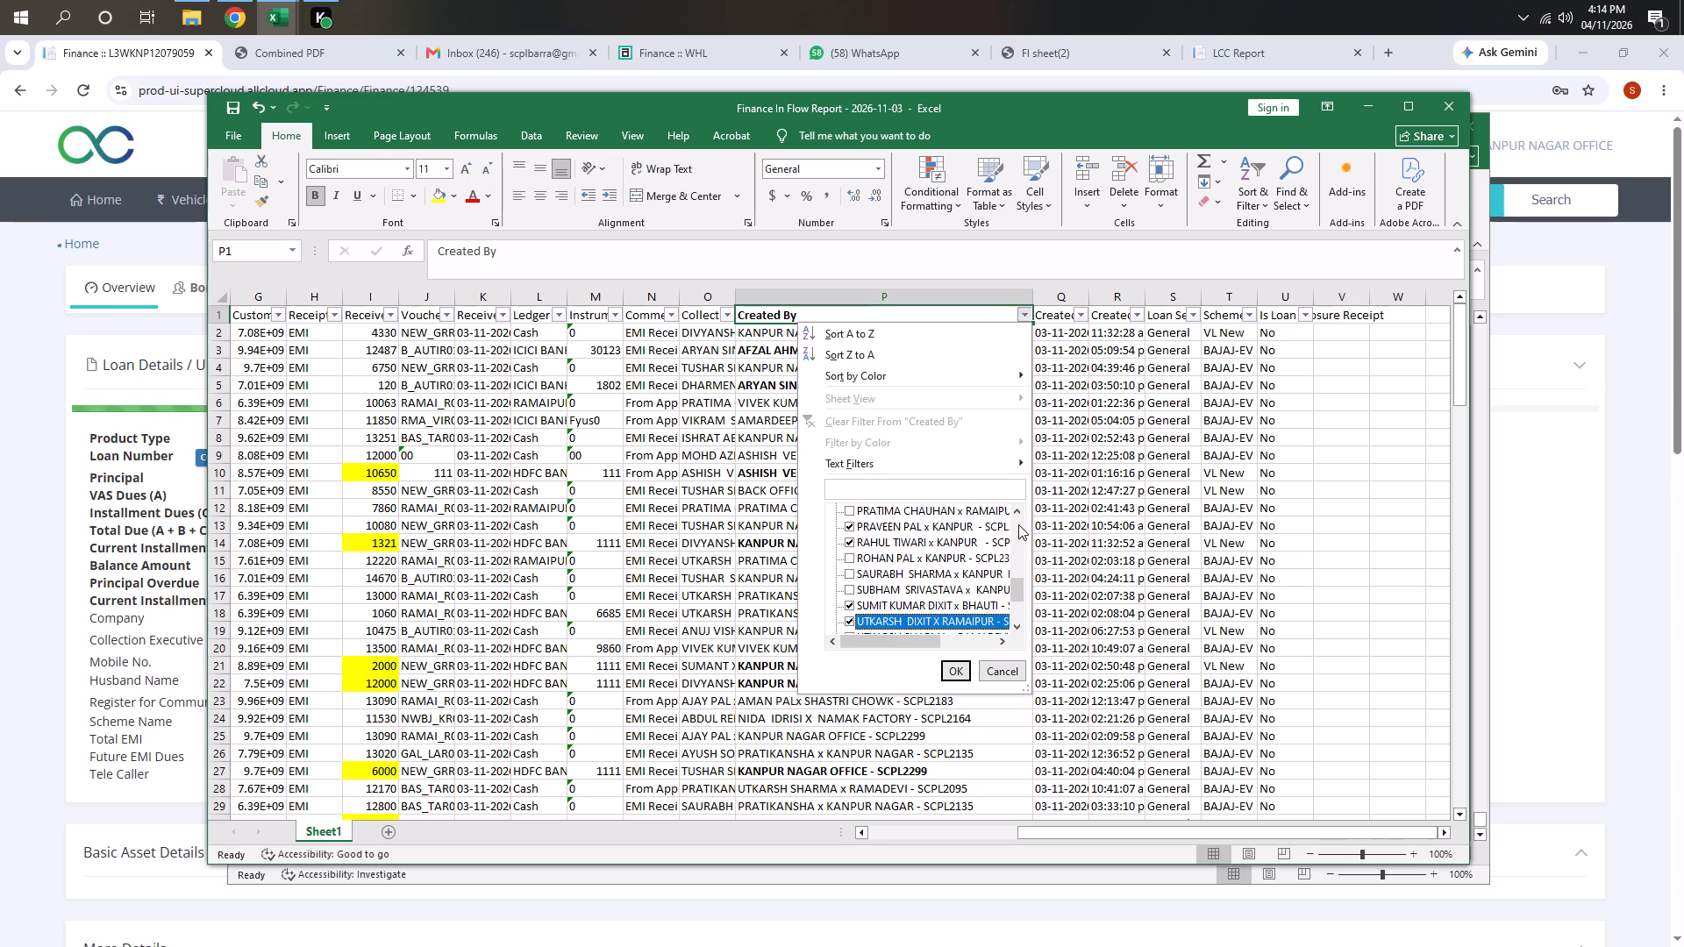
key("space")
Include Vaibhav (Mandhana) and Varsha (Nawabganj) in the Created By selection and apply the filter.
key("Down")
key("Down")
key("space")
key("Down")
key("Down")
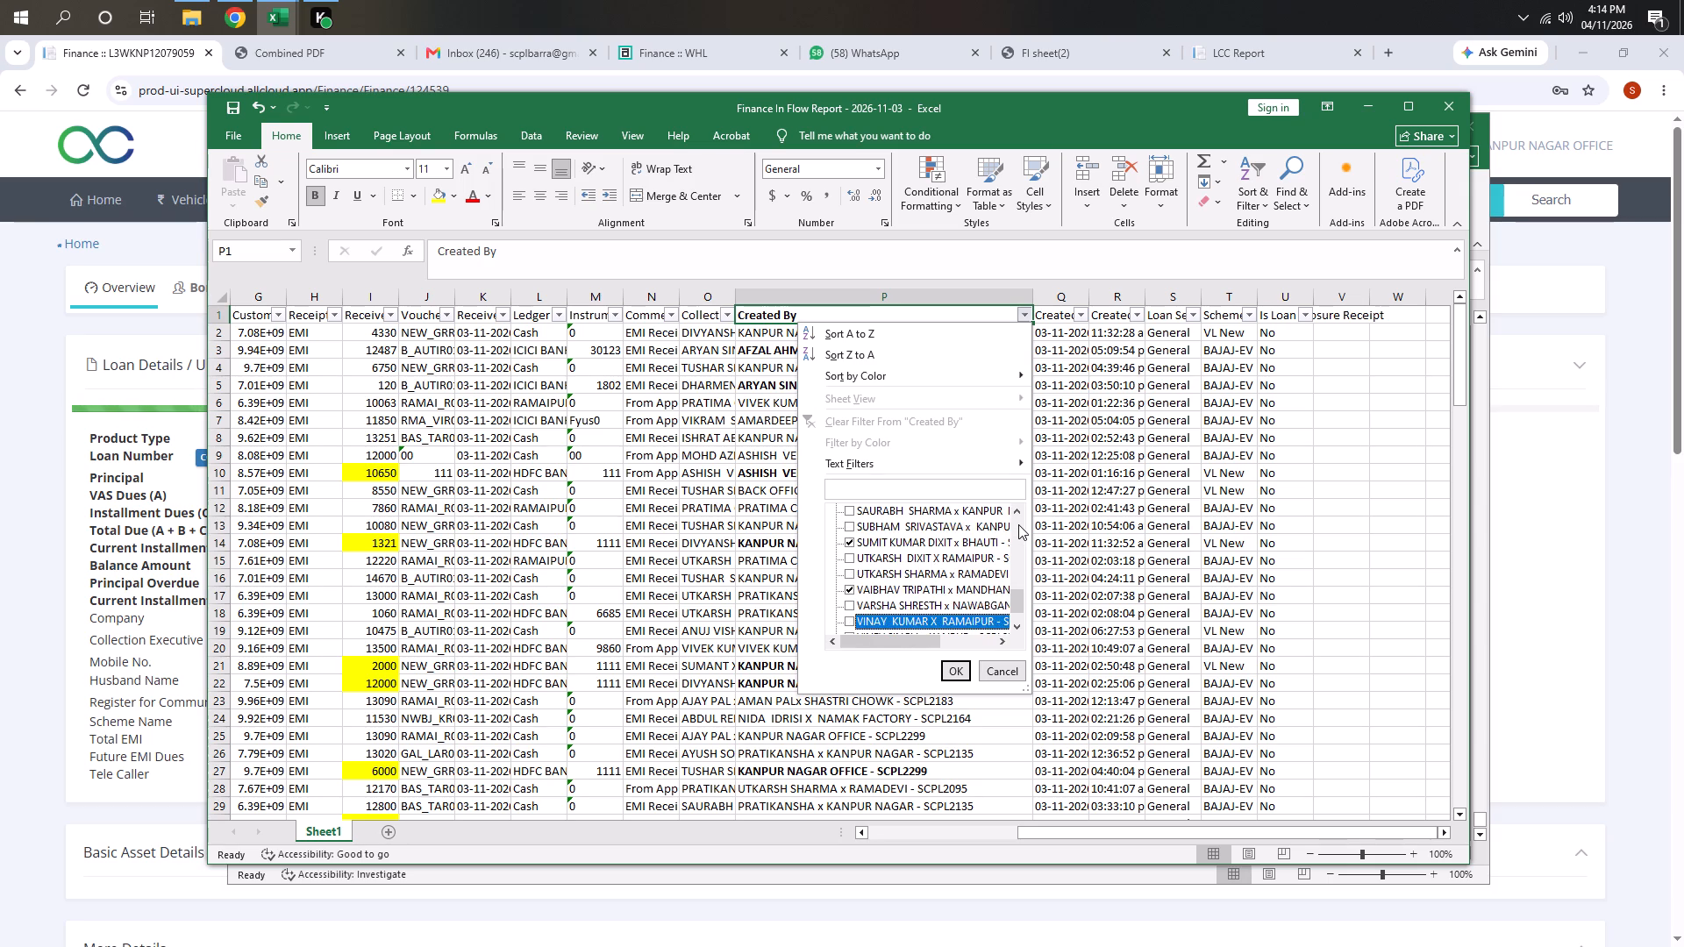
key("Up")
key("space")
key("Down")
key("Down")
key("Down")
key("Down")
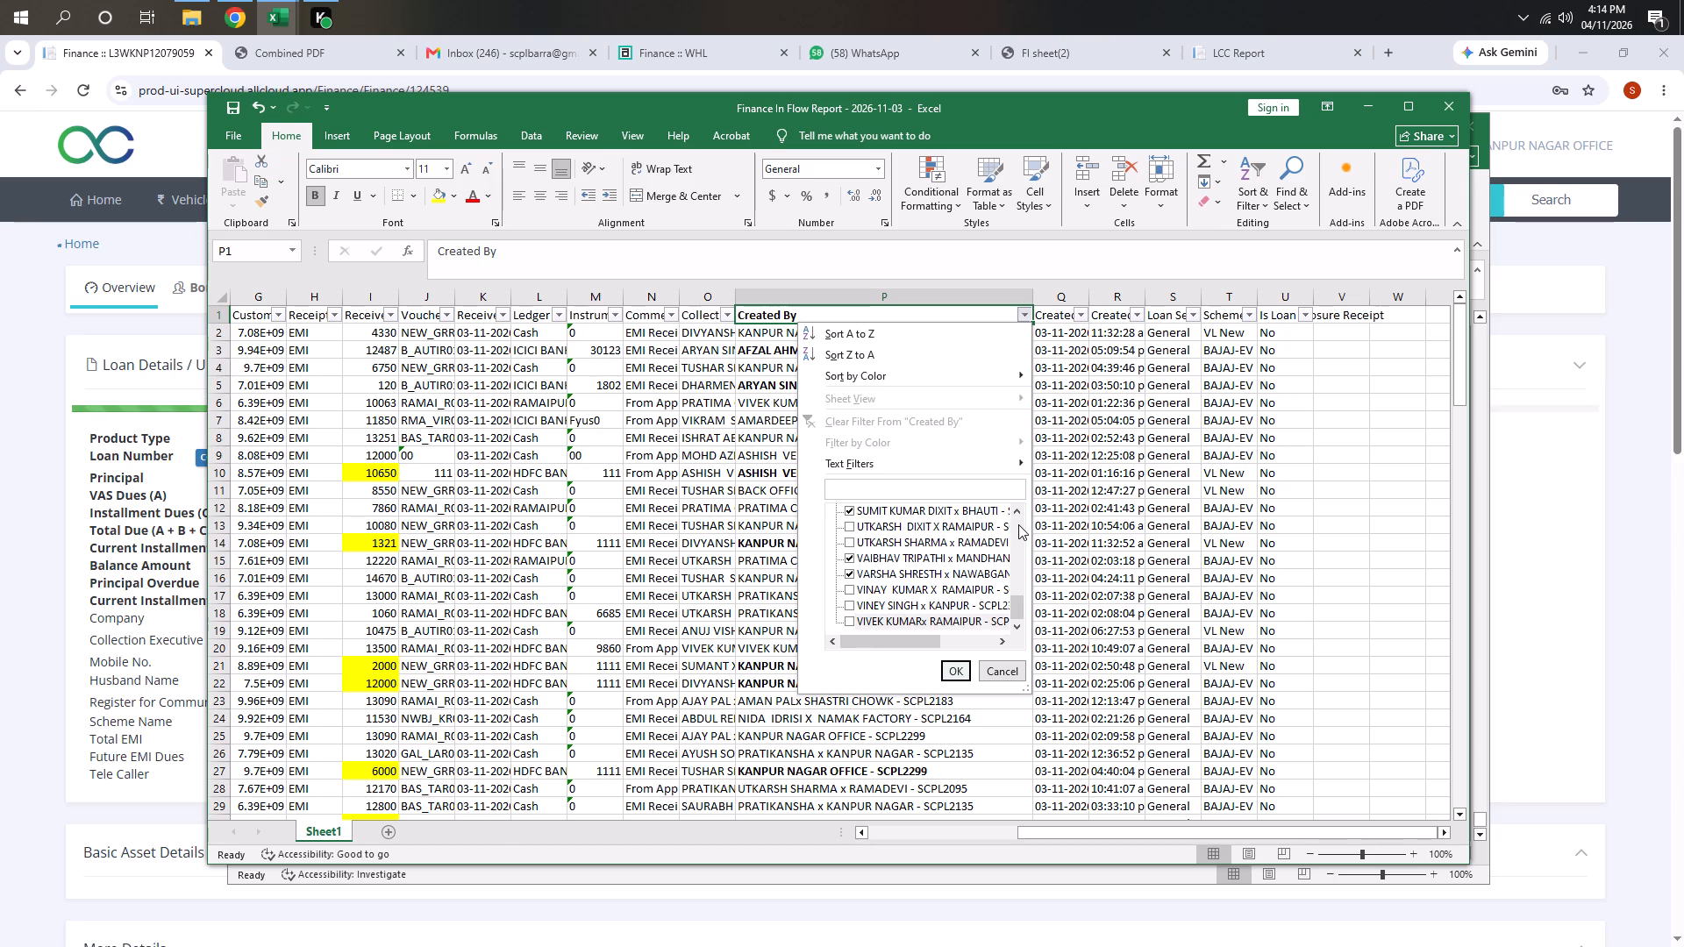
key("Return")
Check the sum of the filtered amounts in the Received Amount column.
key("Left")
key("Left")
key("Left")
key("Left")
key("Left")
key("Left")
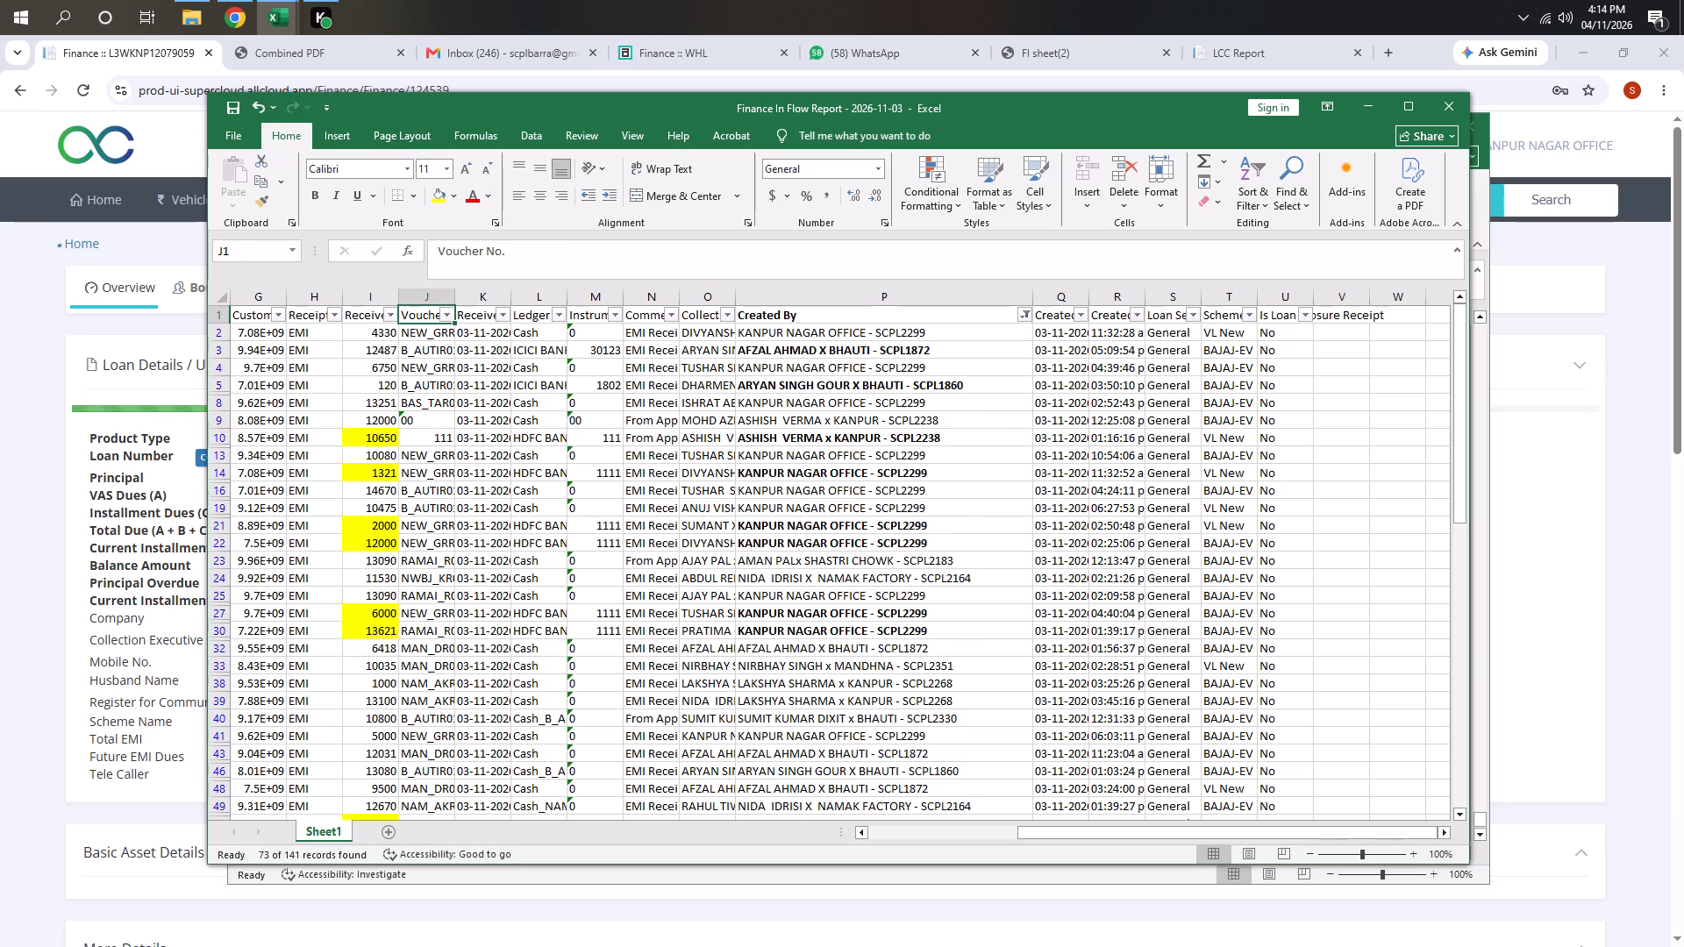
key("Left")
key("Down")
key("ctrl+shift+Down")
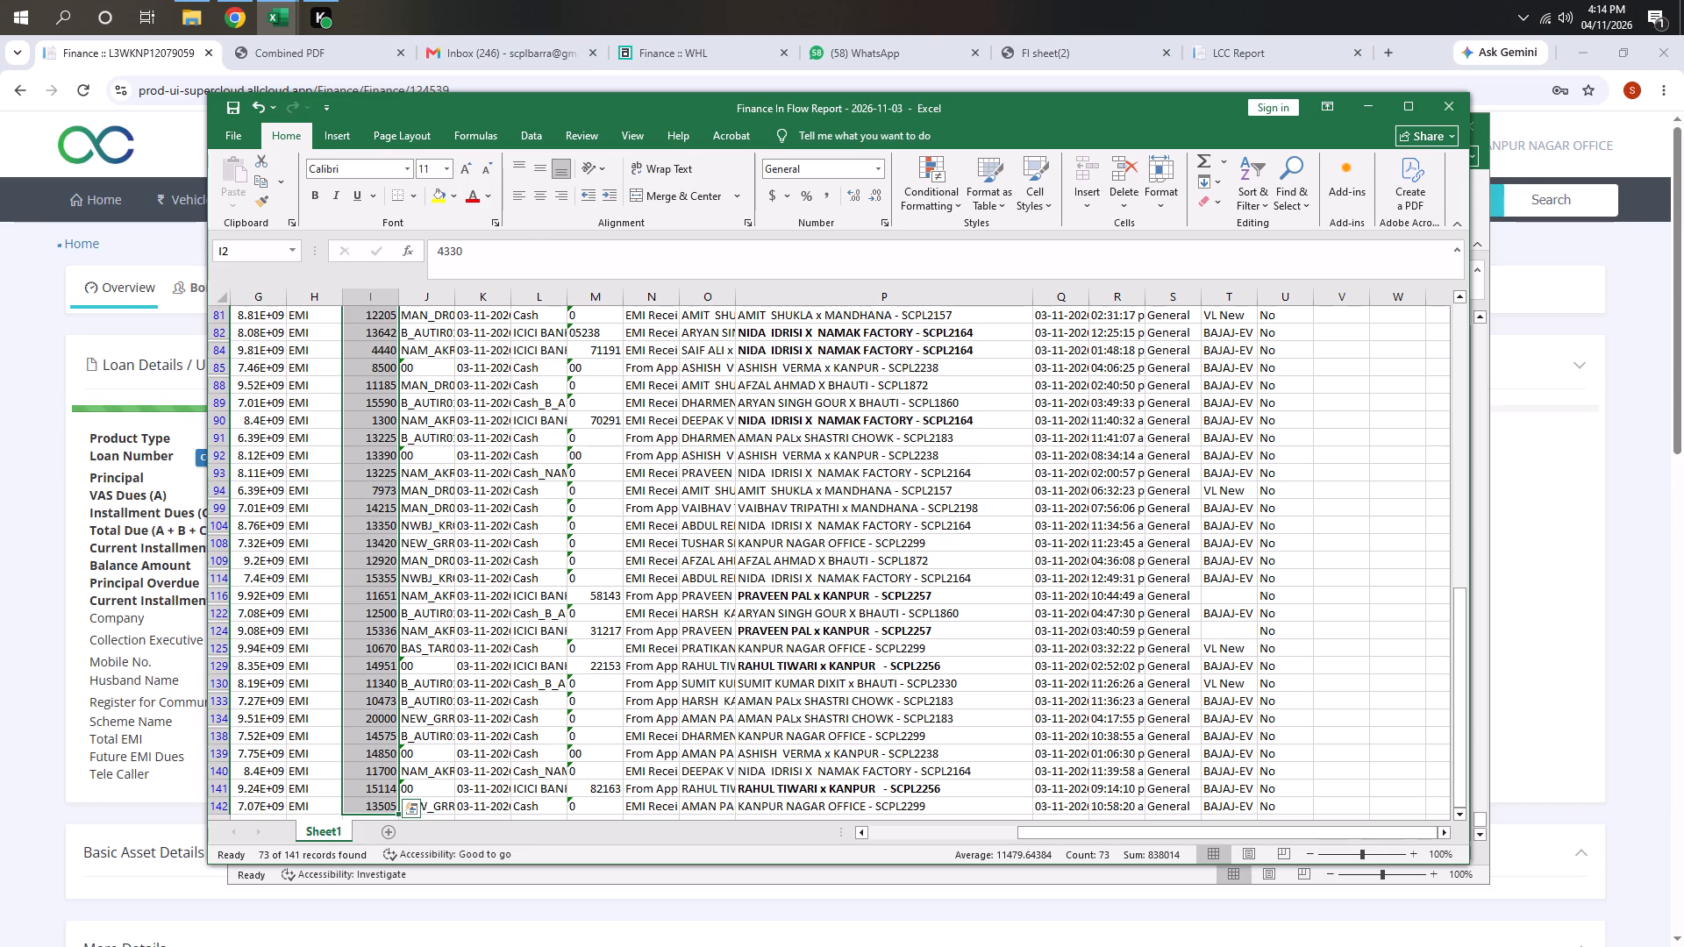
key("ctrl+Up")
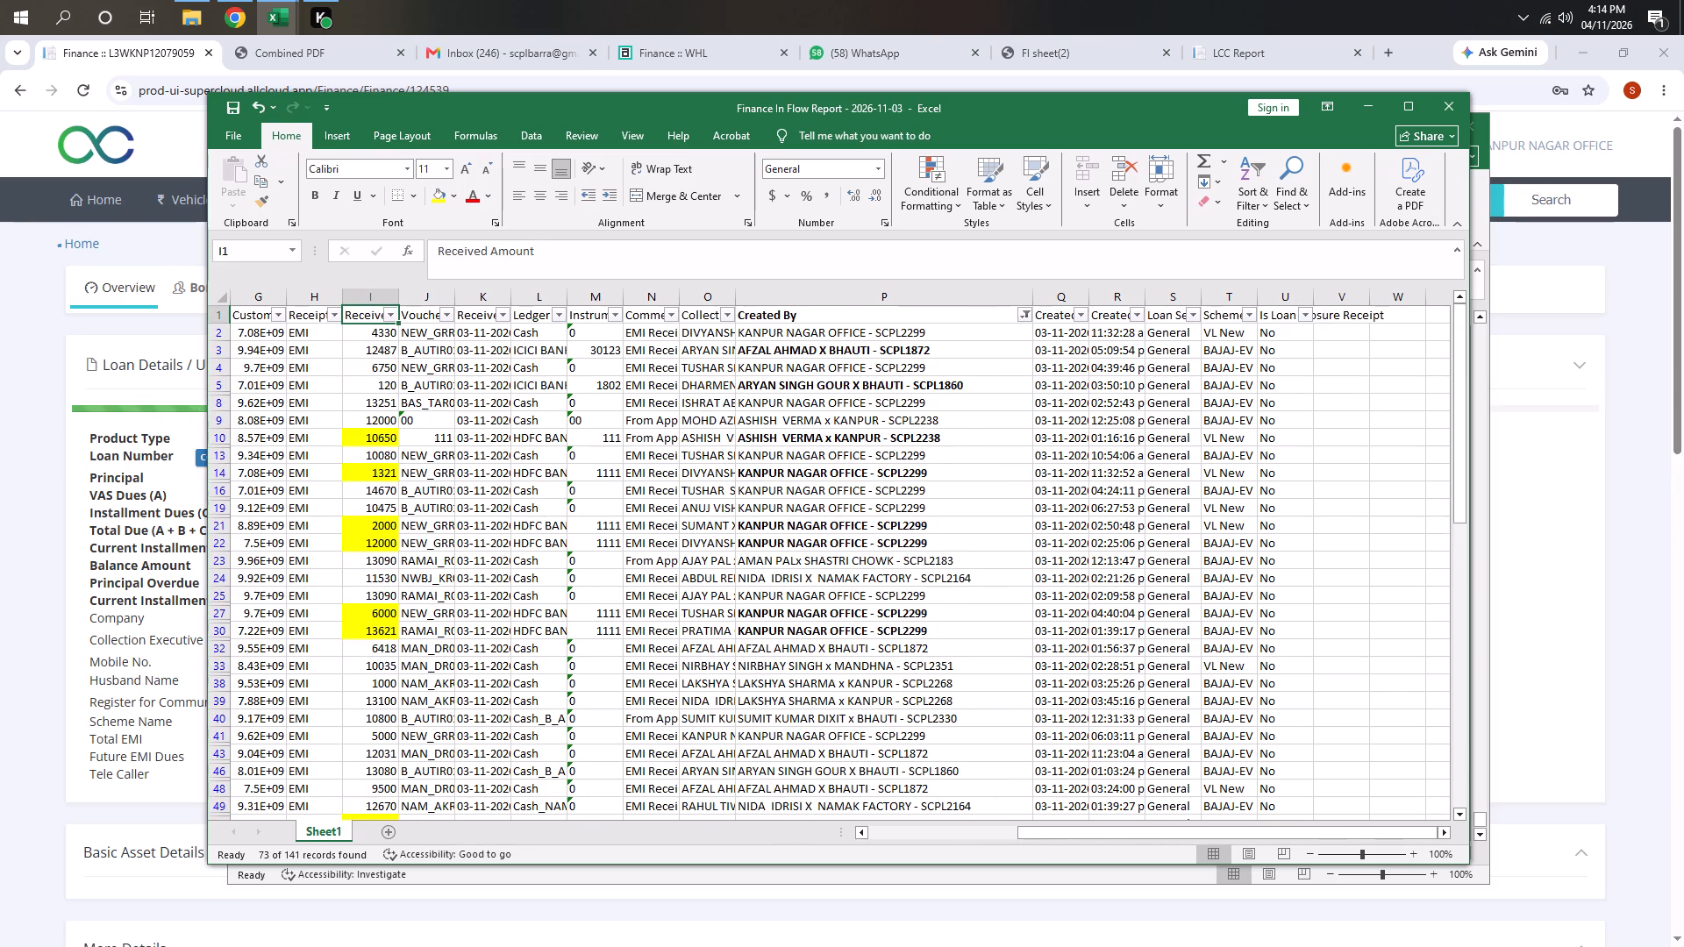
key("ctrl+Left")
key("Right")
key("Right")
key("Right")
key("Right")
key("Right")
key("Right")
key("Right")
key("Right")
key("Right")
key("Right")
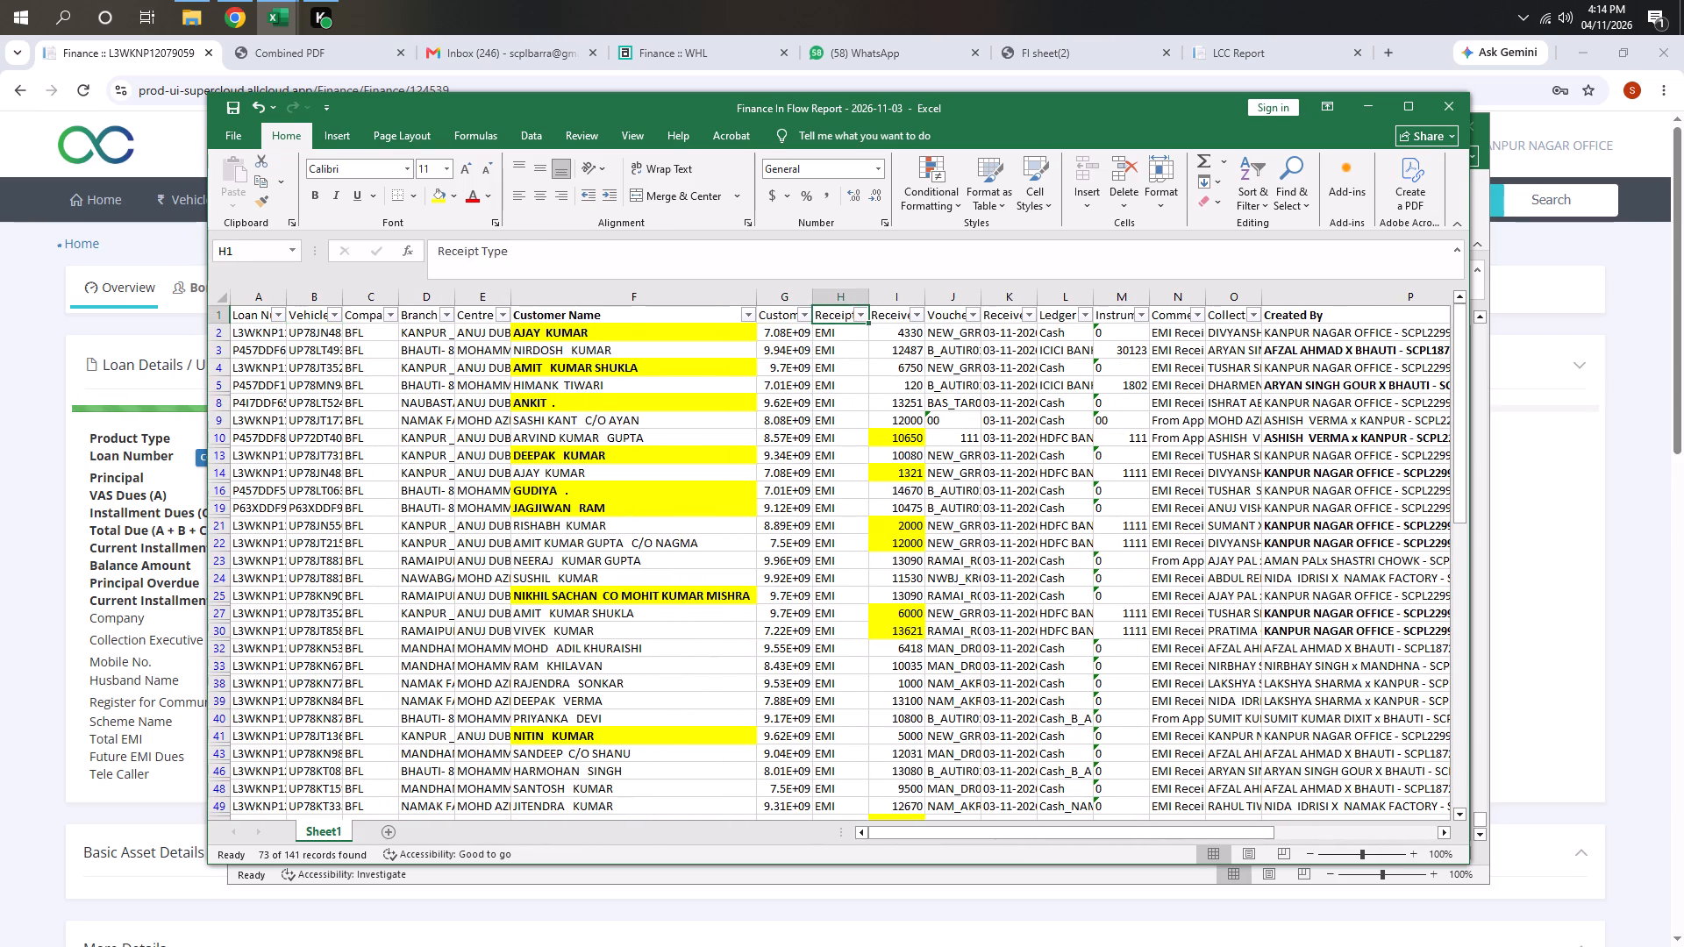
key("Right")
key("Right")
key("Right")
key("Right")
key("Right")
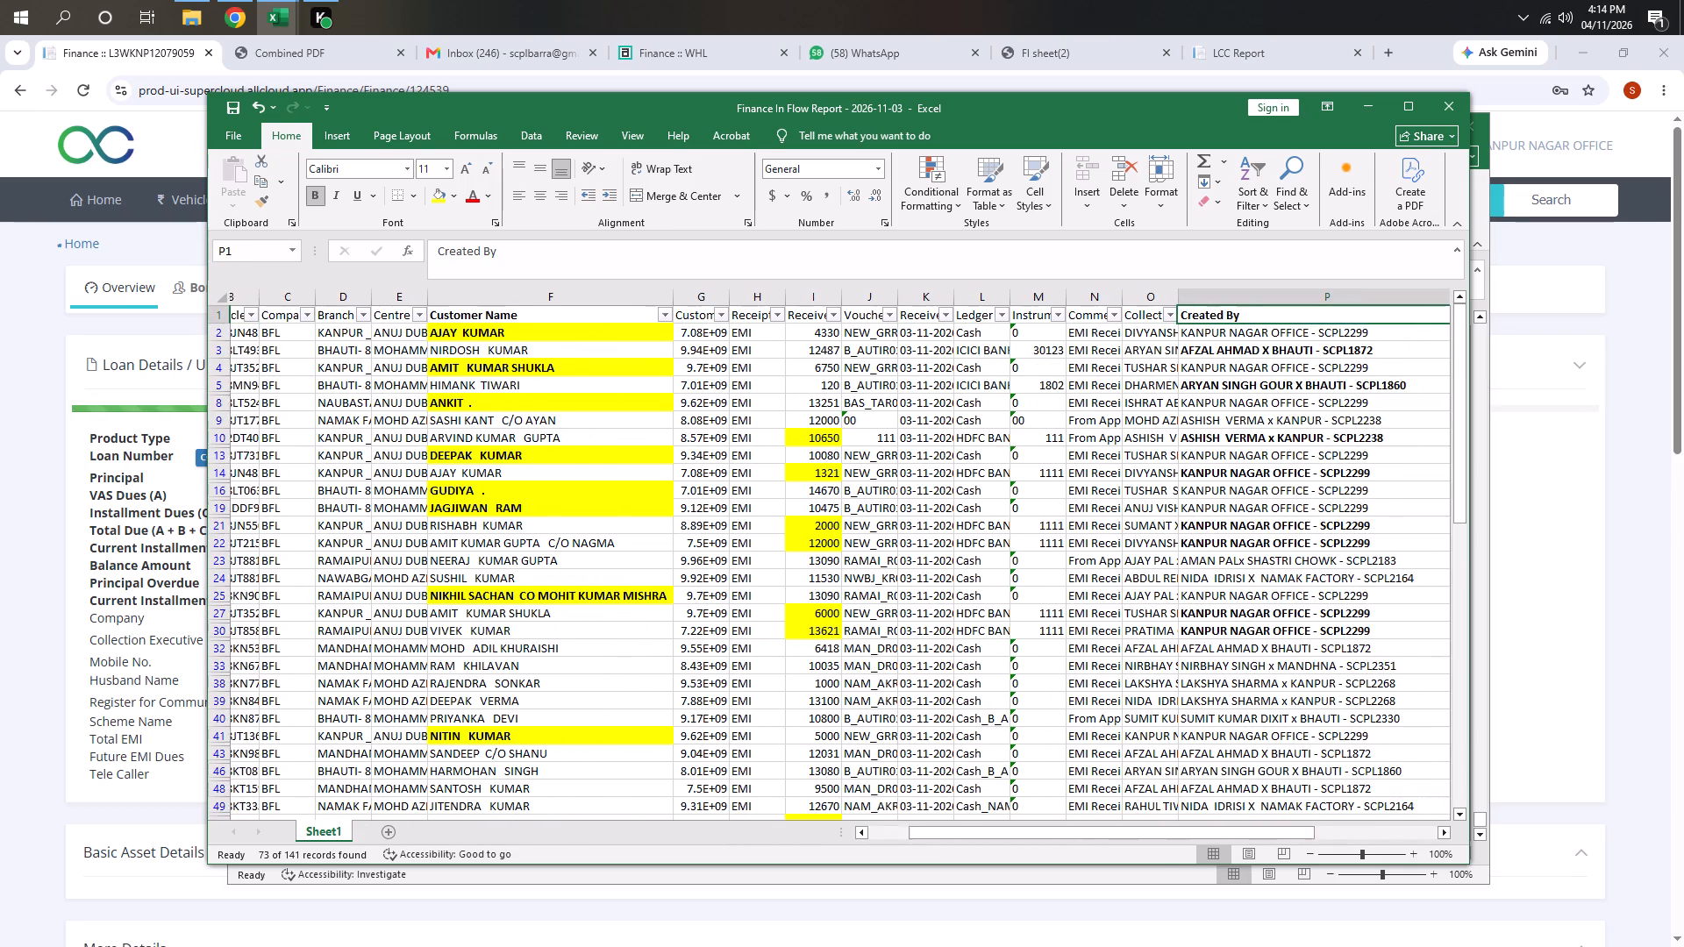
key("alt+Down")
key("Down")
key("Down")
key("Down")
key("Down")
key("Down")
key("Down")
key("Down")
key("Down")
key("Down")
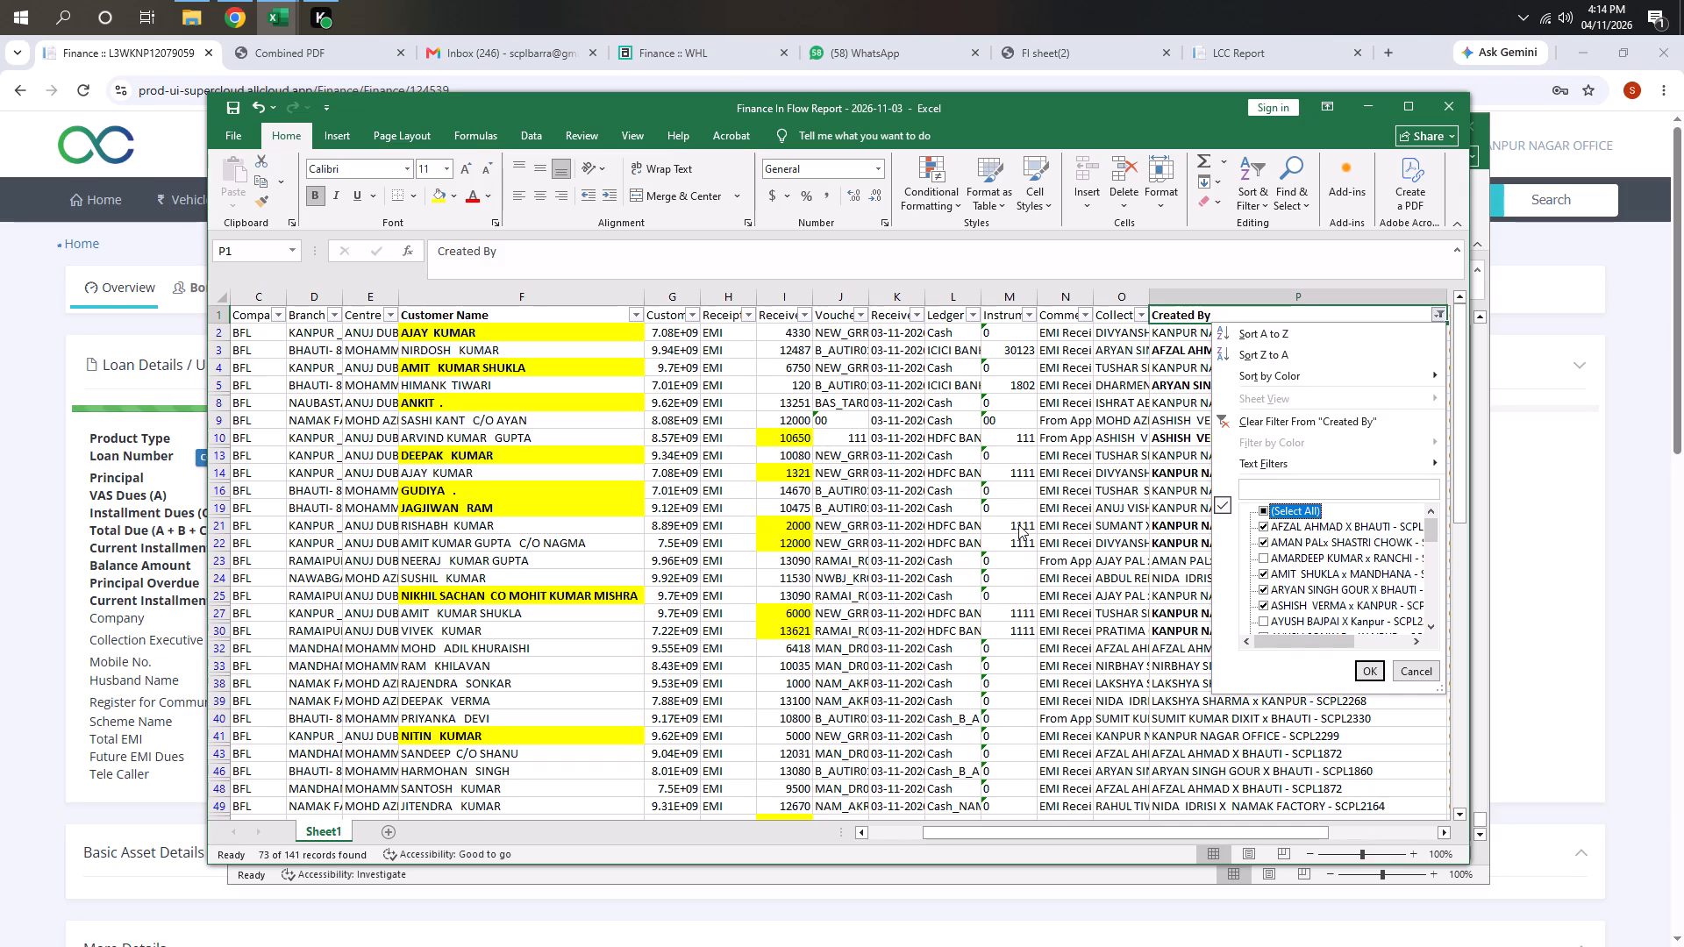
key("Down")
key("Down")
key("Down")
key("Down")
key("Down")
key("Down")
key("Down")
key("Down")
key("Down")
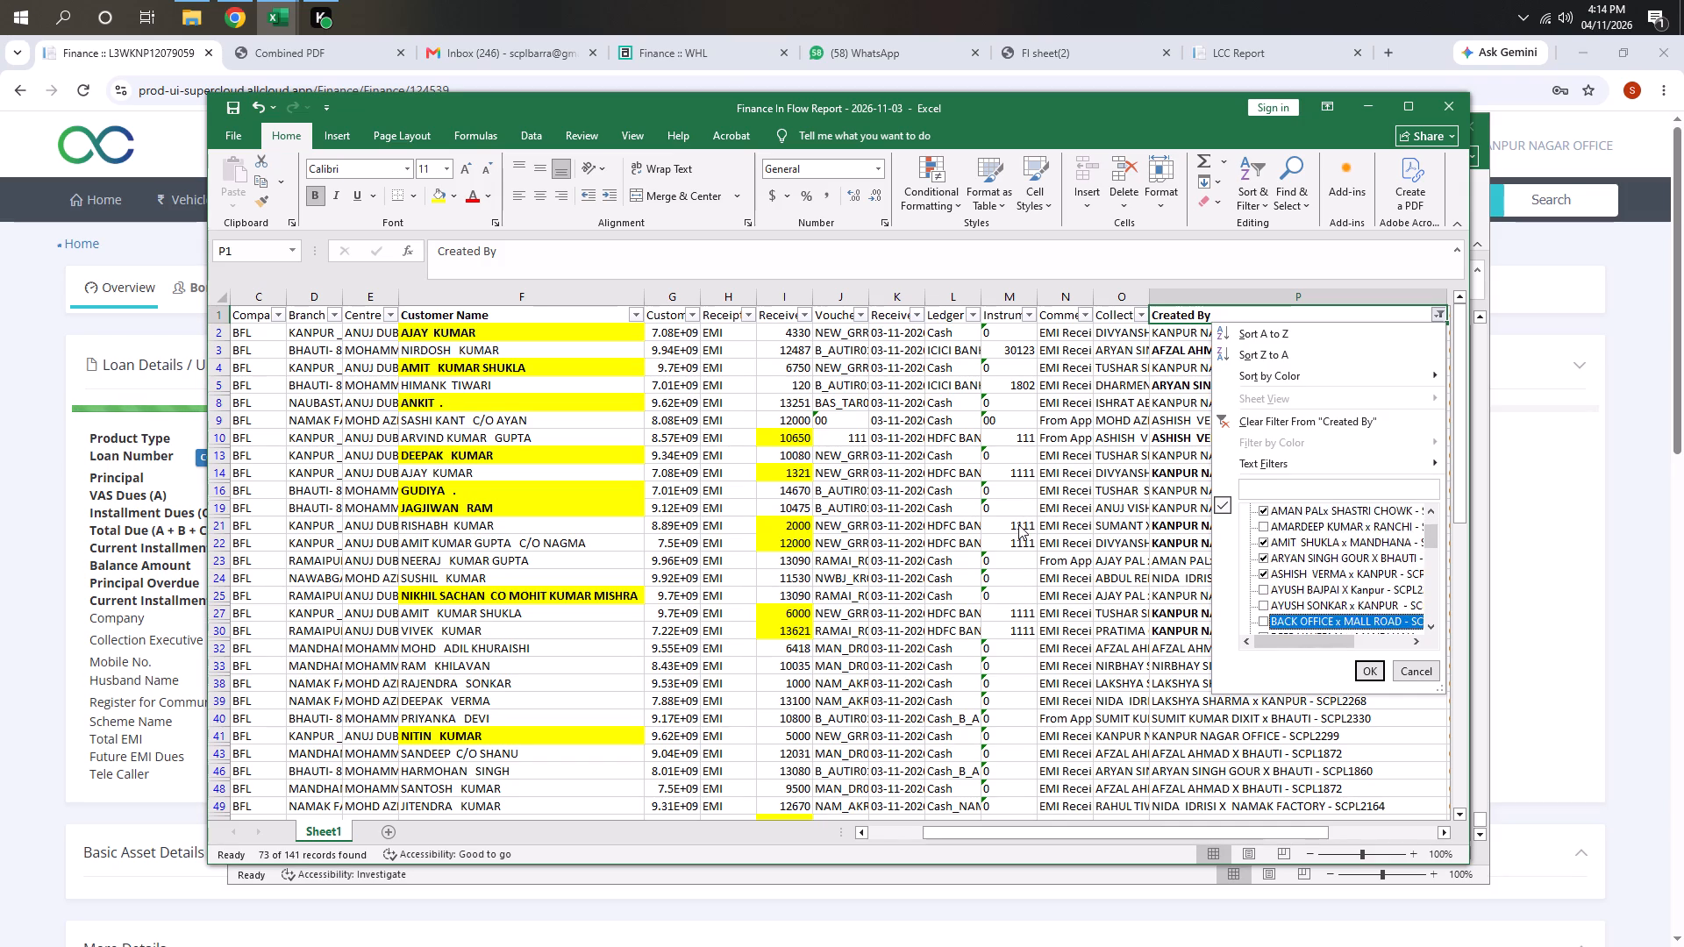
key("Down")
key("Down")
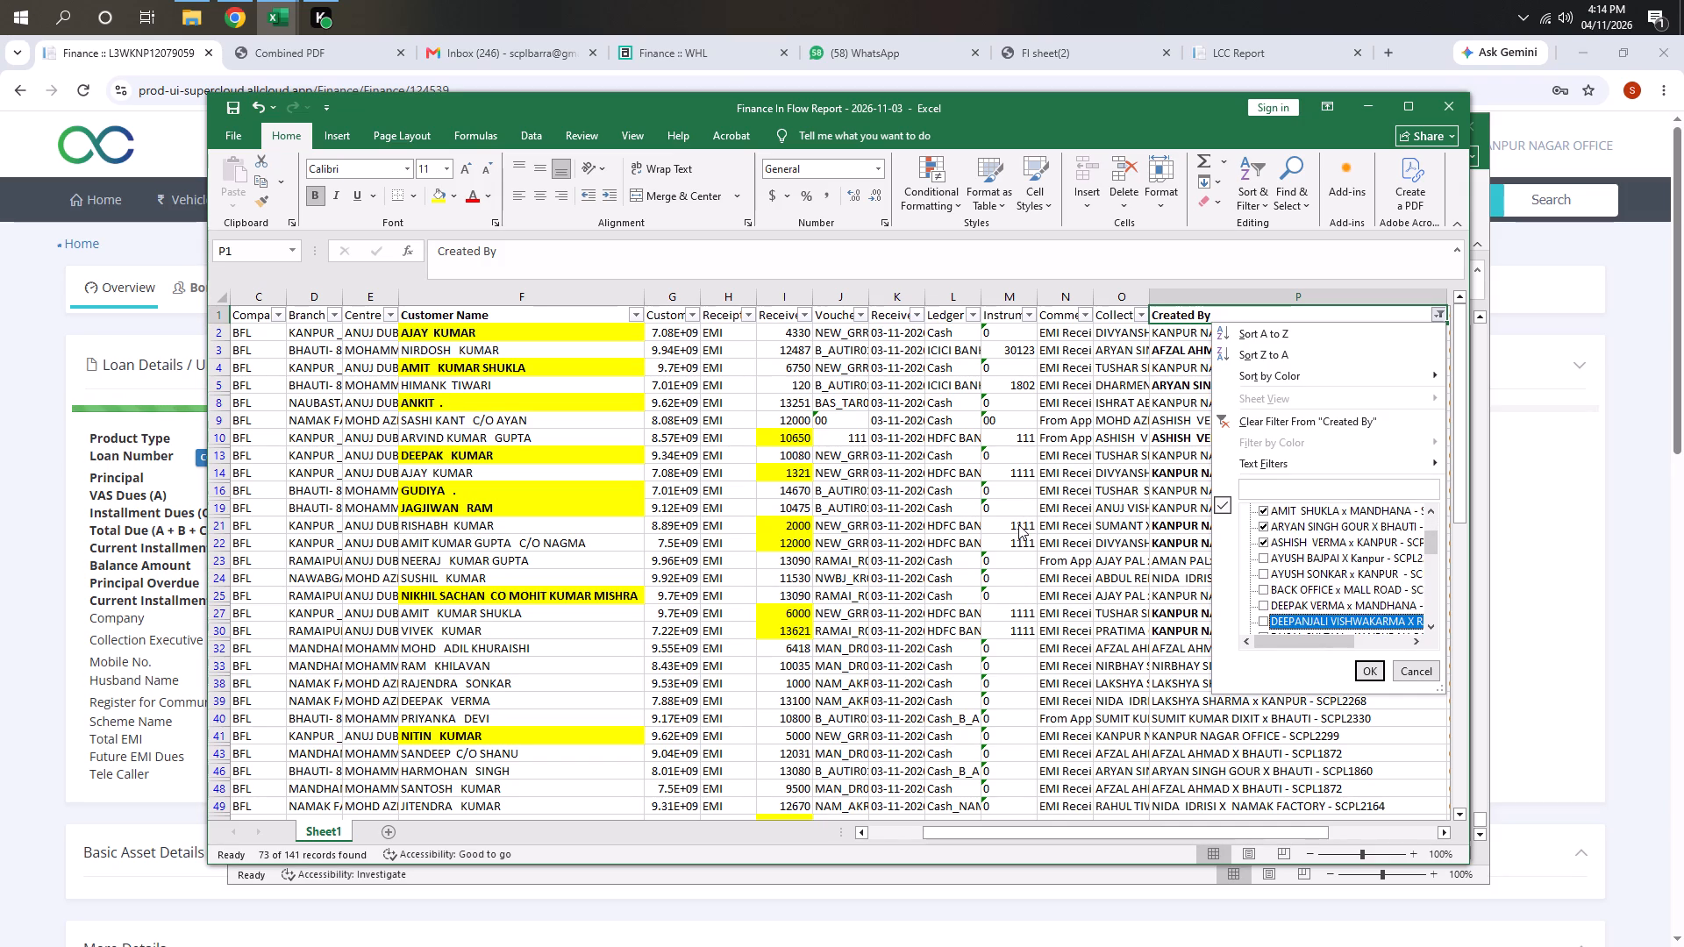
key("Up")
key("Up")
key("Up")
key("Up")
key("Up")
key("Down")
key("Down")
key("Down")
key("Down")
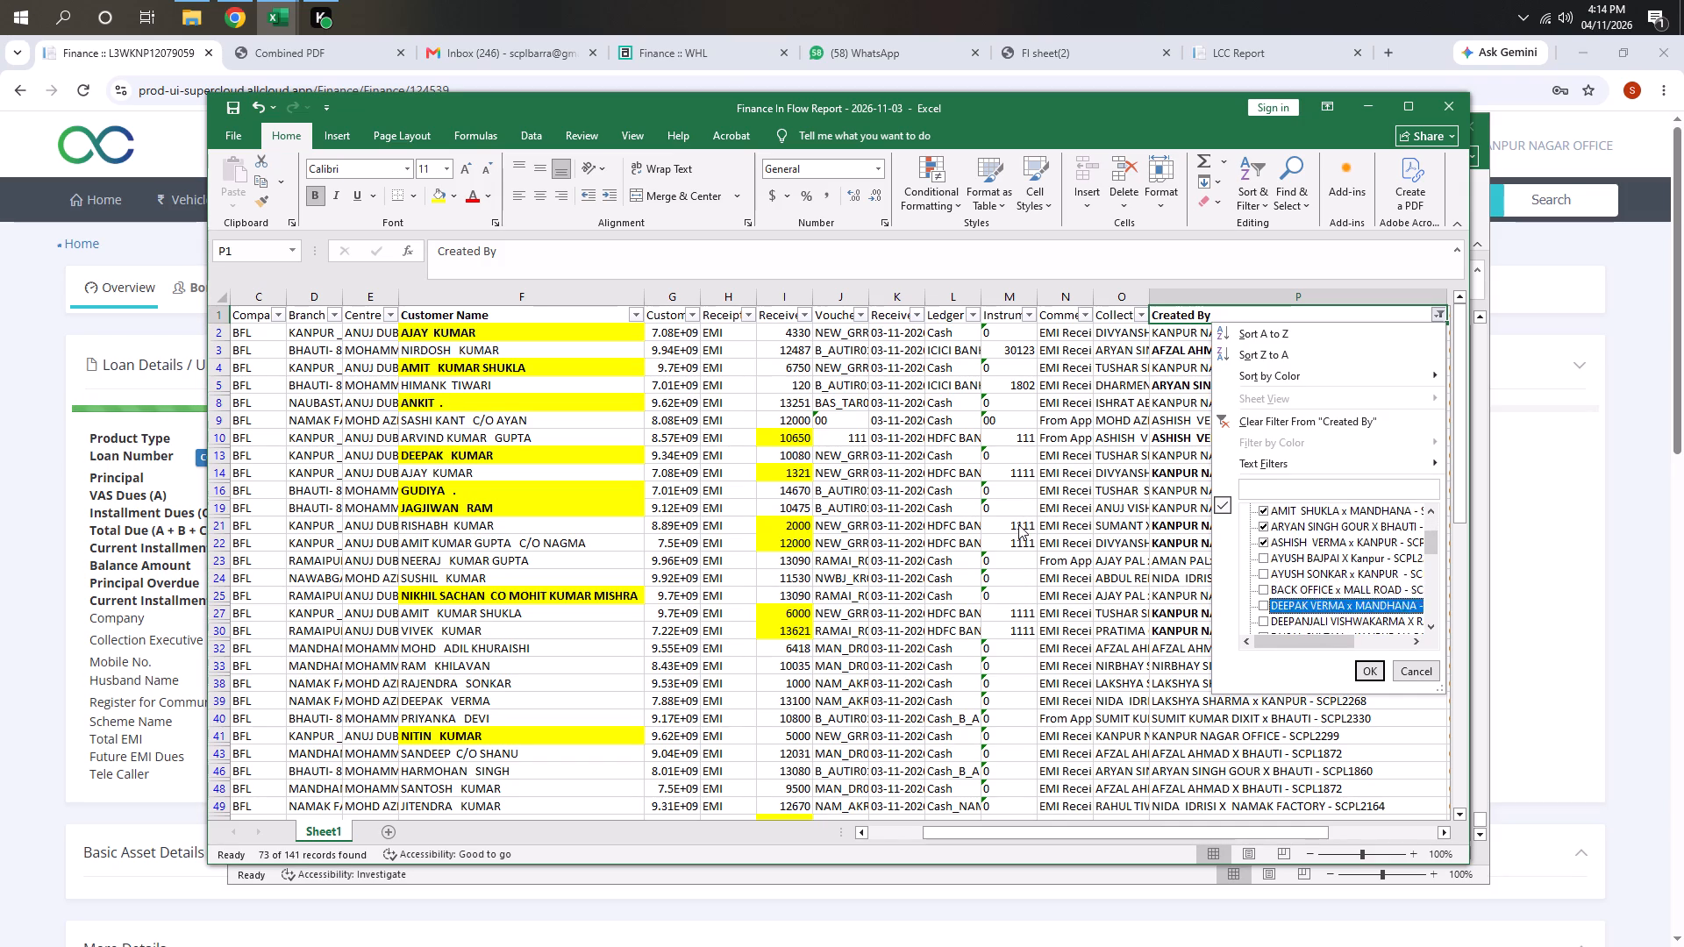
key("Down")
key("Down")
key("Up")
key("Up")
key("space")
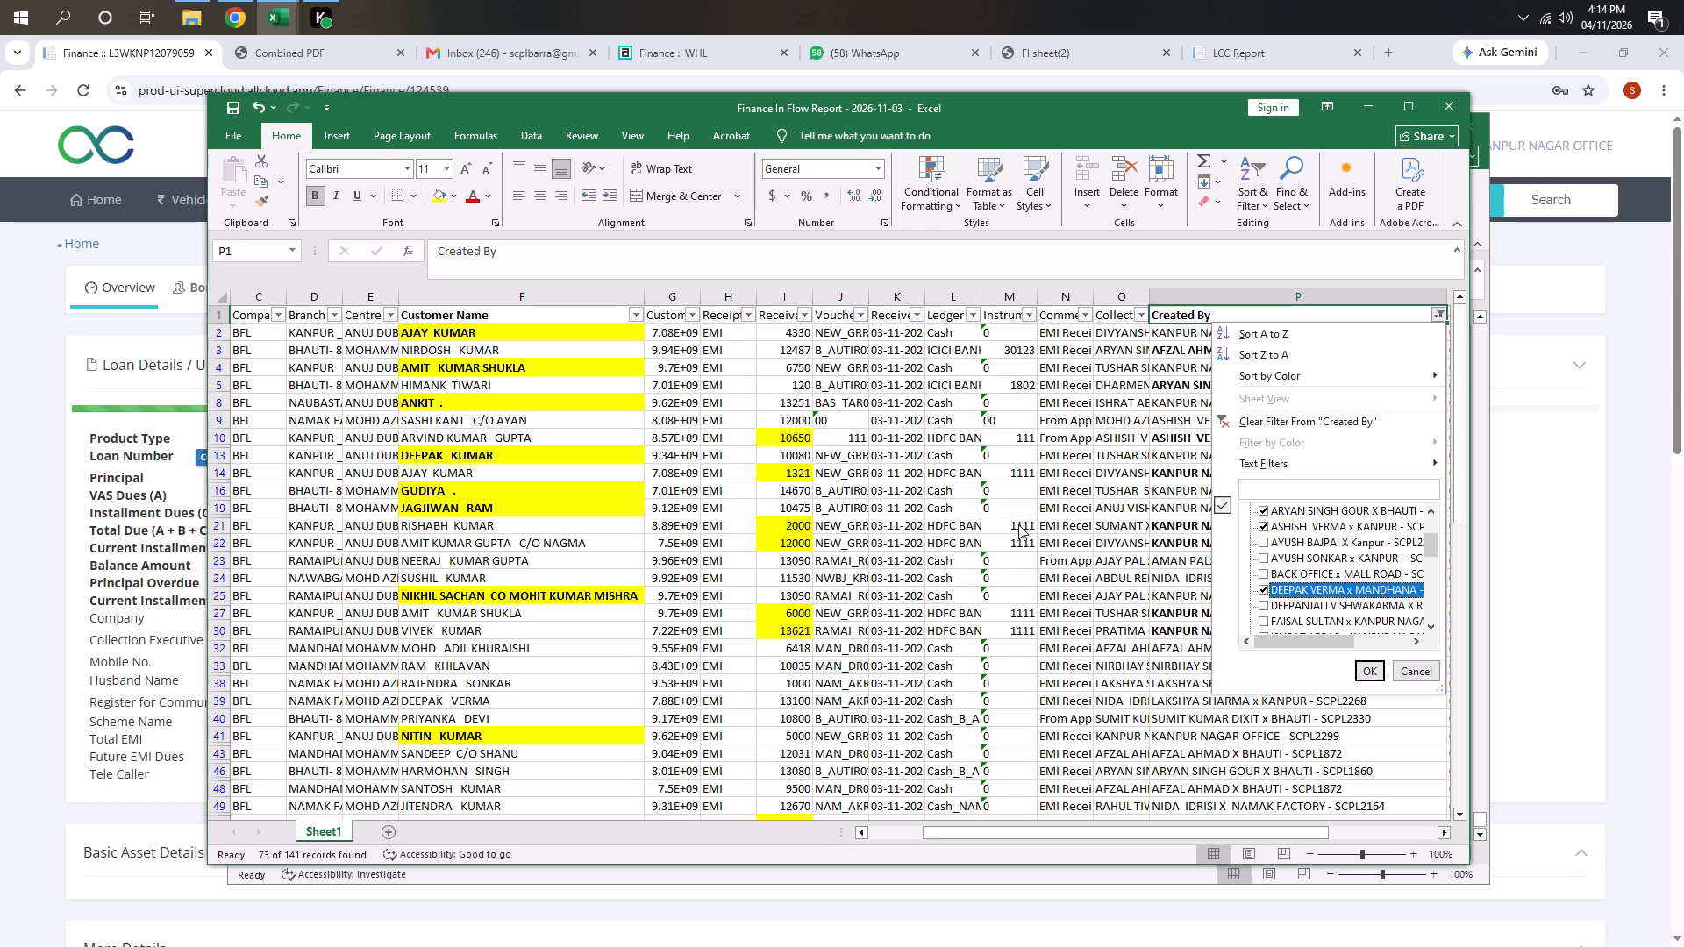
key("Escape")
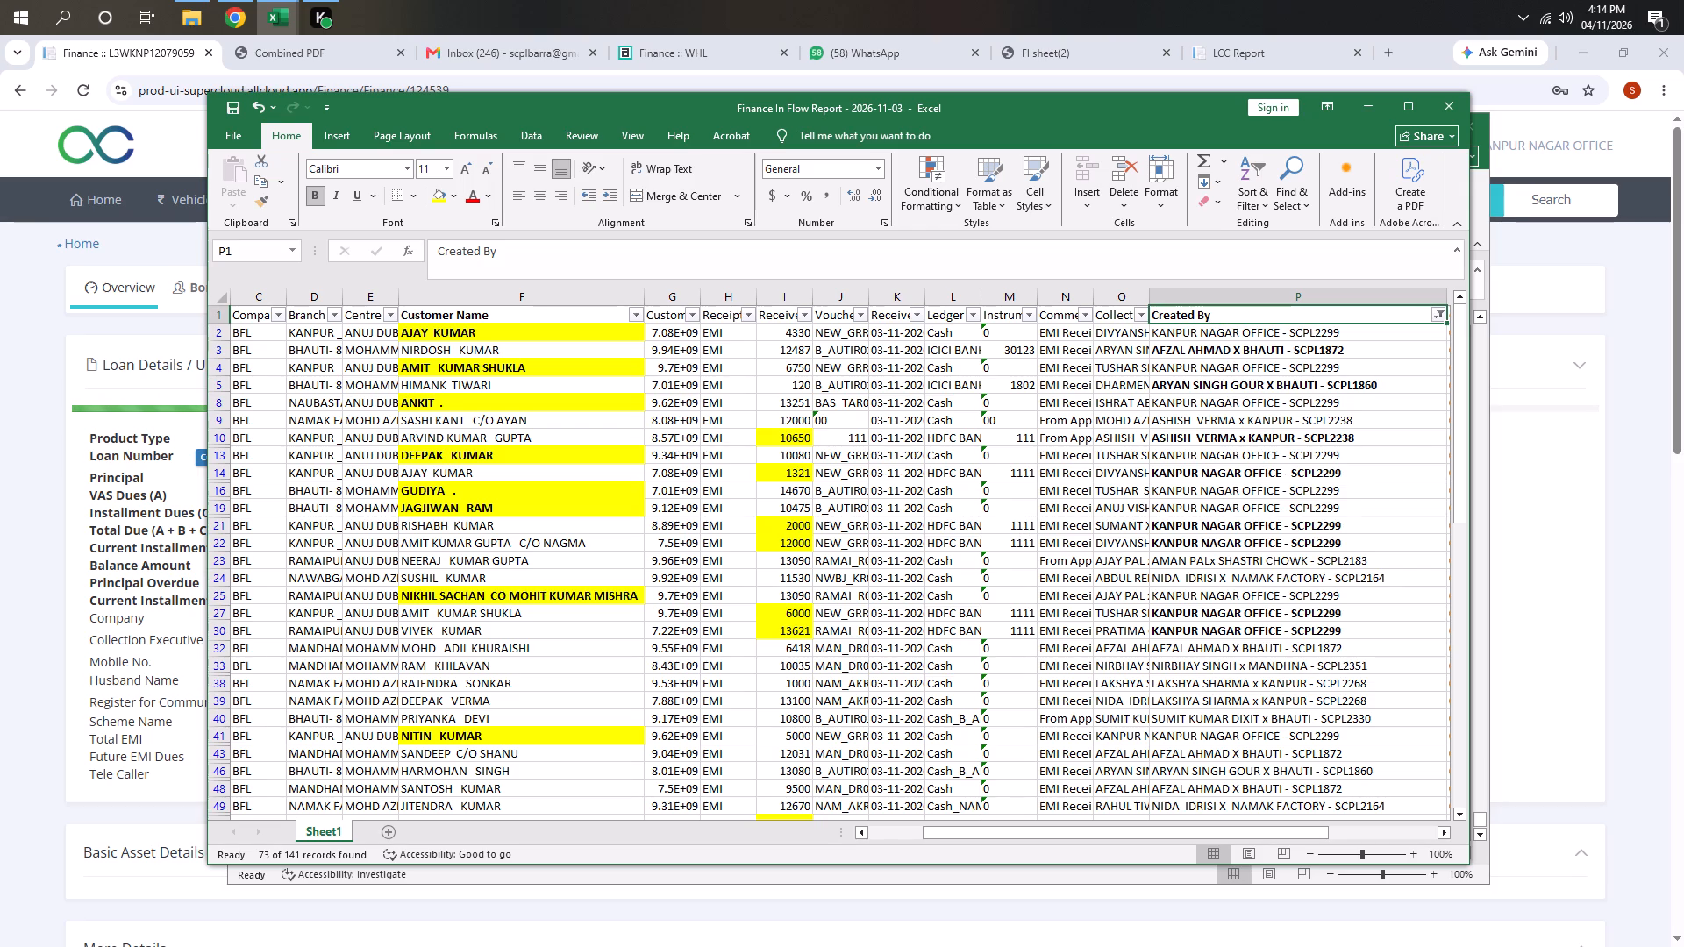
key("Up")
key("alt+Down")
key("Down")
key("Down")
key("Down")
key("Down")
key("Down")
key("Down")
key("Down")
key("Down")
key("Down")
key("Down")
key("Down")
key("Down")
key("Down")
key("Down")
key("Down")
key("Down")
key("Down")
key("Down")
key("Down")
key("Down")
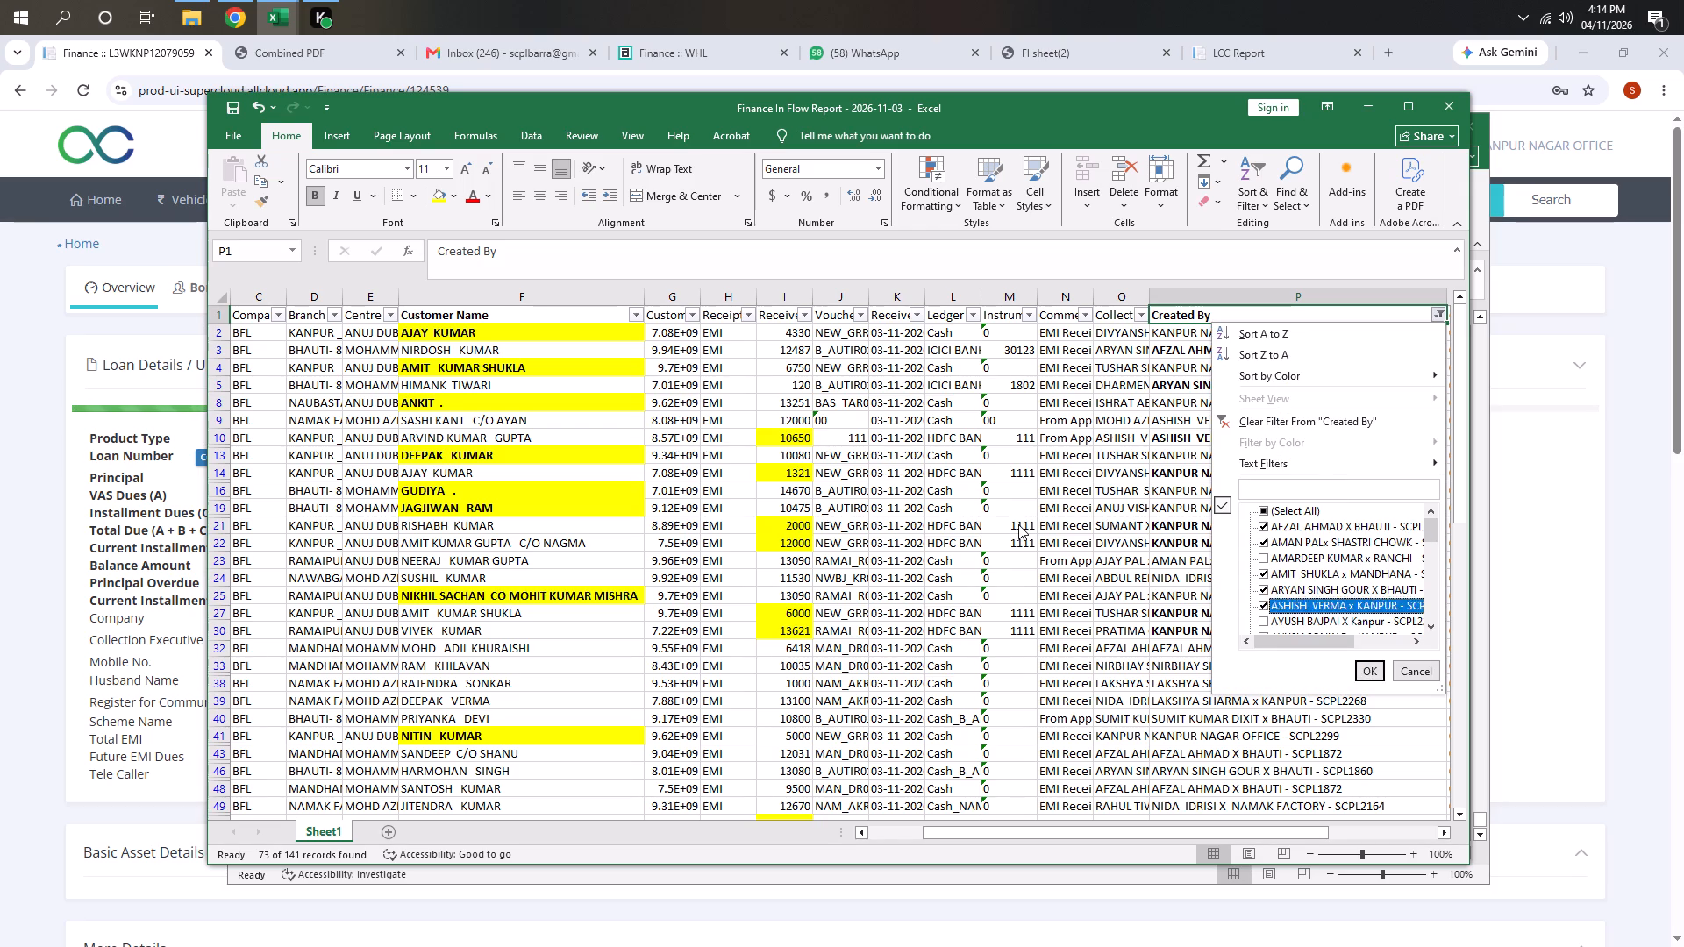
key("Down")
key("Down")
key("Up")
key("Up")
key("space")
key("space")
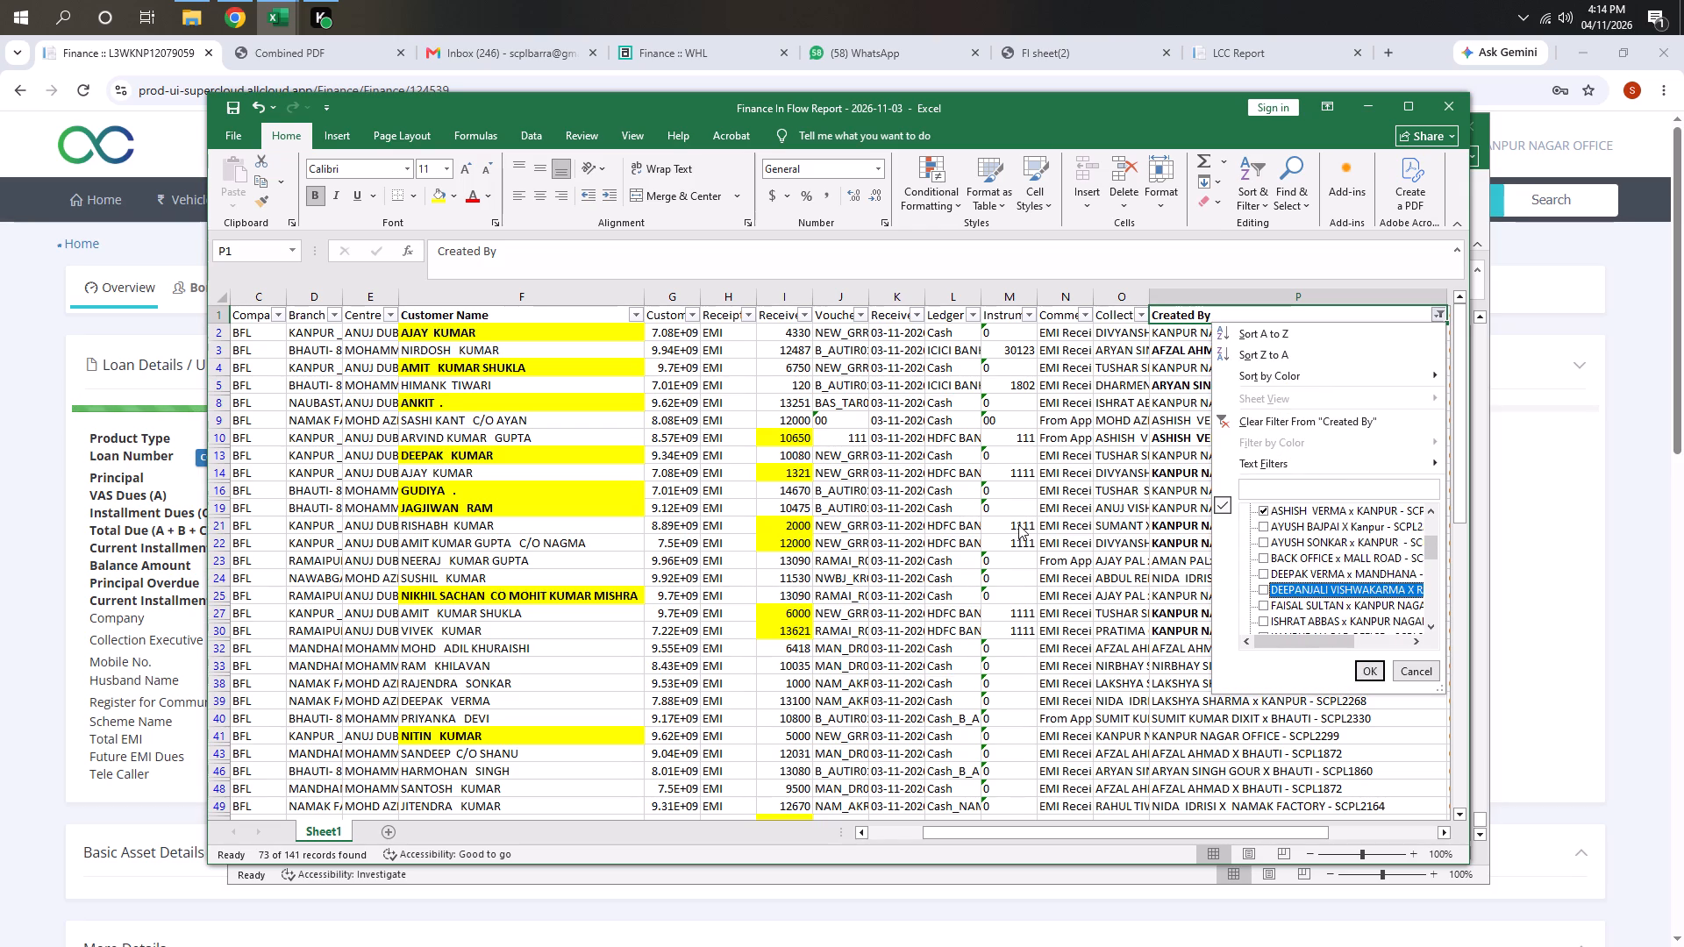
key("Up")
key("space")
key("Return")
Recheck the sum of the Received Amount column for the updated Created By filter.
key("Left")
key("Left")
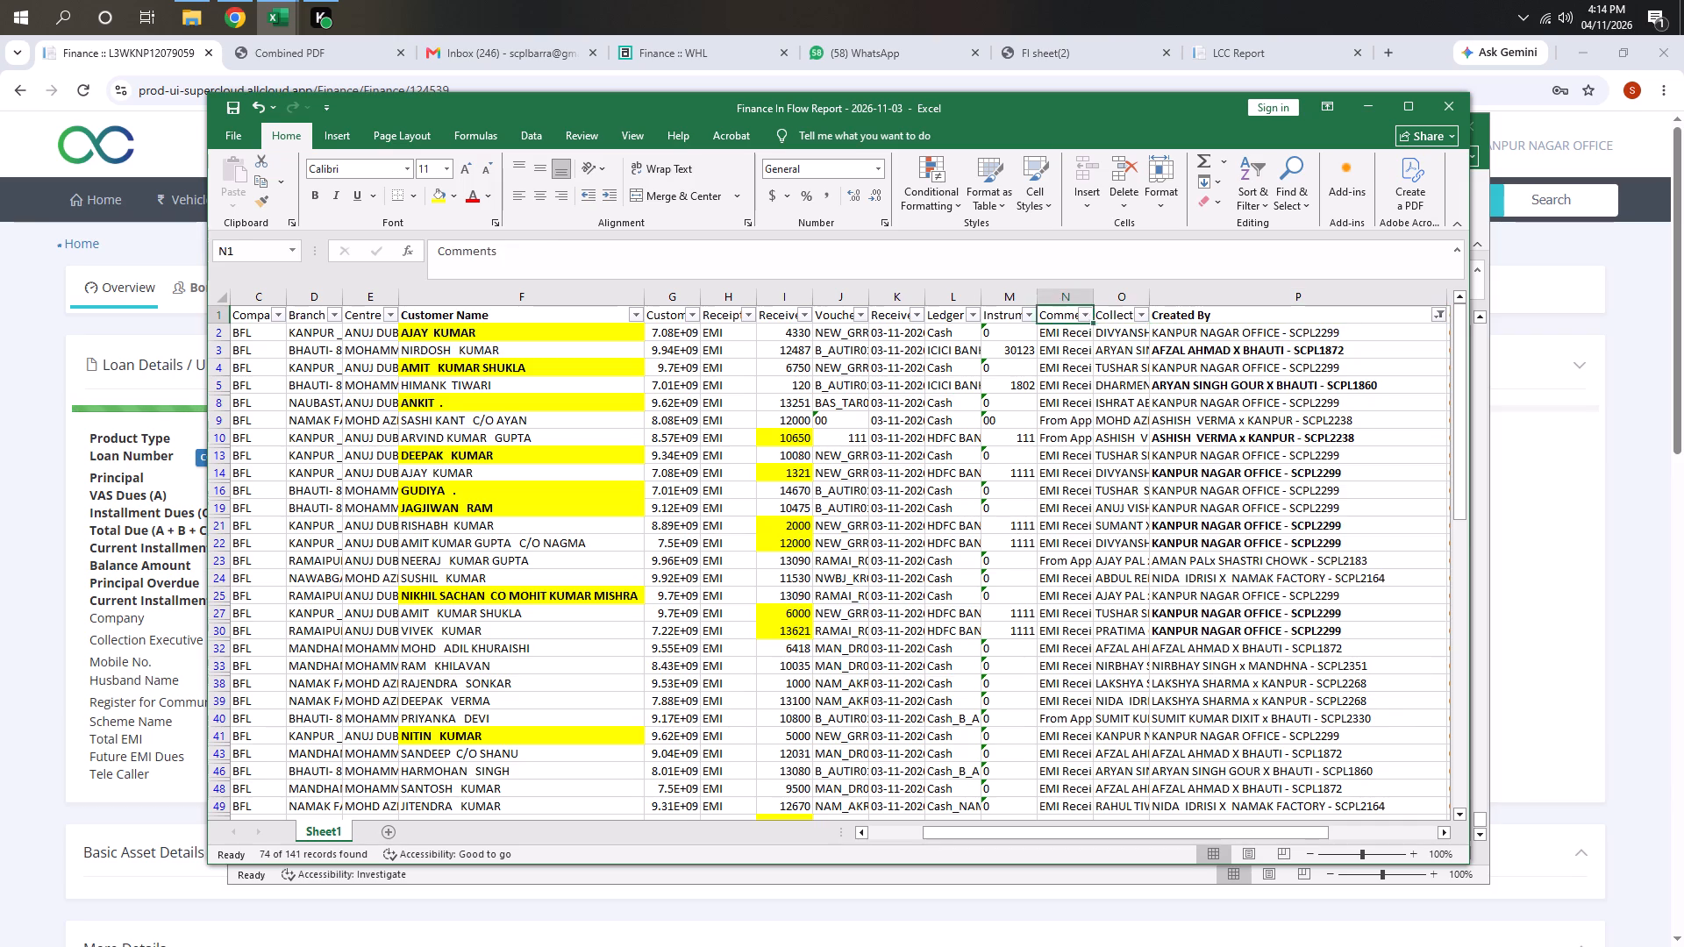
key("Left")
key("Left")
key("Left")
key("Left")
key("Down")
key("Left")
key("ctrl+shift+Down")
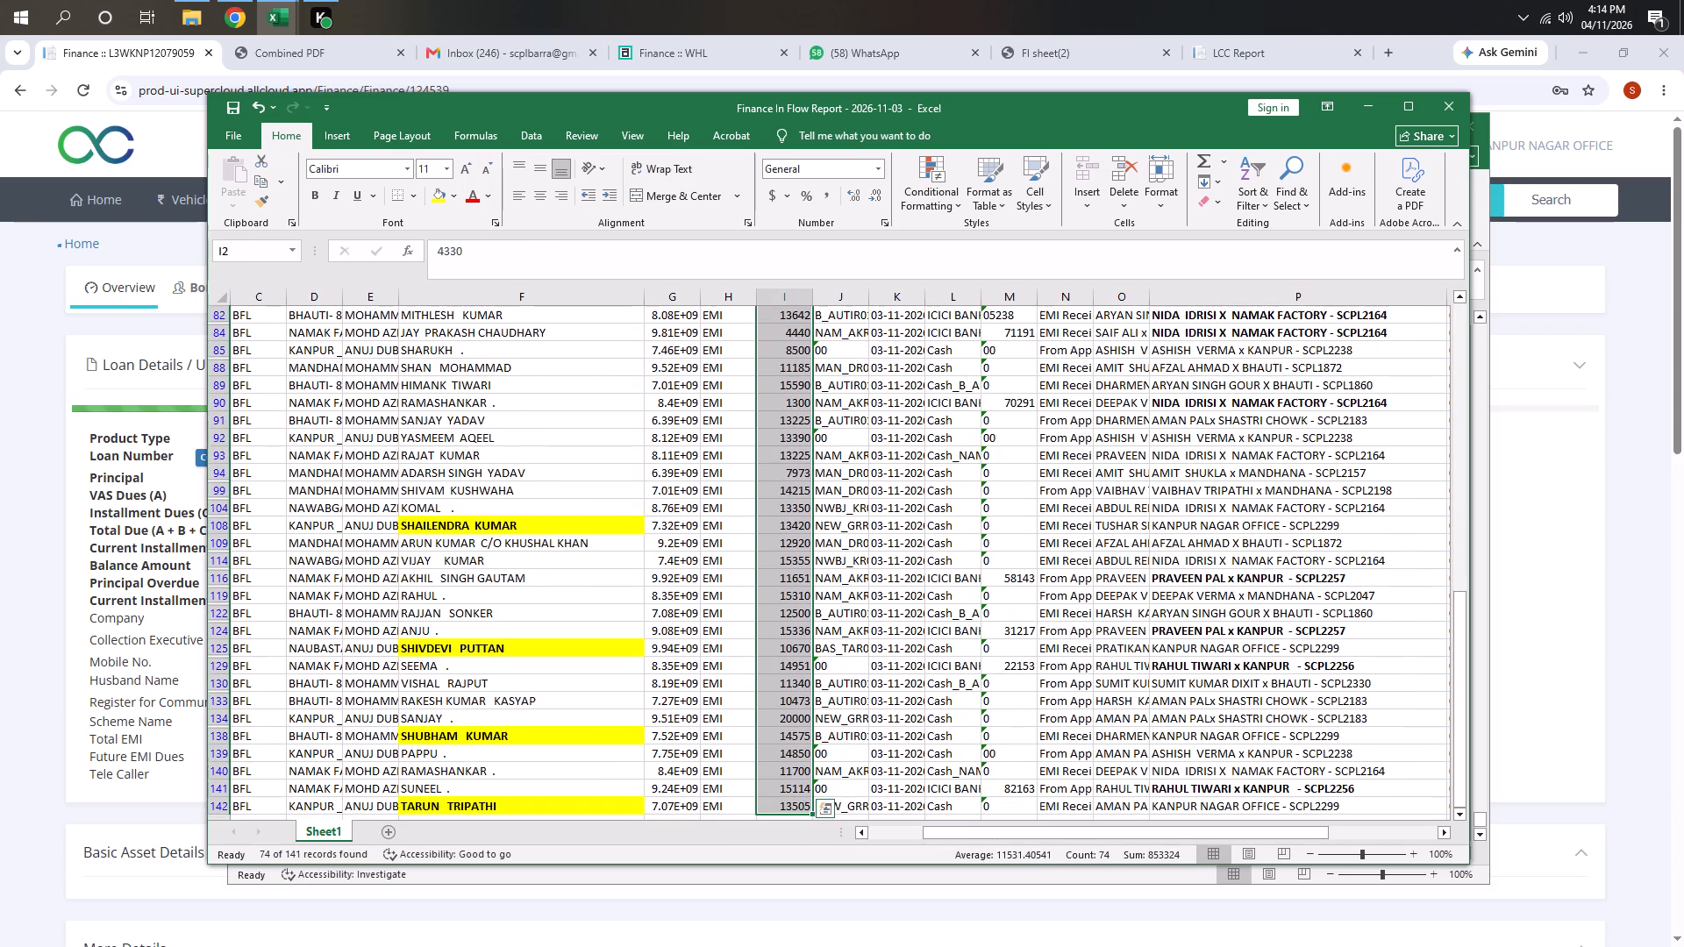
key("ctrl+Up")
key("Right")
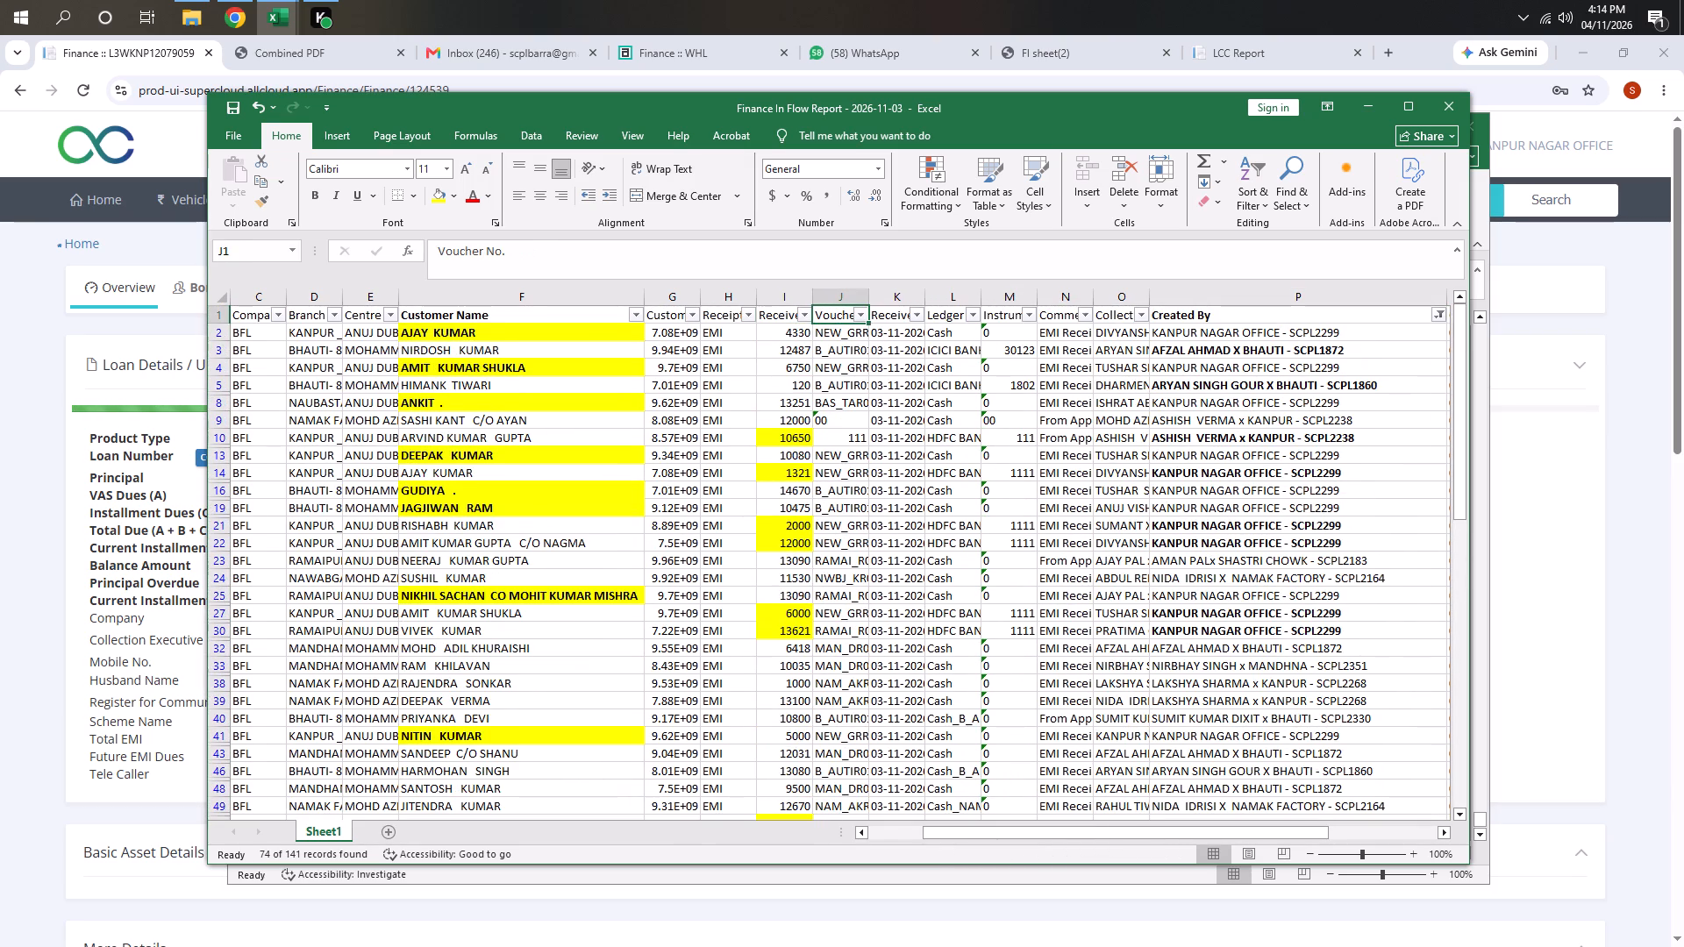
key("Left")
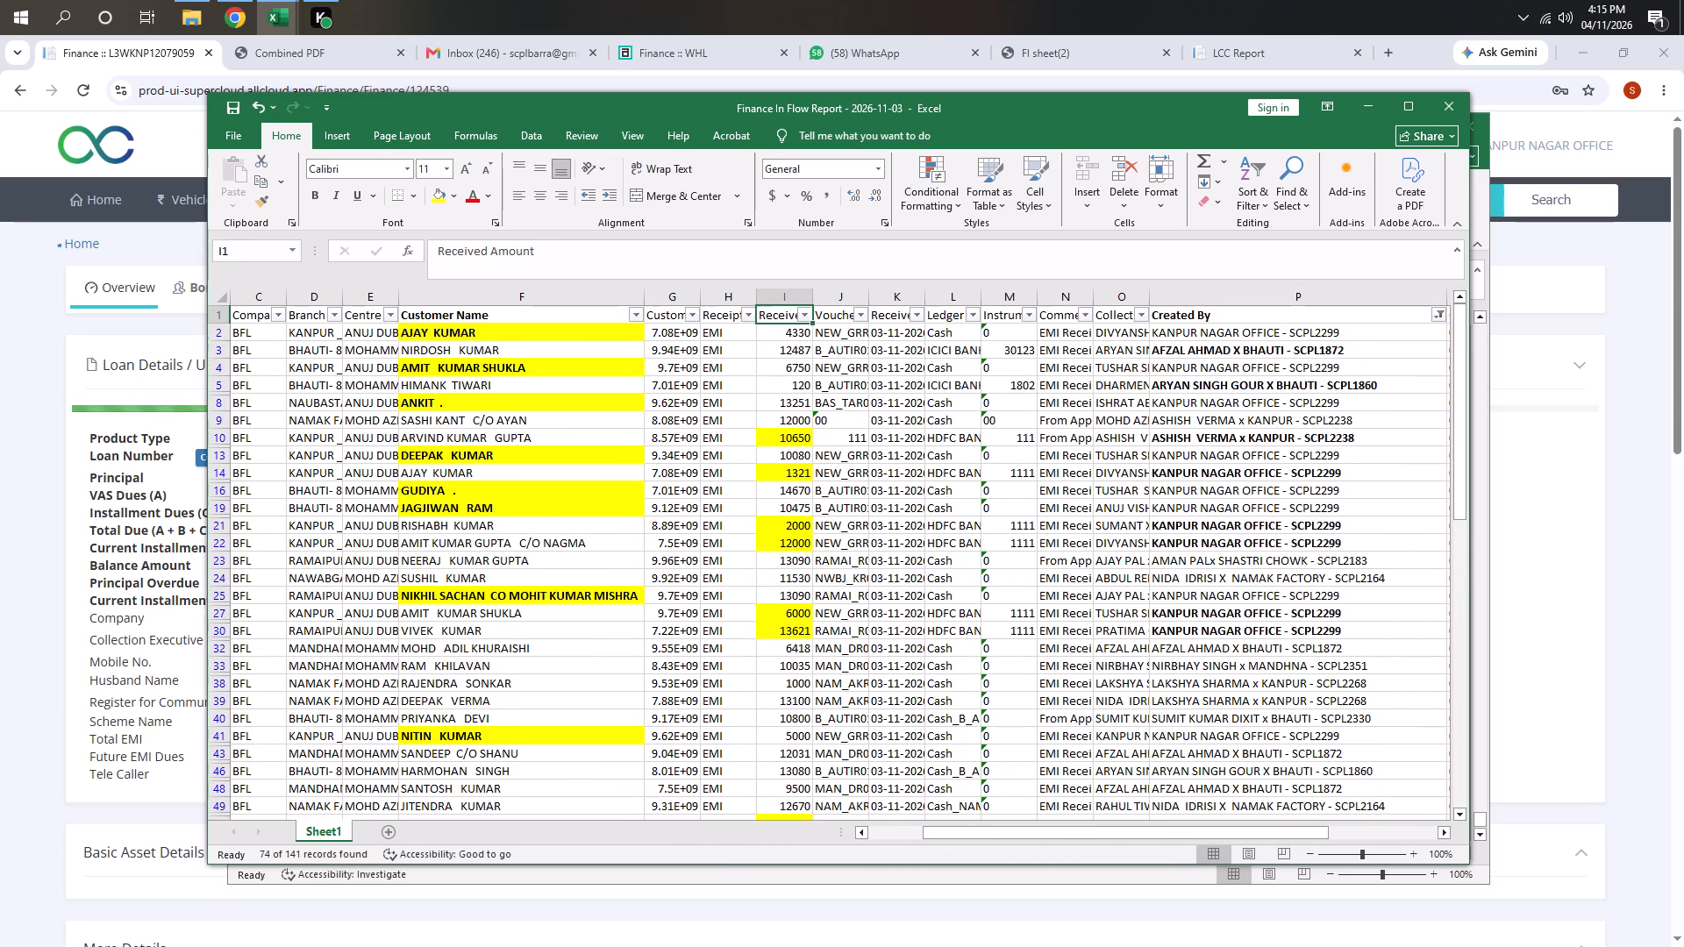
key("Right")
key("Left")
key("ctrl+shift+Down")
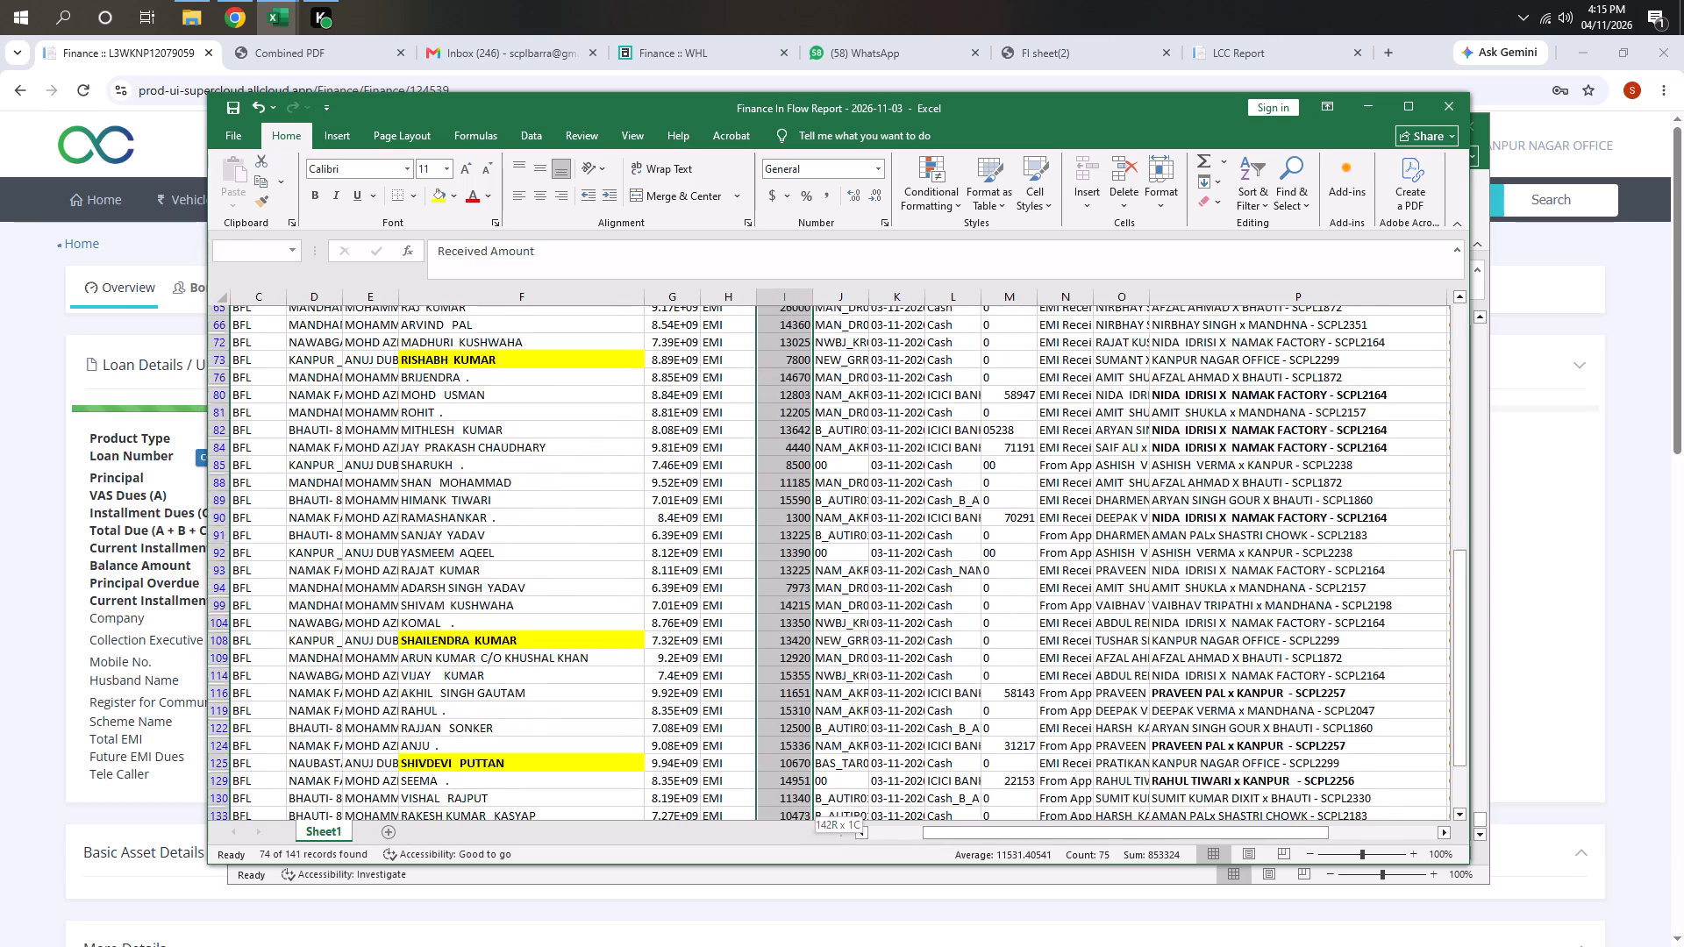
key("ctrl+Up")
Filter the Ledger Name column to only HDFC BANK and ICICI BANK.
key("Right")
key("Right")
key("Right")
key("alt+Down")
key("Down")
key("Down")
key("Down")
key("Down")
key("Down")
key("Down")
key("Down")
key("Down")
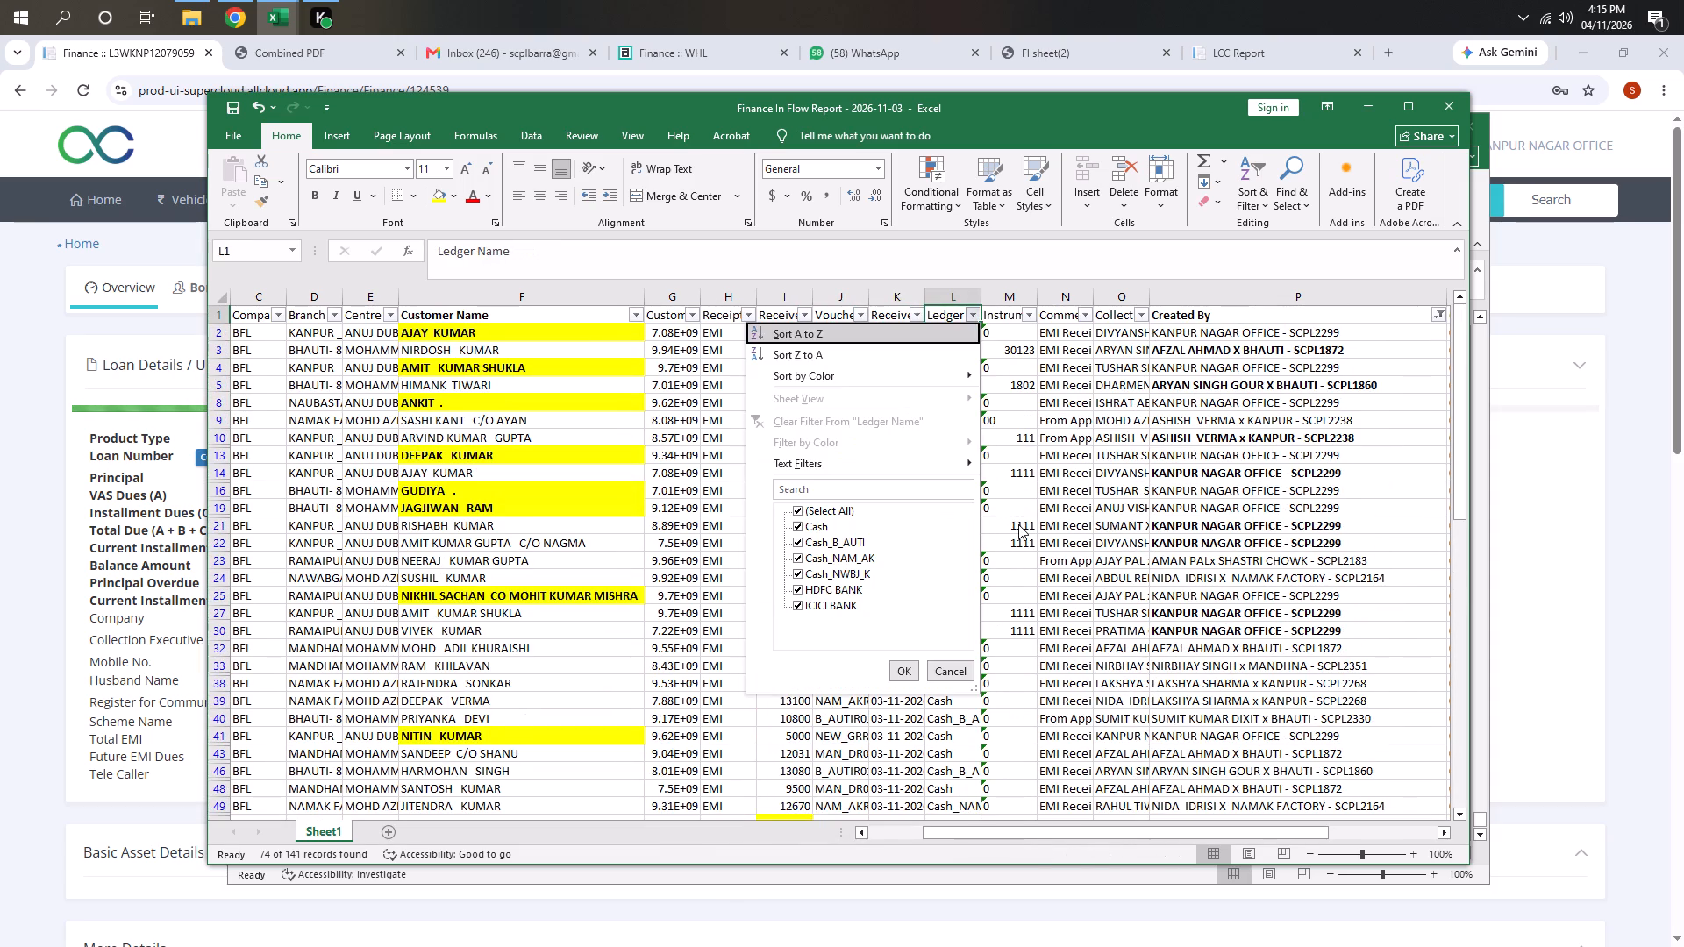
key("Down")
key("space")
key("Down")
key("Down")
key("Down")
key("Down")
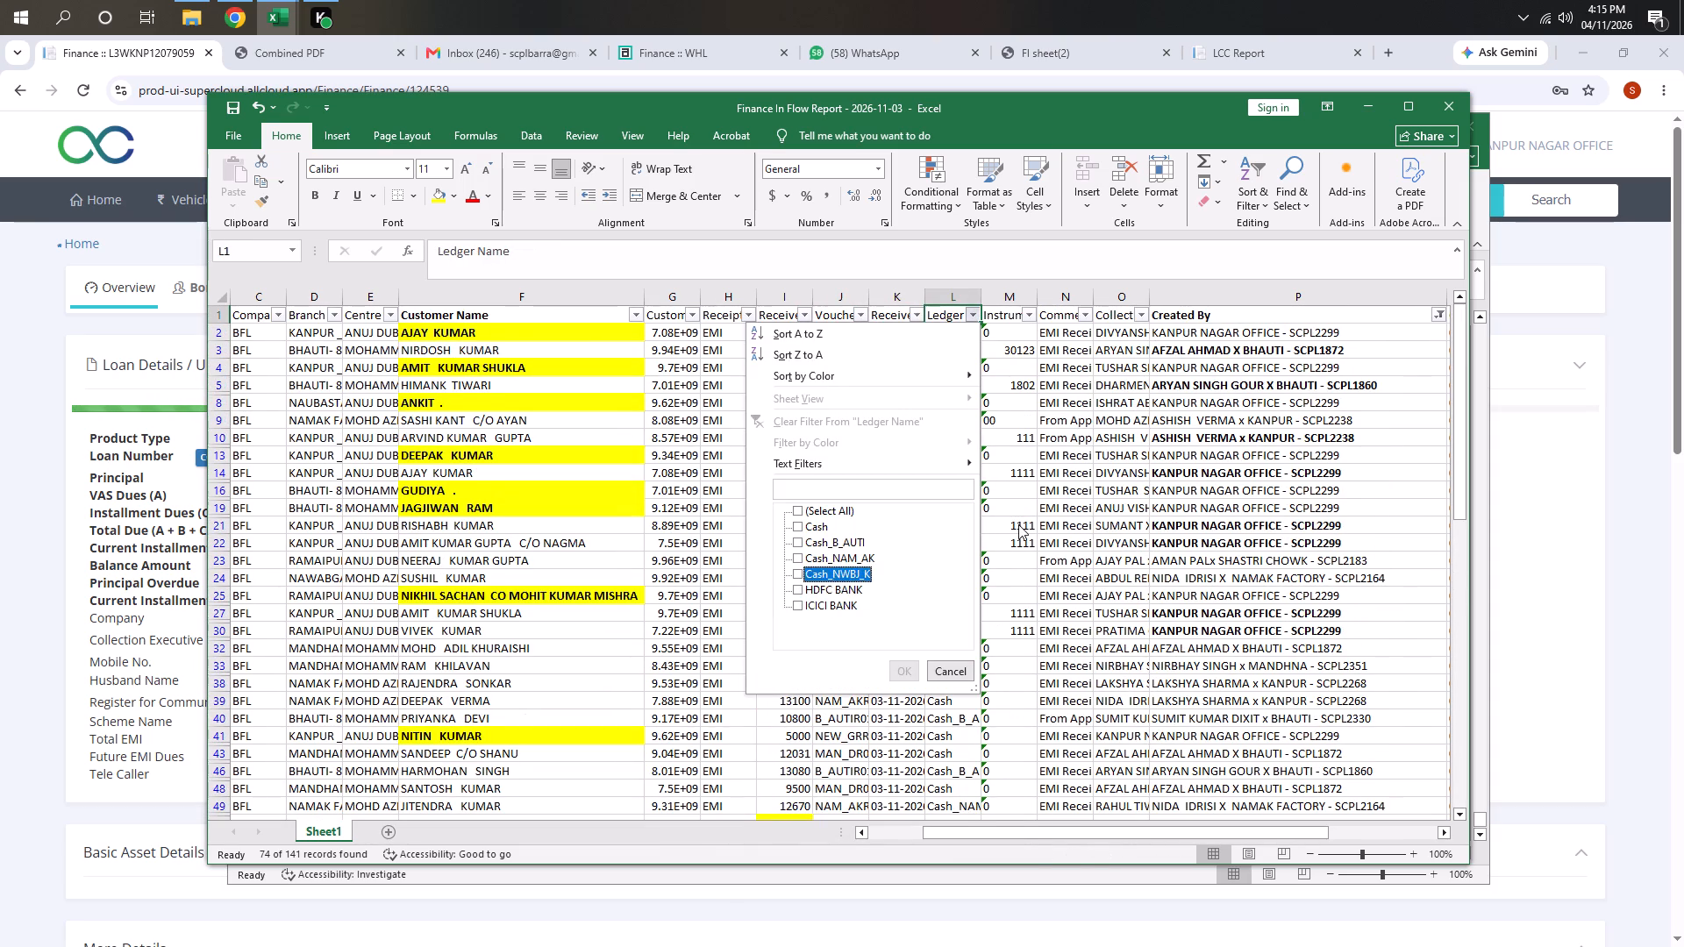
key("Down")
key("space")
key("Down")
key("space")
key("Return")
Check the sum of the bank-filtered amounts in the Received Amount column.
key("Left")
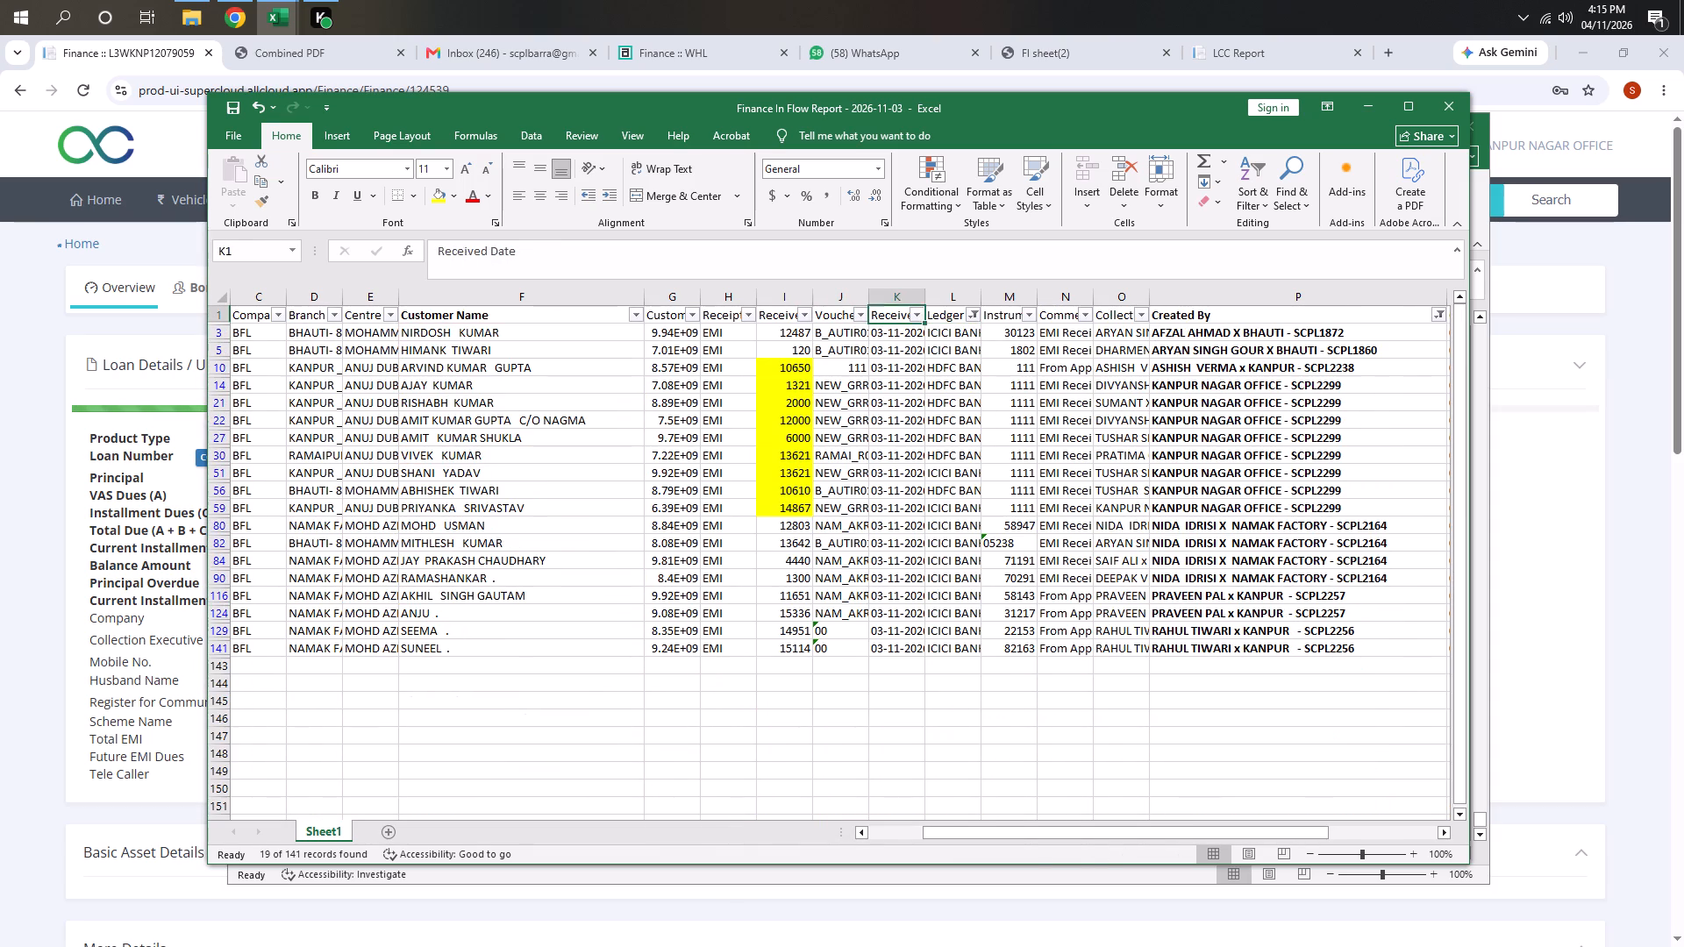
key("Left")
key("Left")
key("ctrl+shift+Down")
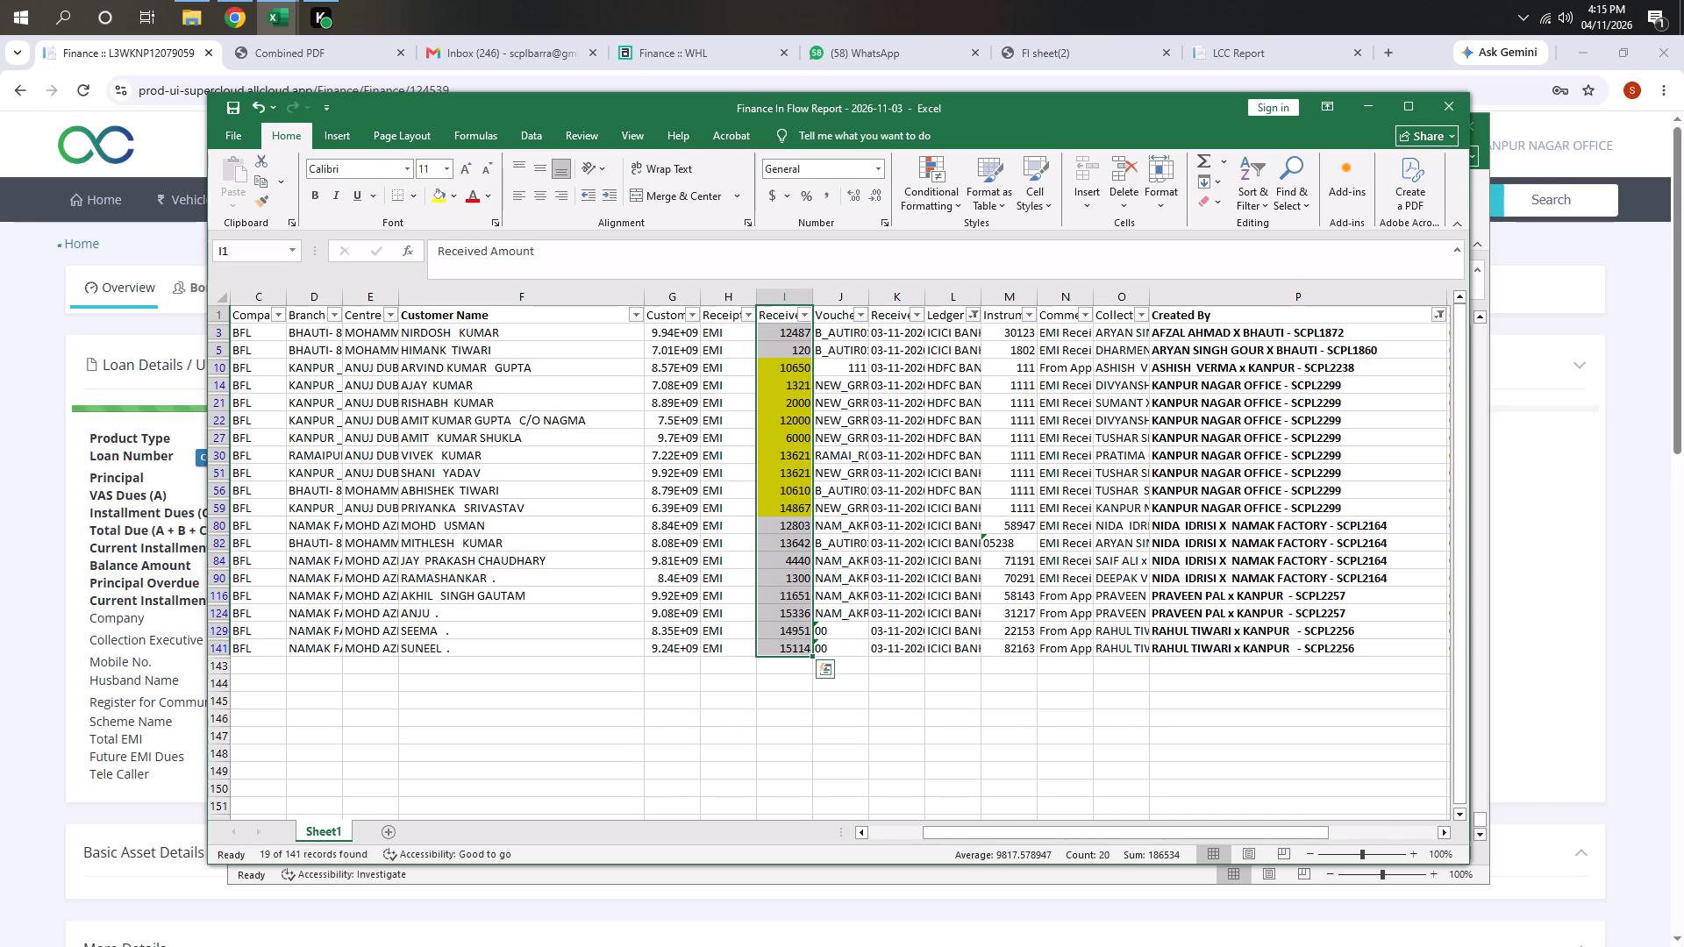
Switch to the LEDGER NEW 2026 (2) workbook and check the sum of the 03/11/2026 Shastri Chauk, Bhauti, Mandhna and Namakfactory online amounts.
key("alt+Tab")
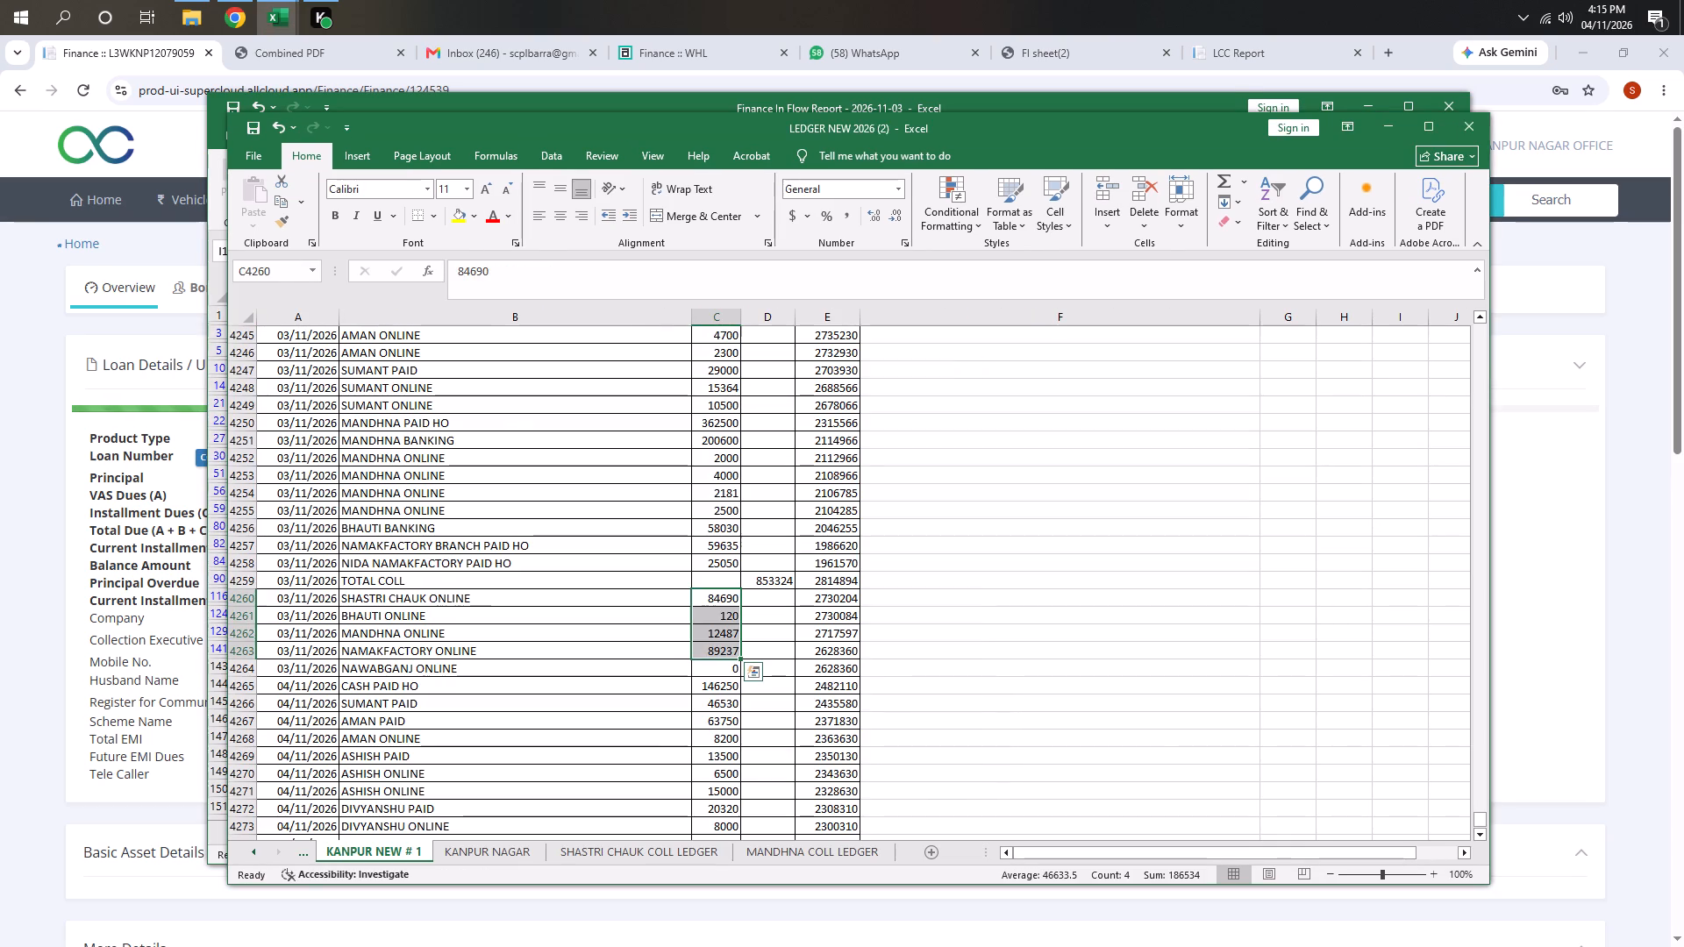
key("Down")
key("Up")
key("shift+Down")
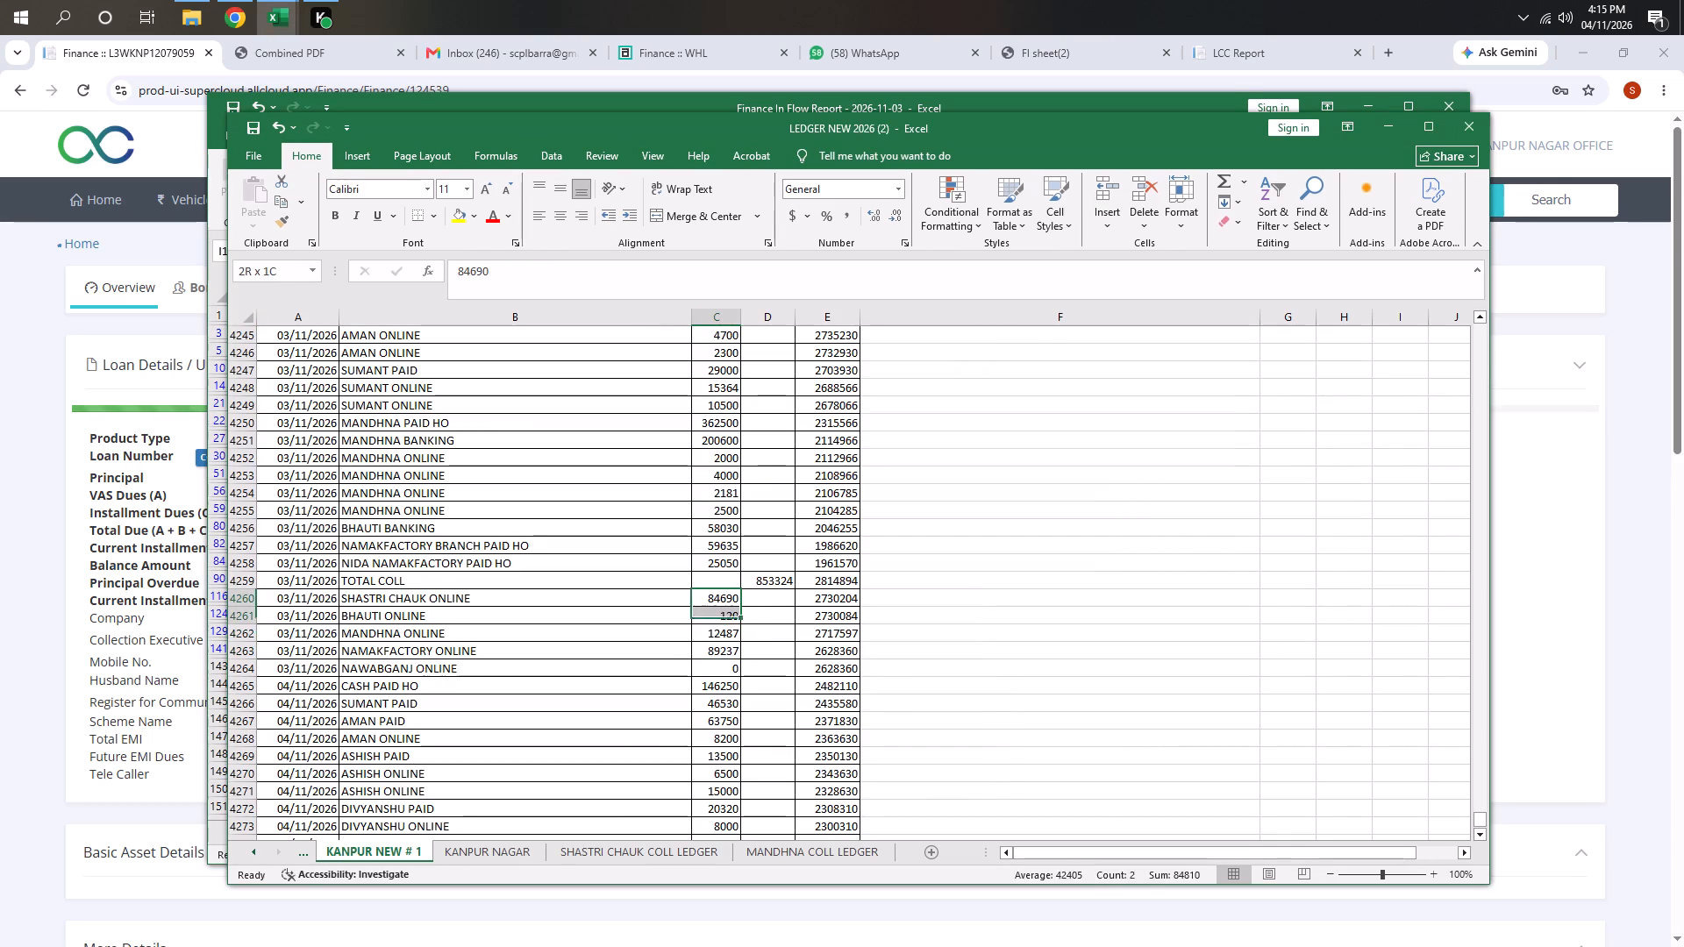
key("shift+Down")
key("shift+Down")
key("shift+Left")
key("shift+Right")
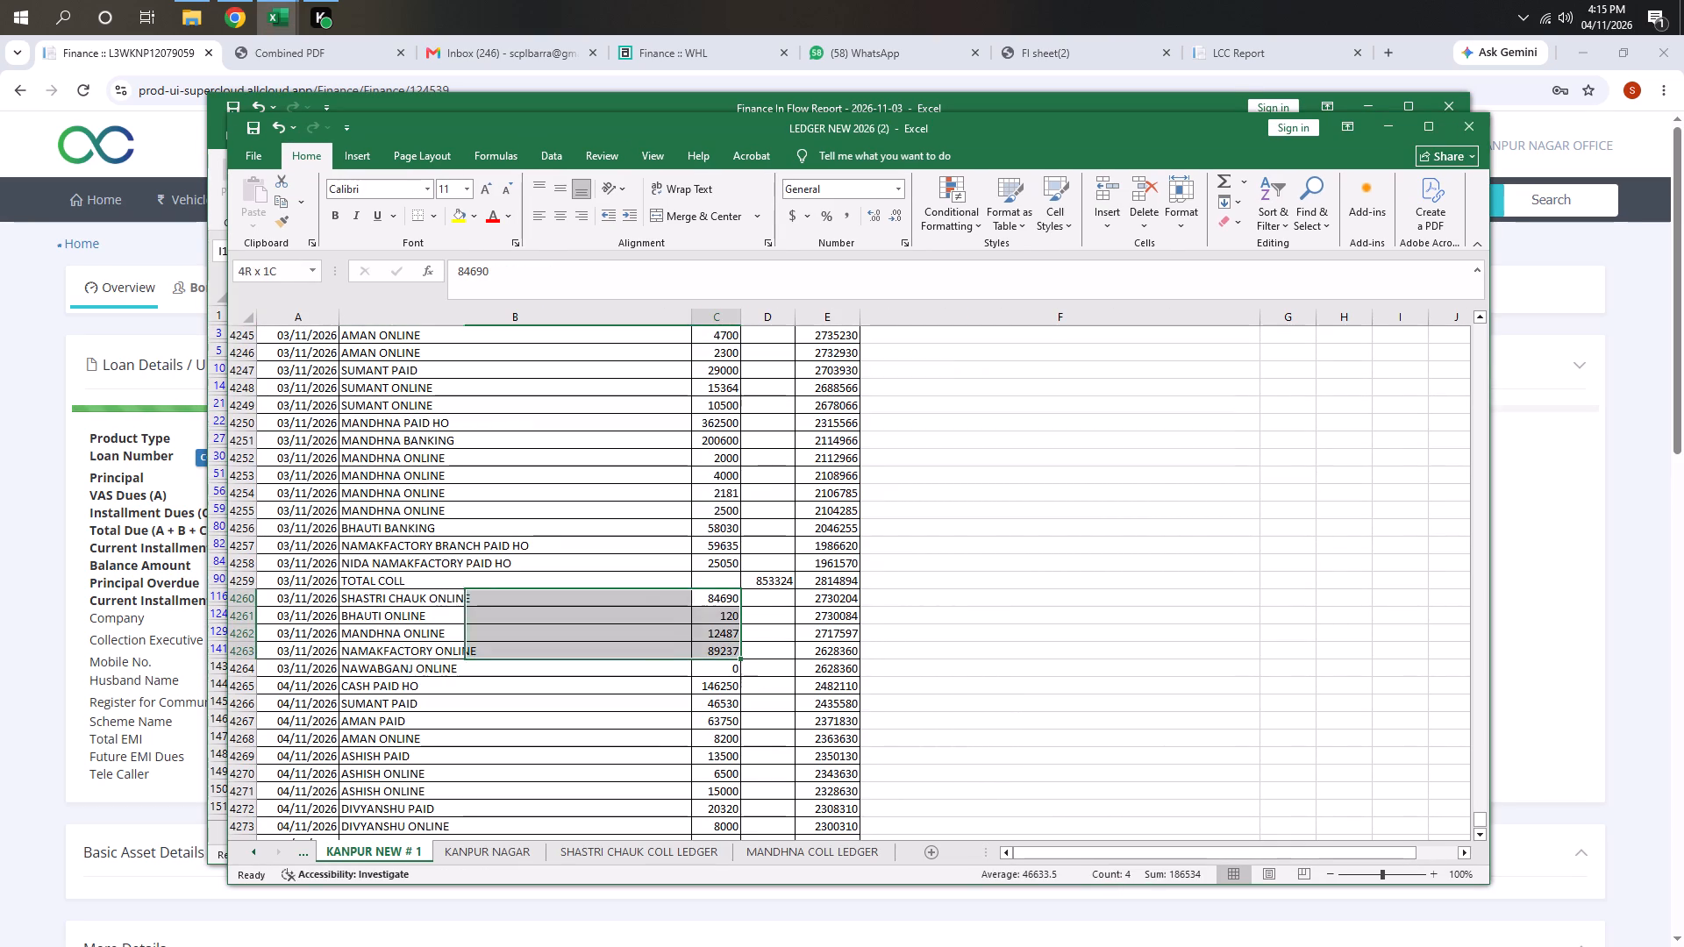
Return to the Finance In Flow Report and recheck the sum of the bank-filtered Received Amount column against the ledger's online entries.
key("alt+Tab")
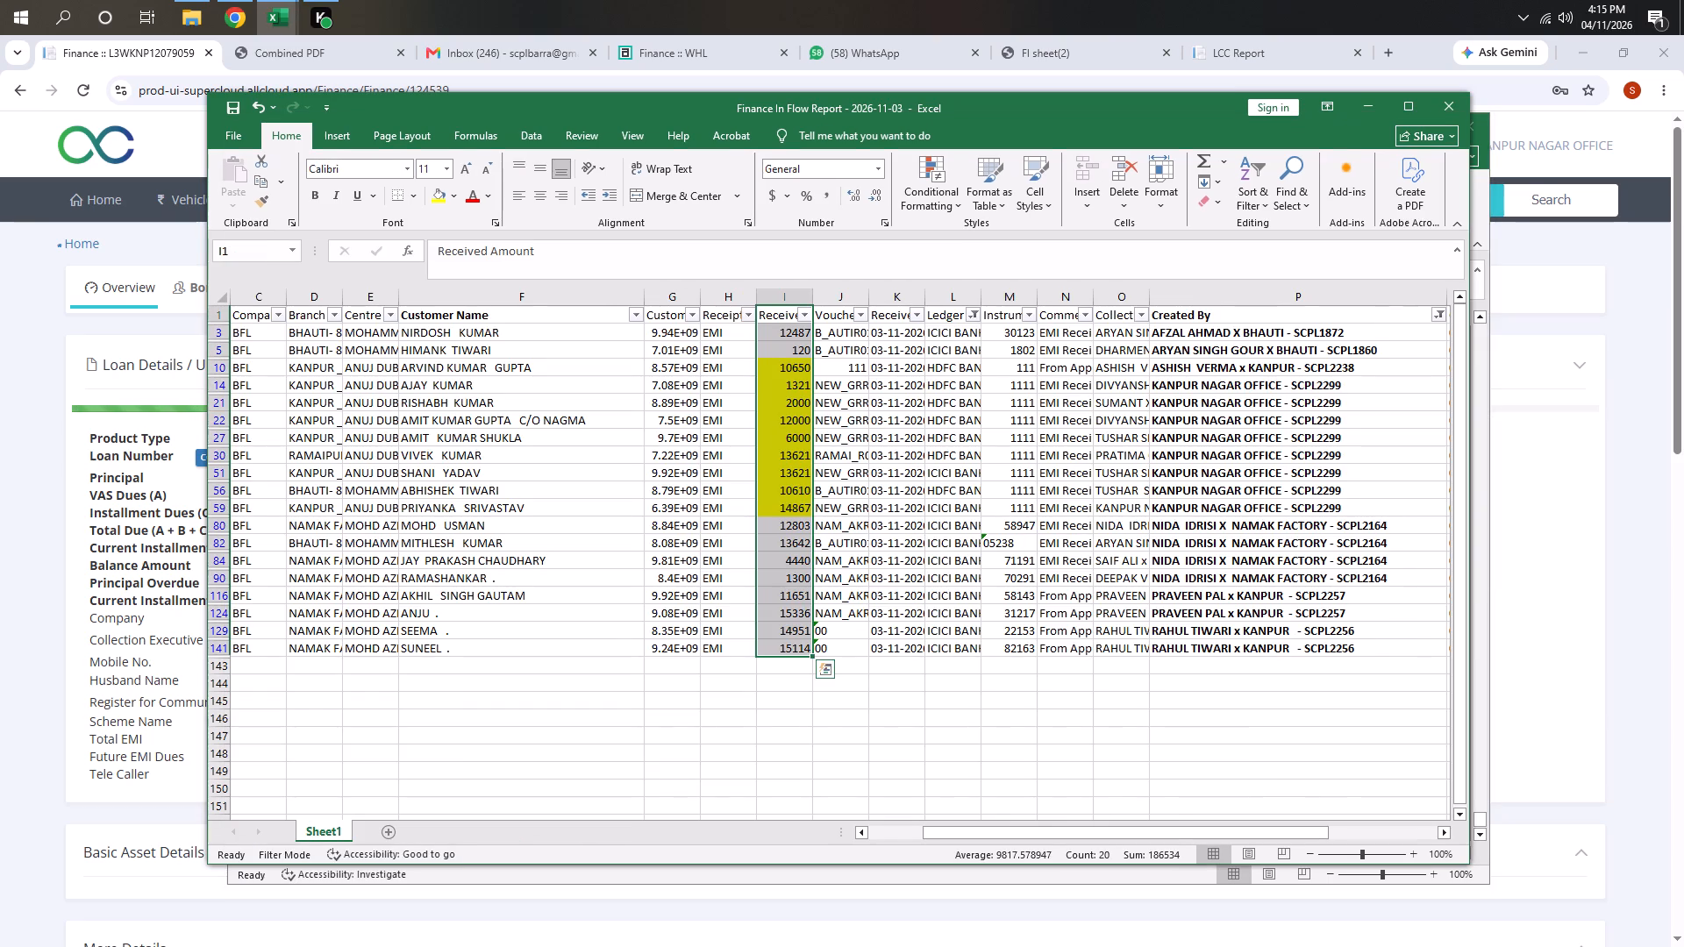
key("Up")
key("ctrl+shift+Down")
key("Up")
key("Escape")
key("Up")
key("ctrl+shift+Down")
key("ctrl+Up")
key("ctrl+shift+Down")
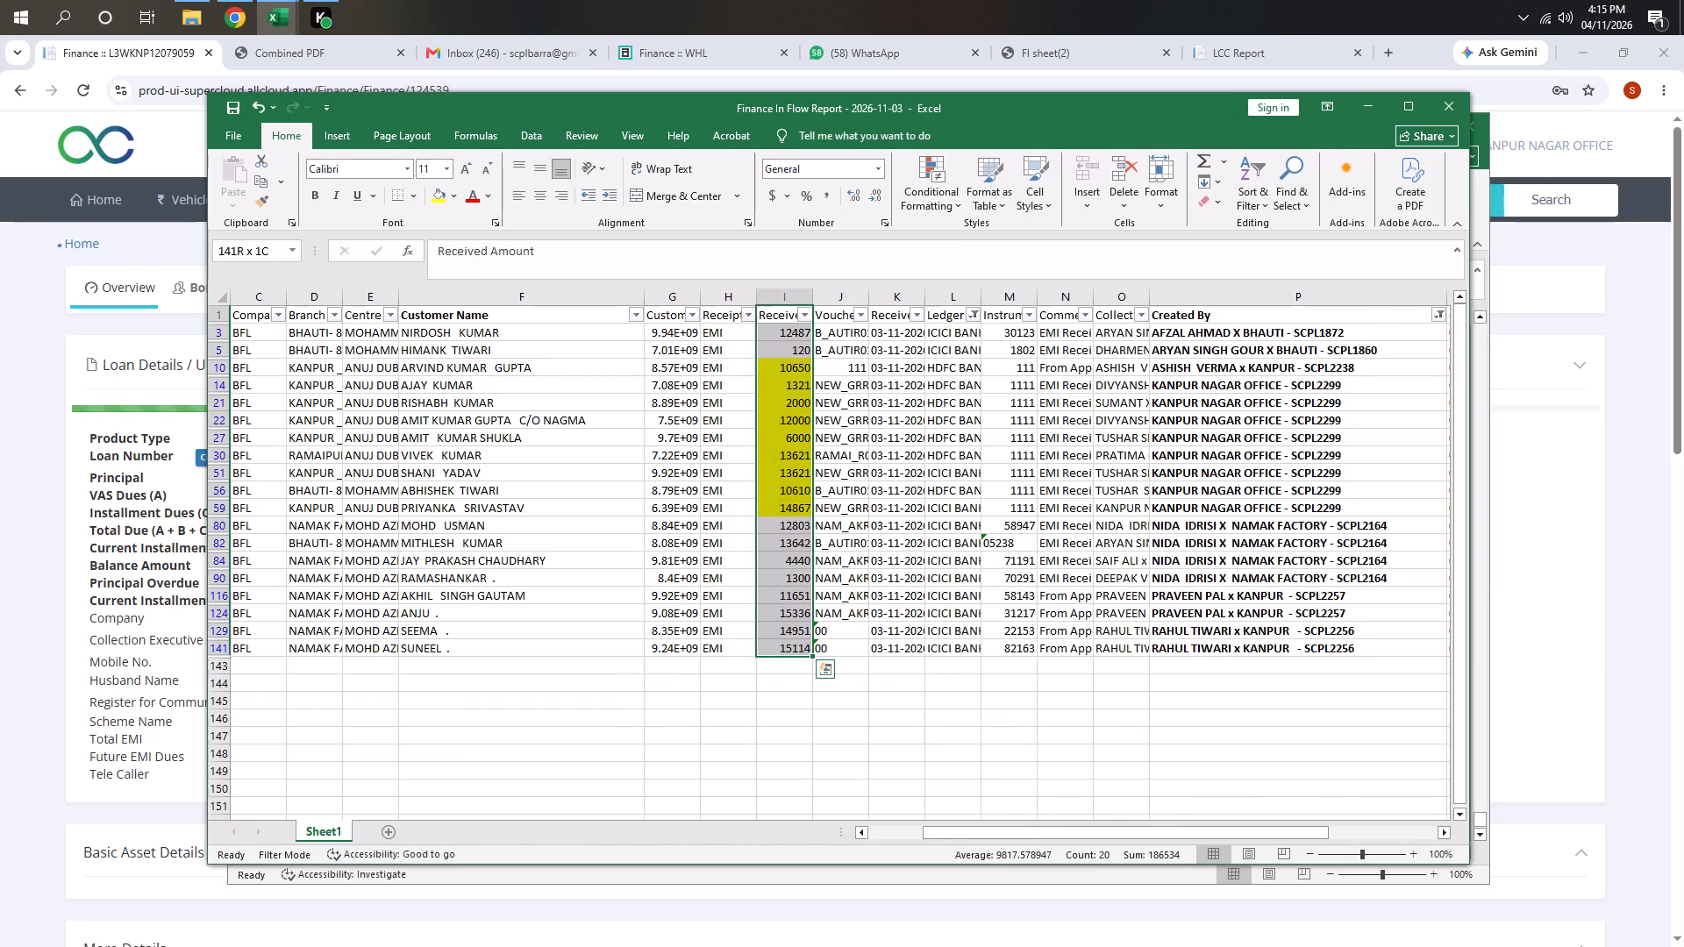
key("ctrl+Up")
key("ctrl+shift+Down")
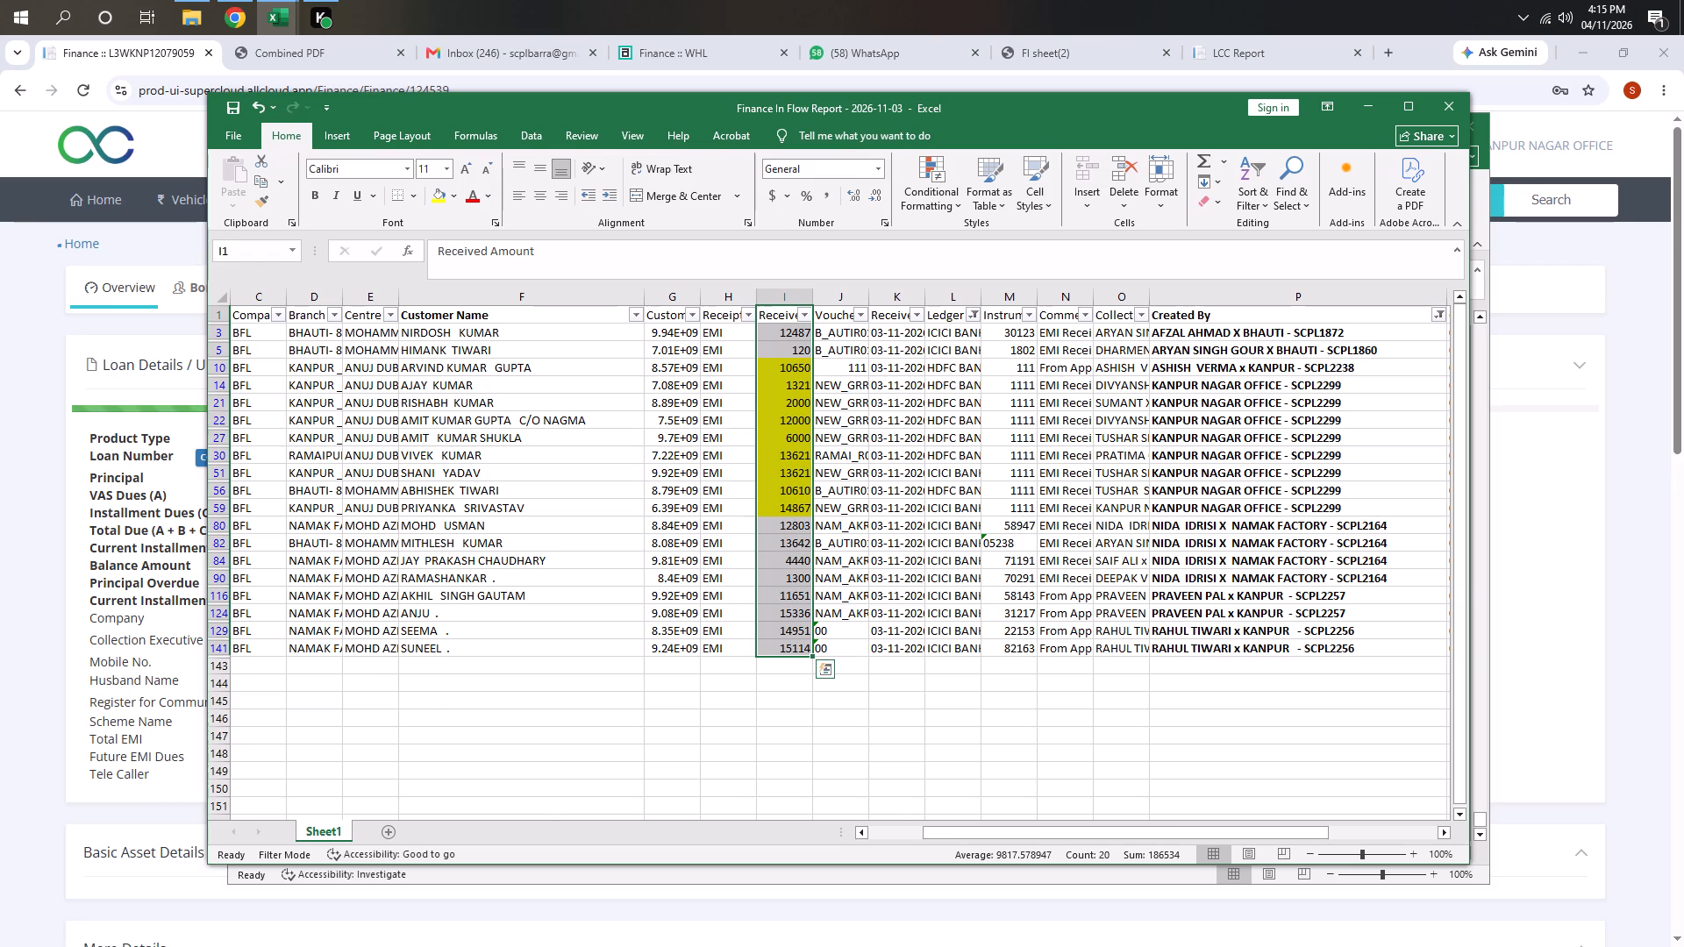
Switch back to the ledger workbook and review the 03/11/2026 and 04/11/2026 entries on the KANPUR NEW # 1 sheet.
key("alt+Tab")
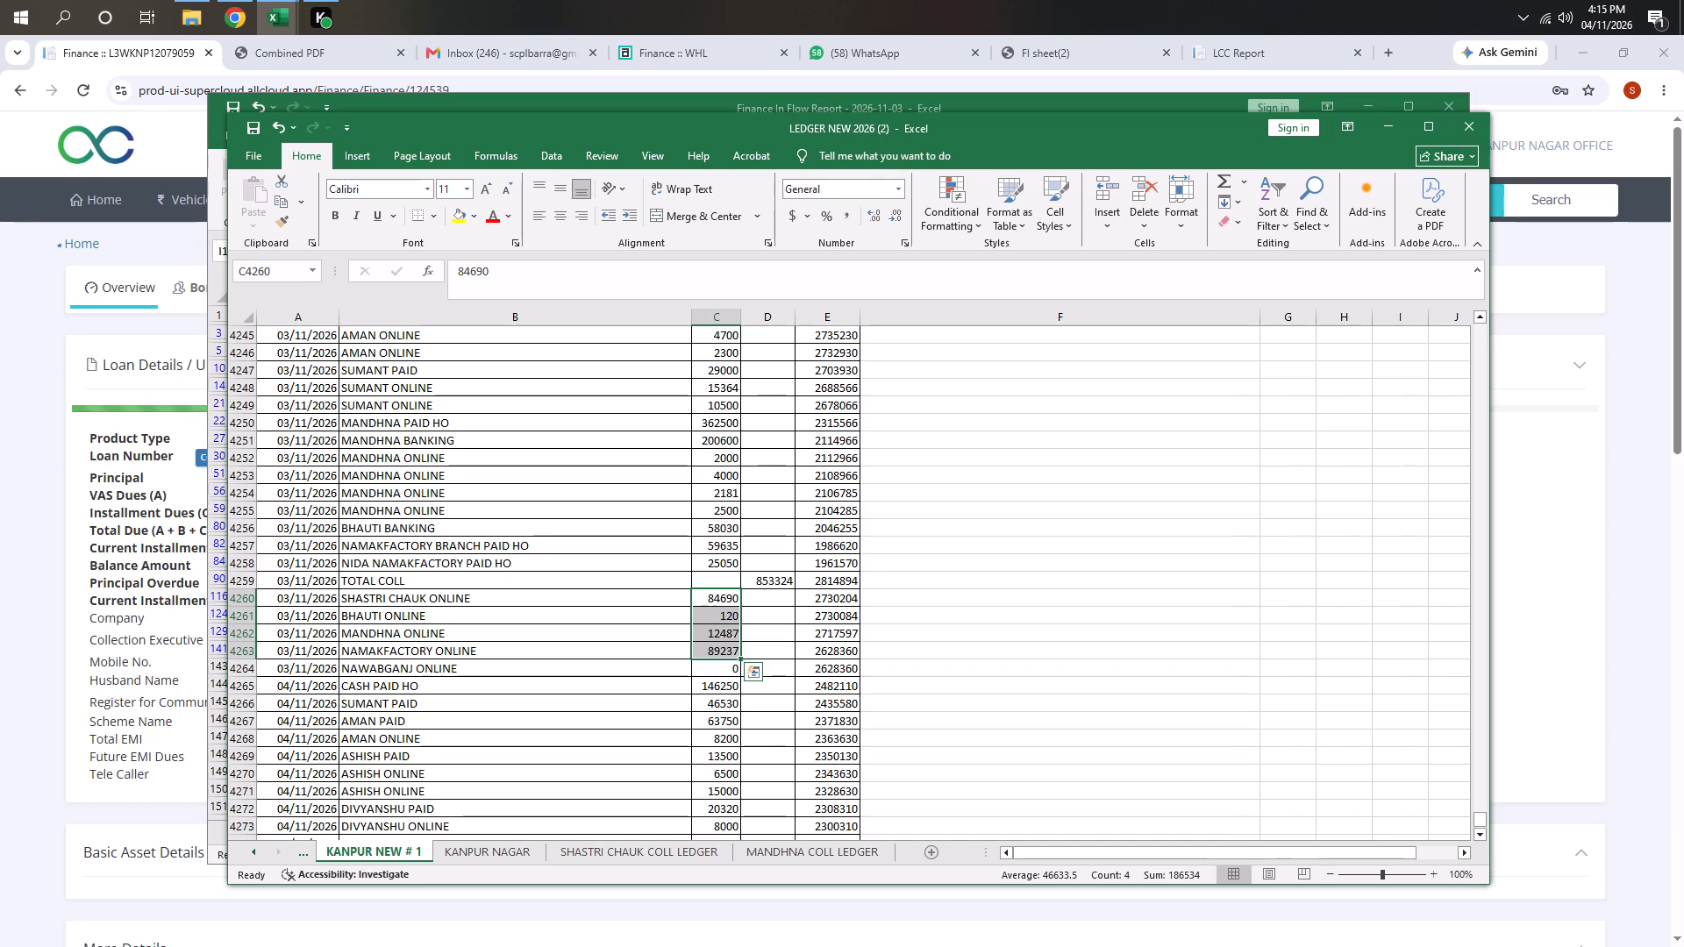
scroll(916, 585, "down", 4)
scroll(790, 619, "down", 1)
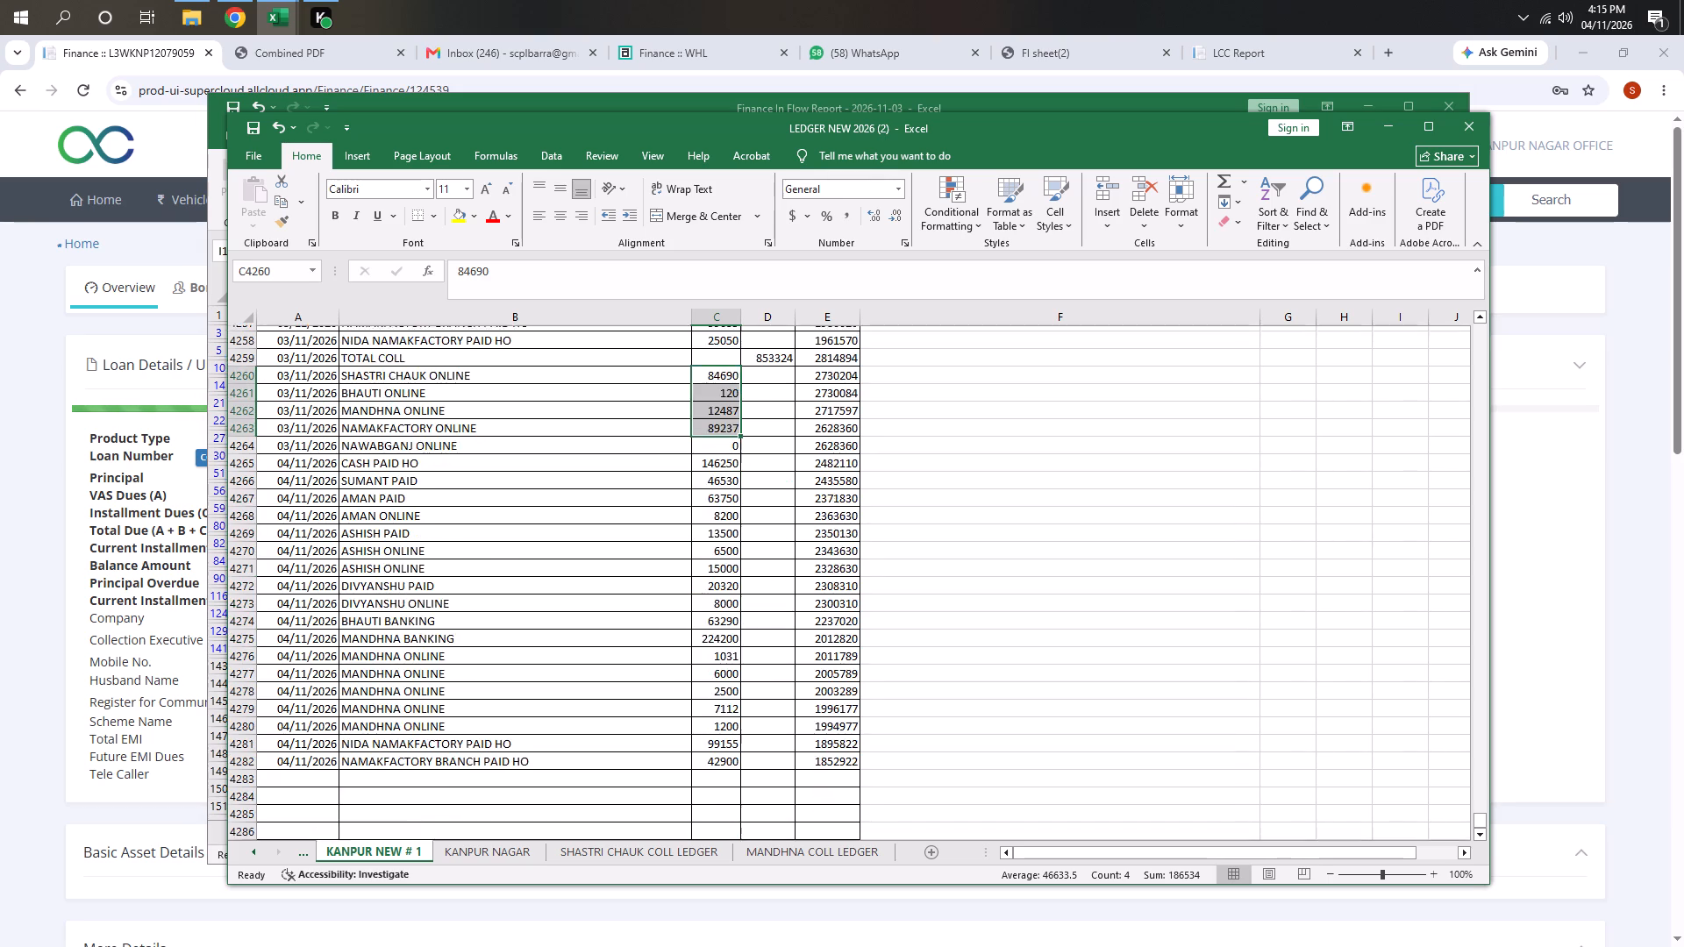
scroll(790, 619, "down", 2)
left_click(671, 665)
scroll(668, 665, "up", 6)
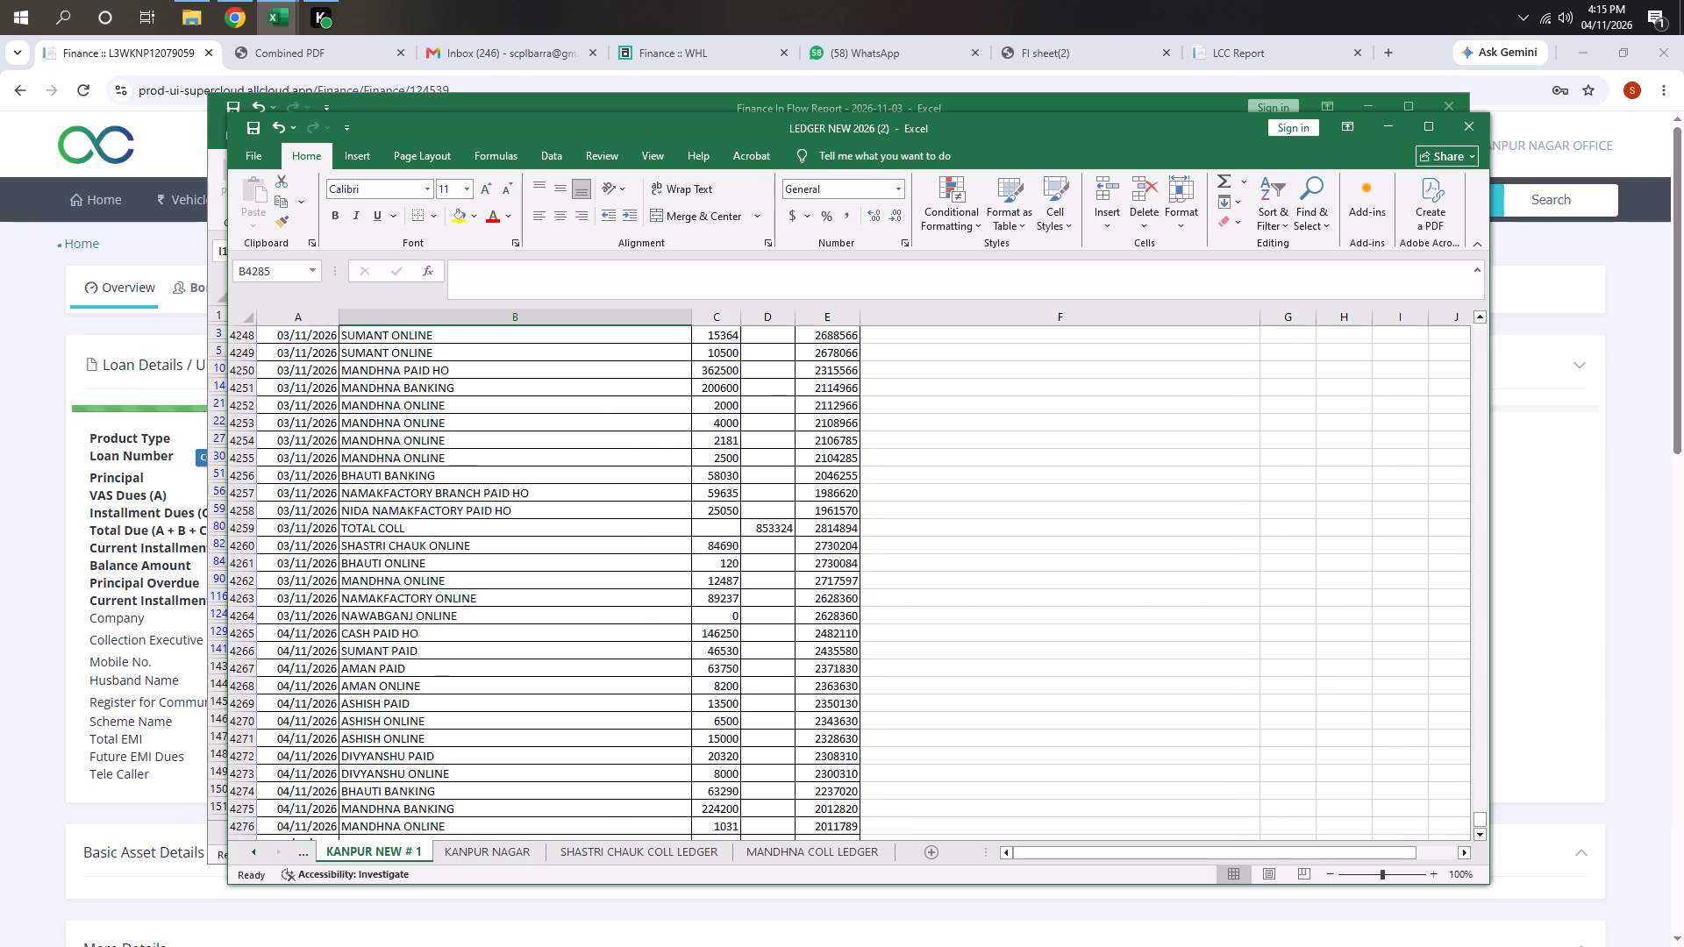
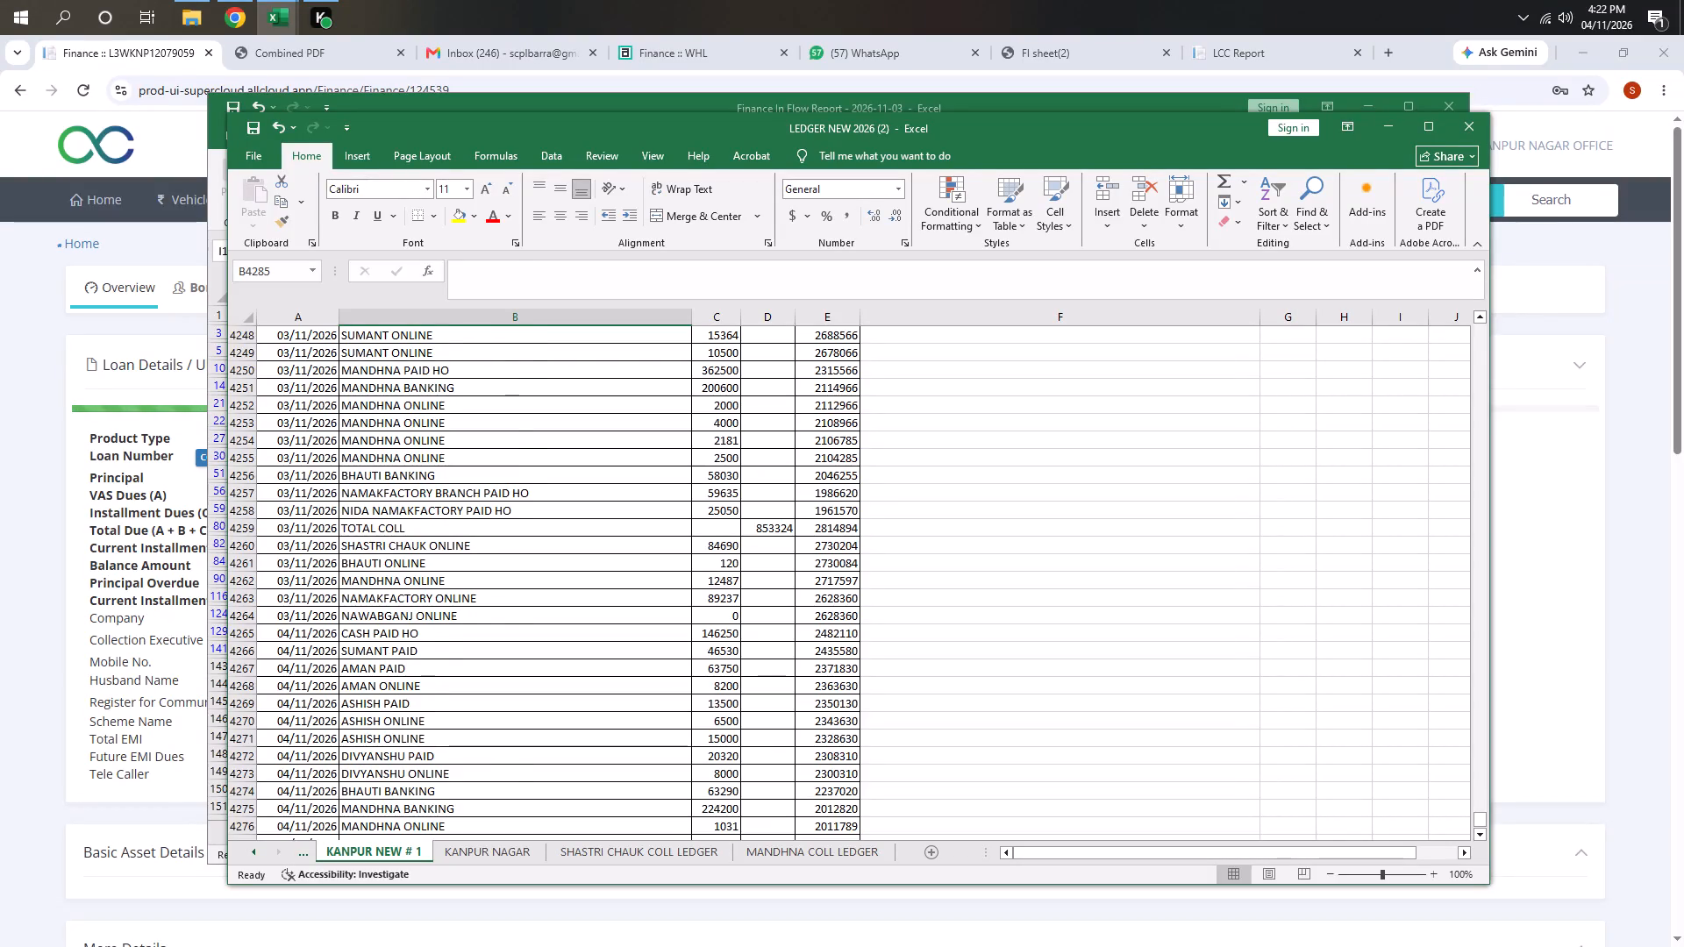
Select the first empty description cell below the 04/11/2026 entries on the KANPUR NEW # 1 sheet and save the ledger workbook.
scroll(665, 579, "down", 3)
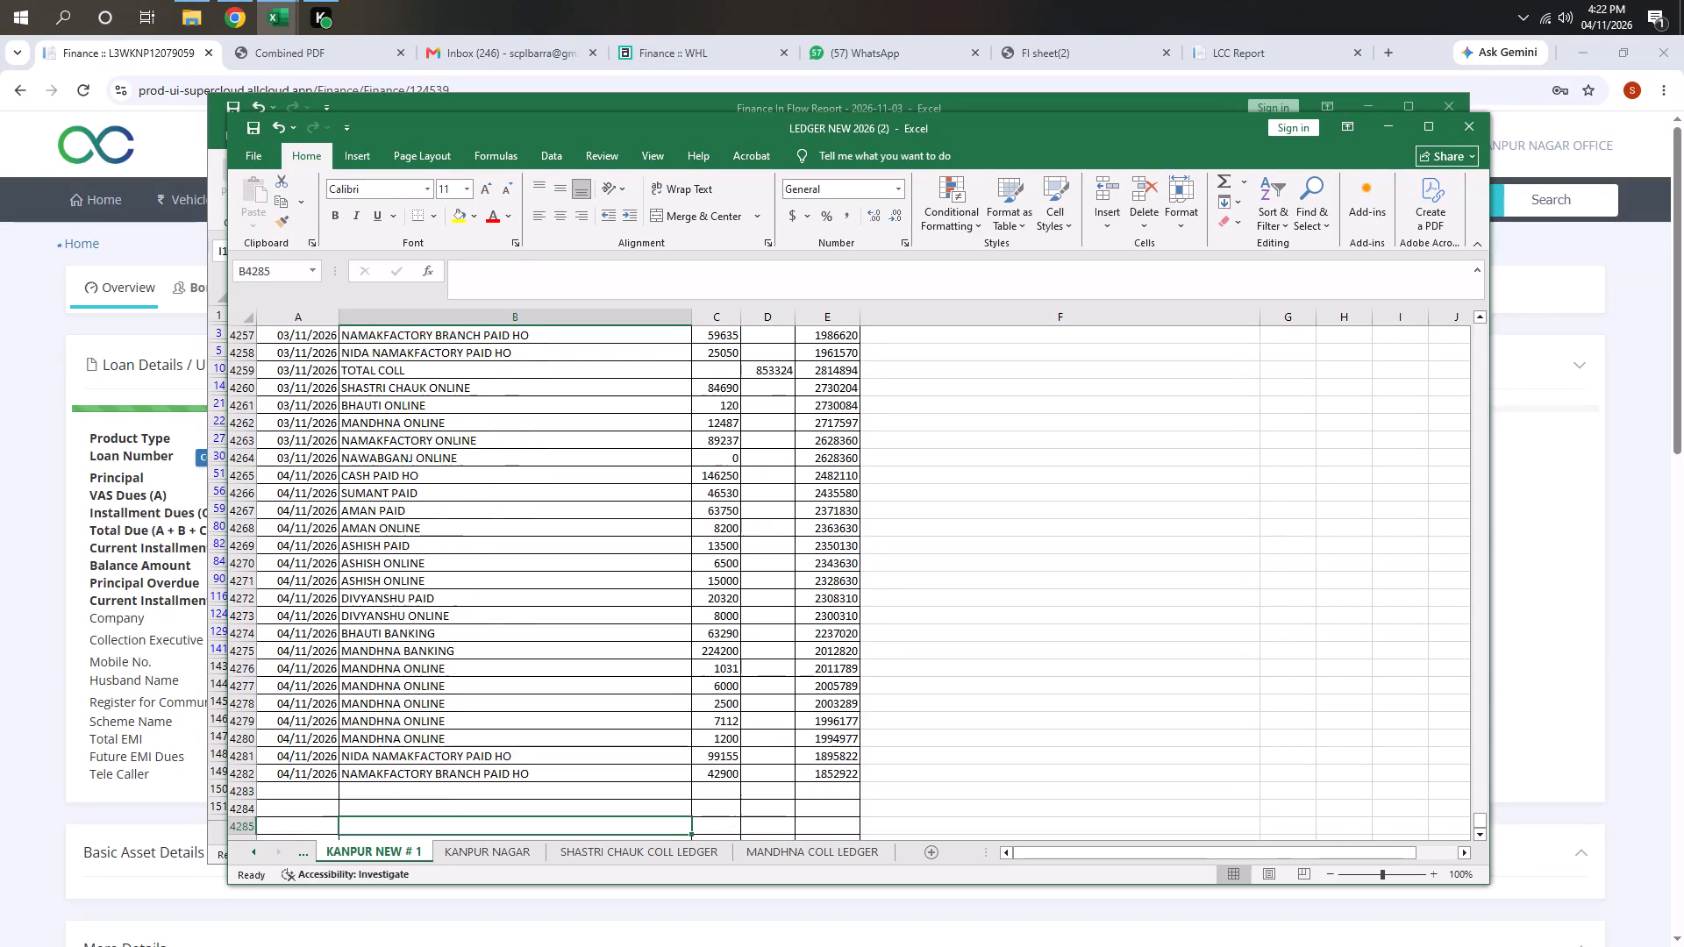
scroll(665, 579, "down", 3)
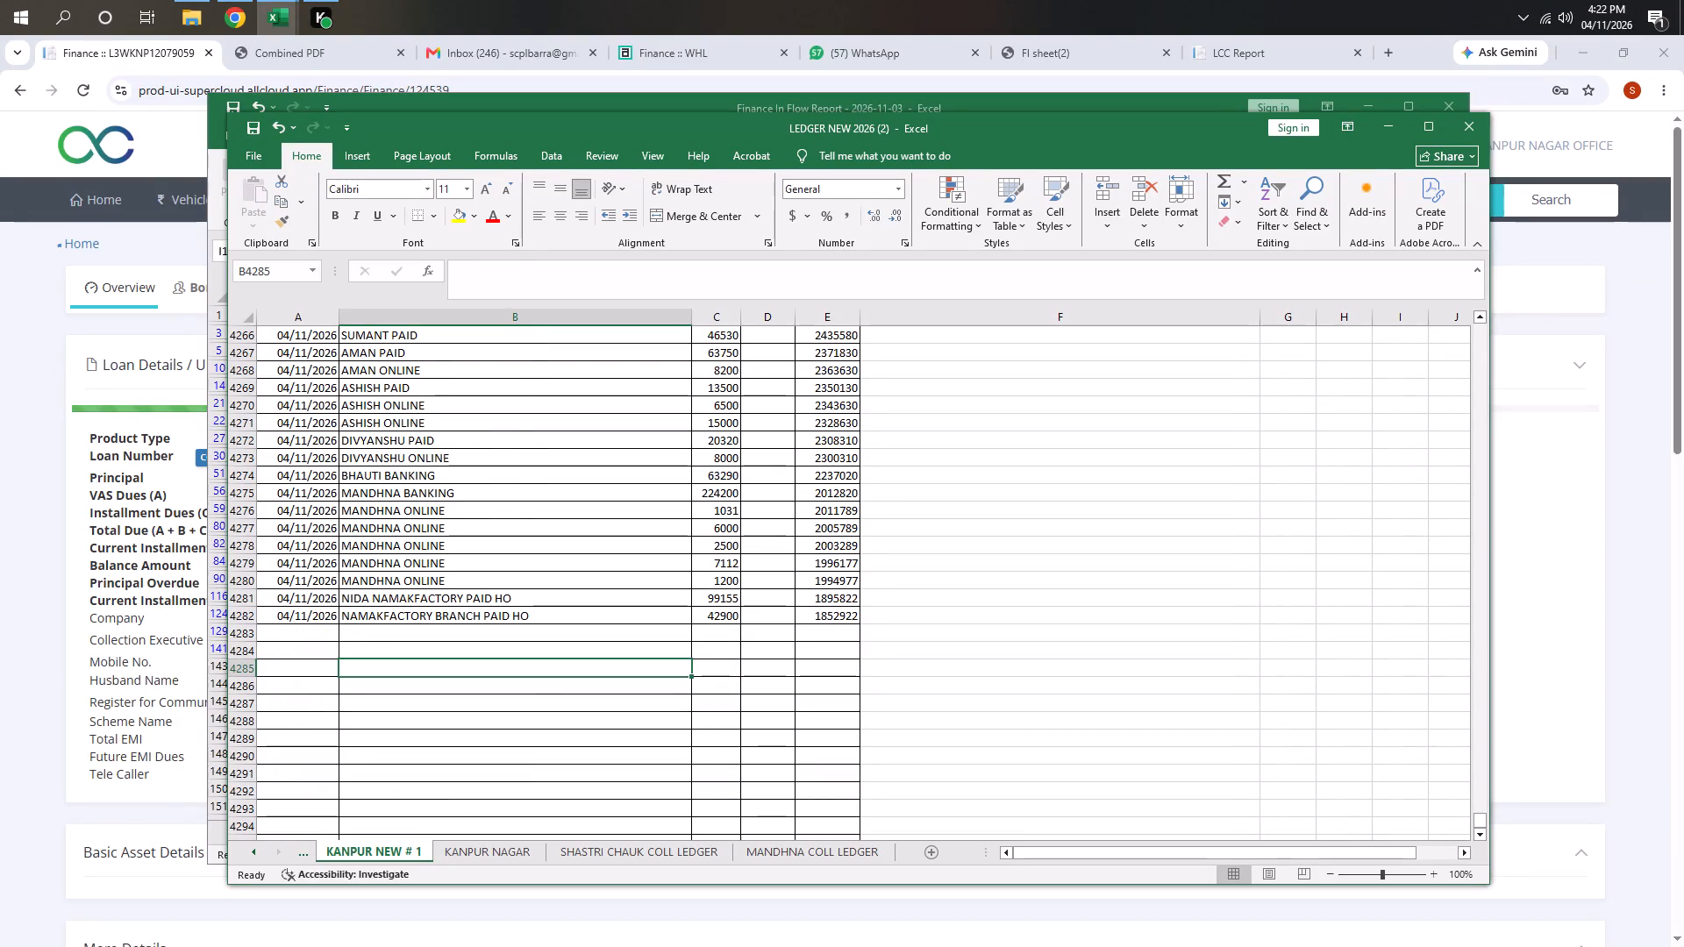
left_click(446, 694)
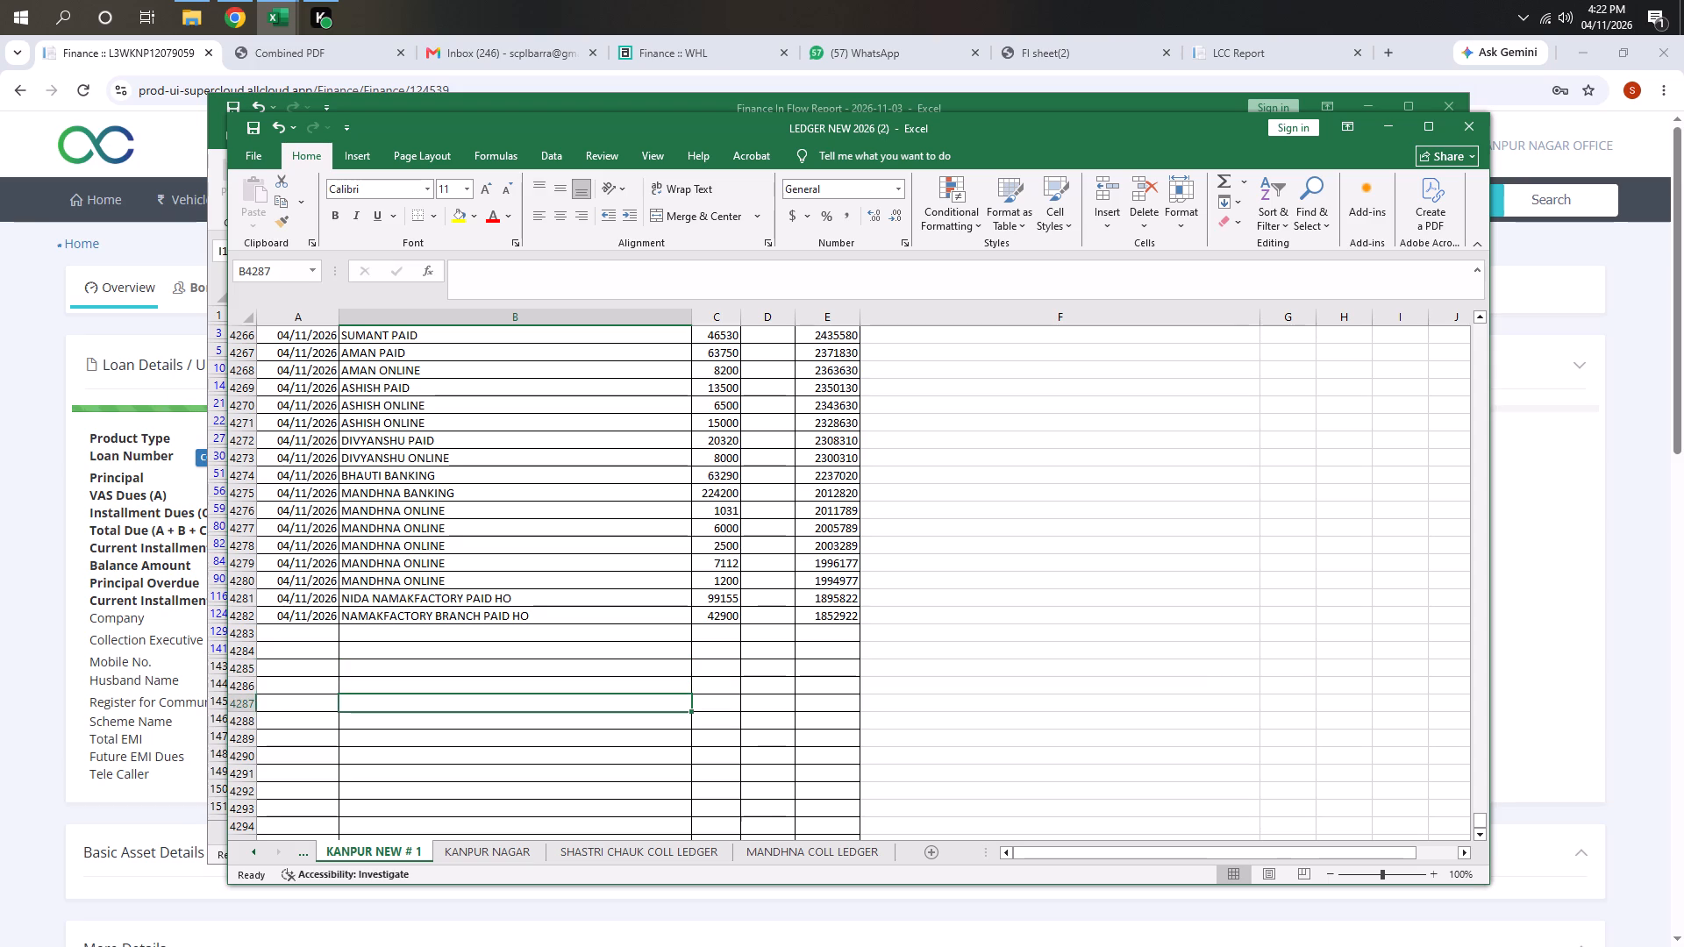
left_click(453, 649)
left_click(517, 630)
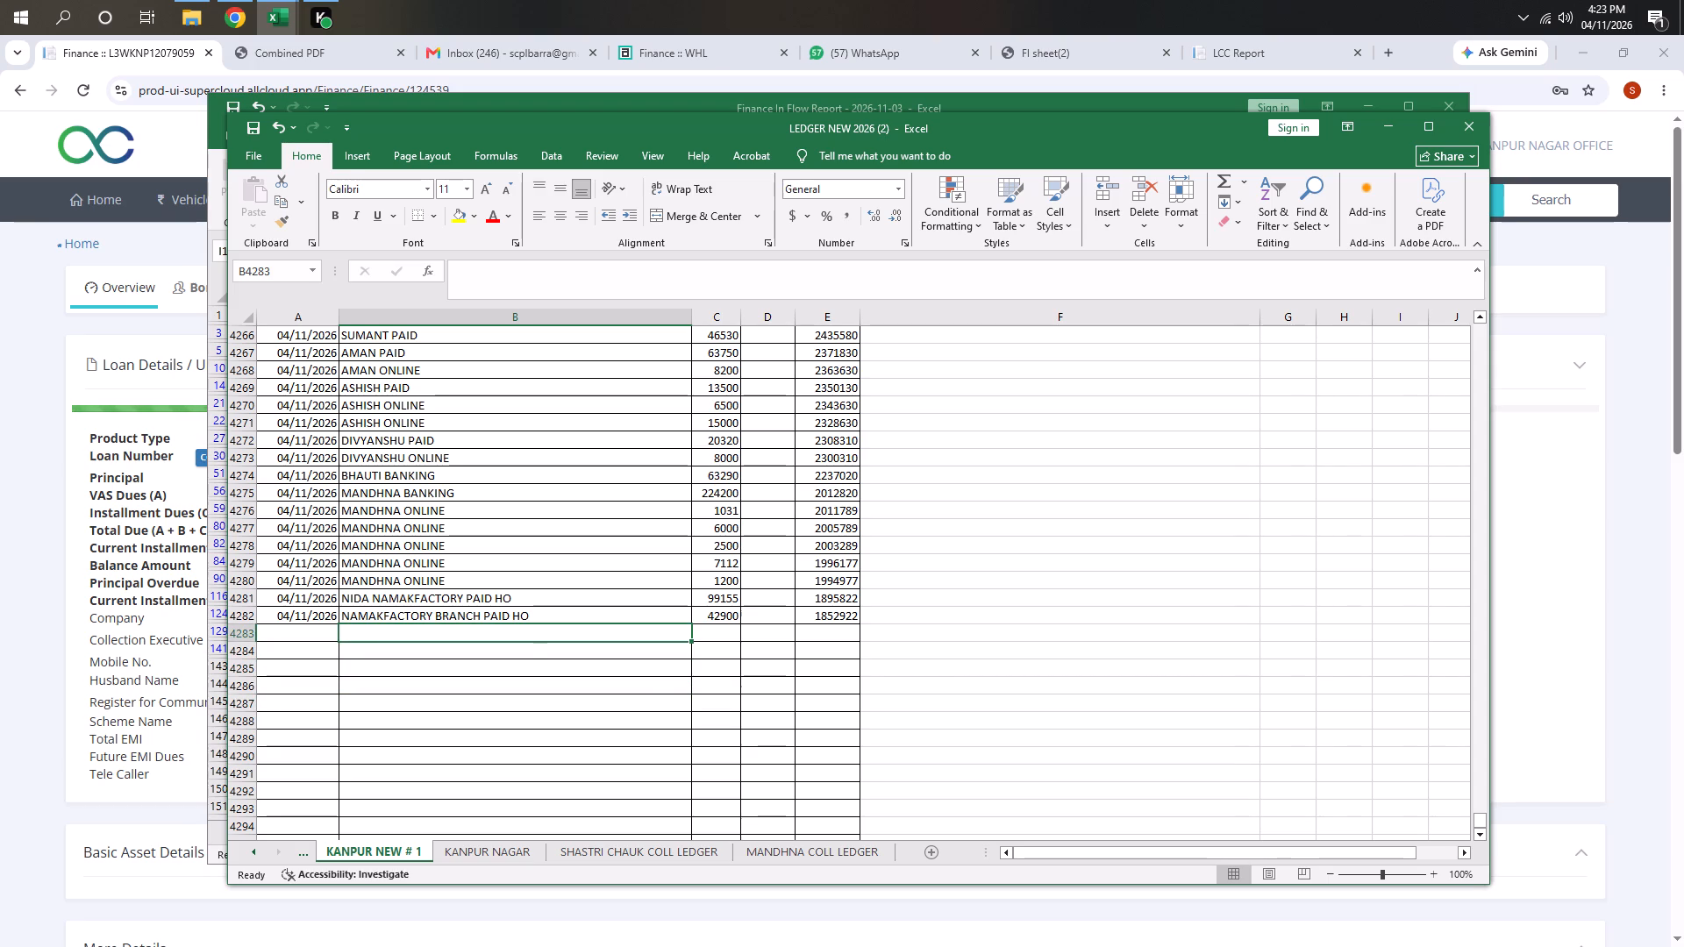
left_click(532, 644)
key("ctrl+s")
Recheck the filtered Received Amount rows in the Finance In Flow Report and return to the LEDGER NEW 2026 (2) workbook.
key("alt+Tab")
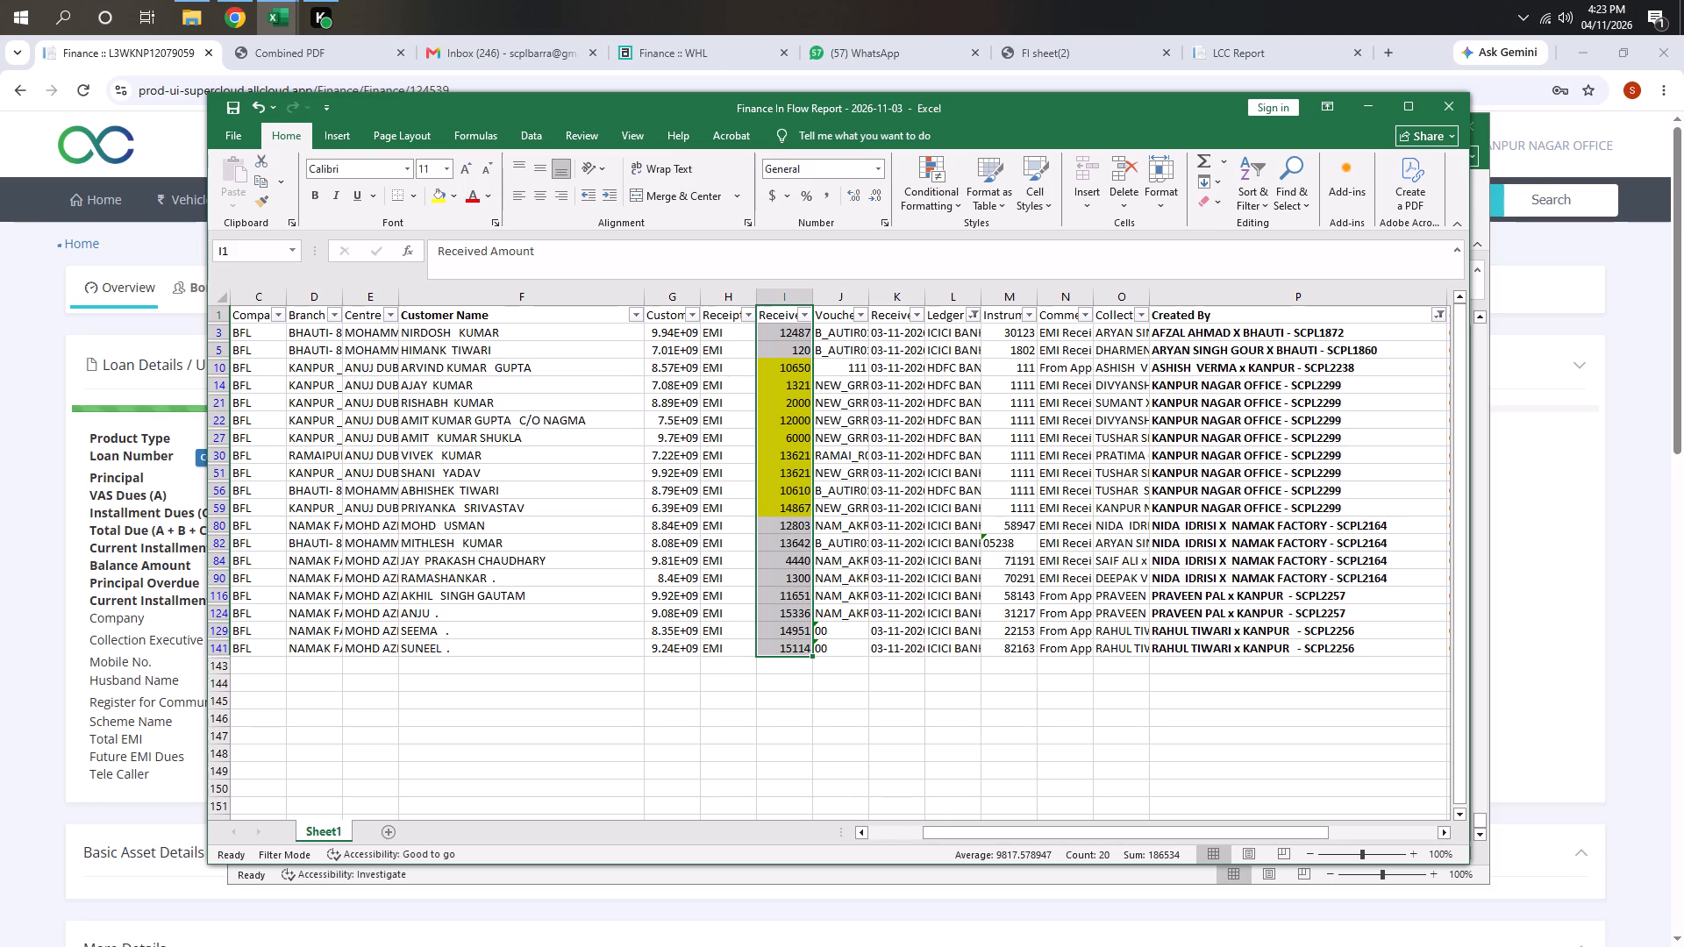
scroll(691, 672, "up", 2)
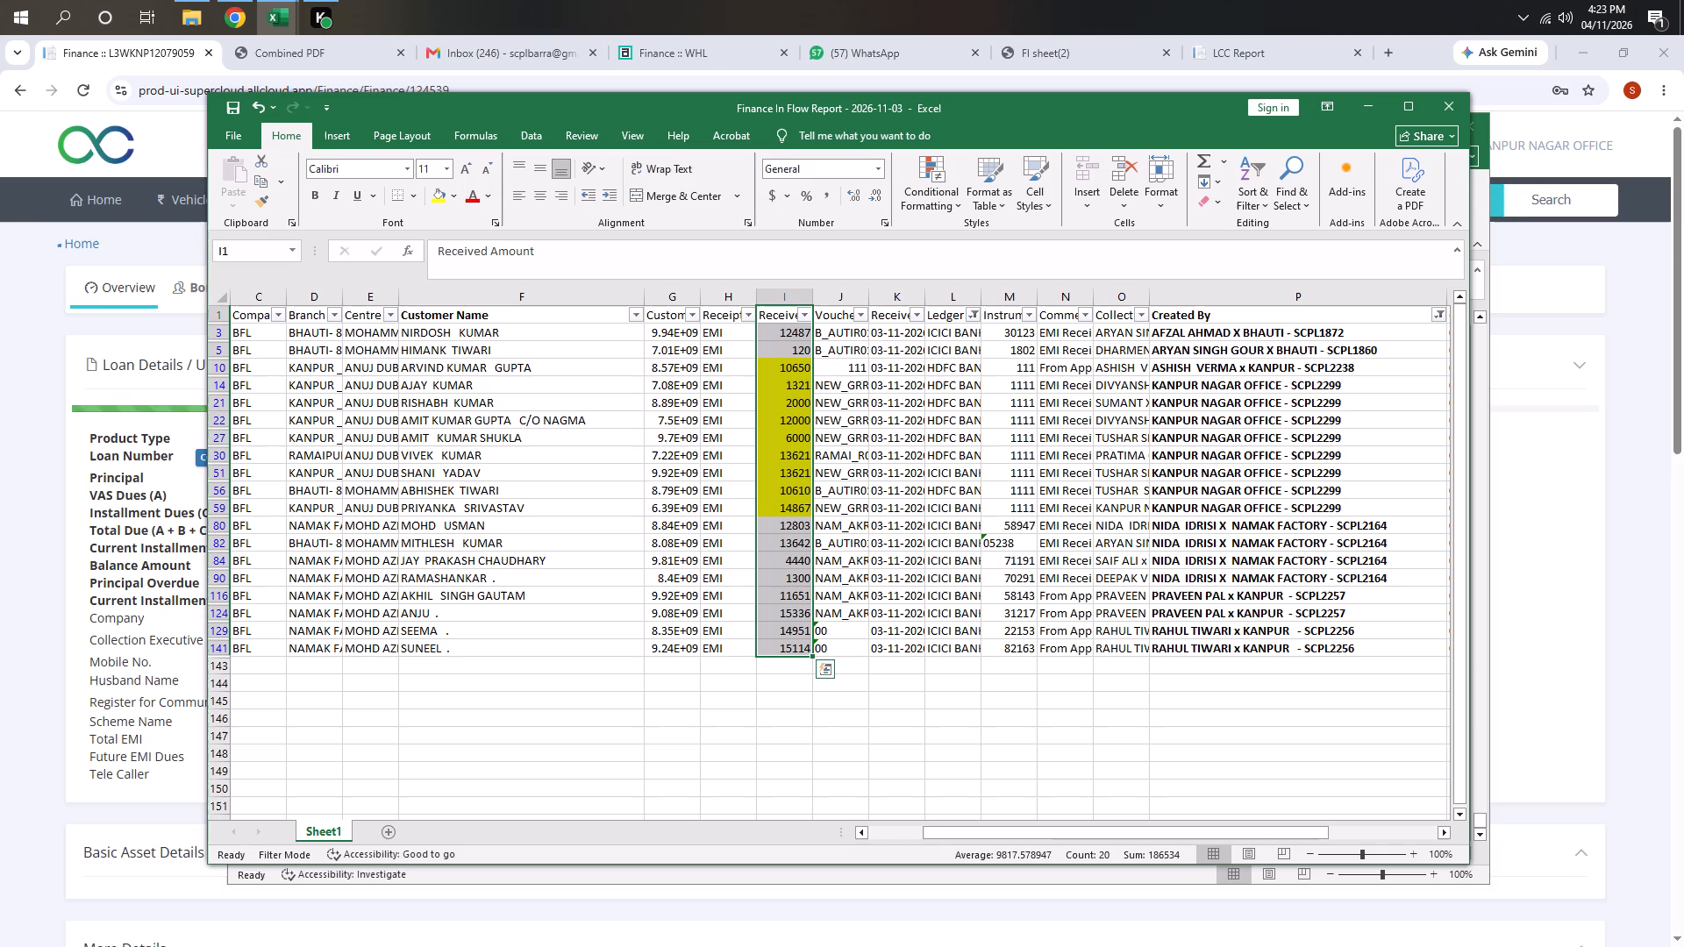
key("alt+Tab")
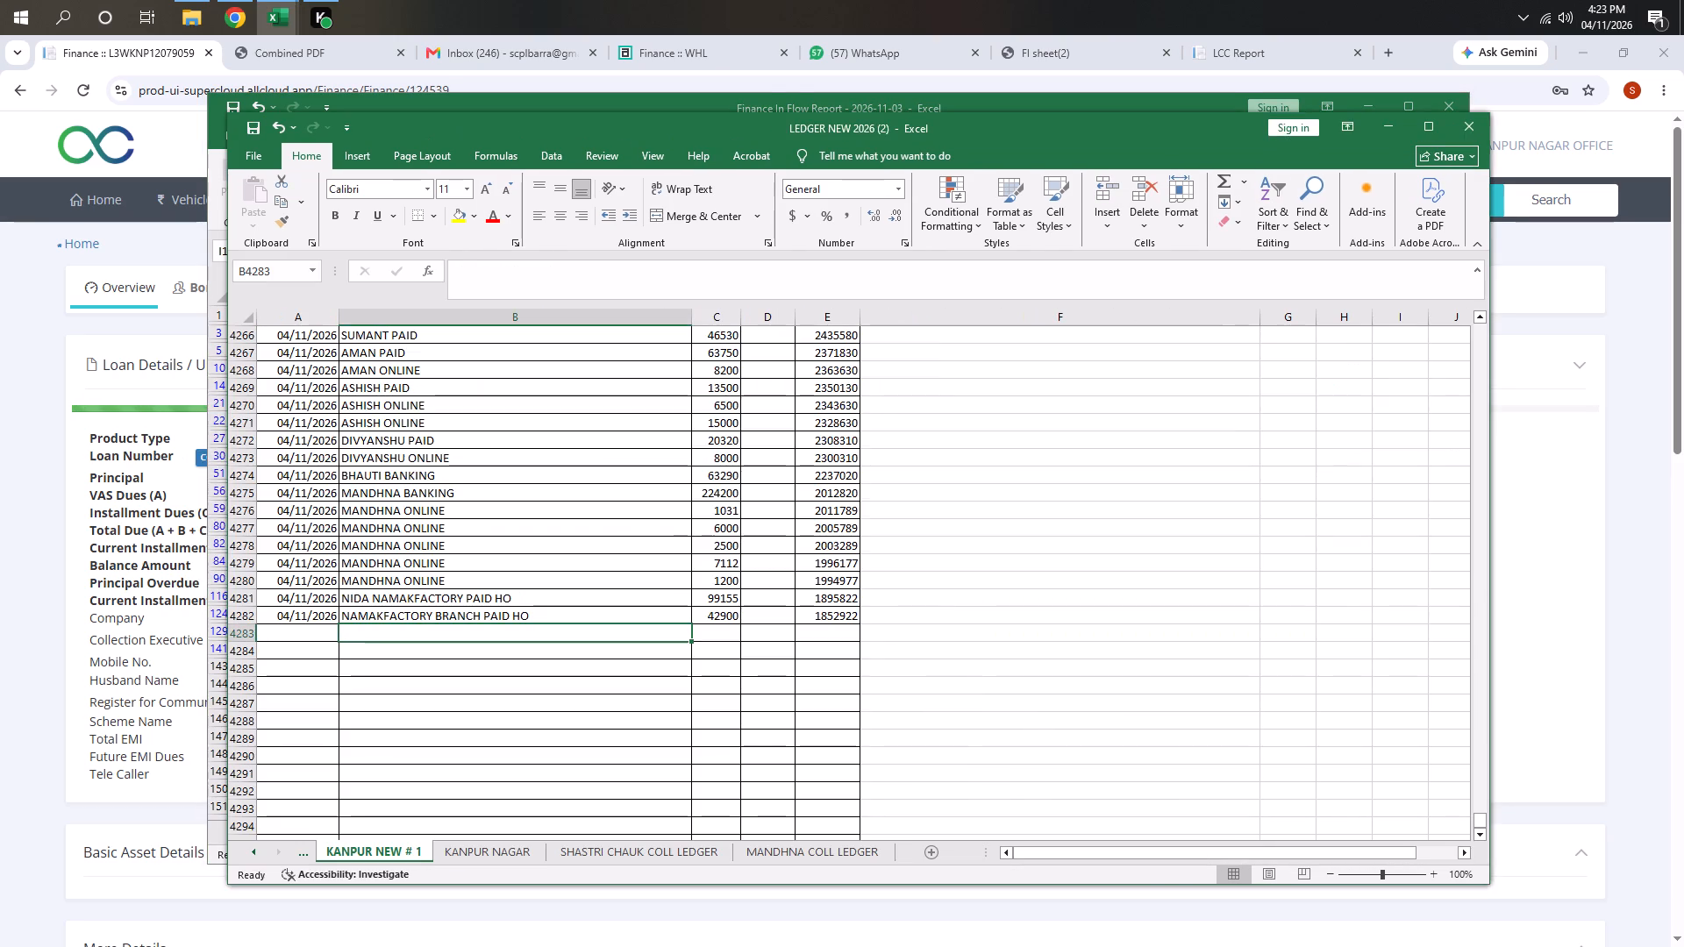
Switch from the ledger to the PETROLING 2026 workbook.
key("alt+Tab")
key("alt+Tab")
key("alt+Tab")
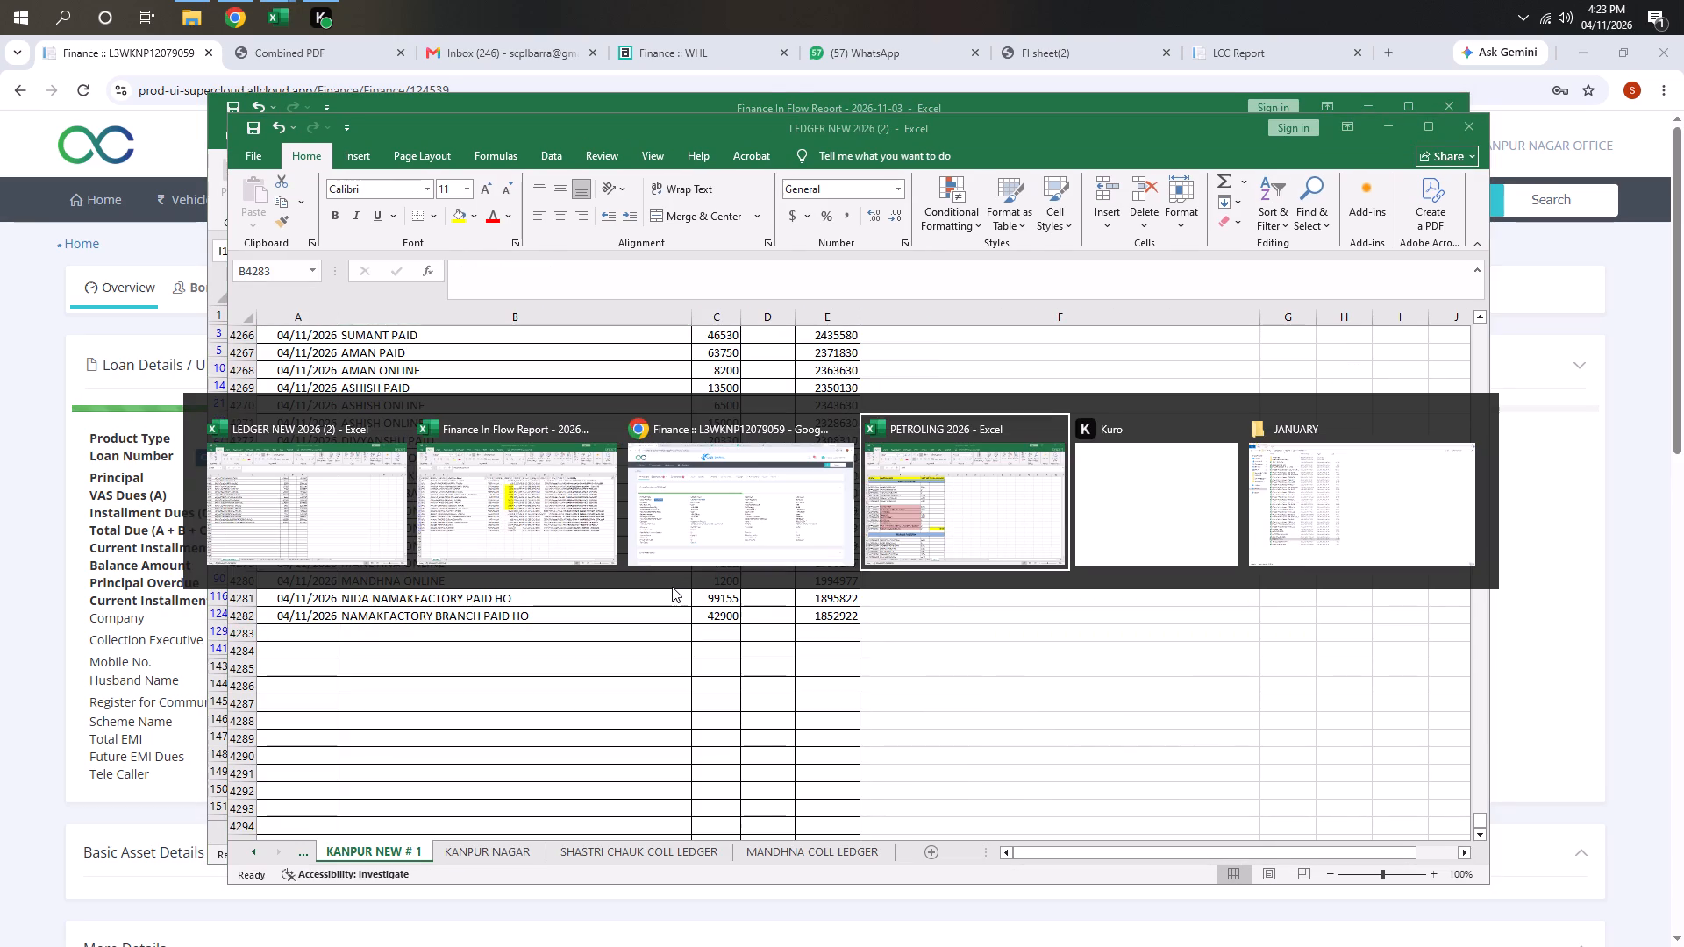